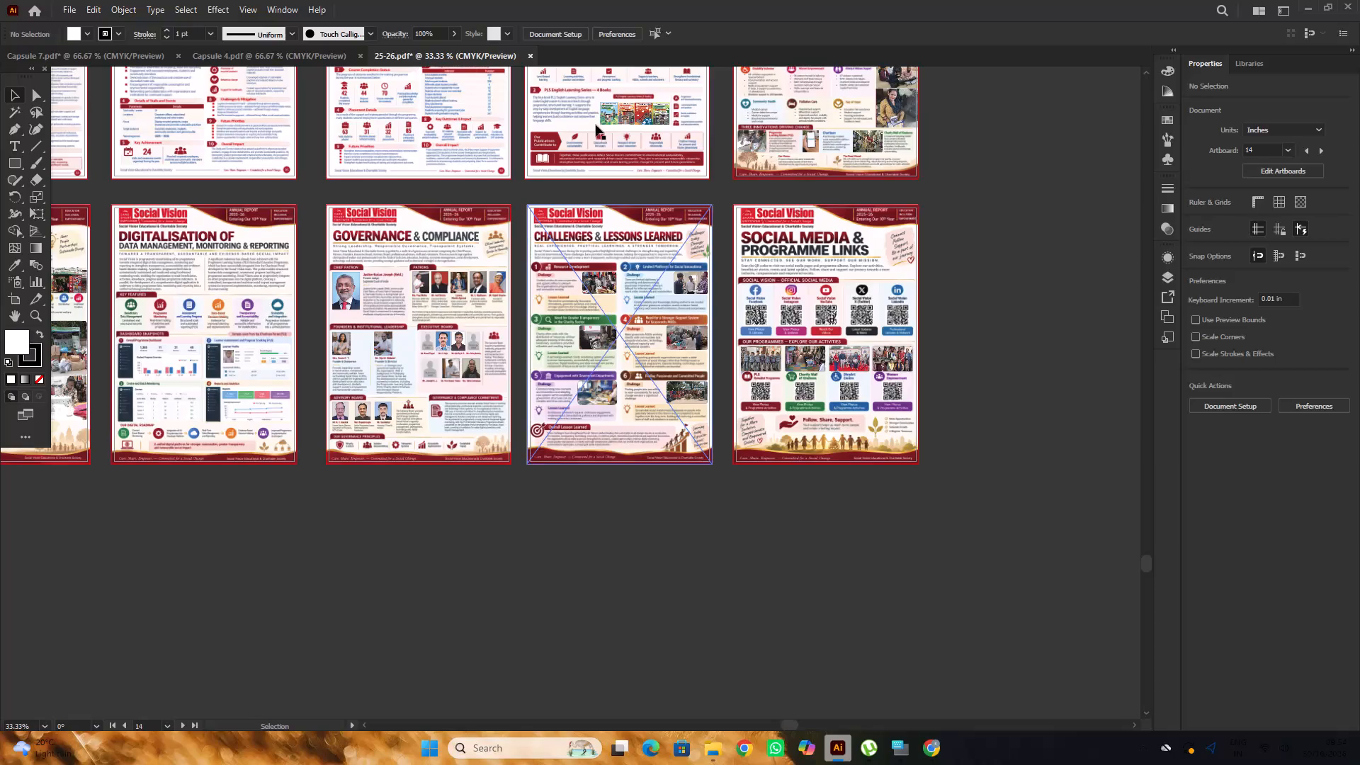
Look over the Hindi letter worksheet pages in Capsule 4.pdf and Capsule 7.pdf, including the cover page and practice rows.
click(238, 54)
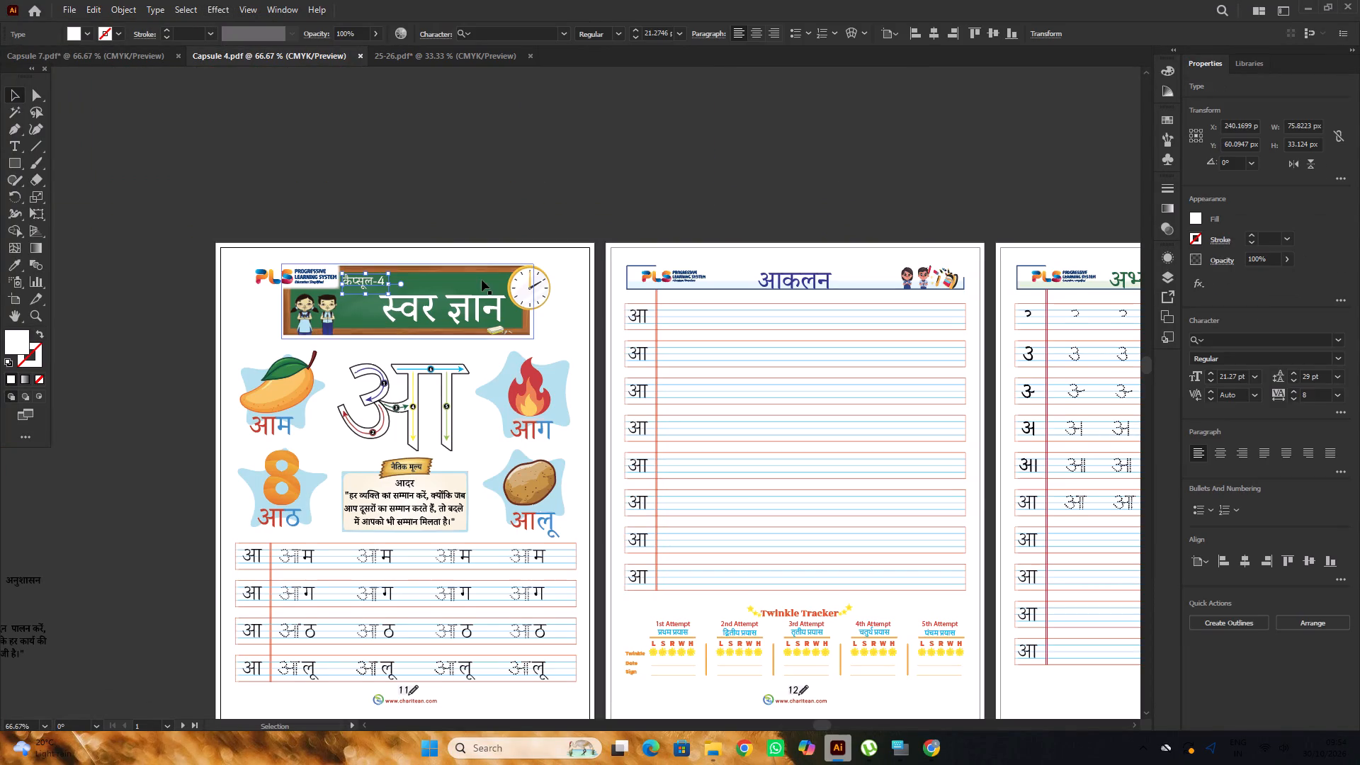
scroll(482, 258, down, 12)
scroll(482, 249, up, 2)
click(106, 69)
click(110, 62)
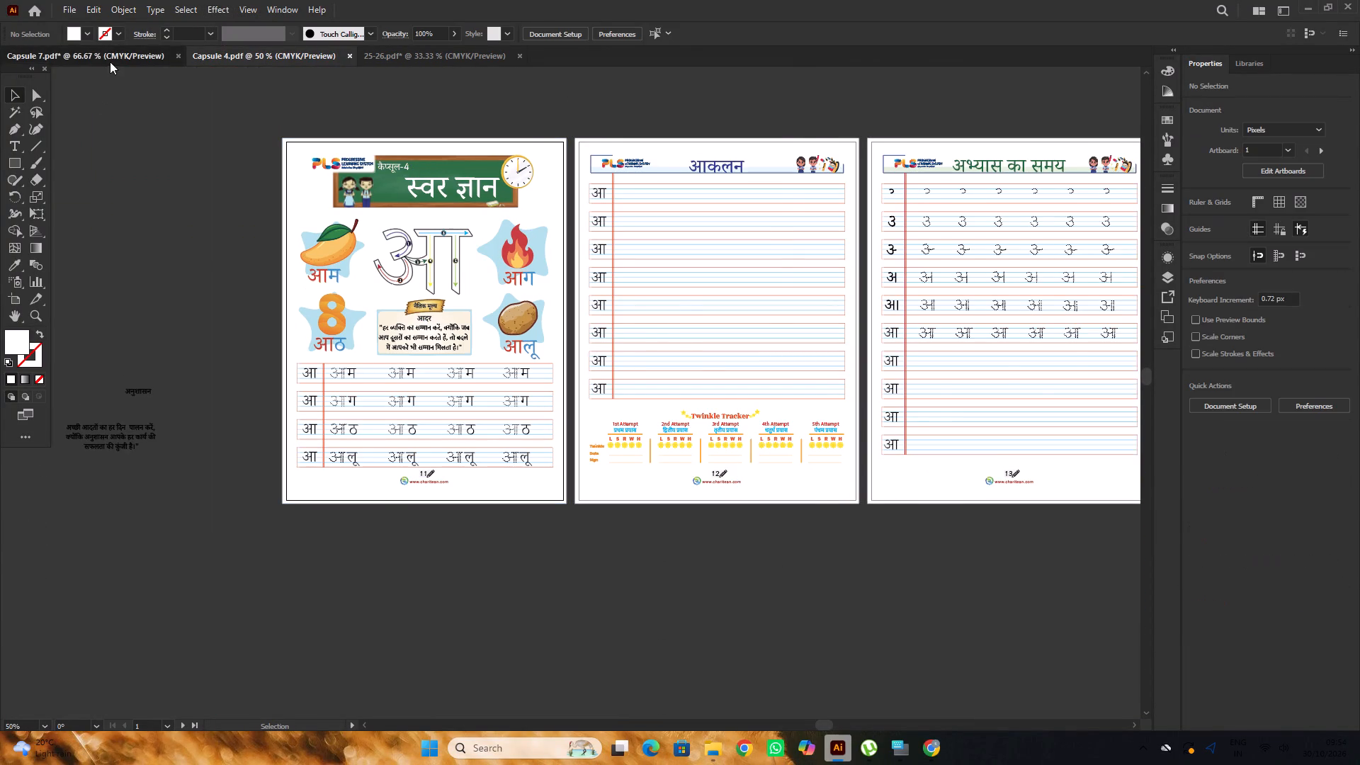
alt+scroll(449, 173, down, 2)
click(584, 400)
alt+scroll(553, 261, up, 7)
alt+scroll(552, 259, down, 2)
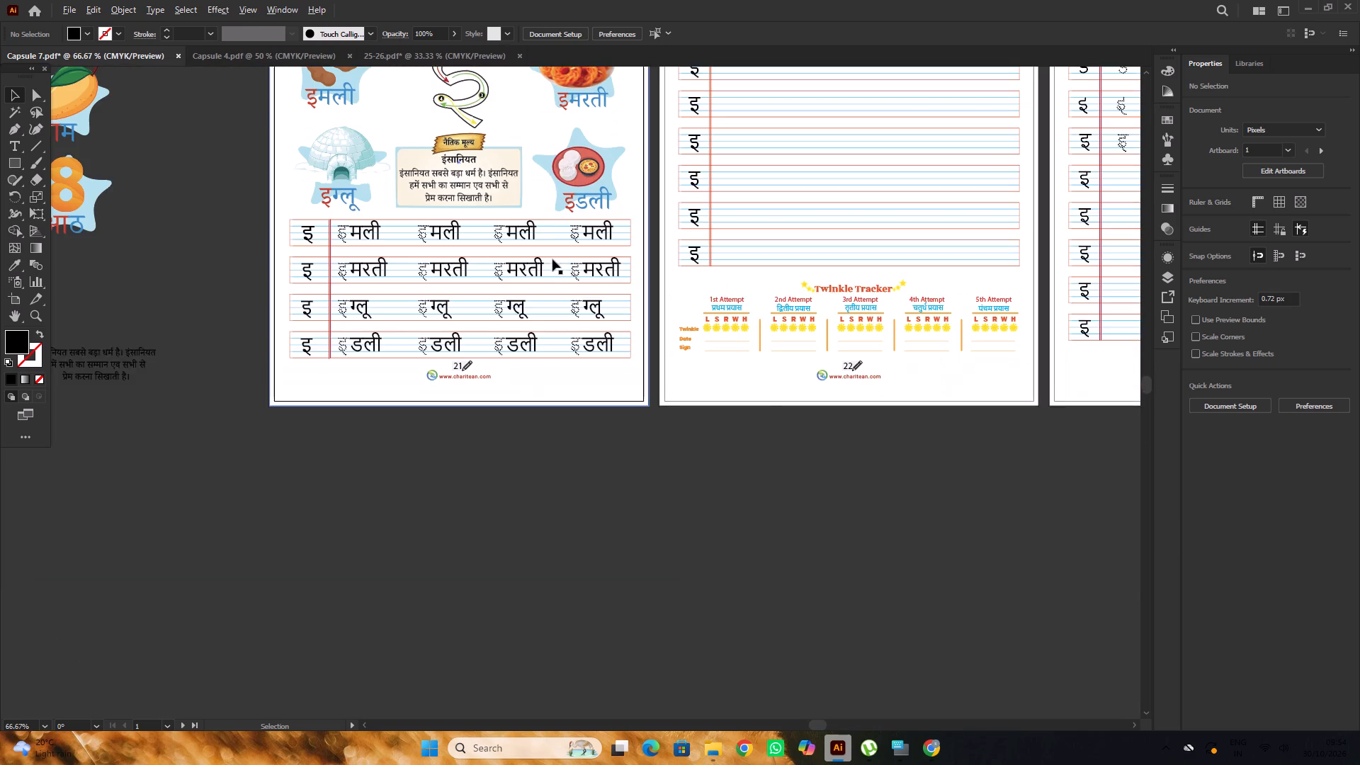
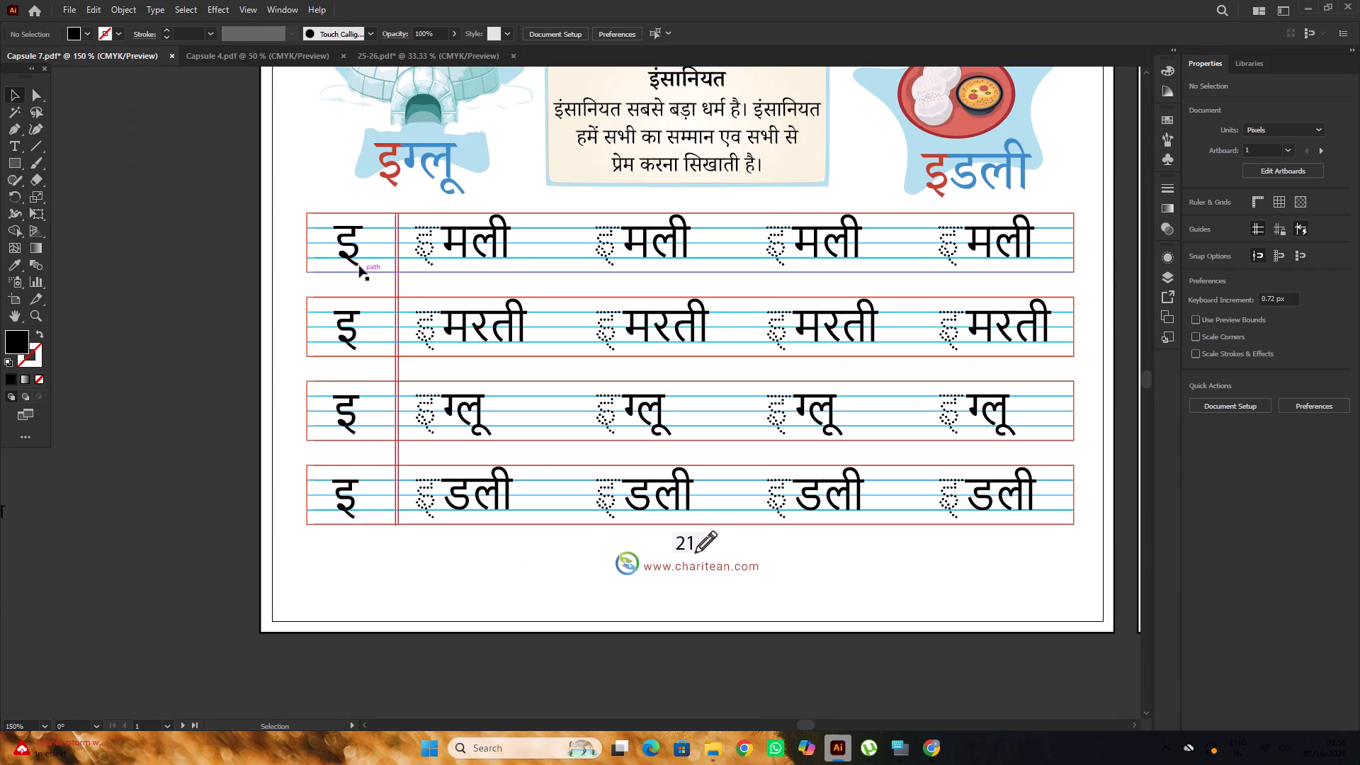
Set the four solid इ letters at the start of page 21's practice rows to Noto Serif Devanagari Light.
click(358, 254)
alt+scroll(356, 263, down, 1)
alt+scroll(346, 344, up, 2)
shift+click(366, 286)
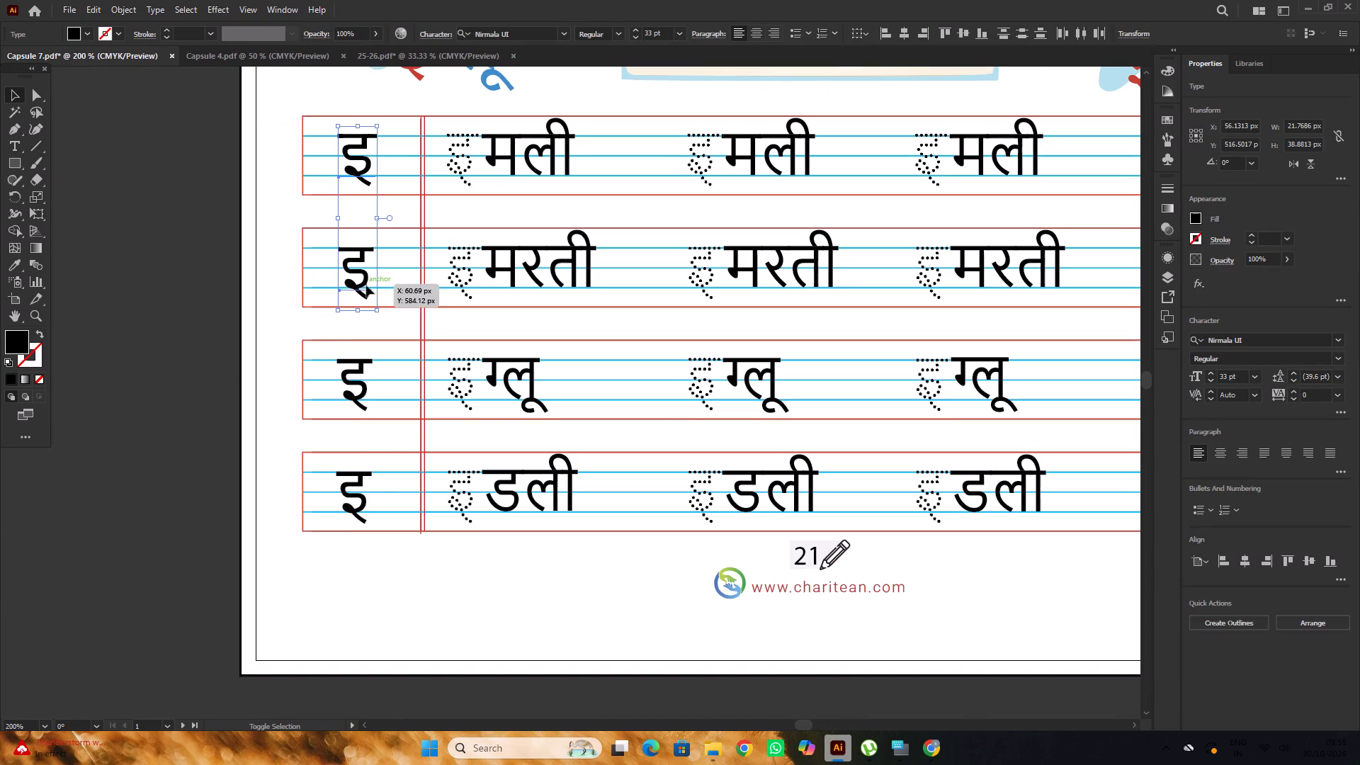
shift+click(365, 400)
shift+click(354, 495)
alt+scroll(357, 489, down, 2)
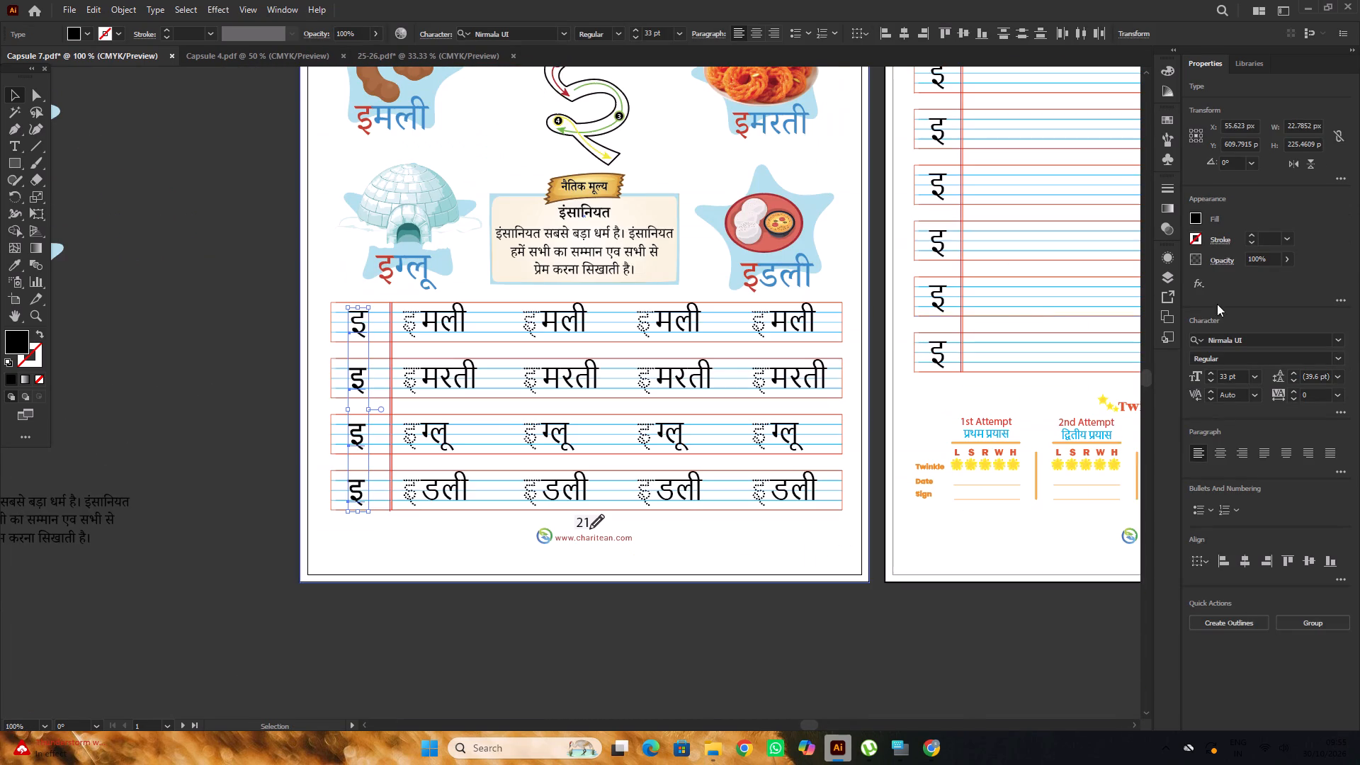
click(1263, 341)
text(noto)
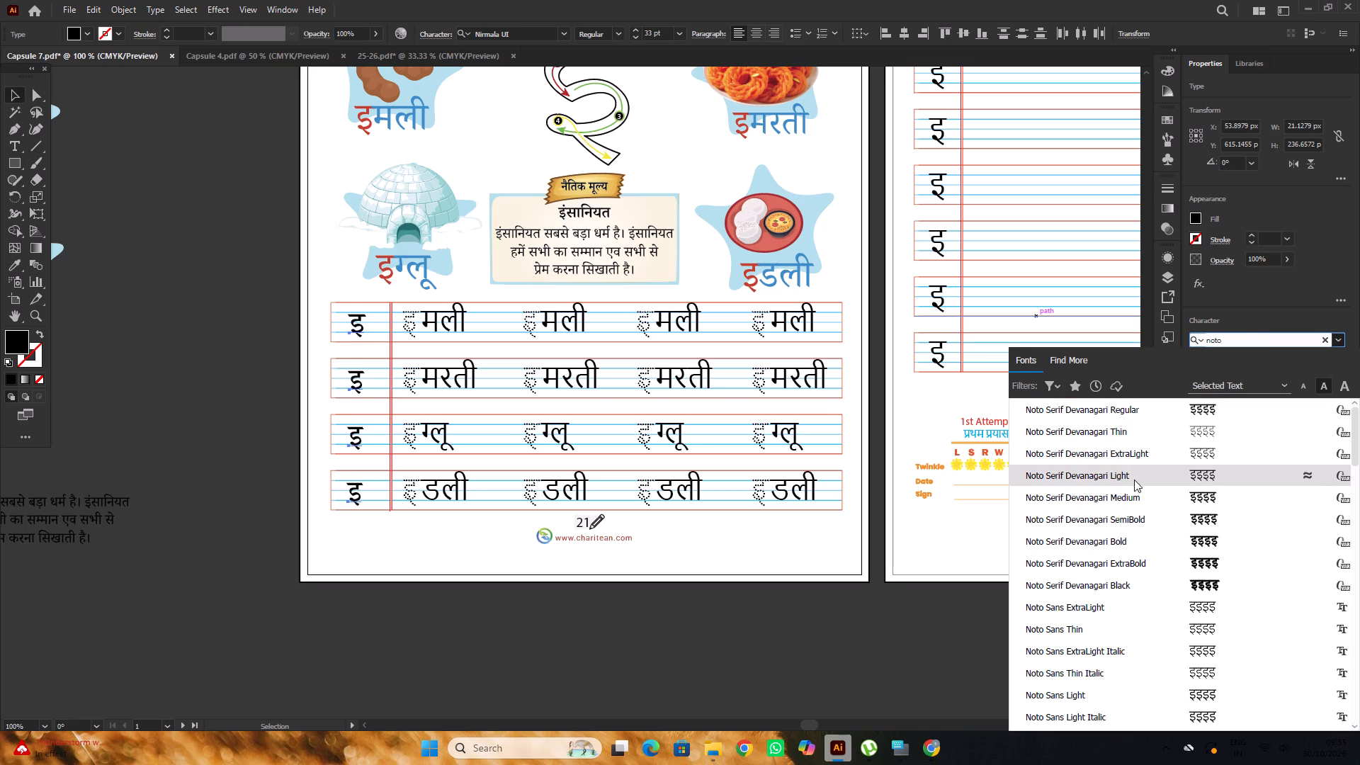
click(1130, 465)
click(132, 353)
Move the solid इ in the मली row so its headline sits on the upper blue line.
alt+scroll(373, 324, up, 2)
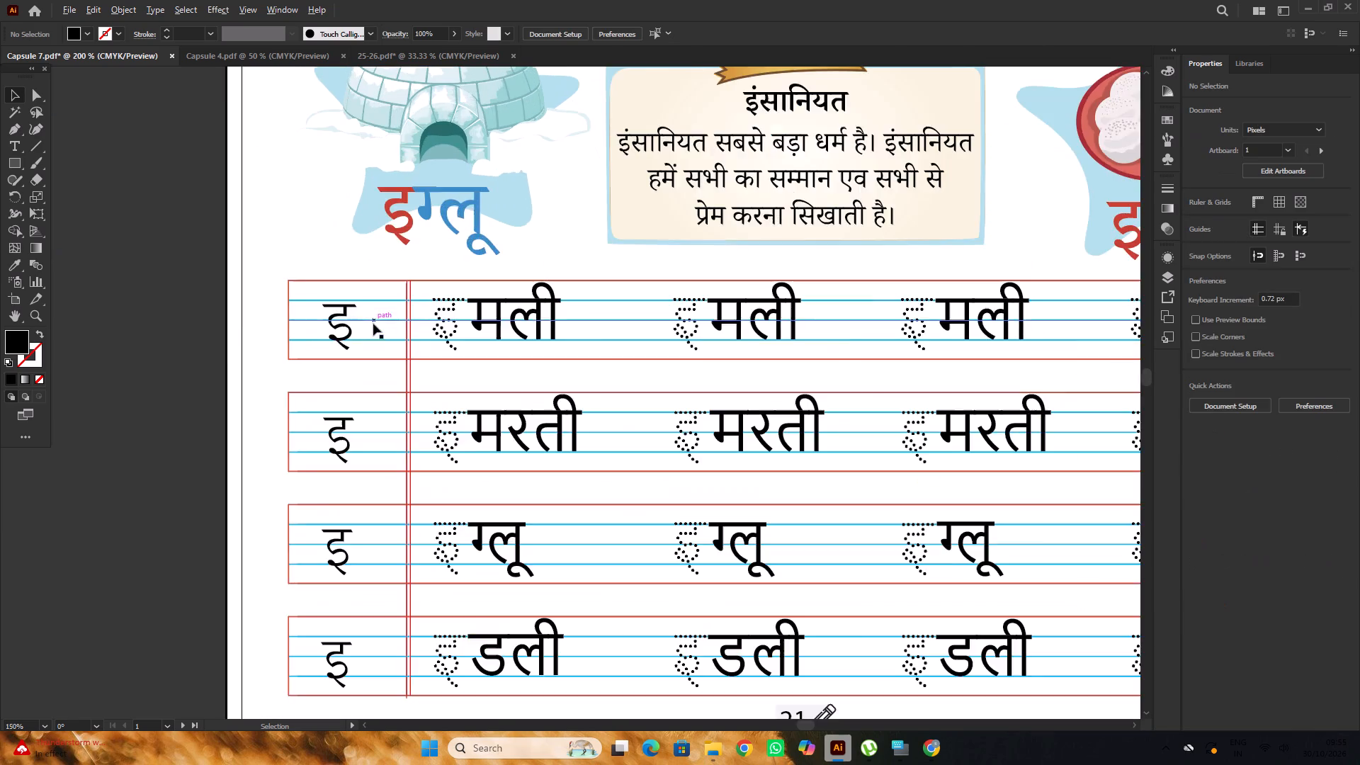
alt+scroll(320, 331, up, 4)
drag(374, 317, 367, 297)
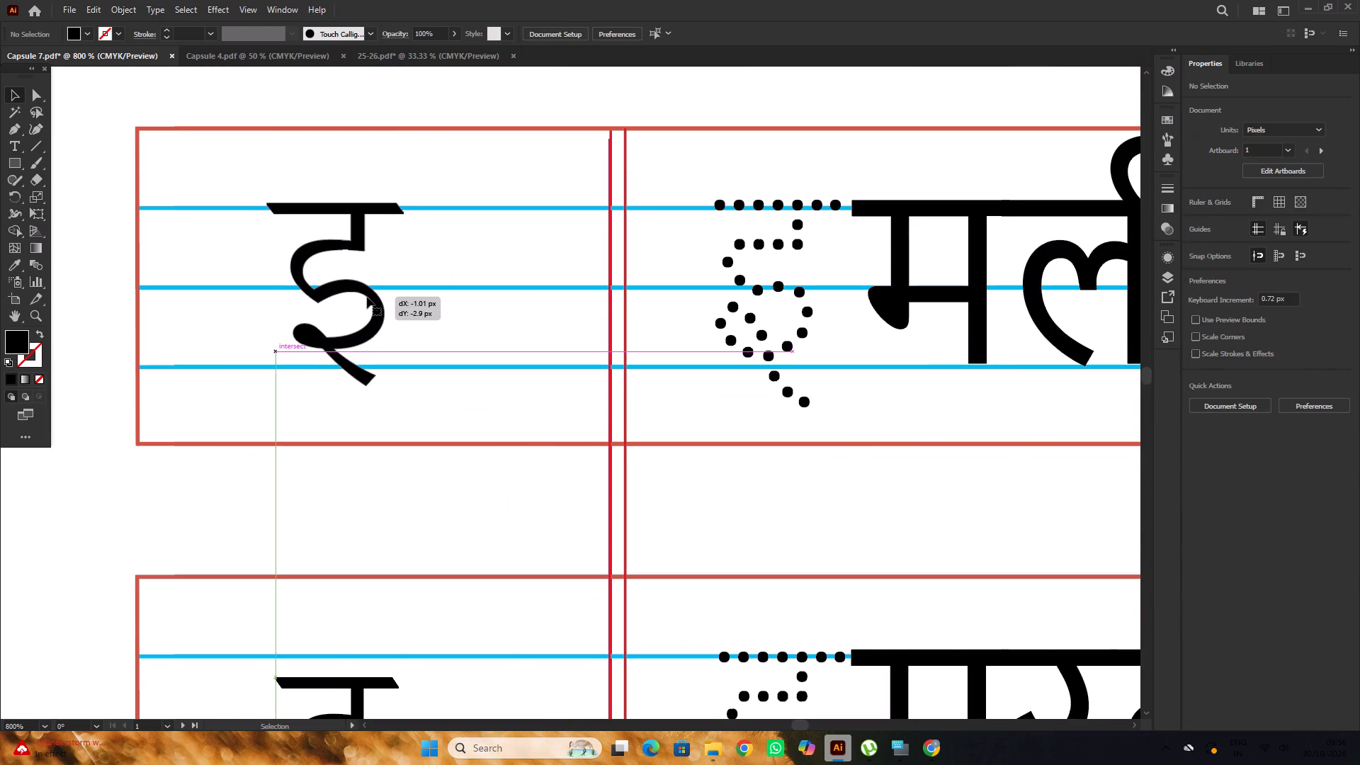
Delete the solid इ letters at the start of the मरती, ग्लू and डली rows.
alt+scroll(367, 296, down, 5)
alt+scroll(377, 392, up, 2)
click(345, 370)
alt+scroll(346, 370, down, 2)
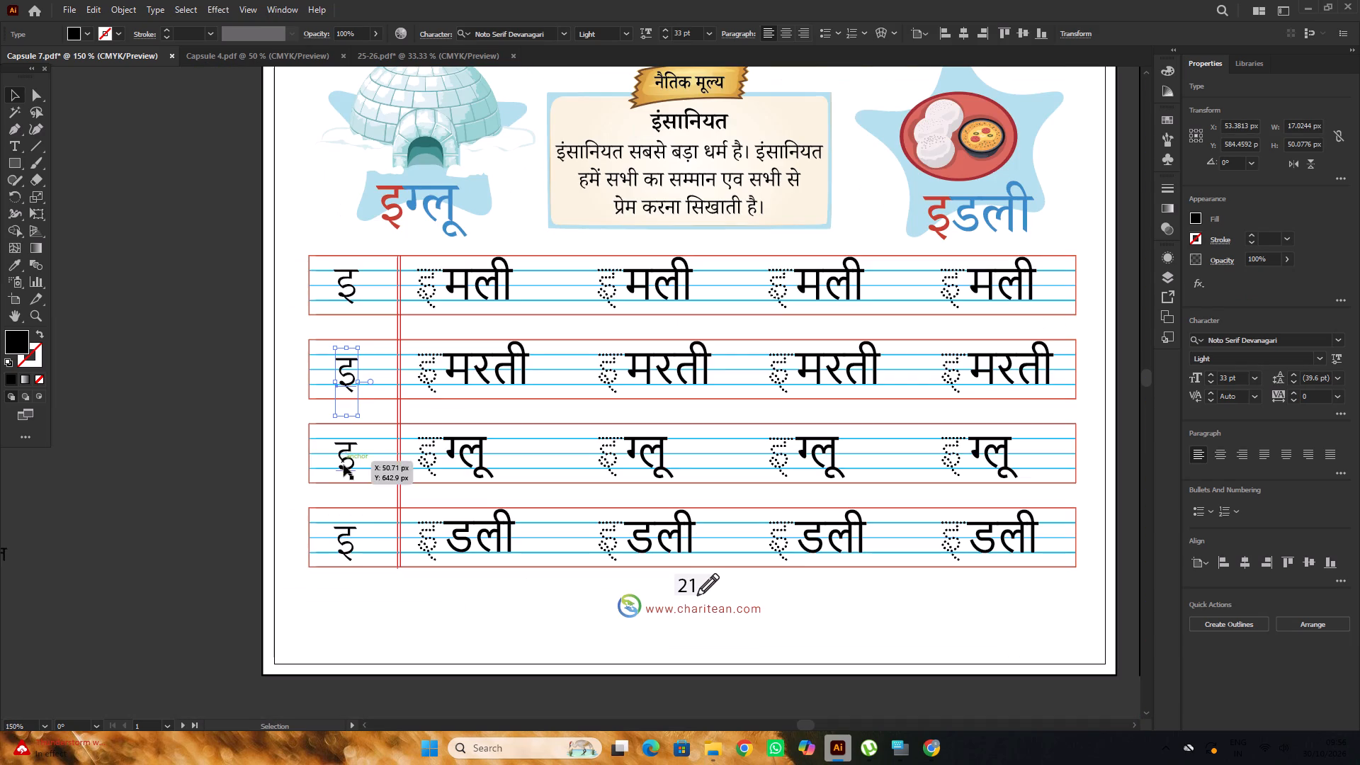
shift+click(348, 455)
shift+click(351, 538)
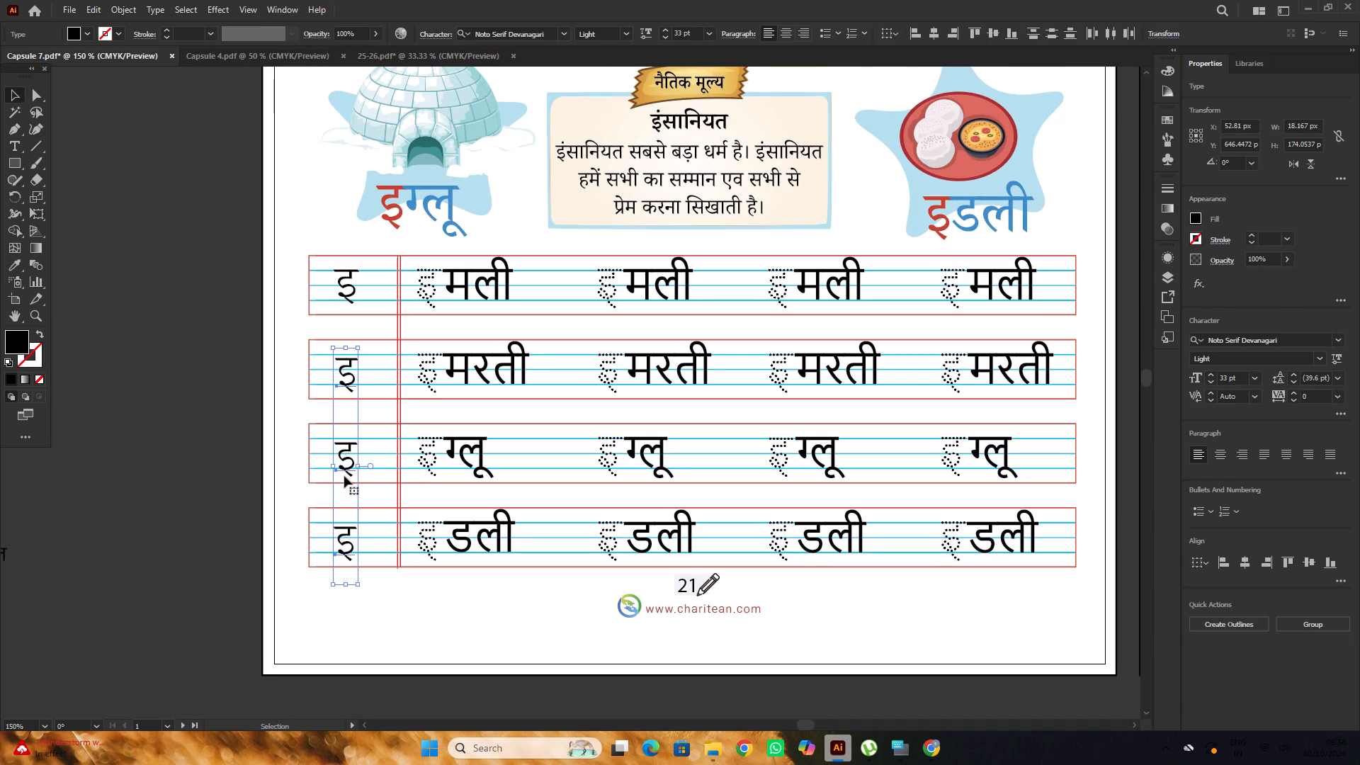
key(Delete)
Copy the aligned इ straight down to the start of the मरती, ग्लू and डली rows, matching each row's upper blue line.
scroll(324, 238, down, 4)
scroll(341, 247, up, 2)
alt+scroll(343, 246, up, 1)
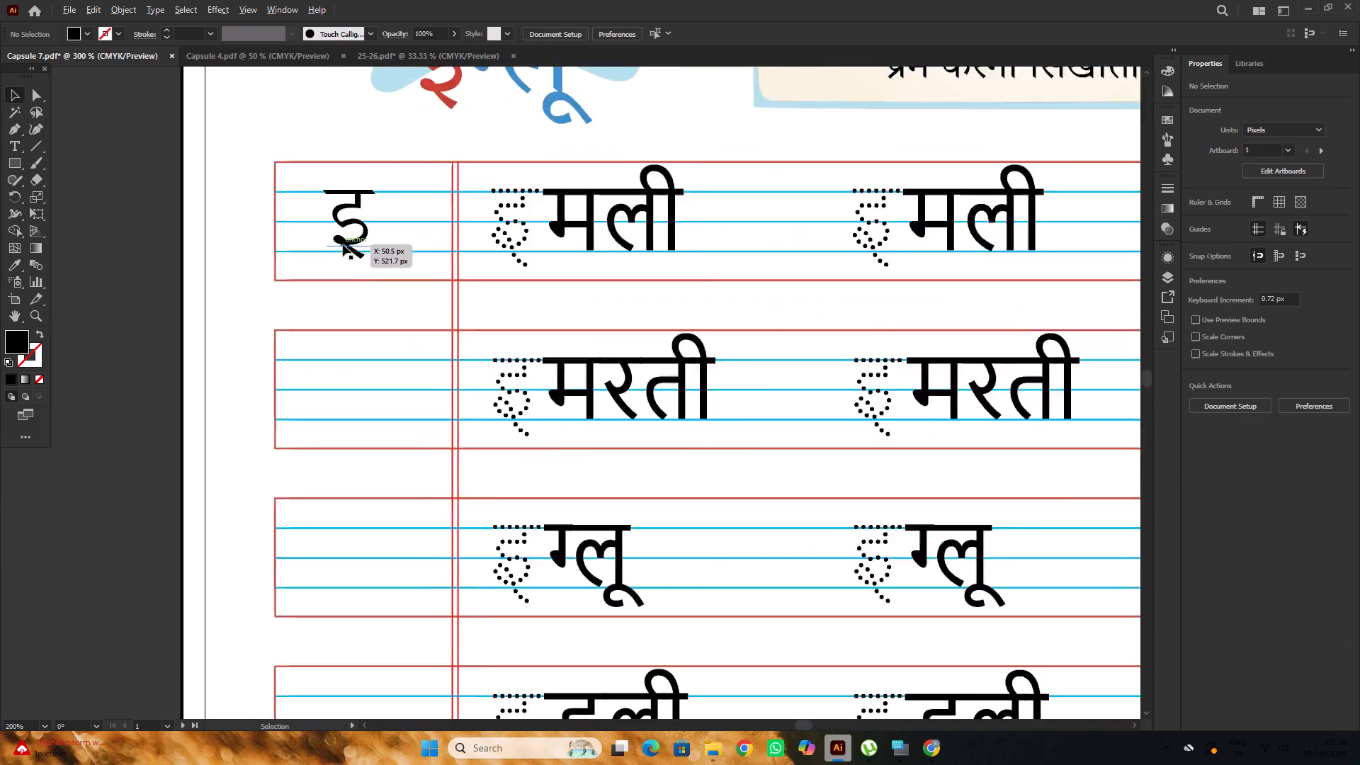
alt+scroll(343, 244, up, 1)
alt+drag(374, 229, 384, 450)
alt+scroll(368, 348, down, 4)
click(222, 271)
scroll(224, 268, down, 7)
alt+scroll(368, 283, up, 3)
alt+drag(366, 206, 355, 374)
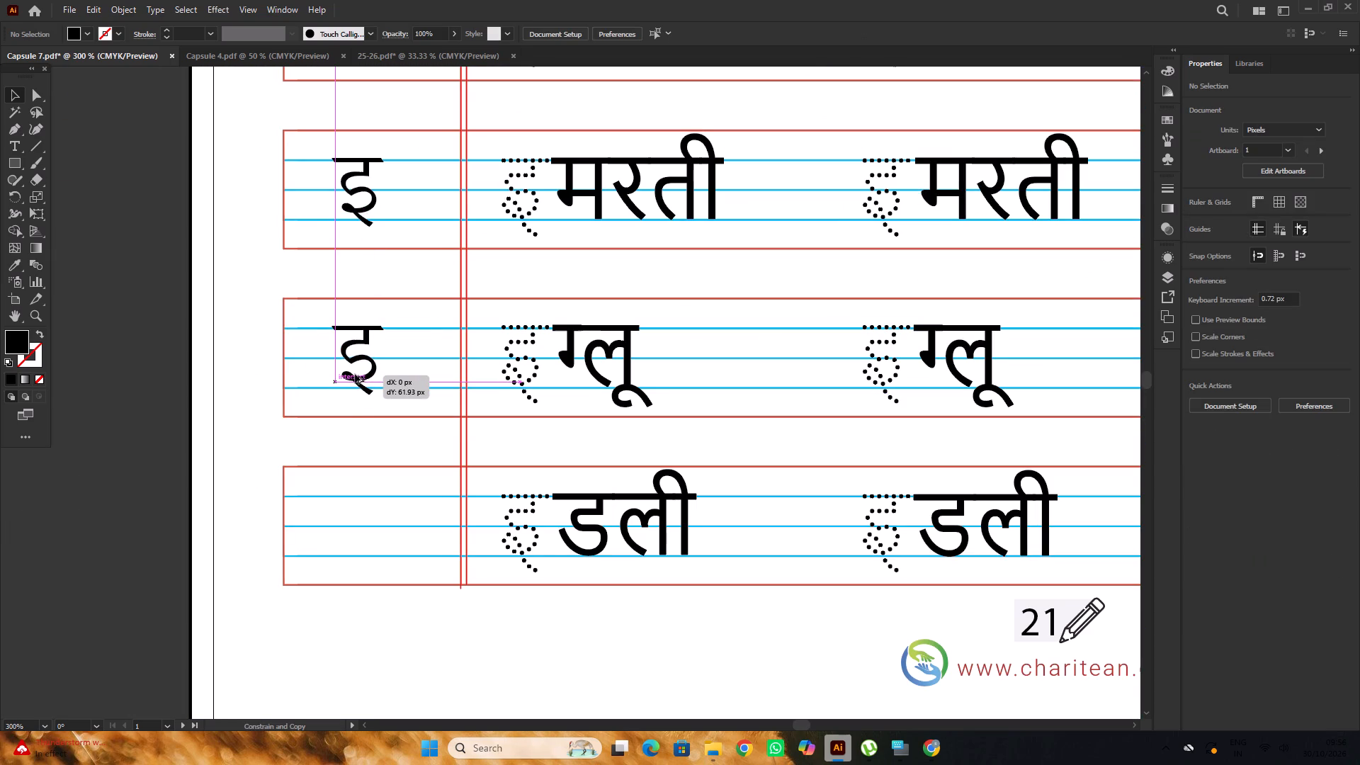
alt+drag(355, 374, 355, 375)
alt+scroll(353, 370, down, 2)
click(215, 300)
scroll(234, 297, down, 5)
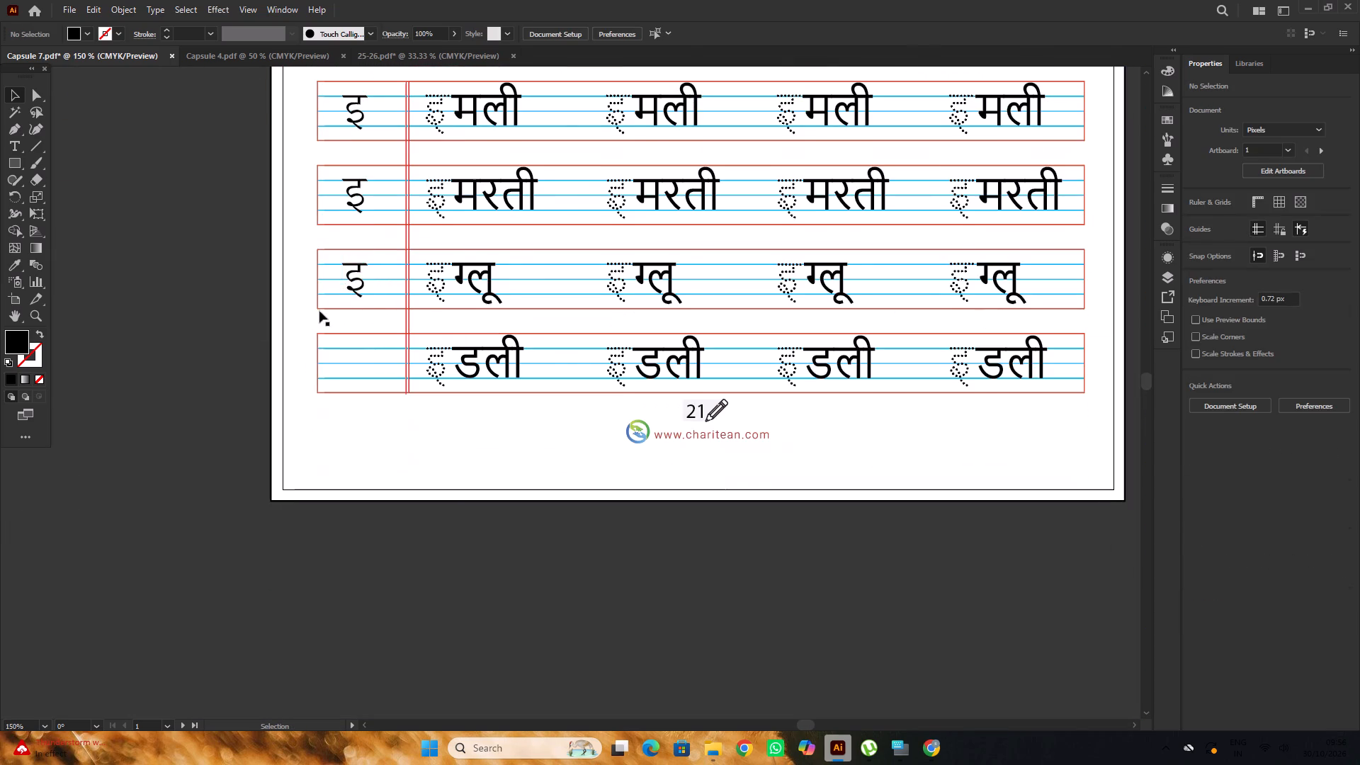
alt+scroll(363, 300, up, 3)
alt+drag(359, 259, 361, 484)
alt+scroll(295, 376, down, 4)
click(227, 329)
Set all sixteen word endings (मली, मरती, ग्लू, डली) in the four practice rows to Noto Serif Devanagari Light.
alt+scroll(226, 329, down, 1)
scroll(226, 329, up, 2)
alt+scroll(366, 292, up, 2)
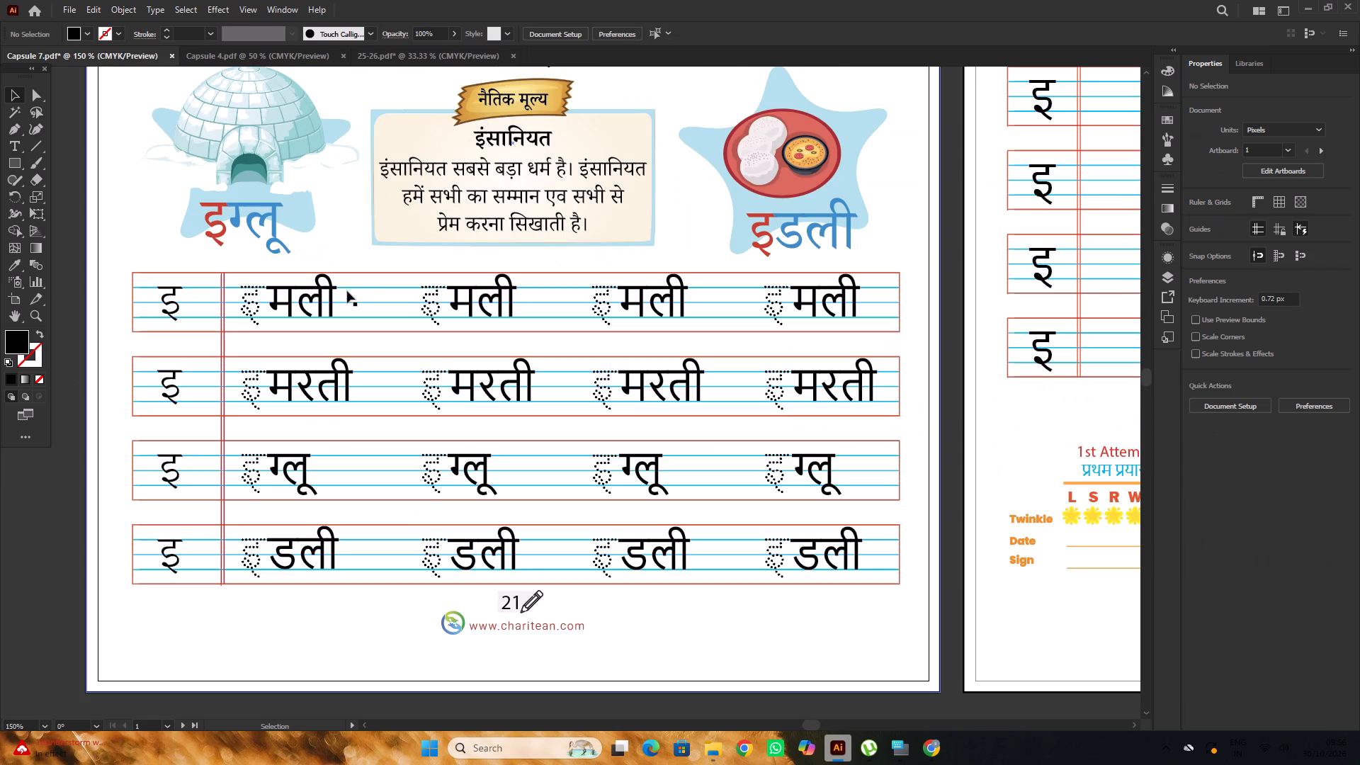
click(329, 291)
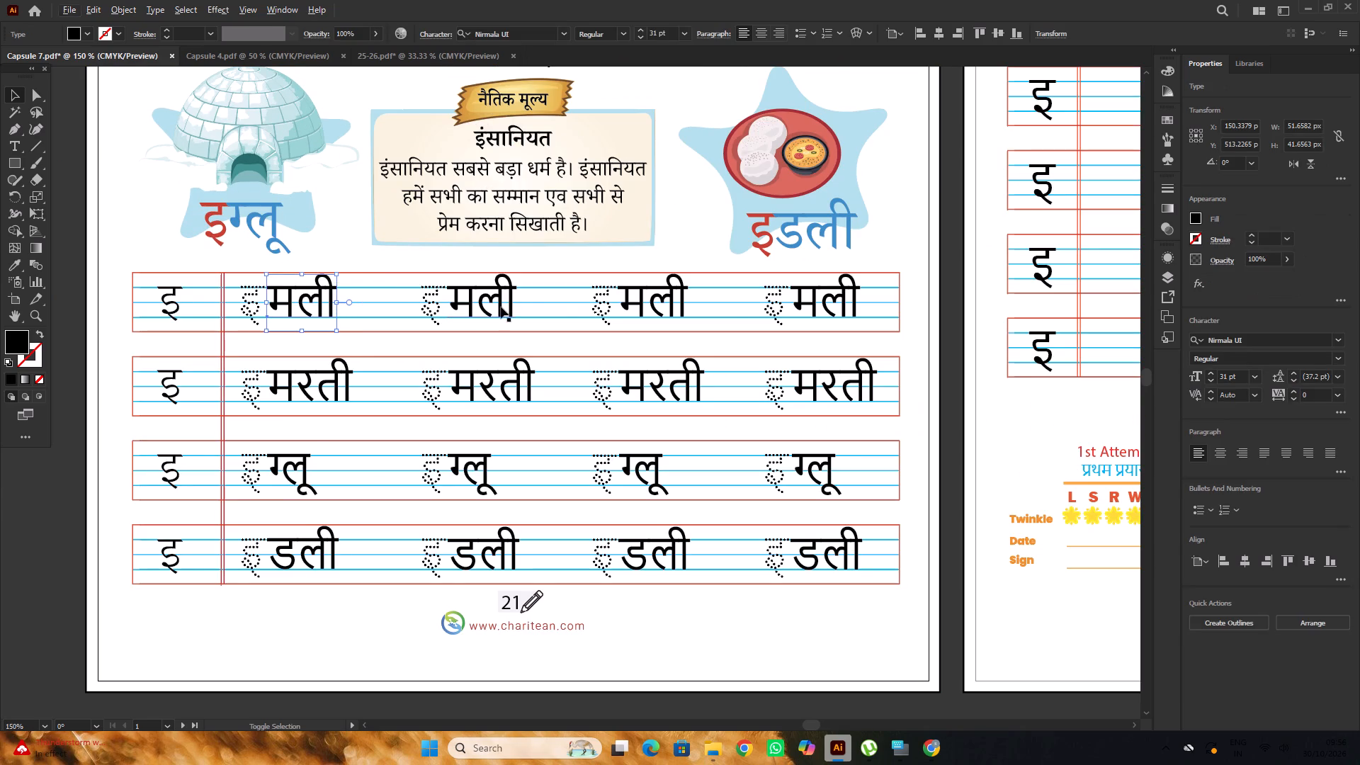
shift+click(501, 307)
shift+click(664, 305)
shift+click(821, 302)
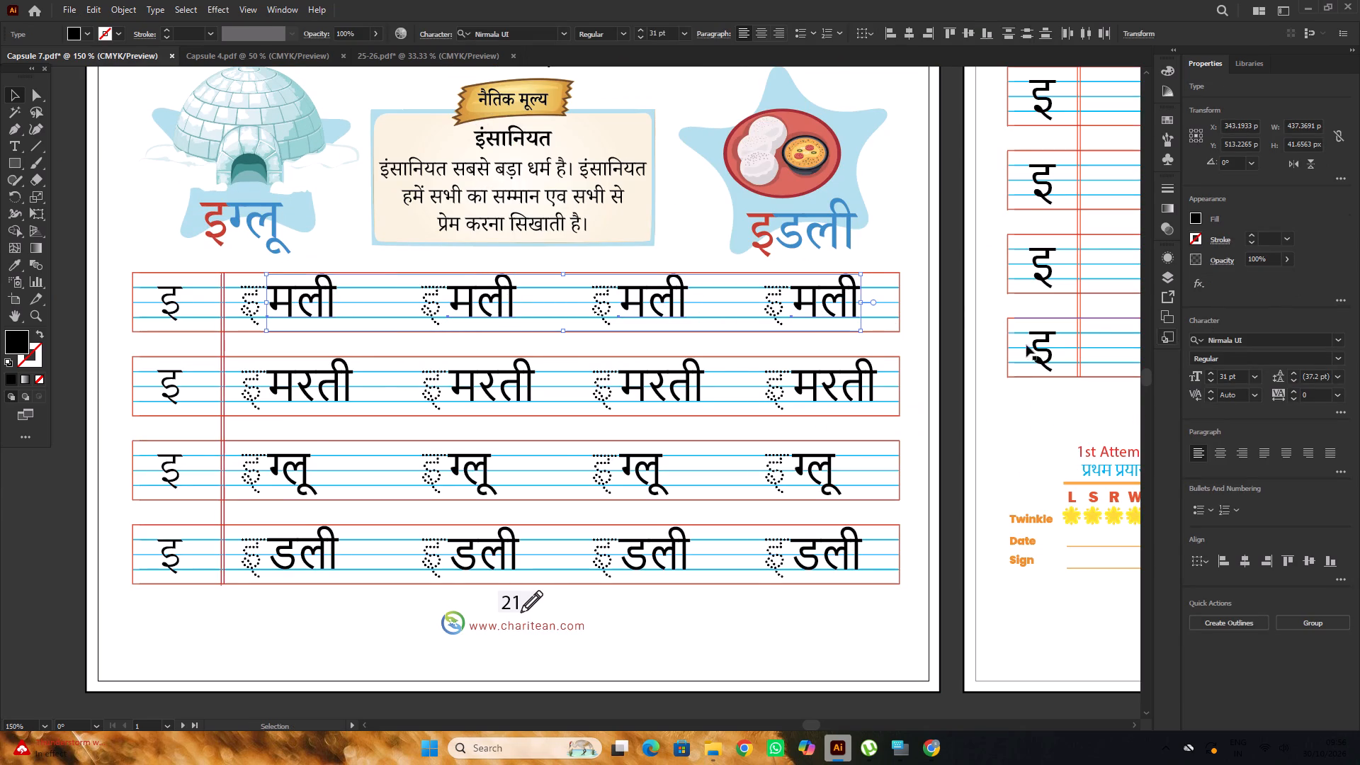
shift+click(326, 387)
shift+click(497, 387)
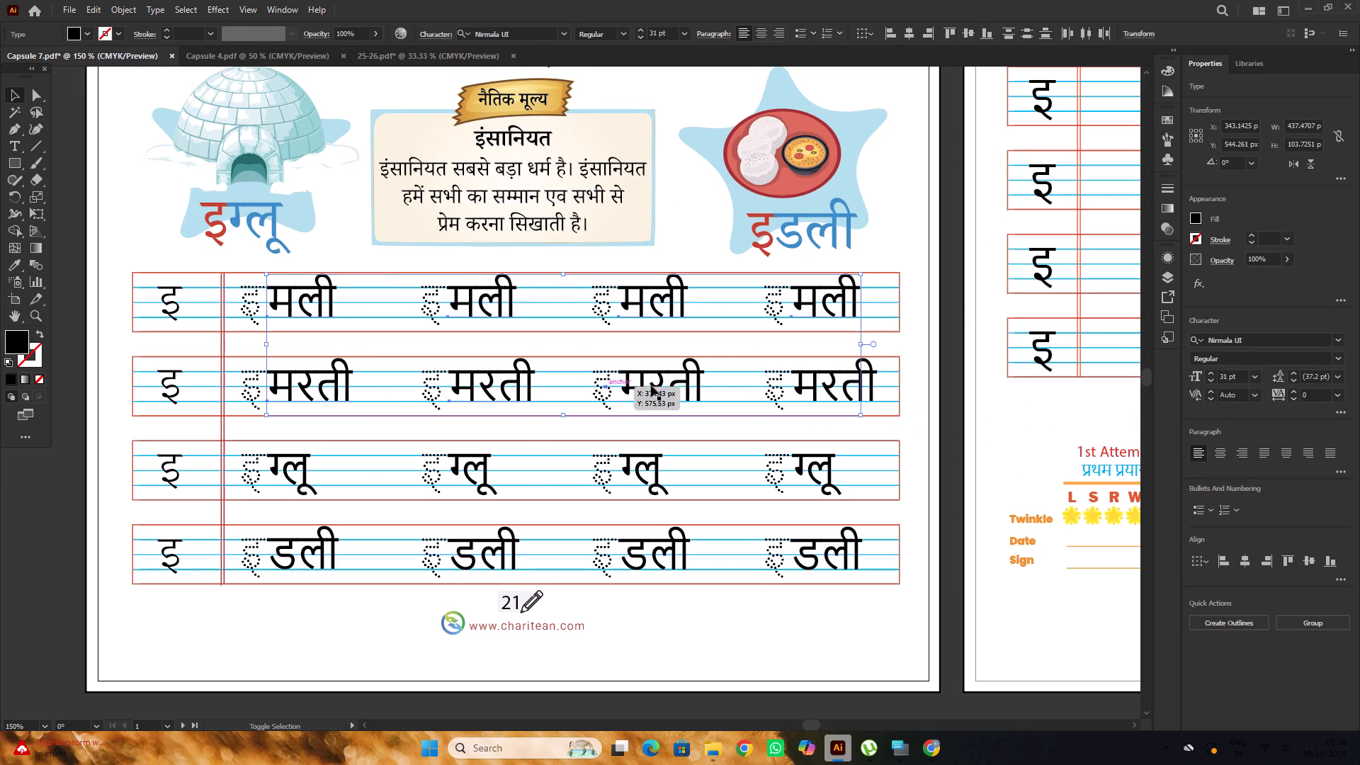
shift+click(664, 387)
shift+click(820, 389)
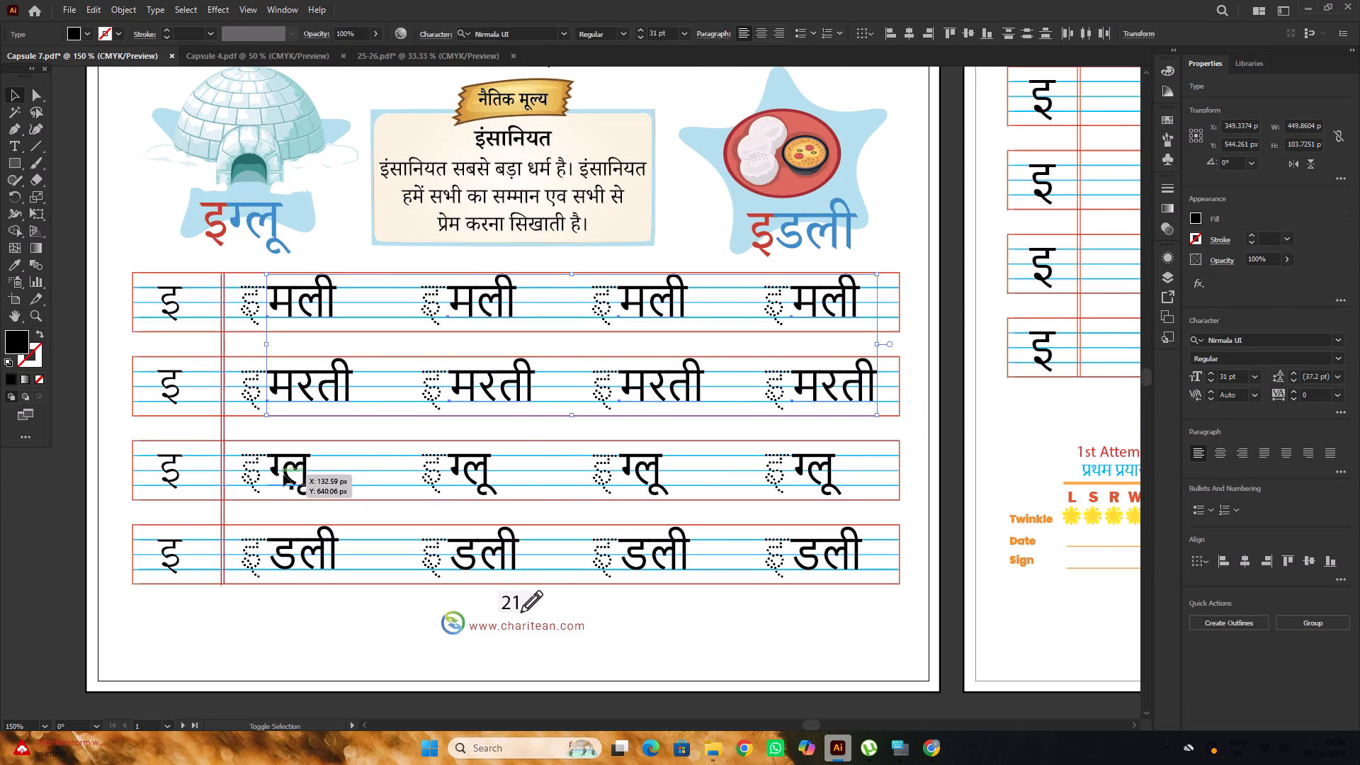
shift+click(294, 472)
shift+click(482, 472)
shift+click(645, 472)
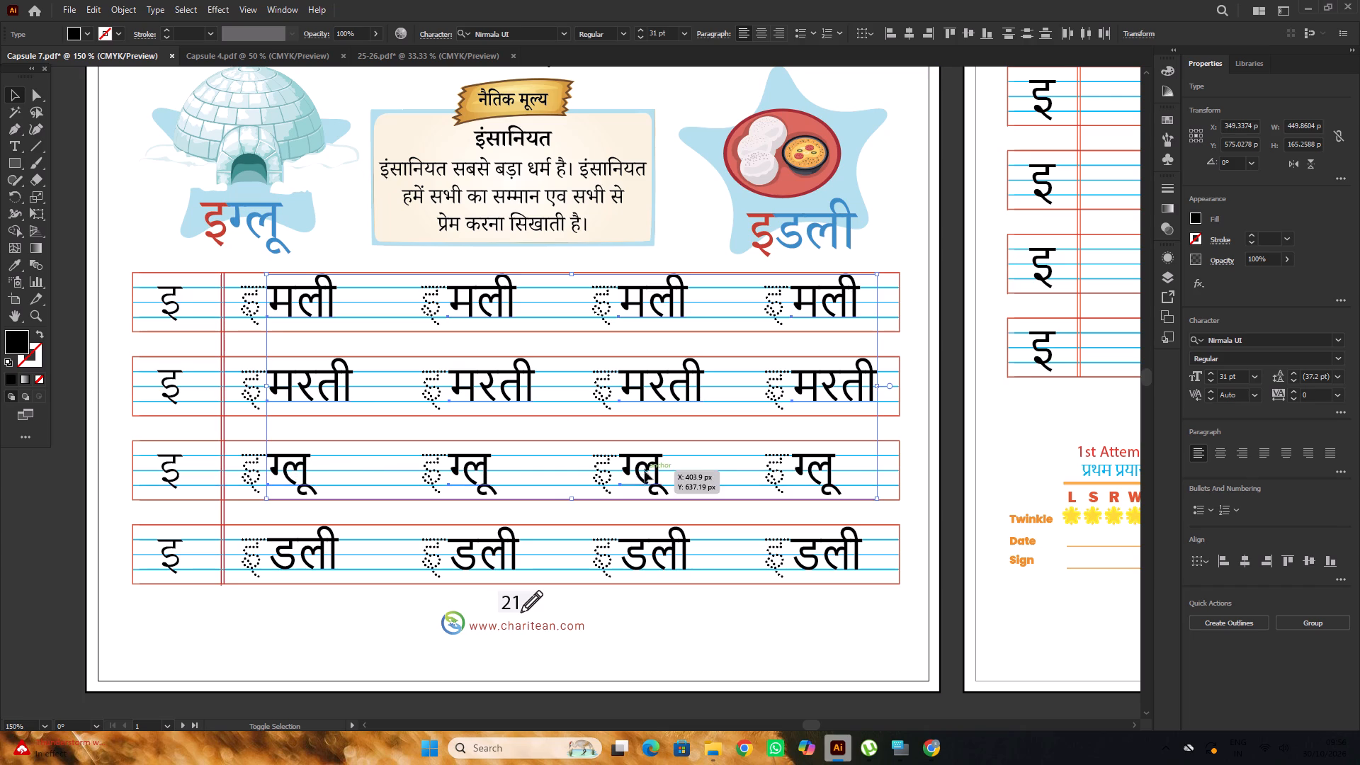
shift+click(815, 469)
shift+click(820, 557)
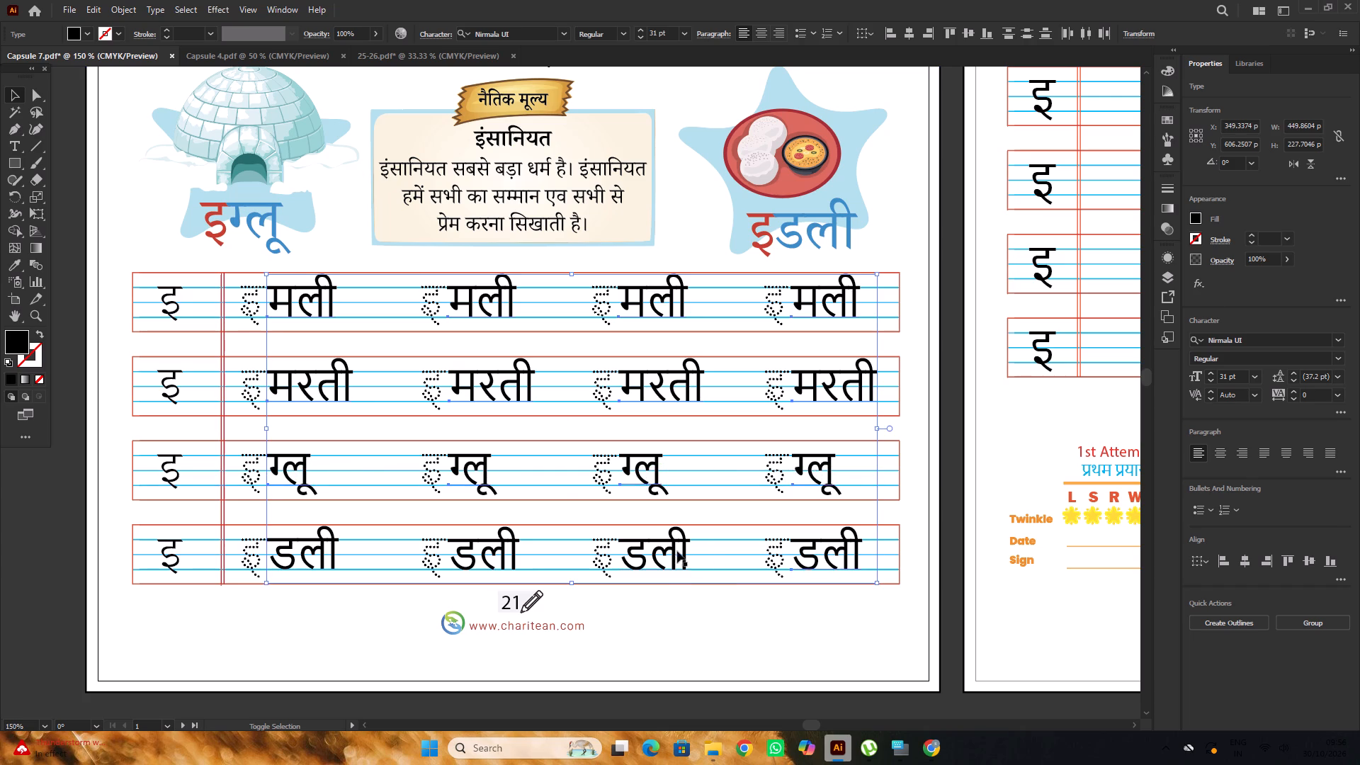
shift+click(677, 550)
shift+click(497, 565)
shift+click(324, 557)
click(1256, 334)
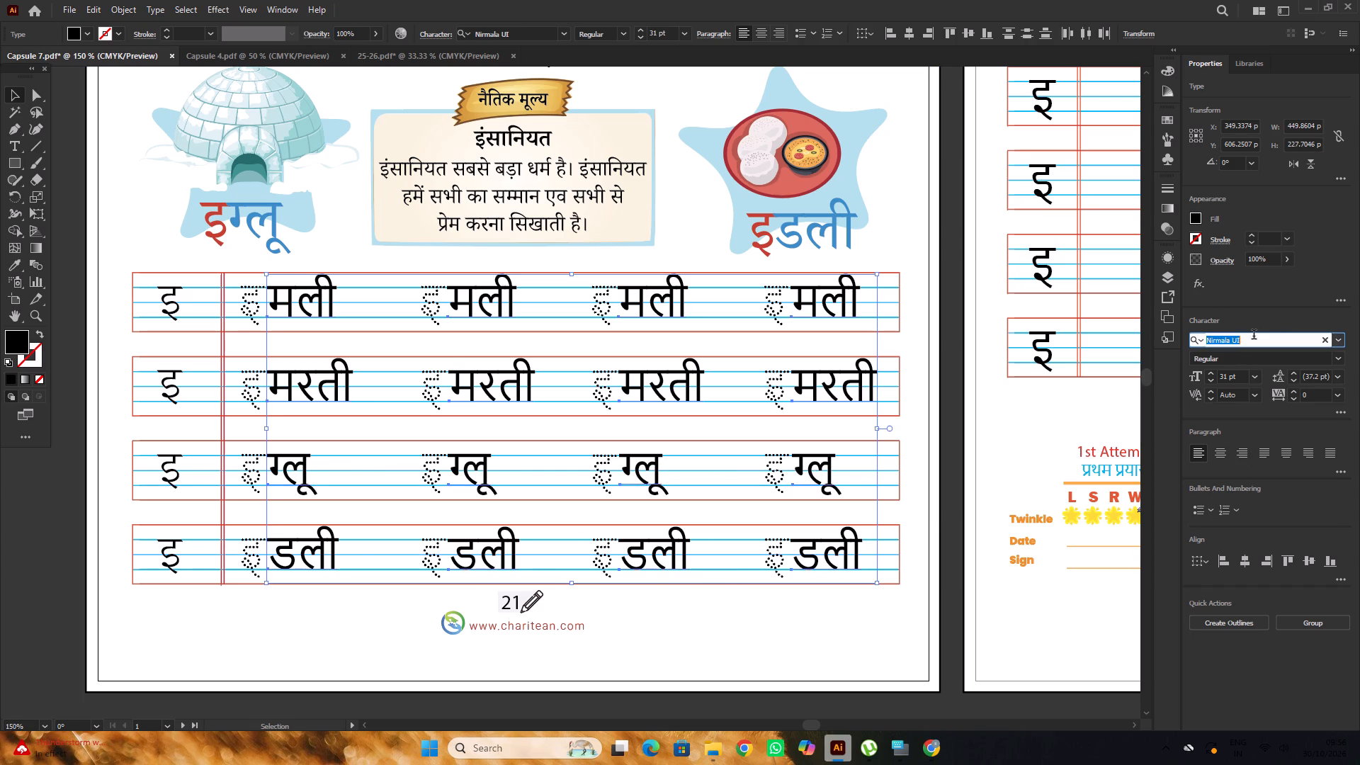
text(noto)
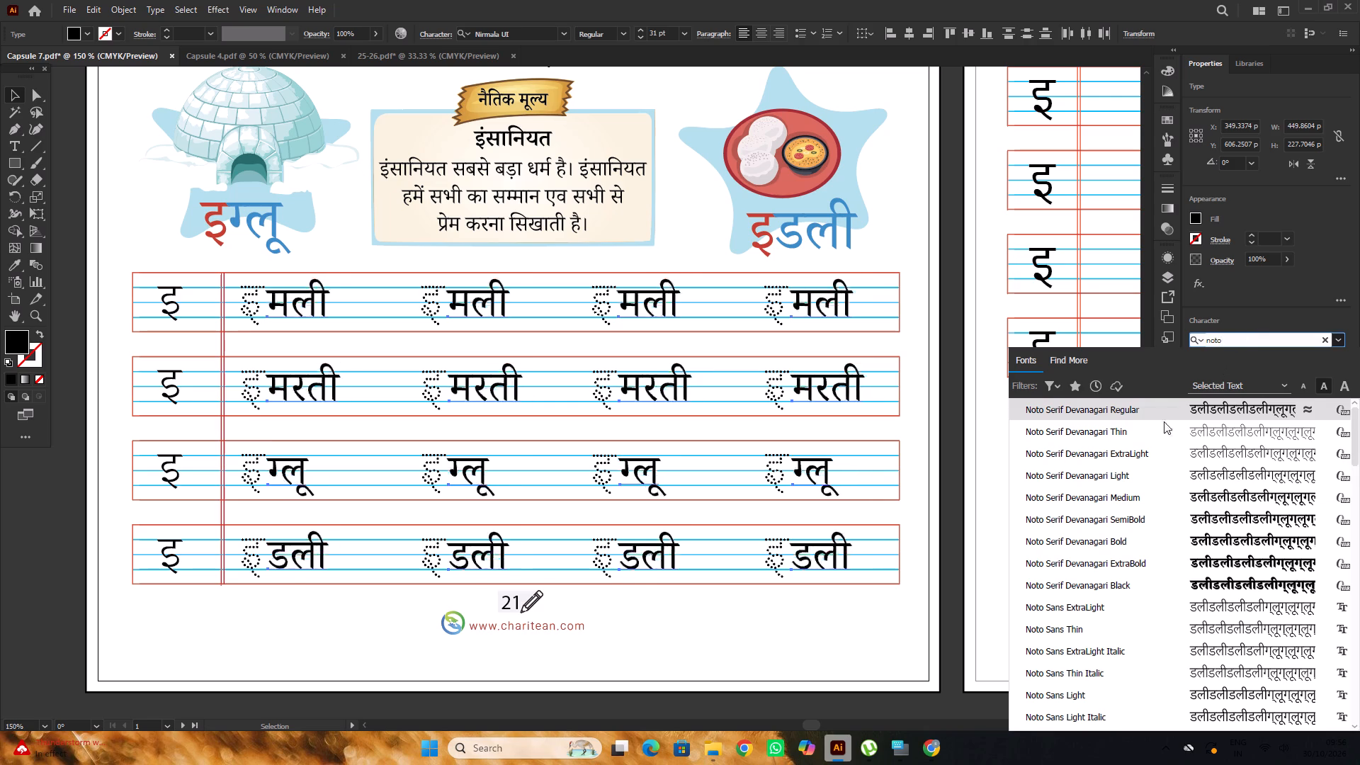
click(1144, 472)
alt+scroll(603, 411, down, 4)
click(642, 567)
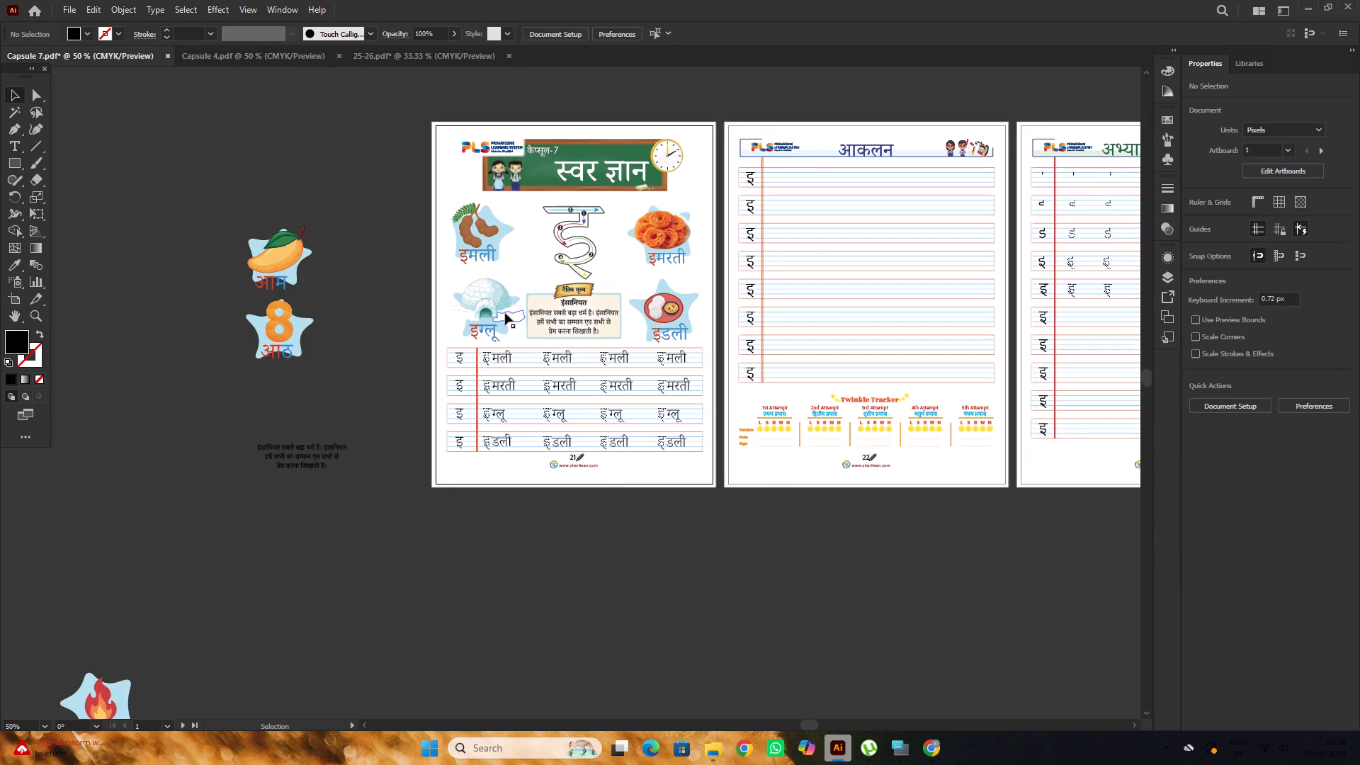
Move the first मली up so its headline lies on the upper blue line.
alt+scroll(504, 312, up, 2)
scroll(497, 419, up, 9)
drag(497, 419, 496, 401)
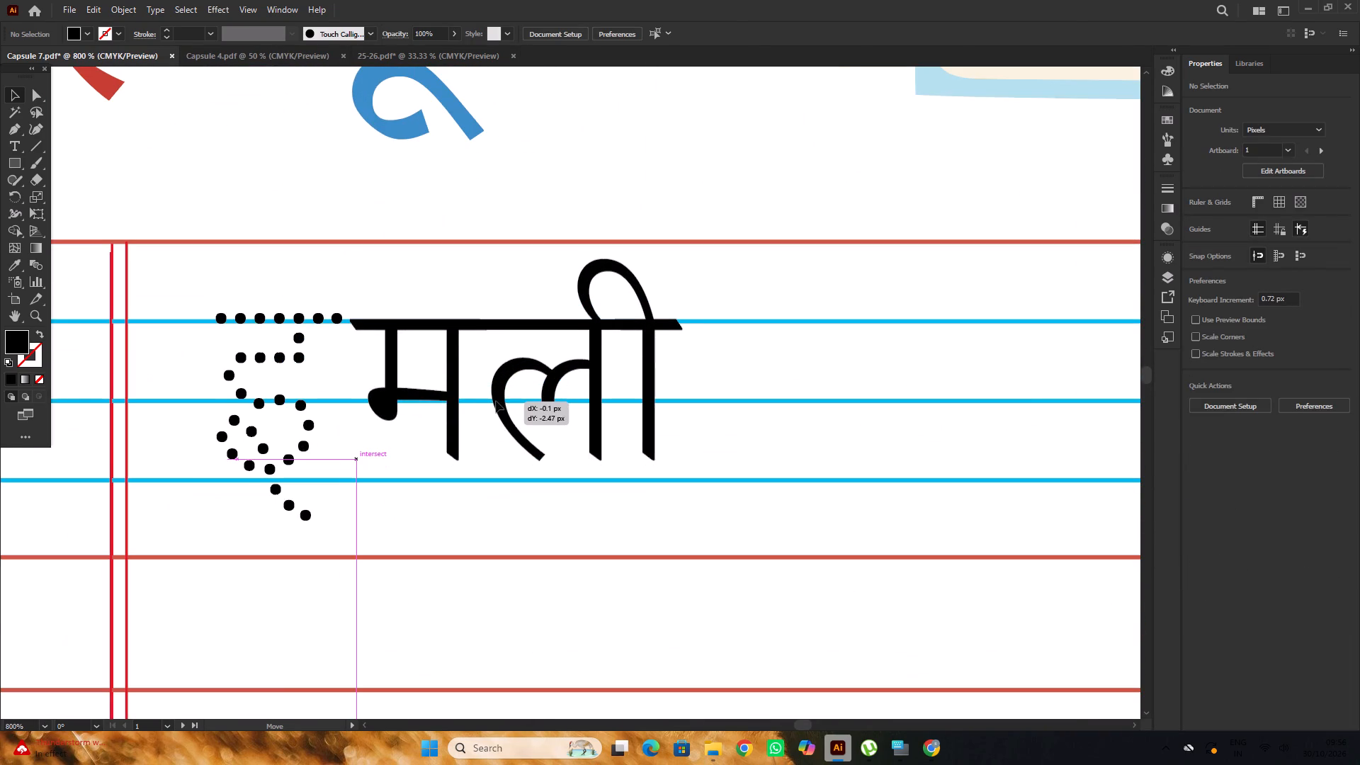
drag(496, 401, 496, 398)
Shift the first column of dotted इ letters slightly down onto the upper blue line.
alt+scroll(496, 398, down, 2)
alt+scroll(369, 413, up, 2)
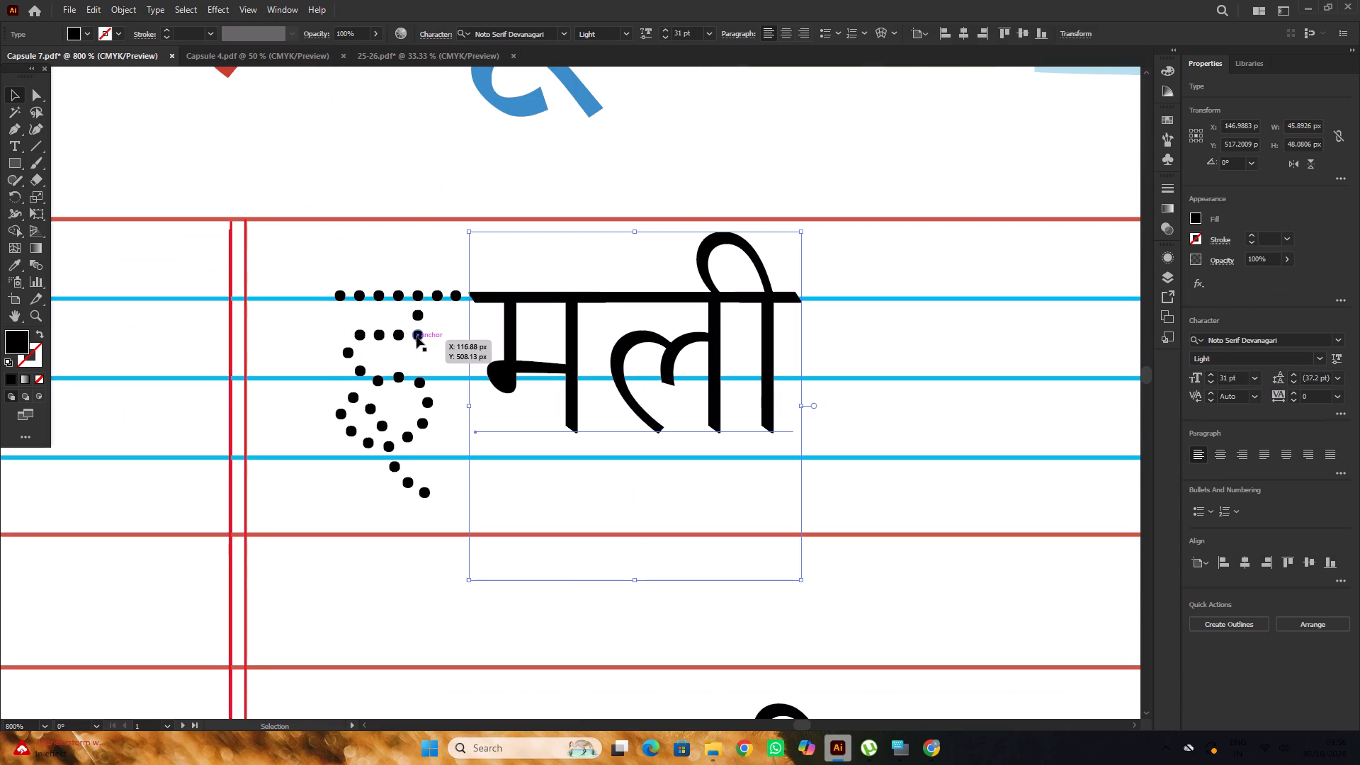
click(416, 336)
click(419, 339)
alt+scroll(419, 341, down, 2)
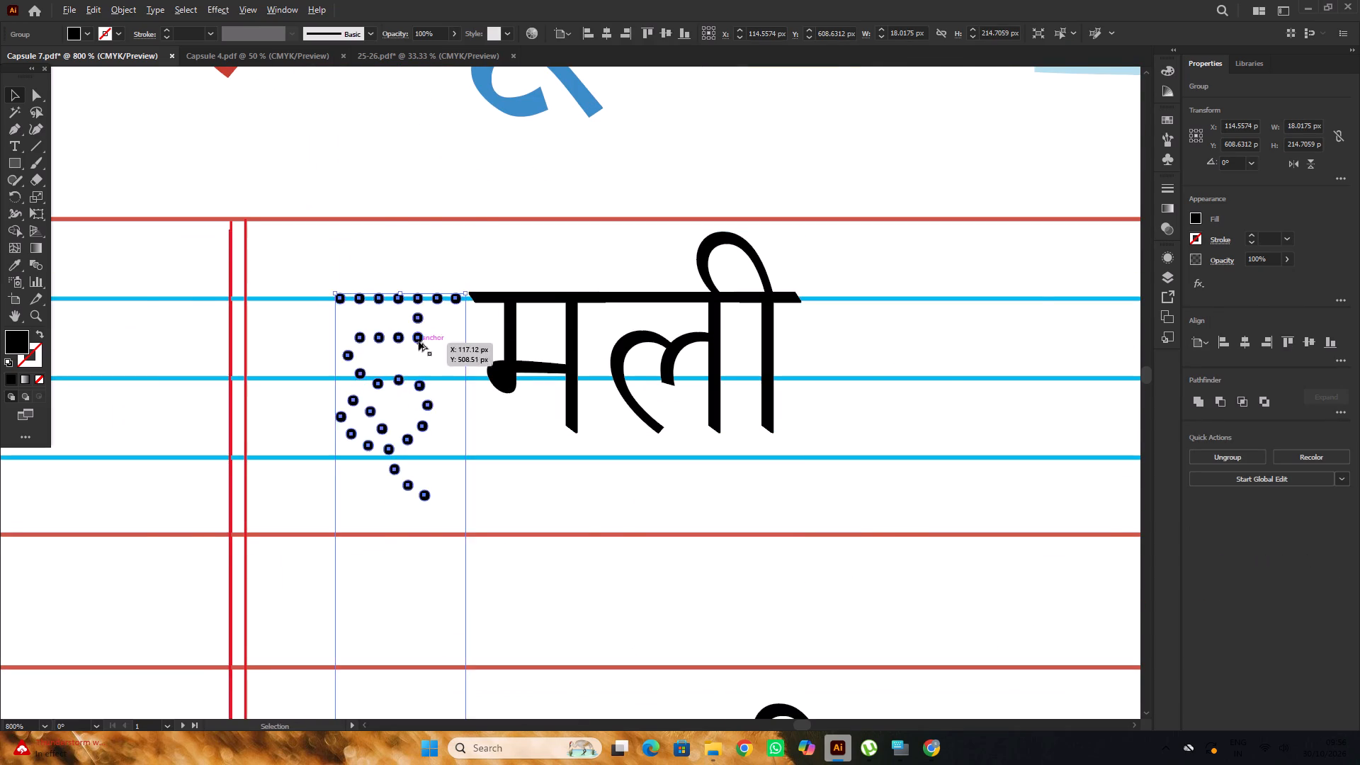
Enlarge the first मली to about 35.8 pt and realign its headline with the upper blue line.
alt+scroll(482, 342, up, 2)
click(516, 356)
alt+scroll(516, 356, down, 3)
shift+drag(599, 436, 618, 452)
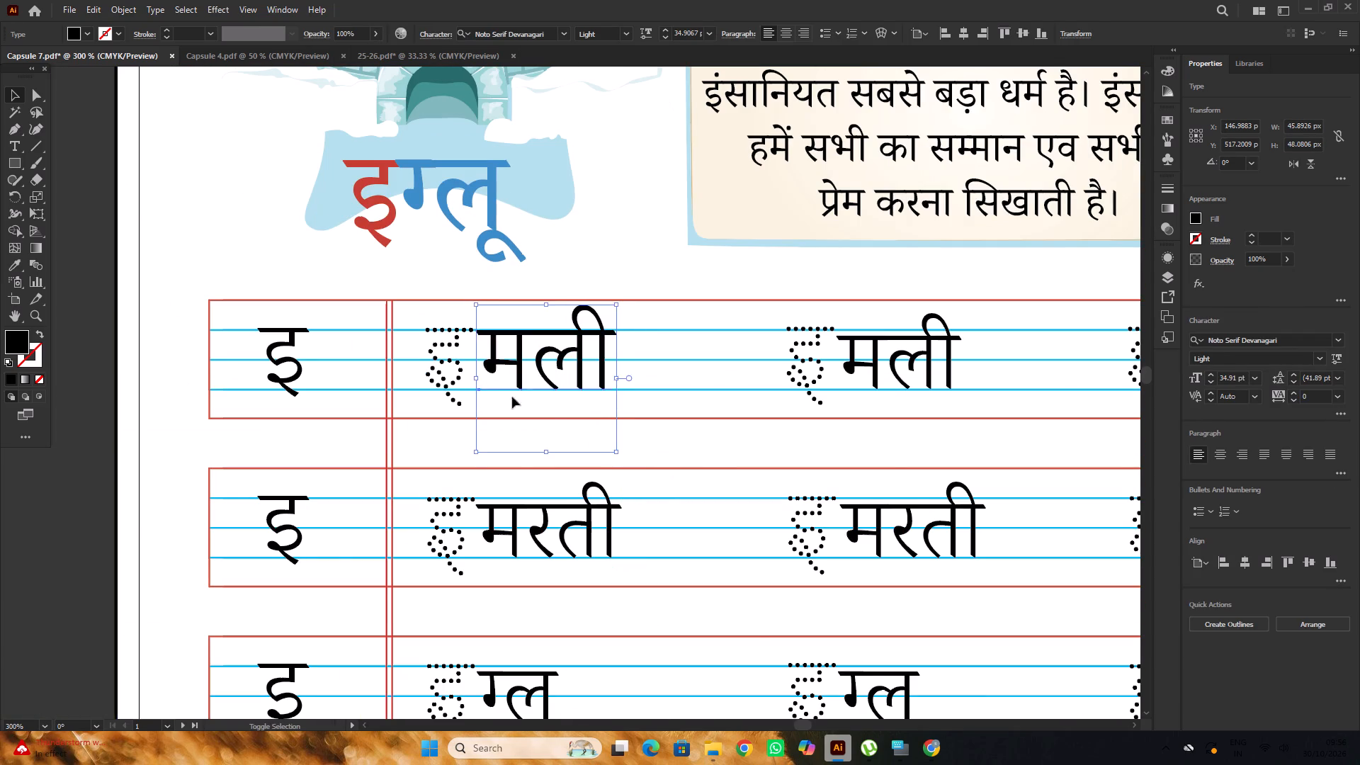
alt+scroll(419, 361, down, 4)
alt+scroll(458, 347, up, 9)
drag(491, 346, 492, 339)
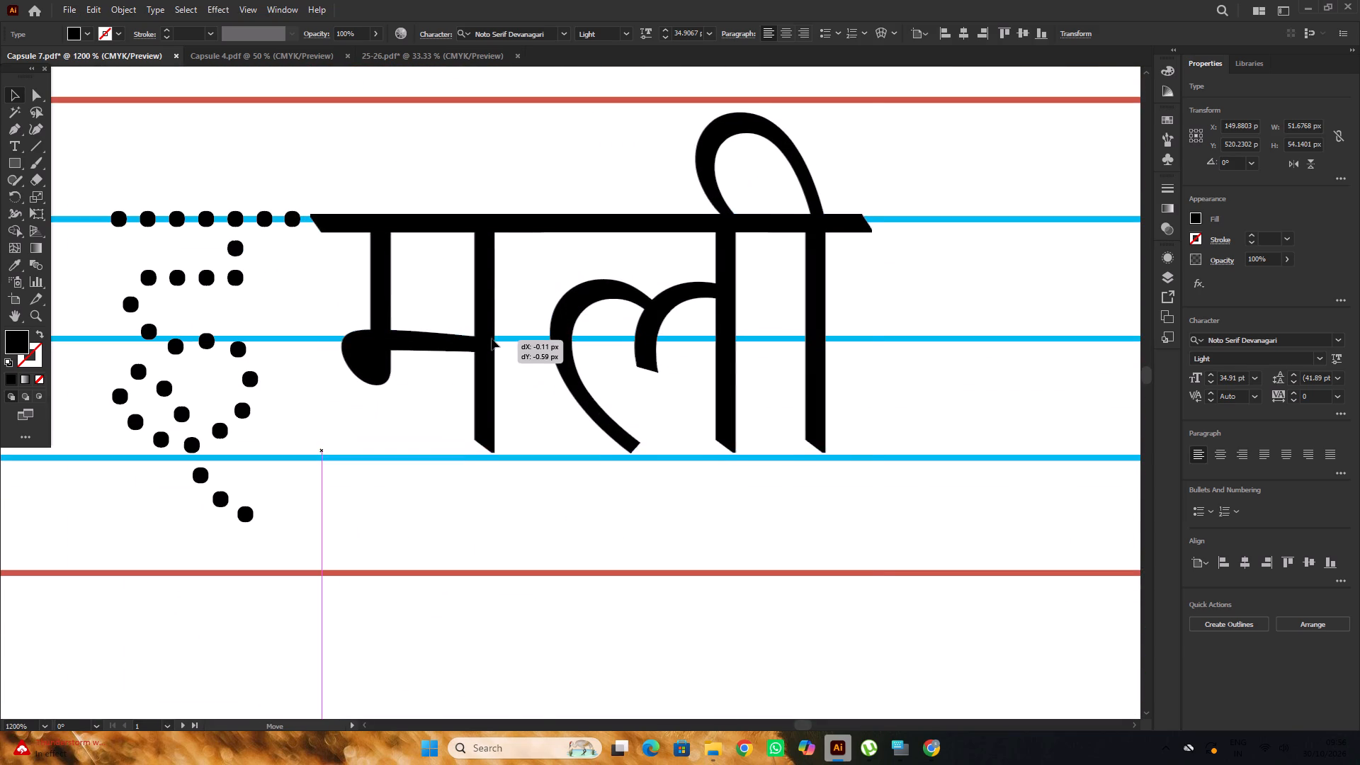
drag(492, 339, 492, 337)
alt+scroll(489, 337, down, 4)
shift+click(590, 431)
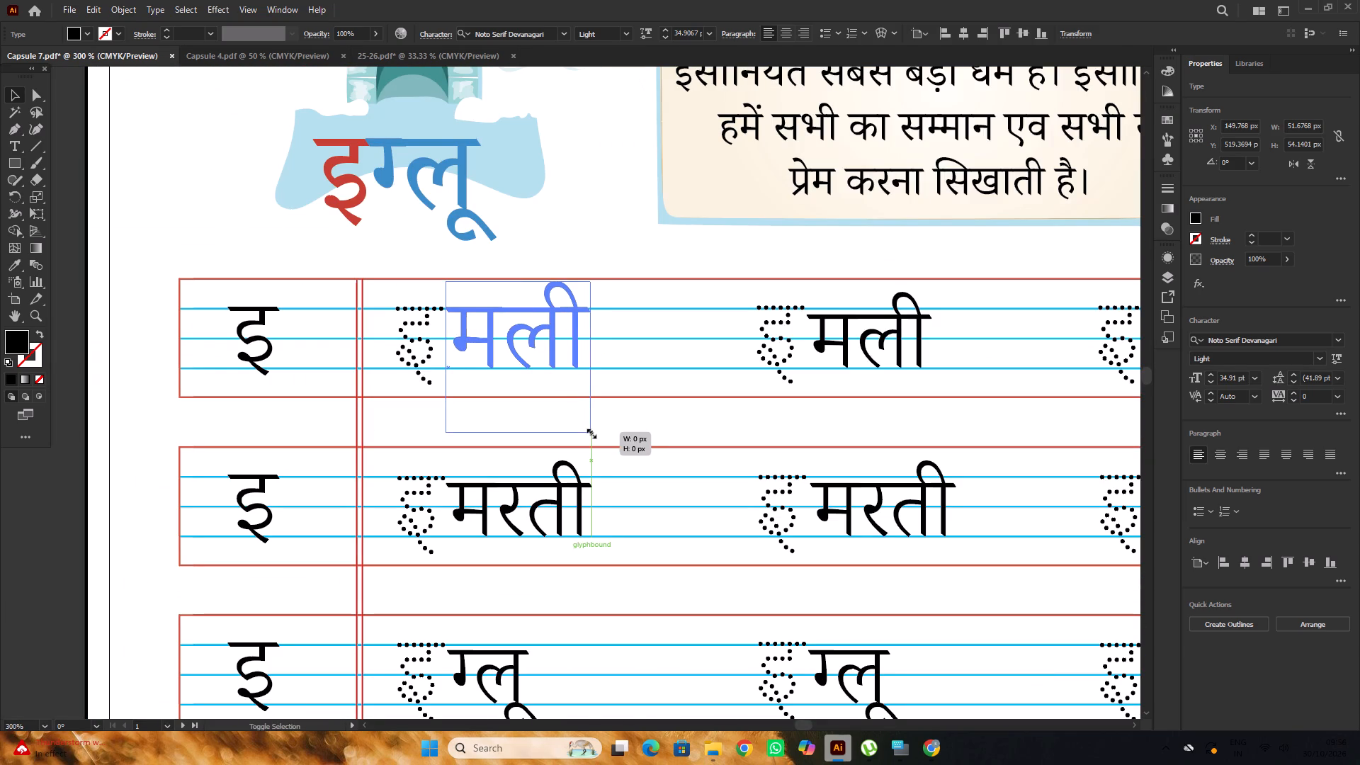
alt+scroll(372, 333, down, 5)
click(280, 313)
Delete the second, third and fourth मली in the first practice row.
alt+scroll(456, 358, up, 2)
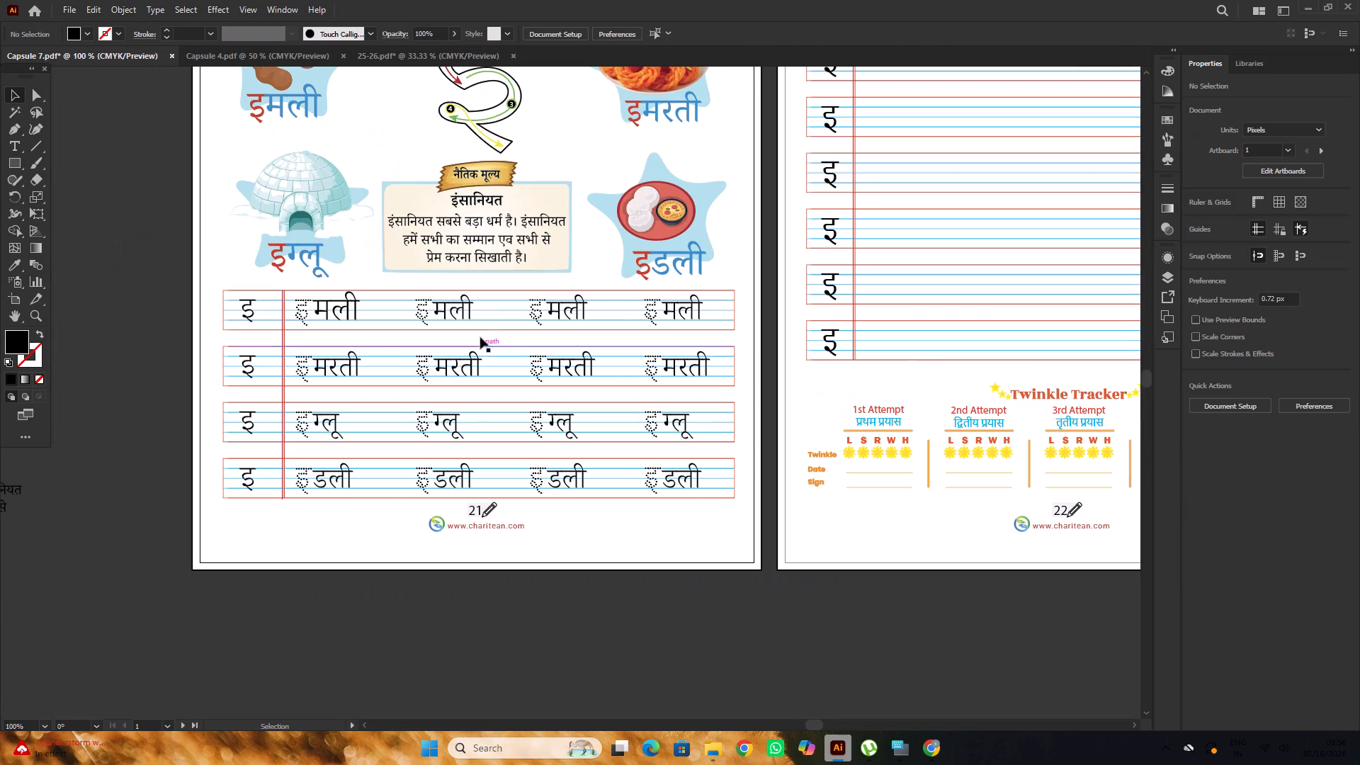
click(458, 313)
key(Delete)
click(568, 313)
key(Delete)
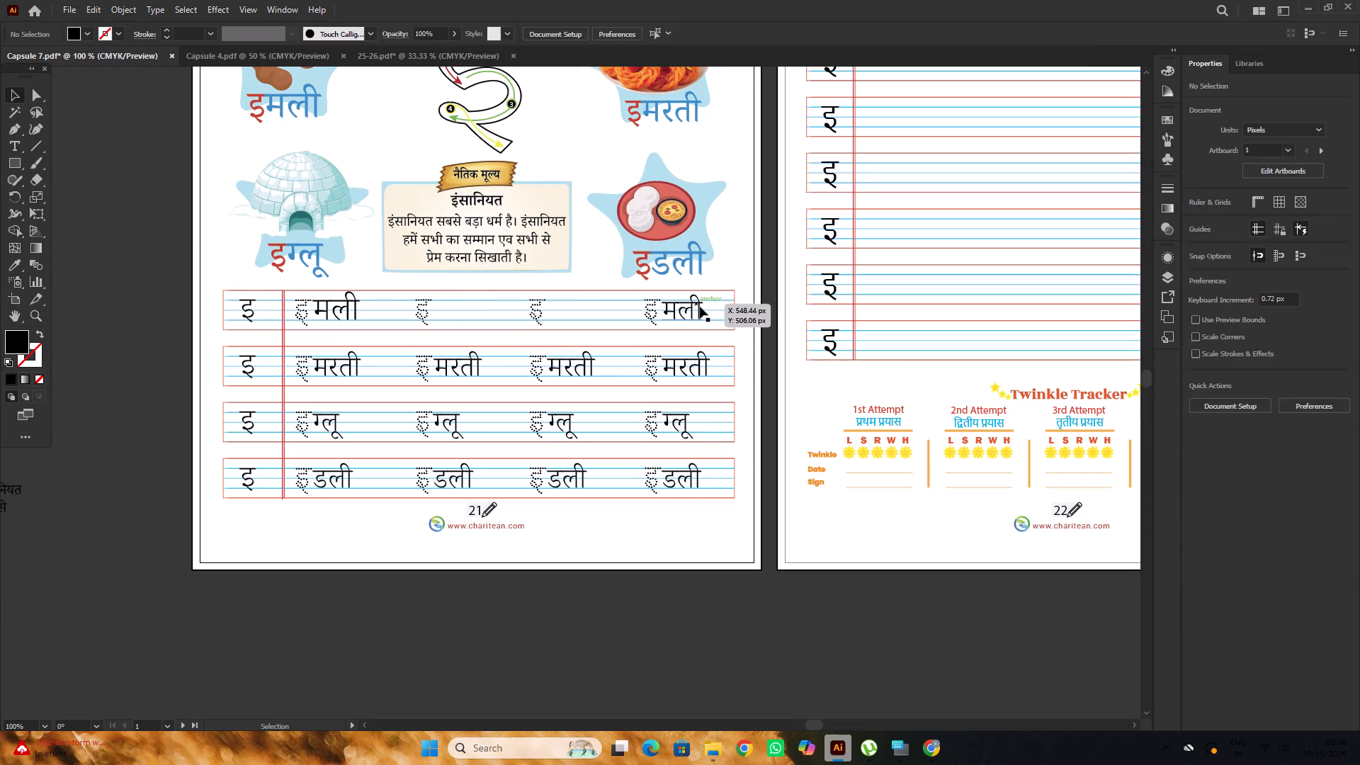
click(686, 310)
key(Delete)
Copy the enlarged मली along the first practice row beside the second, third and fourth dotted इ.
scroll(570, 280, down, 3)
alt+scroll(490, 270, up, 2)
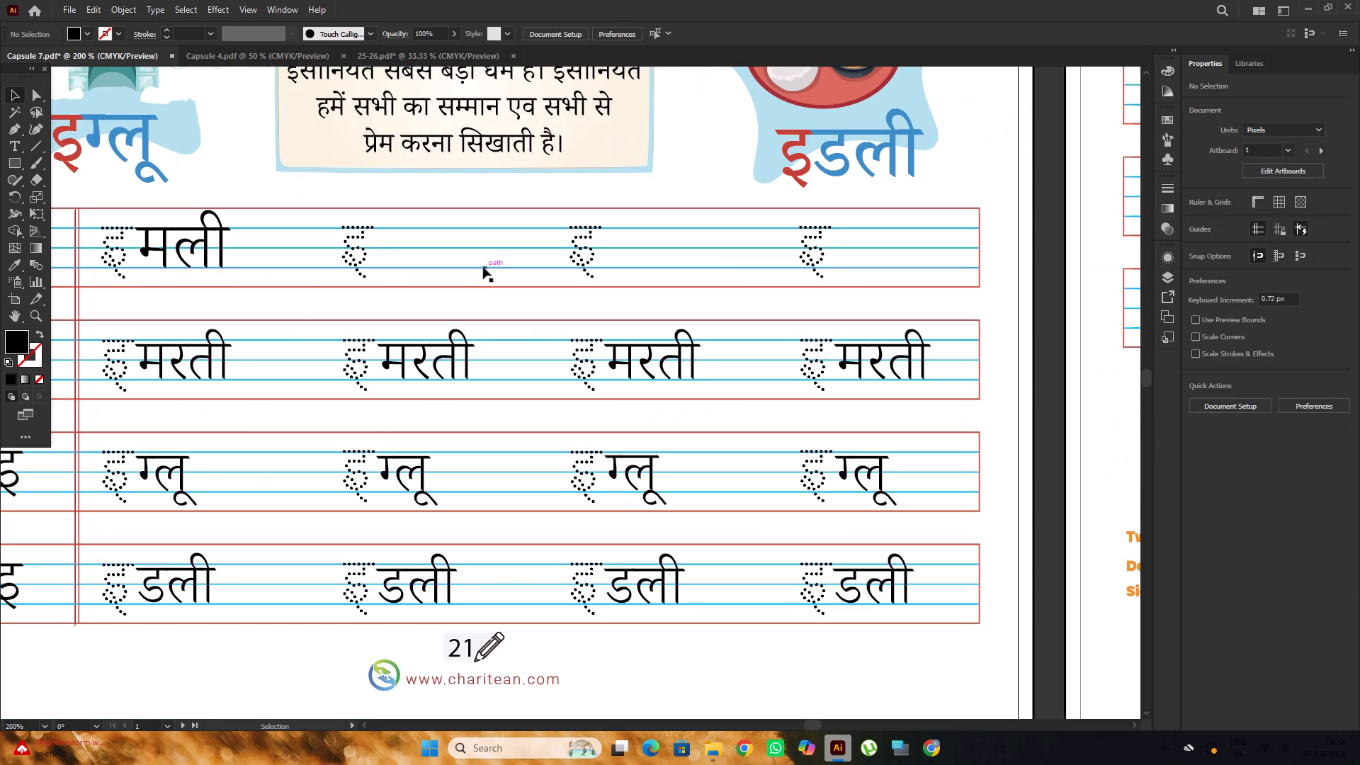
alt+scroll(480, 266, down, 1)
scroll(480, 266, up, 4)
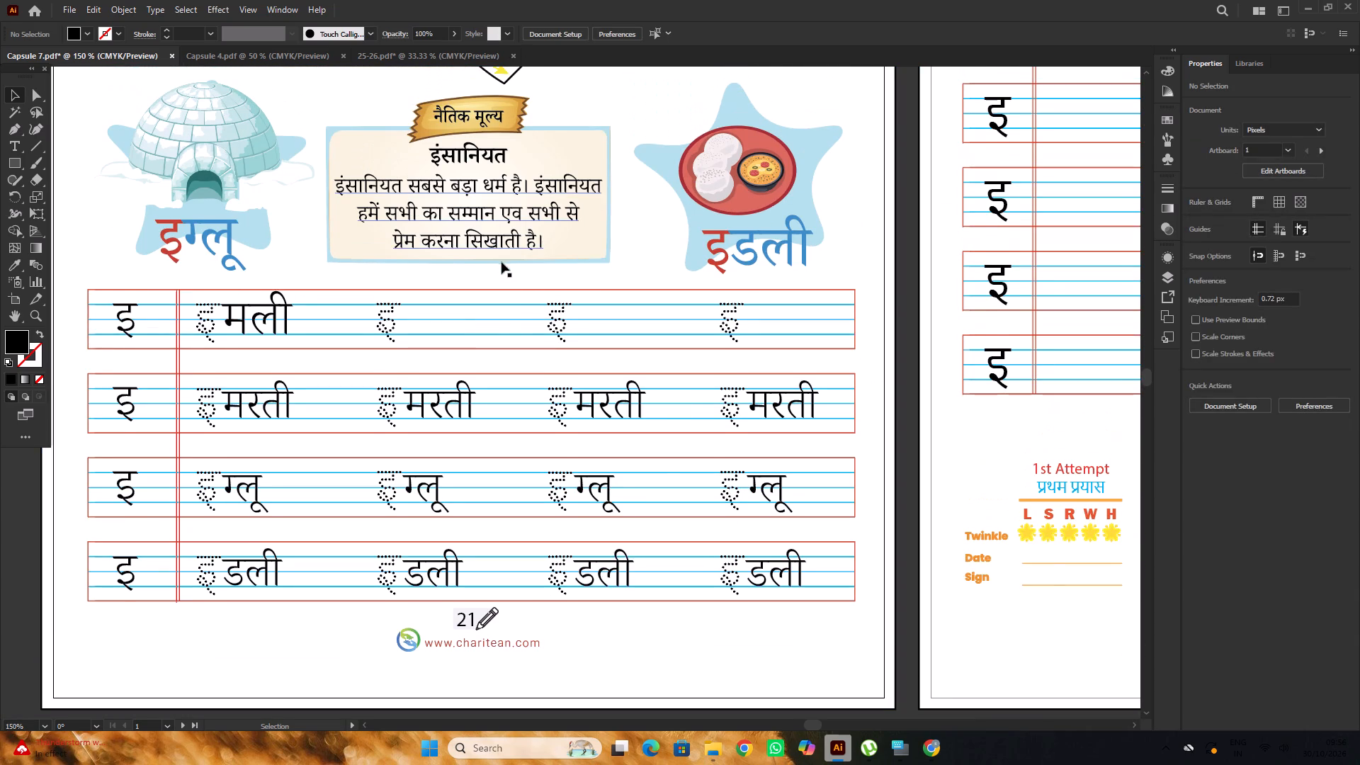
scroll(291, 321, up, 1)
alt+drag(275, 331, 451, 339)
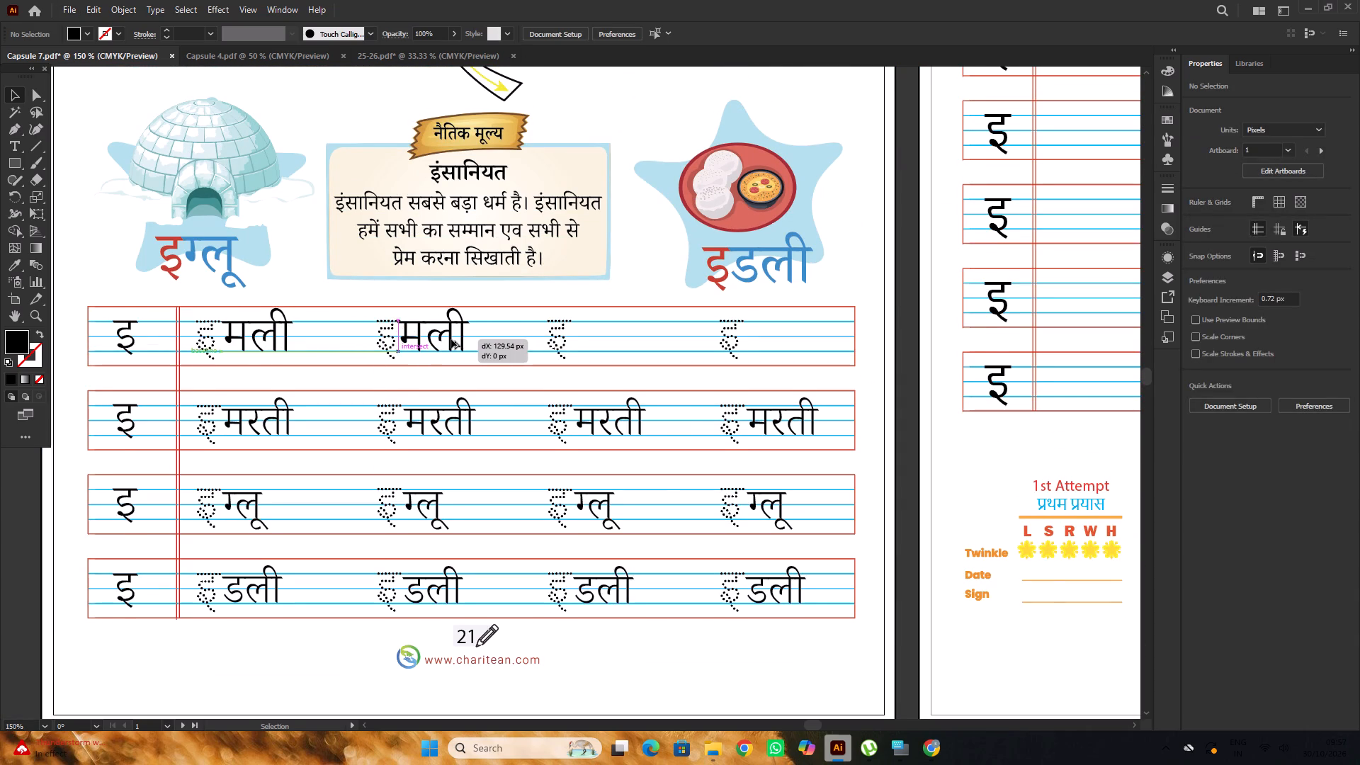
alt+drag(451, 339, 458, 338)
alt+drag(449, 336, 611, 339)
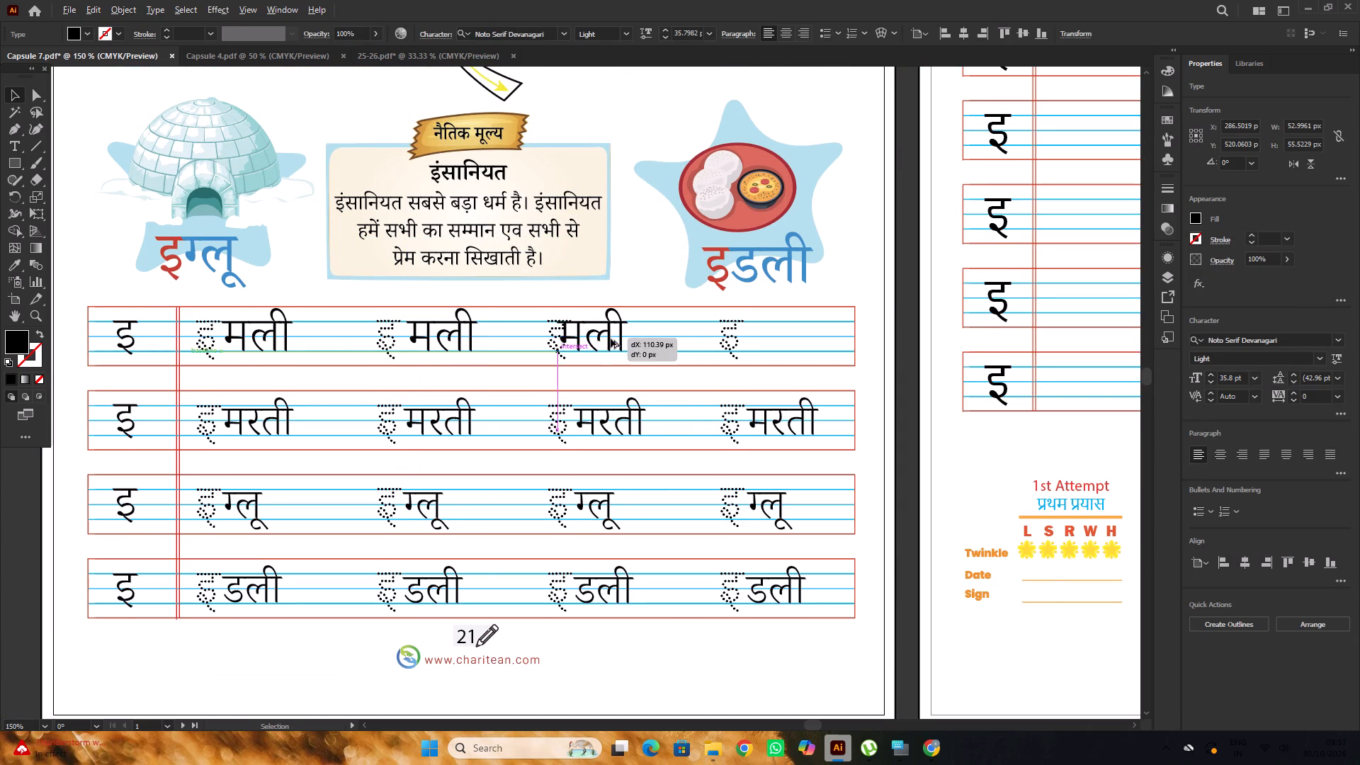
alt+drag(611, 339, 619, 338)
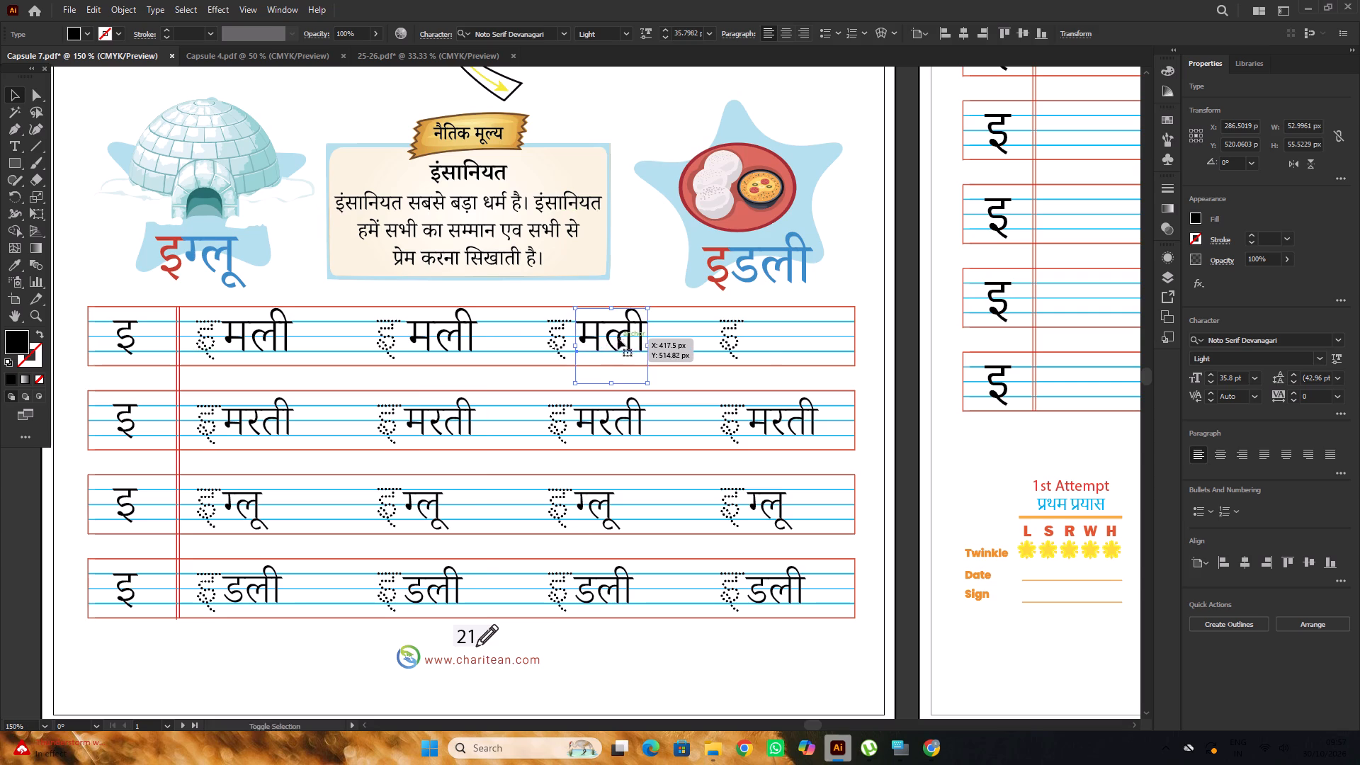
alt+drag(616, 336, 790, 327)
alt+scroll(530, 296, down, 3)
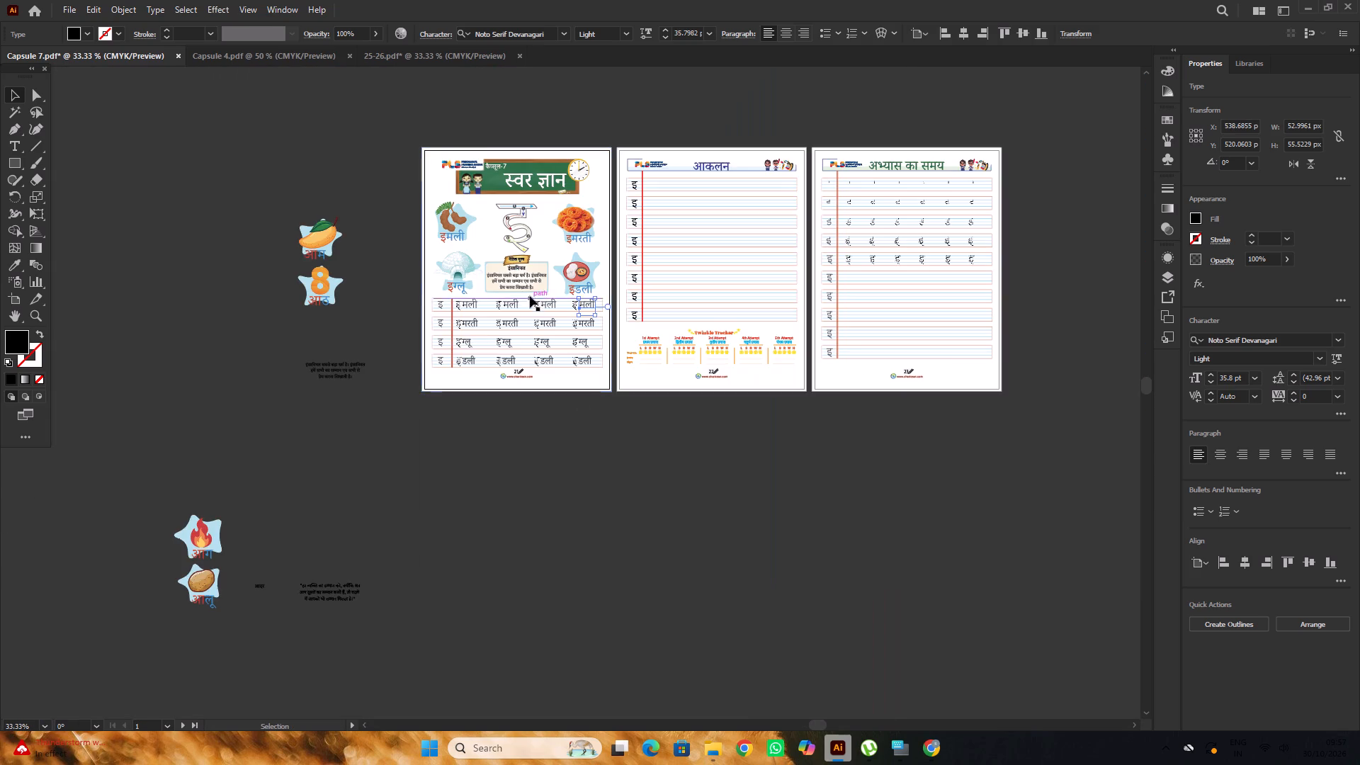
Delete the first, third and fourth मरती in the second practice row, keeping only the second one.
drag(675, 515, 668, 504)
alt+scroll(567, 350, up, 3)
alt+scroll(457, 346, up, 2)
click(290, 268)
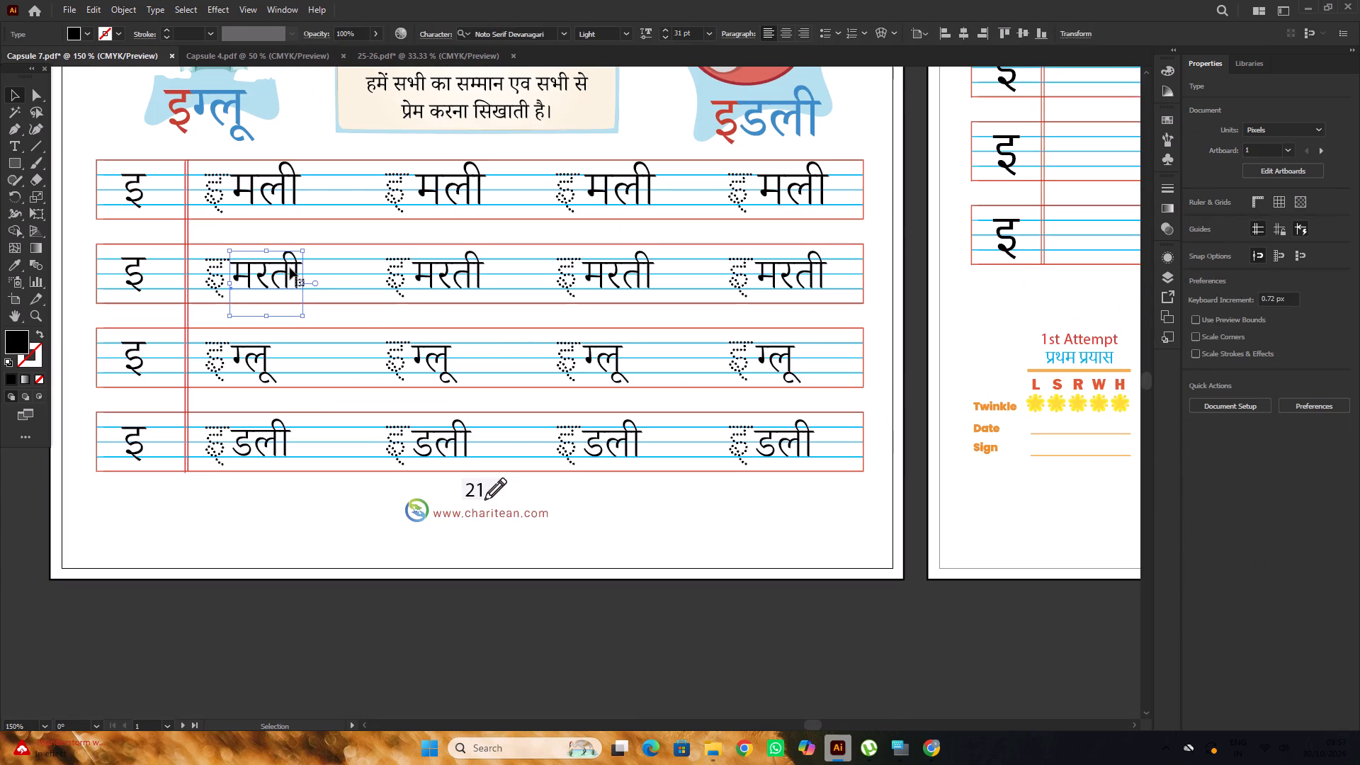
key(Delete)
click(458, 271)
key(Delete)
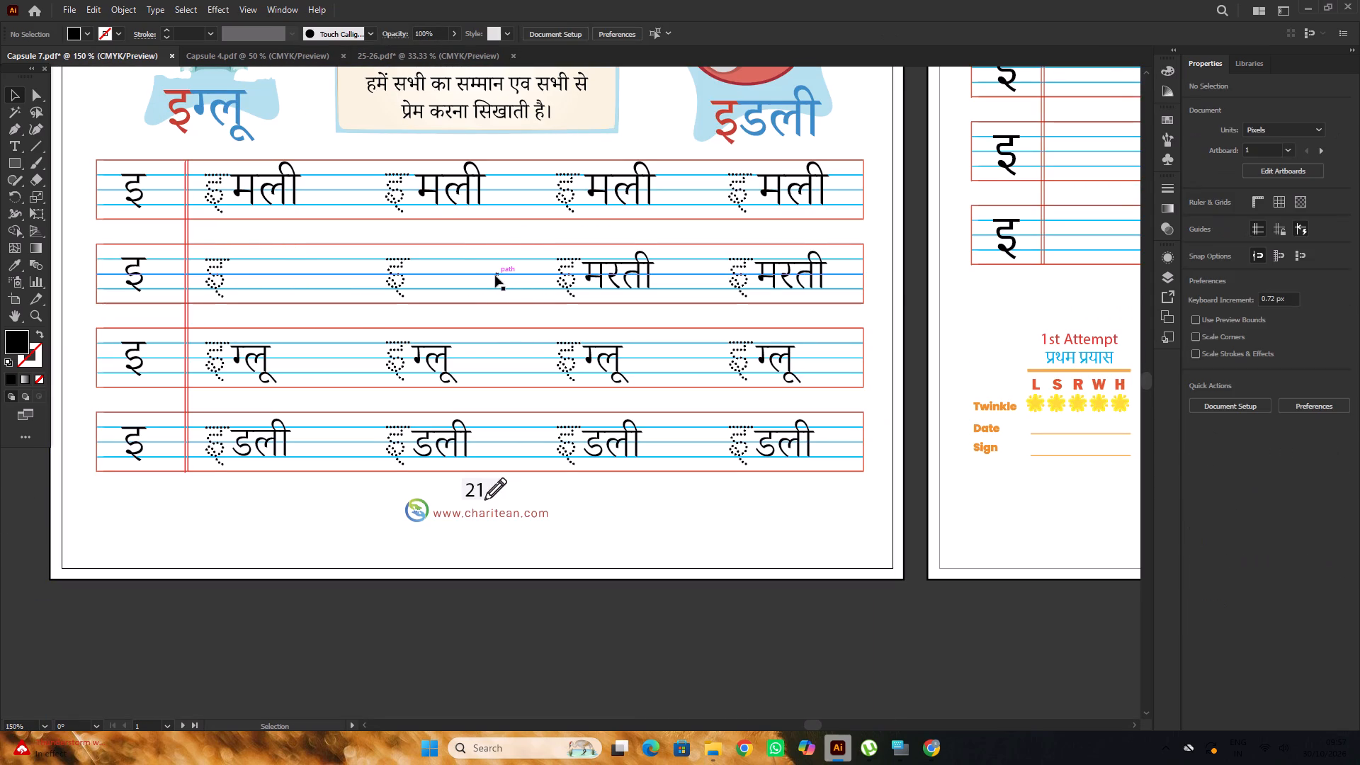
key(ctrl+z)
scroll(531, 400, down, 6)
click(686, 551)
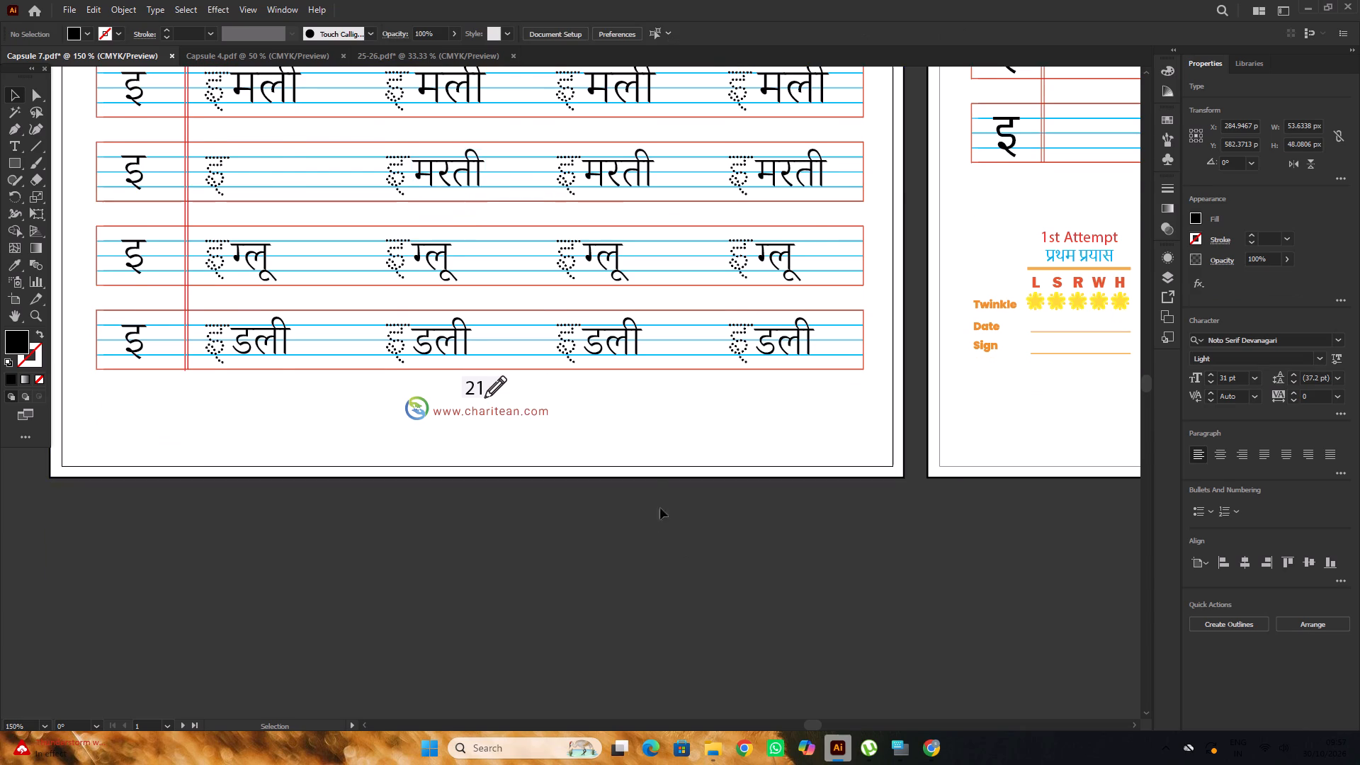
scroll(650, 478, up, 5)
click(620, 262)
key(Delete)
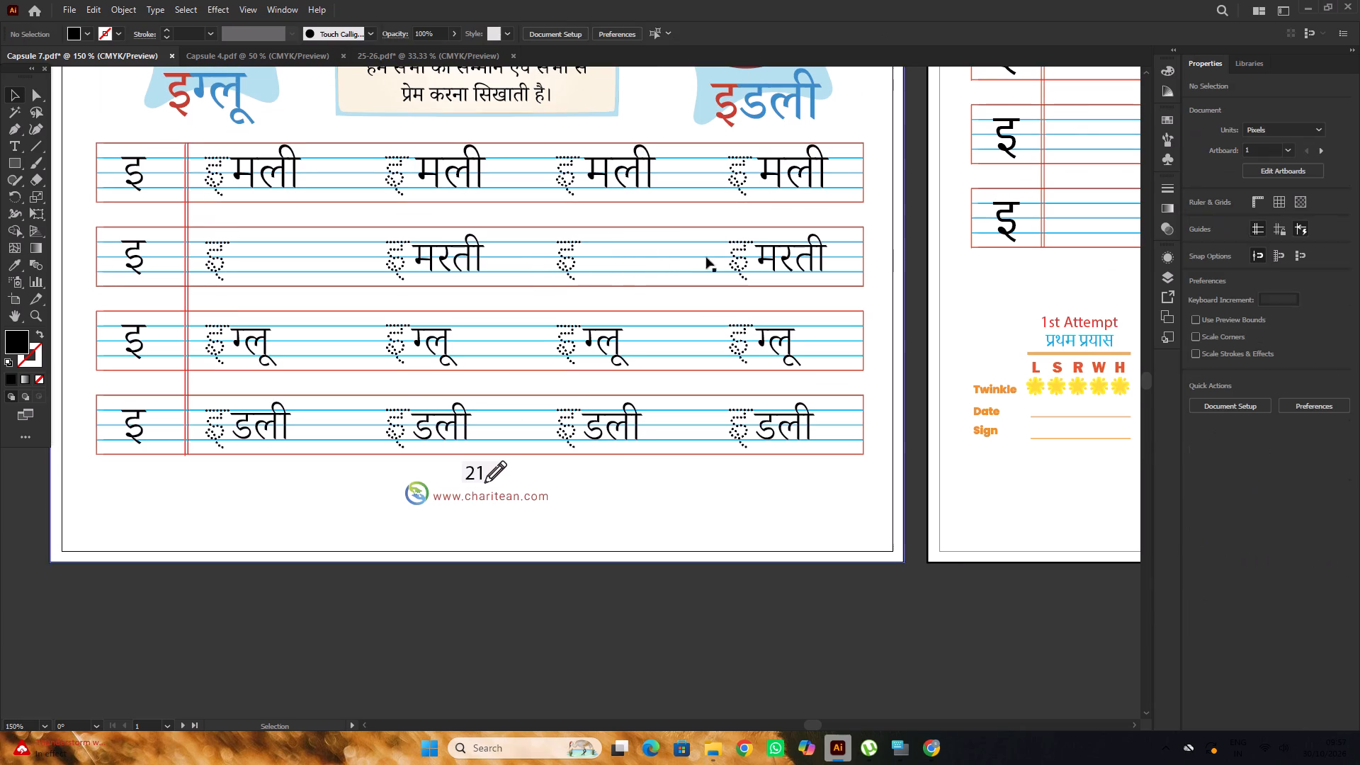
click(780, 255)
key(Delete)
Move the remaining मरती beside the first dotted इ, with its headline on the second row's upper blue line.
alt+scroll(754, 259, down, 2)
scroll(754, 259, up, 3)
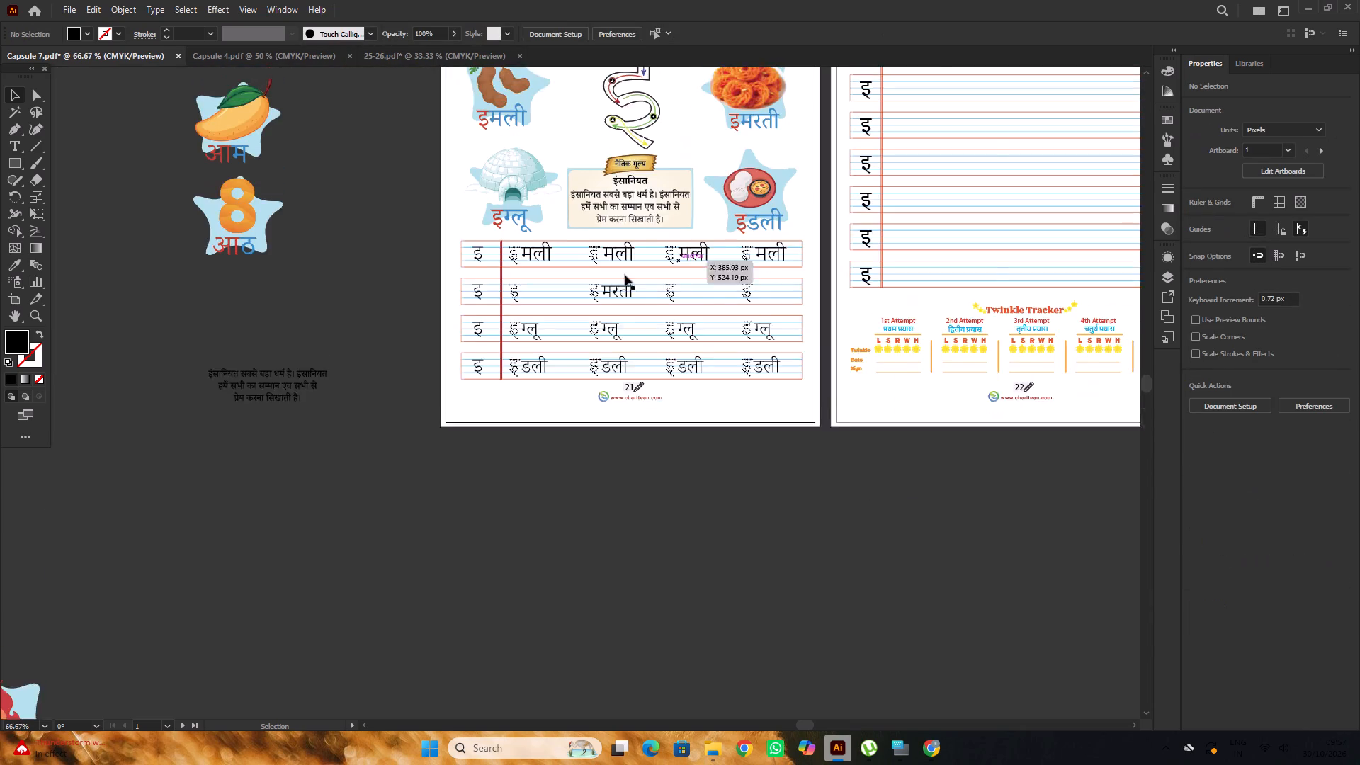
scroll(625, 275, up, 4)
alt+scroll(673, 312, down, 1)
alt+scroll(538, 314, up, 2)
drag(711, 362, 423, 341)
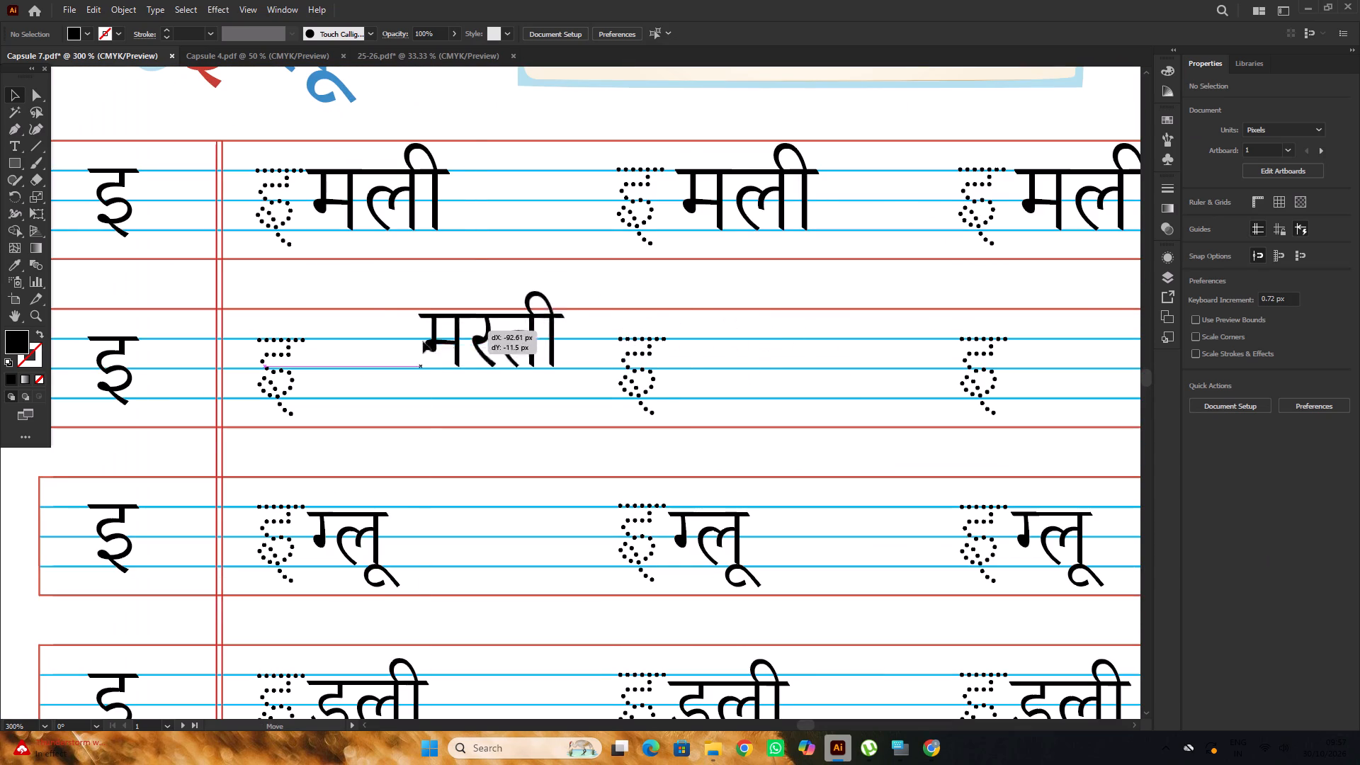
drag(423, 341, 378, 353)
alt+scroll(296, 370, up, 5)
drag(533, 341, 462, 361)
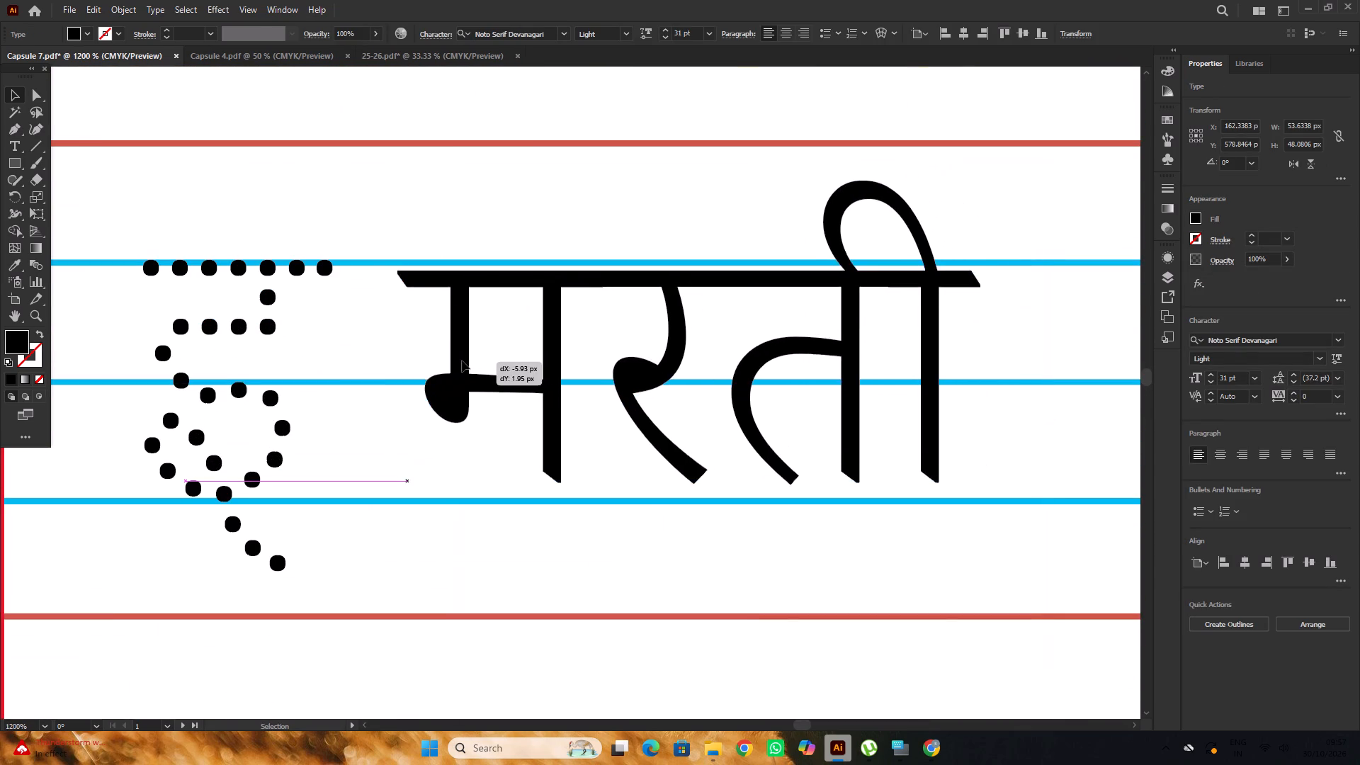
drag(462, 361, 421, 349)
Enlarge the मरती to about 34.55 pt and realign its headline with the upper blue line.
alt+scroll(416, 349, down, 4)
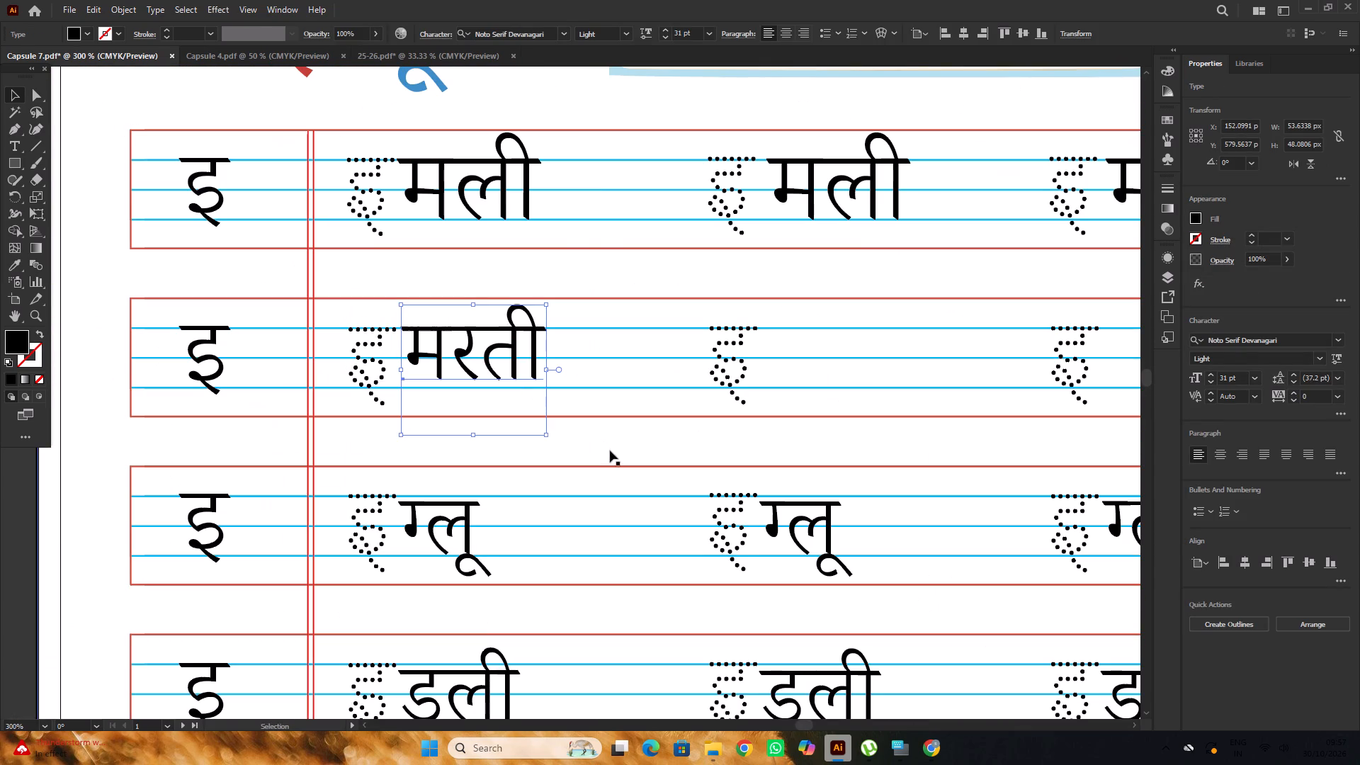
shift+drag(543, 433, 565, 447)
alt+scroll(302, 353, down, 4)
alt+scroll(426, 352, up, 2)
alt+scroll(186, 361, up, 5)
click(286, 345)
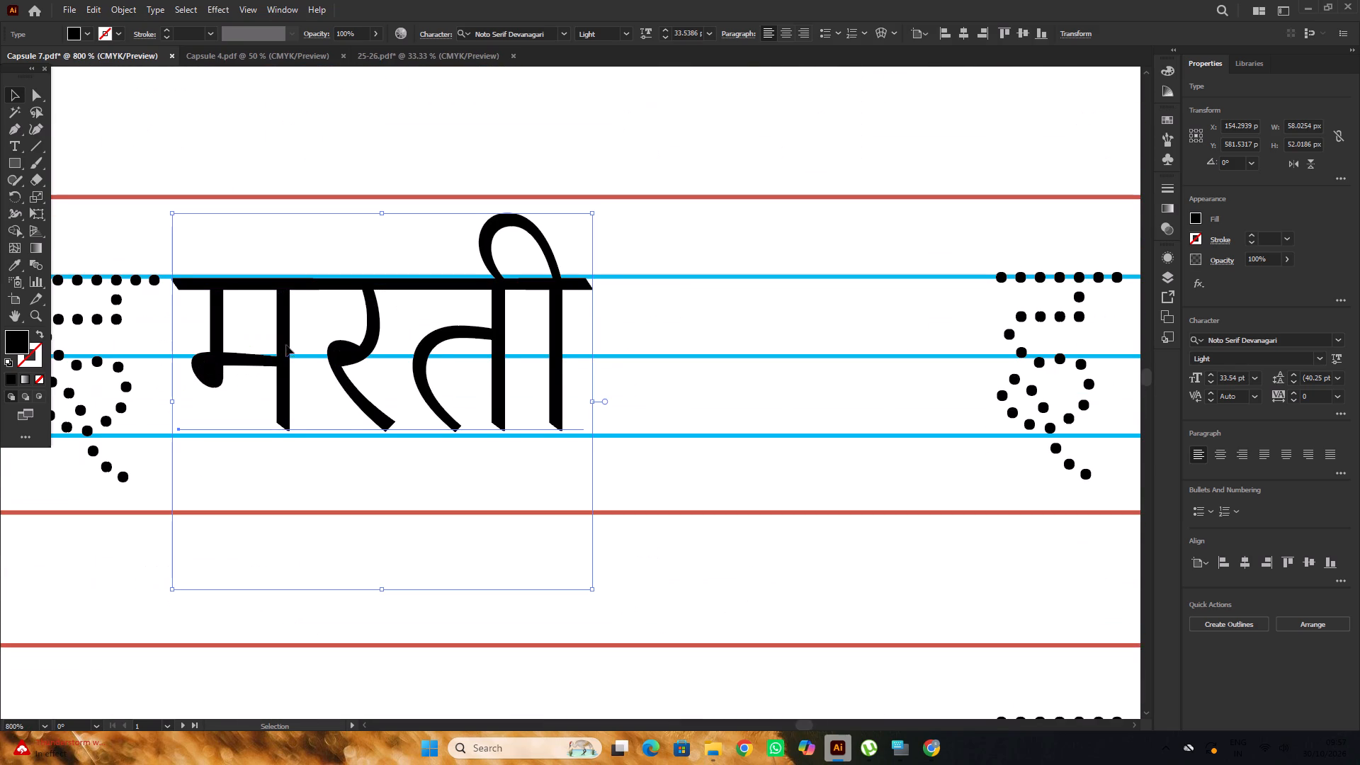
alt+scroll(283, 339, down, 3)
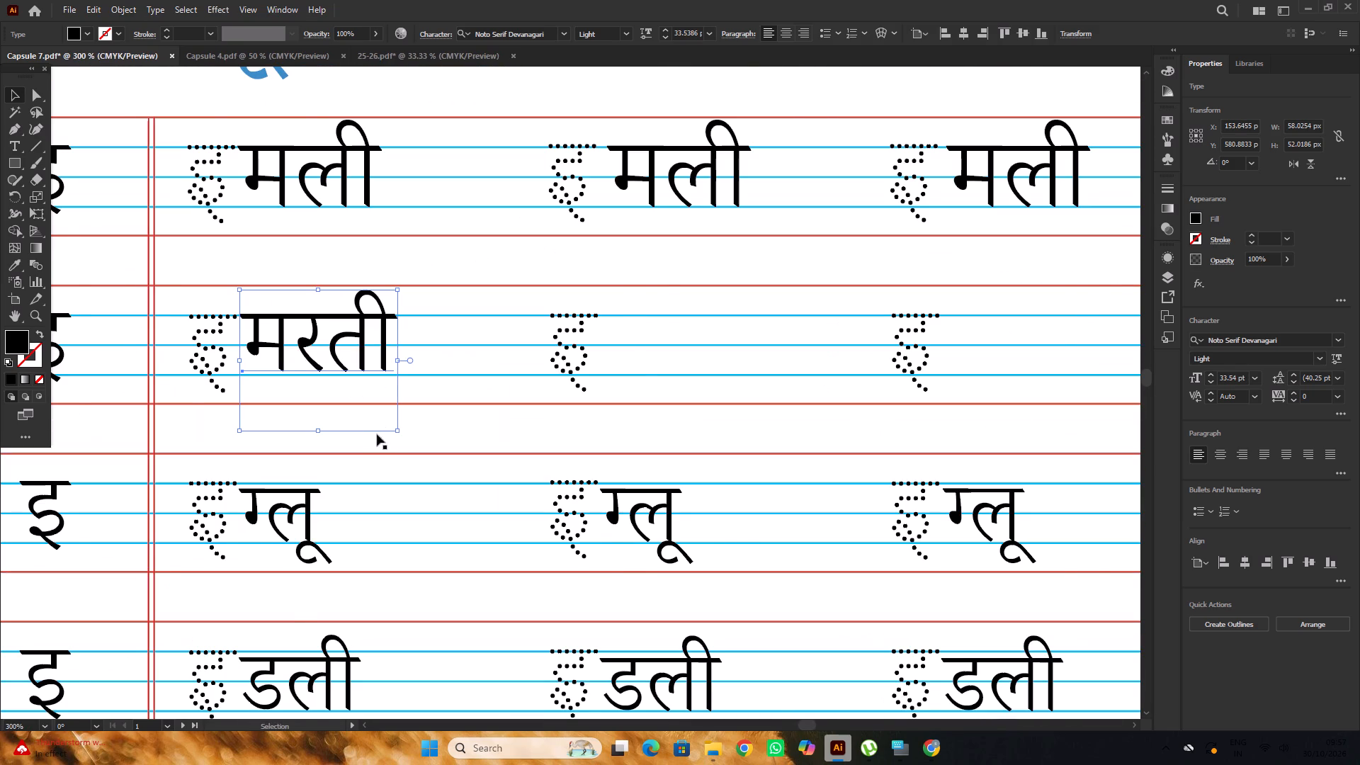
alt+scroll(388, 433, up, 1)
shift+drag(405, 429, 408, 436)
alt+scroll(329, 342, down, 3)
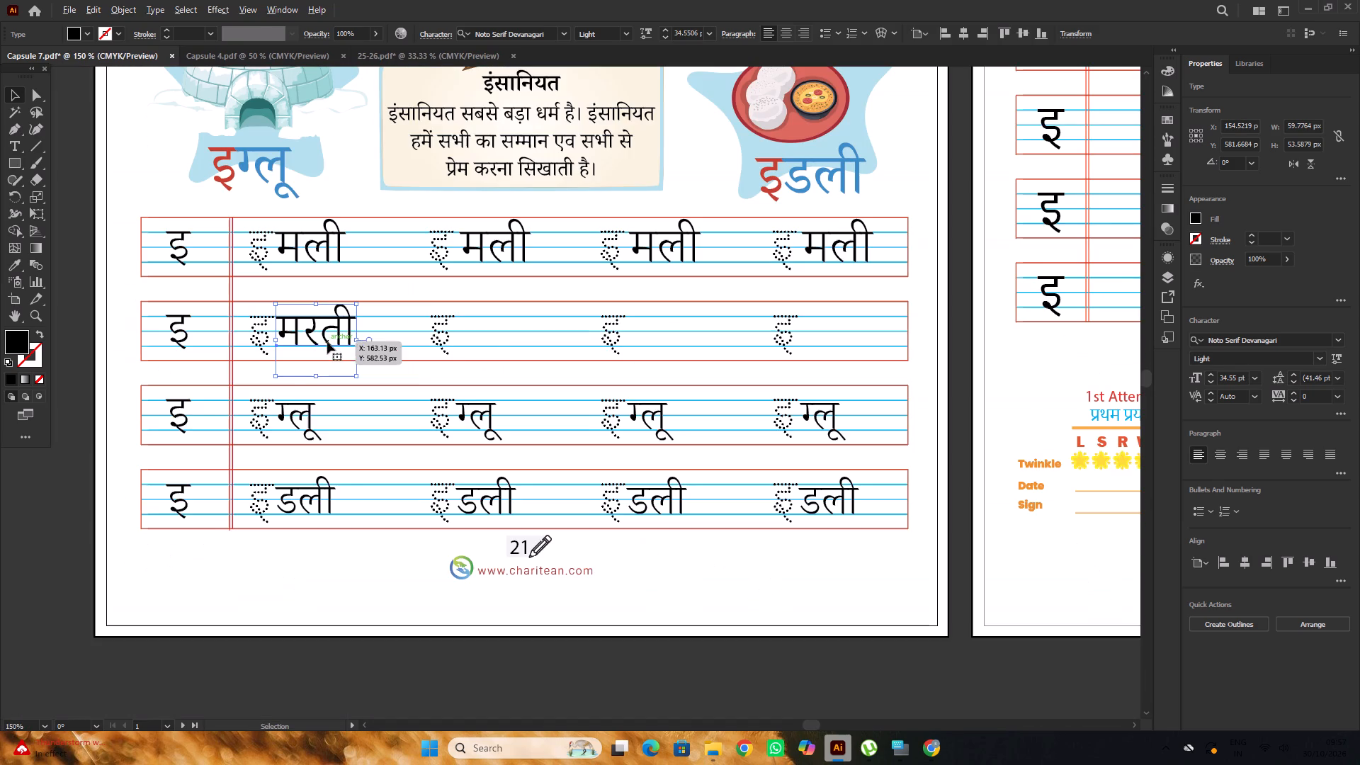
Copy the enlarged मरती along the second practice row beside the second, third and fourth dotted इ.
key(space)
key(space)
drag(490, 363, 382, 369)
alt+scroll(244, 323, up, 1)
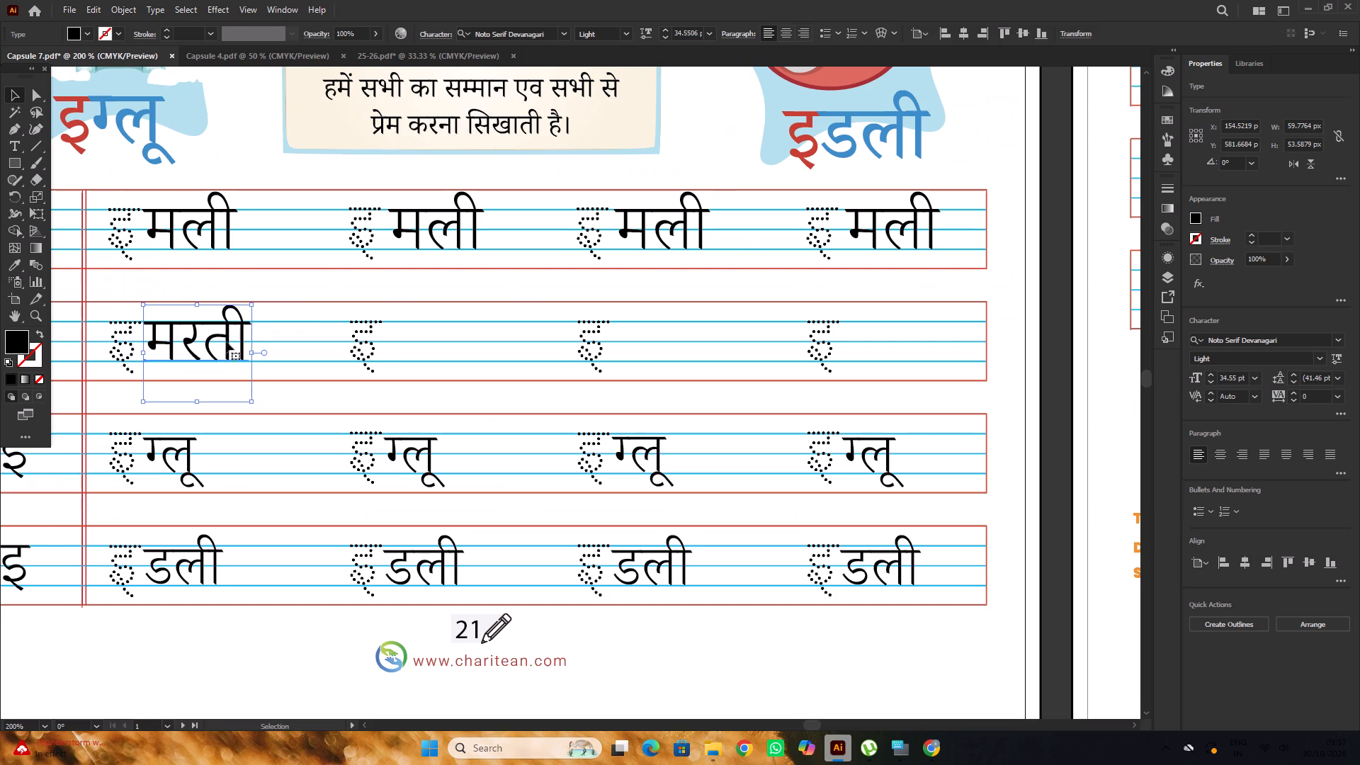
drag(227, 341, 475, 355)
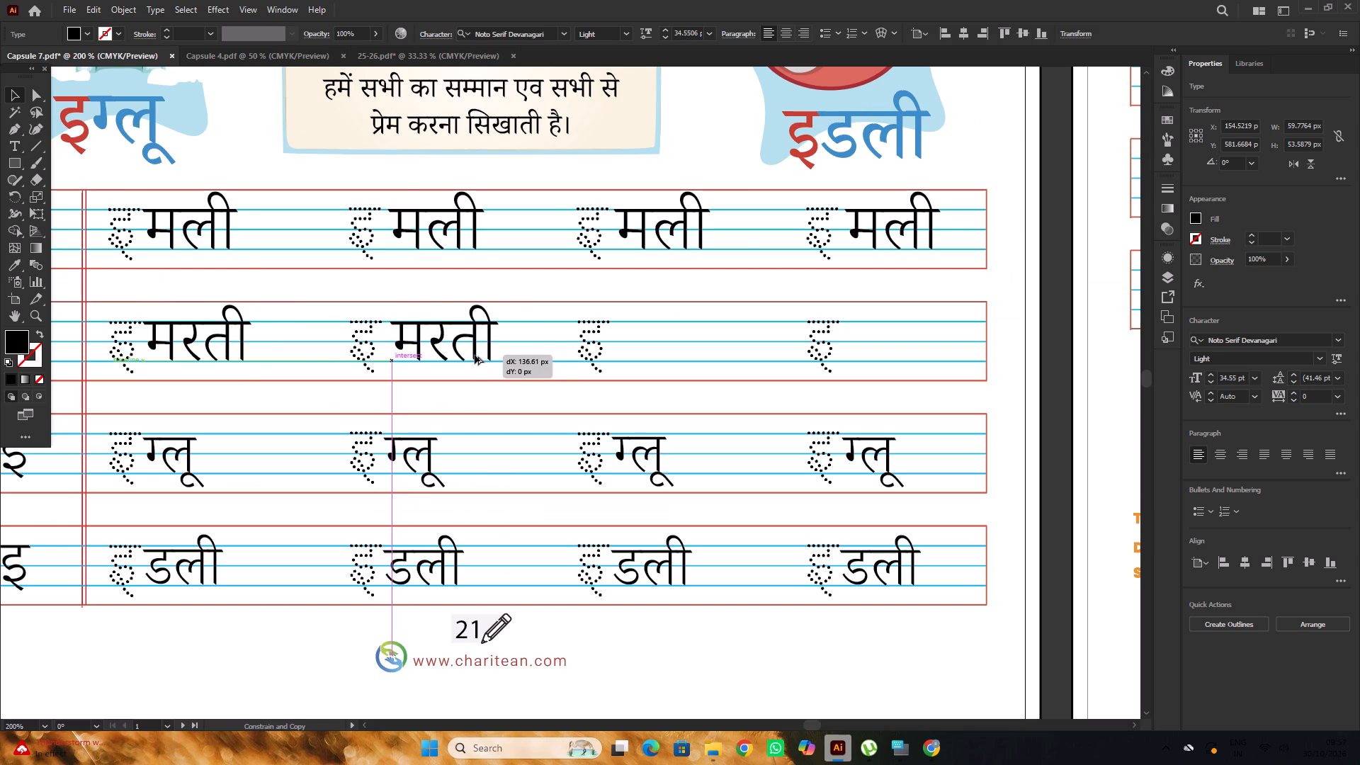
drag(475, 355, 470, 353)
alt+scroll(404, 320, down, 3)
alt+scroll(463, 318, up, 3)
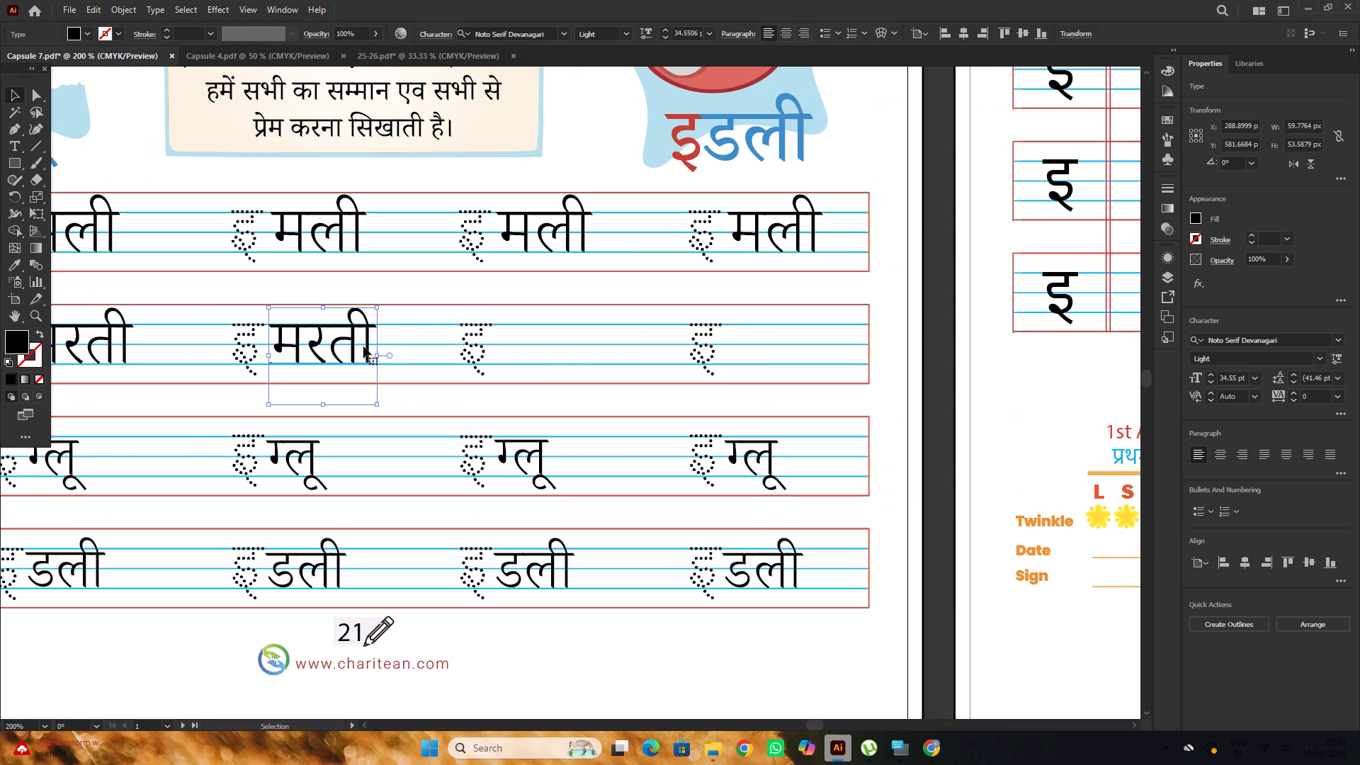
alt+shift+drag(368, 347, 548, 350)
click(346, 336)
drag(341, 341, 573, 343)
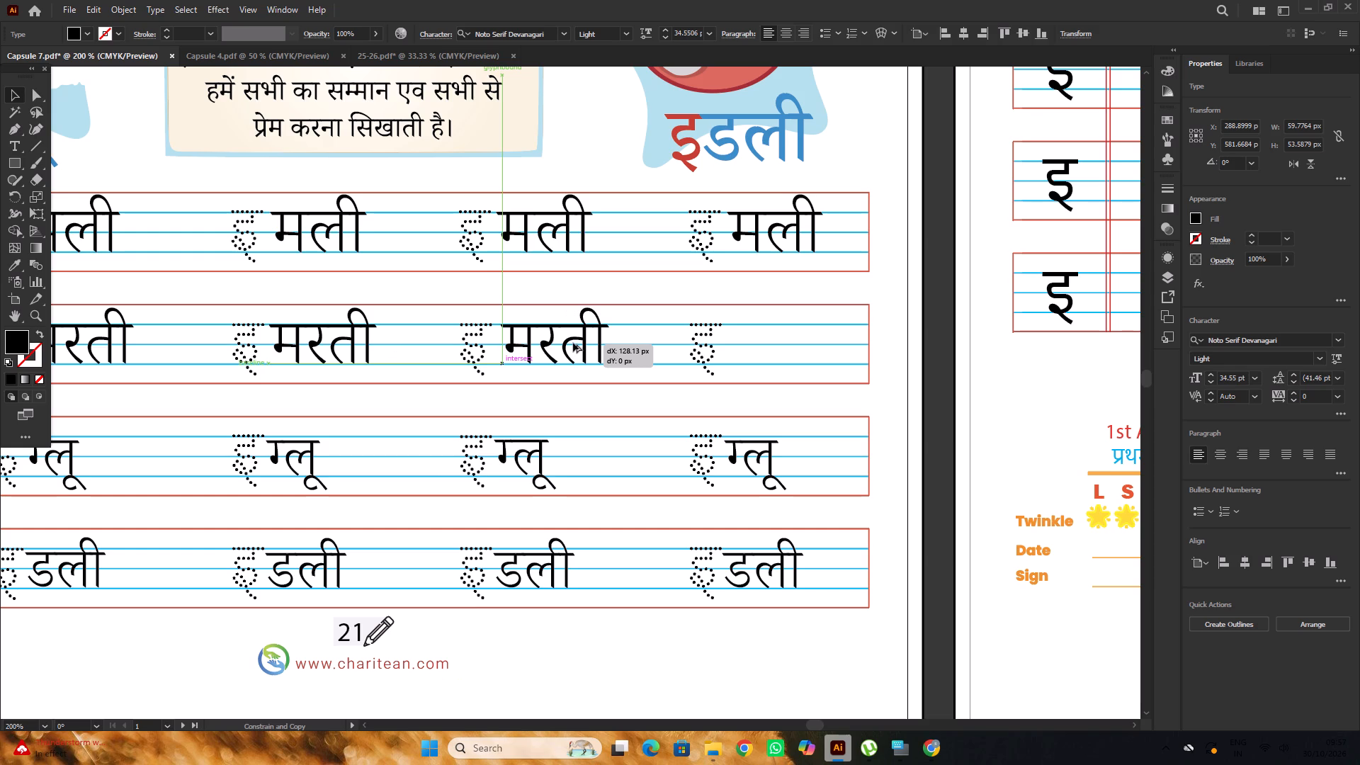
drag(573, 343, 572, 343)
alt+scroll(334, 274, down, 2)
alt+scroll(494, 297, up, 3)
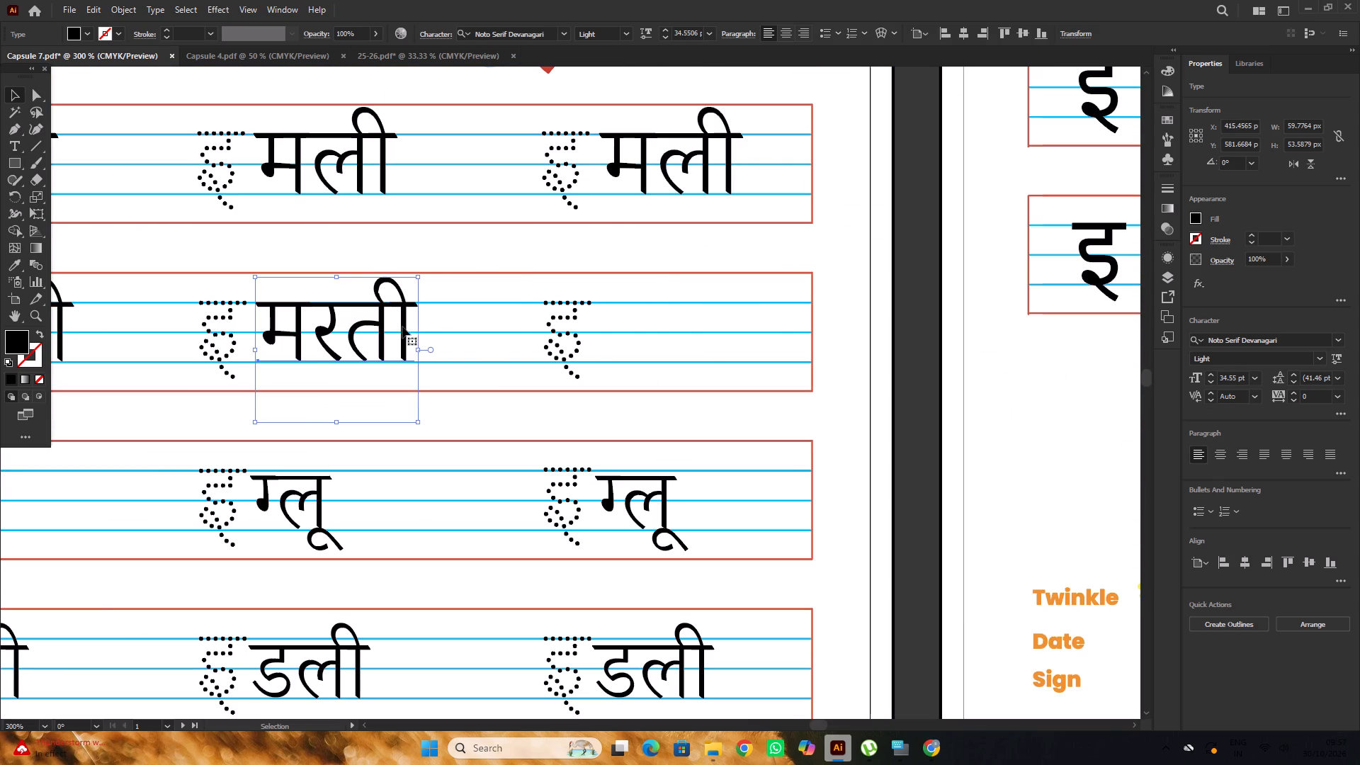
alt+drag(402, 327, 748, 324)
alt+scroll(630, 300, down, 6)
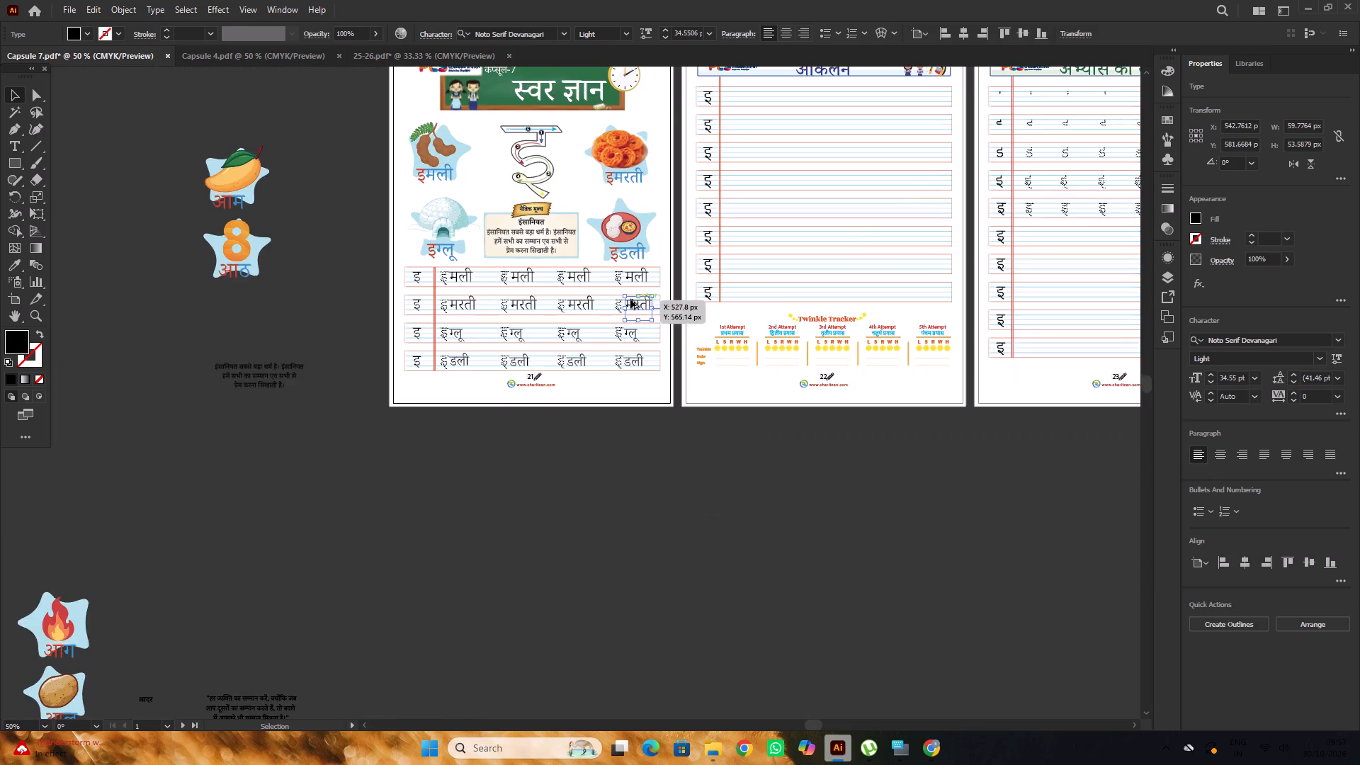
click(707, 413)
Move the first ग्लू in the third practice row up about 2.6 px so its headline sits on the upper blue line.
alt+scroll(613, 317, up, 4)
scroll(612, 317, down, 4)
alt+scroll(407, 304, up, 1)
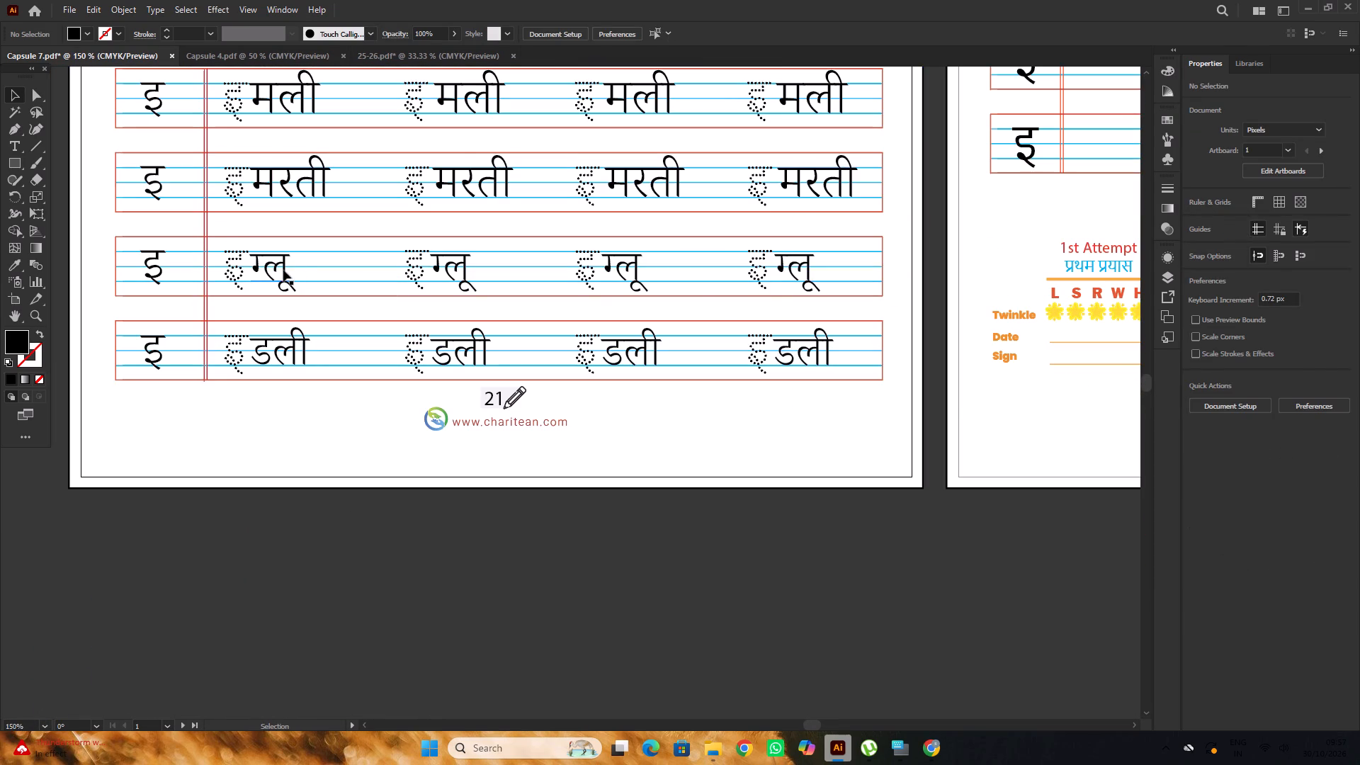
click(283, 270)
alt+scroll(227, 262, up, 7)
drag(395, 300, 400, 277)
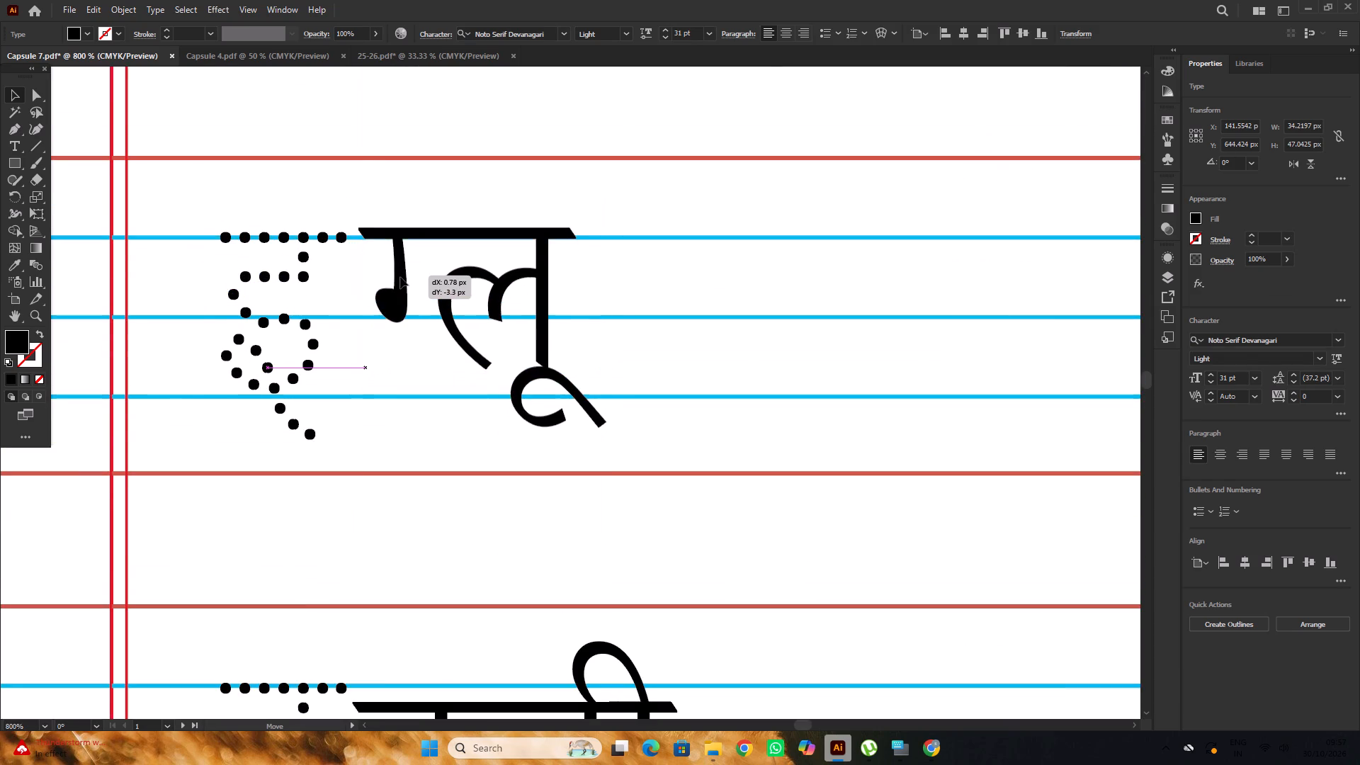
drag(400, 277, 398, 280)
alt+scroll(392, 277, down, 3)
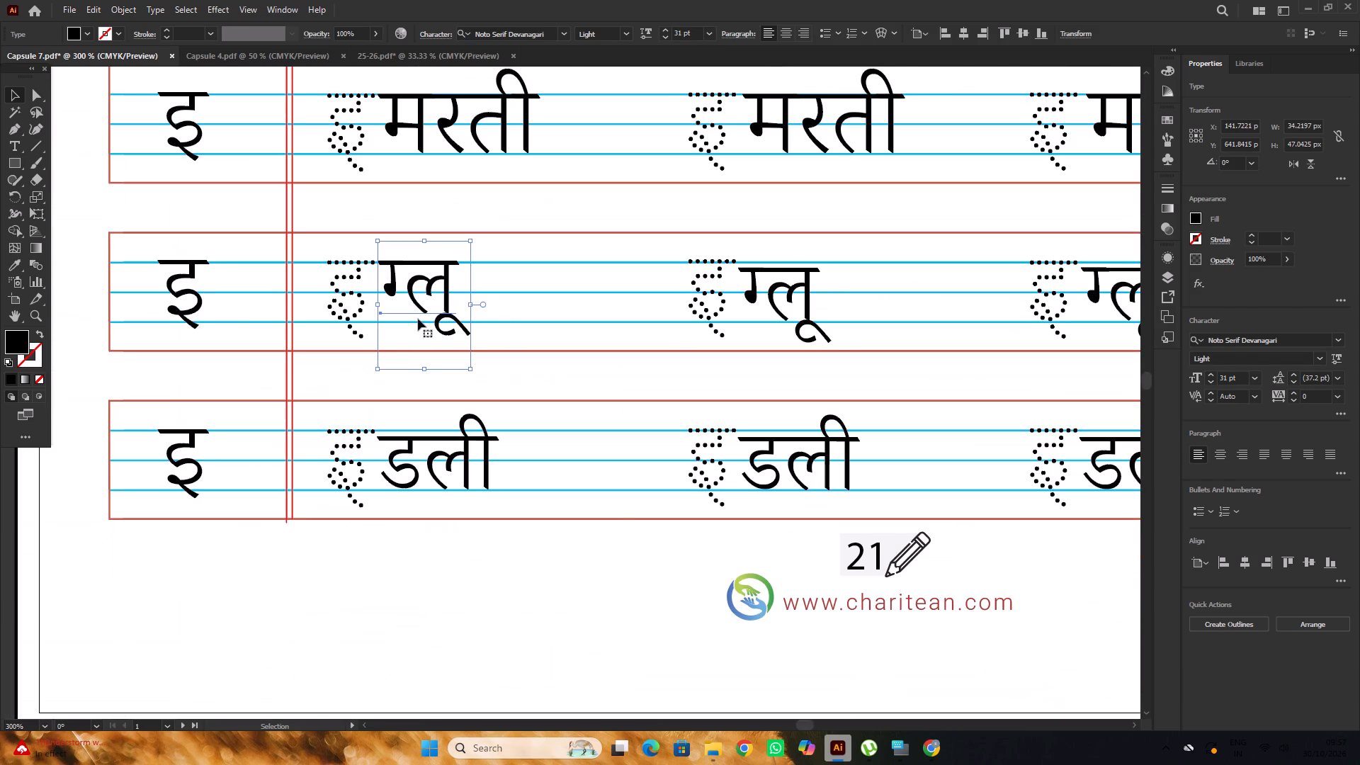
alt+scroll(196, 294, down, 2)
click(689, 556)
Delete the second, third and fourth ग्लू in the third practice row.
click(504, 303)
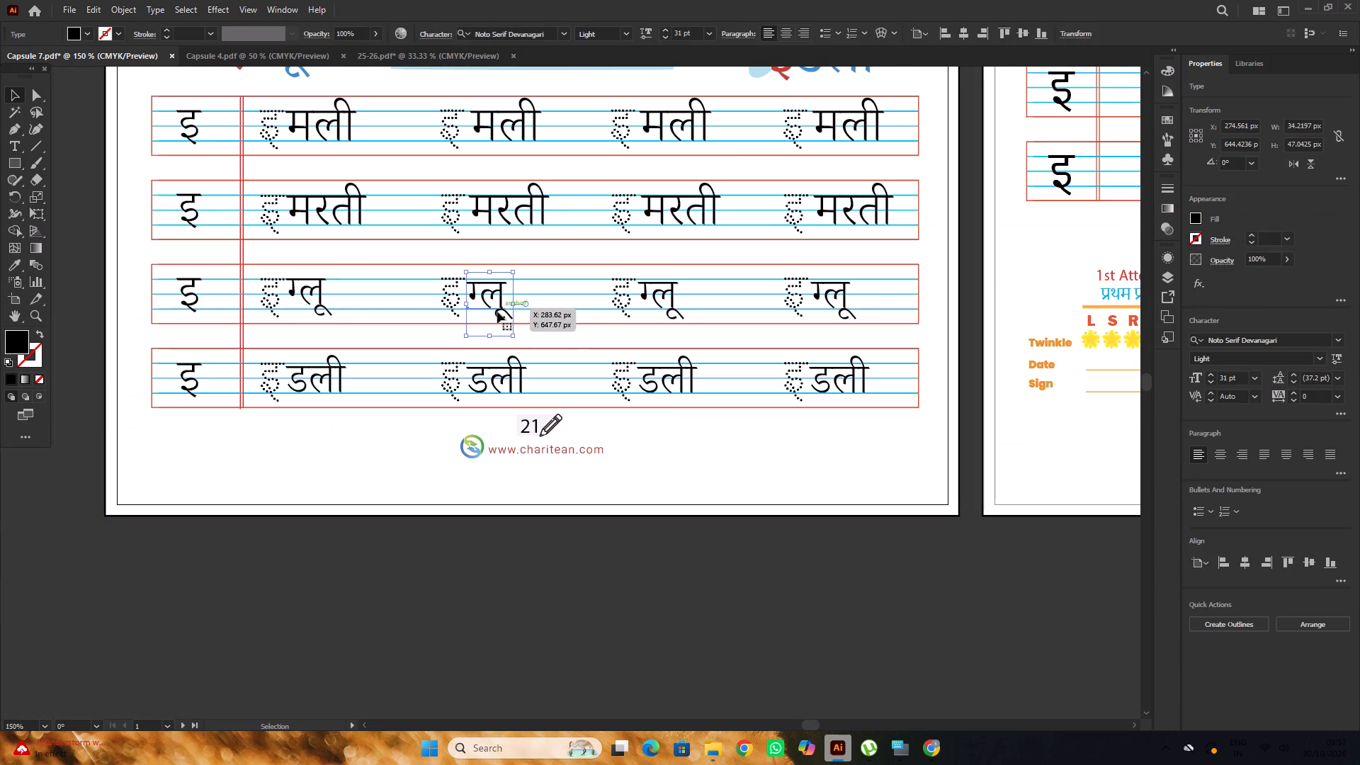
key(Delete)
click(676, 307)
key(Delete)
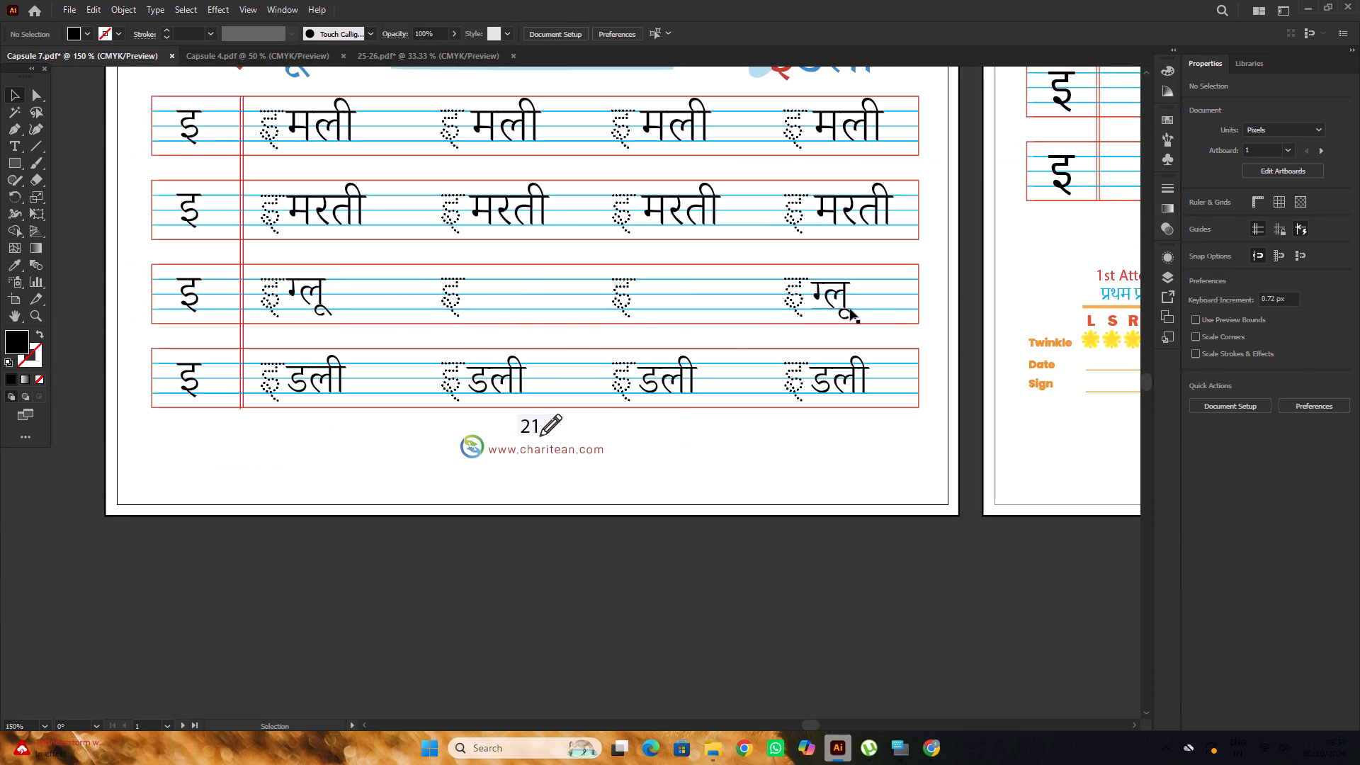
click(850, 309)
key(Delete)
Copy the realigned ग्लू along the third practice row beside the second, third and fourth dotted इ.
alt+scroll(453, 285, up, 1)
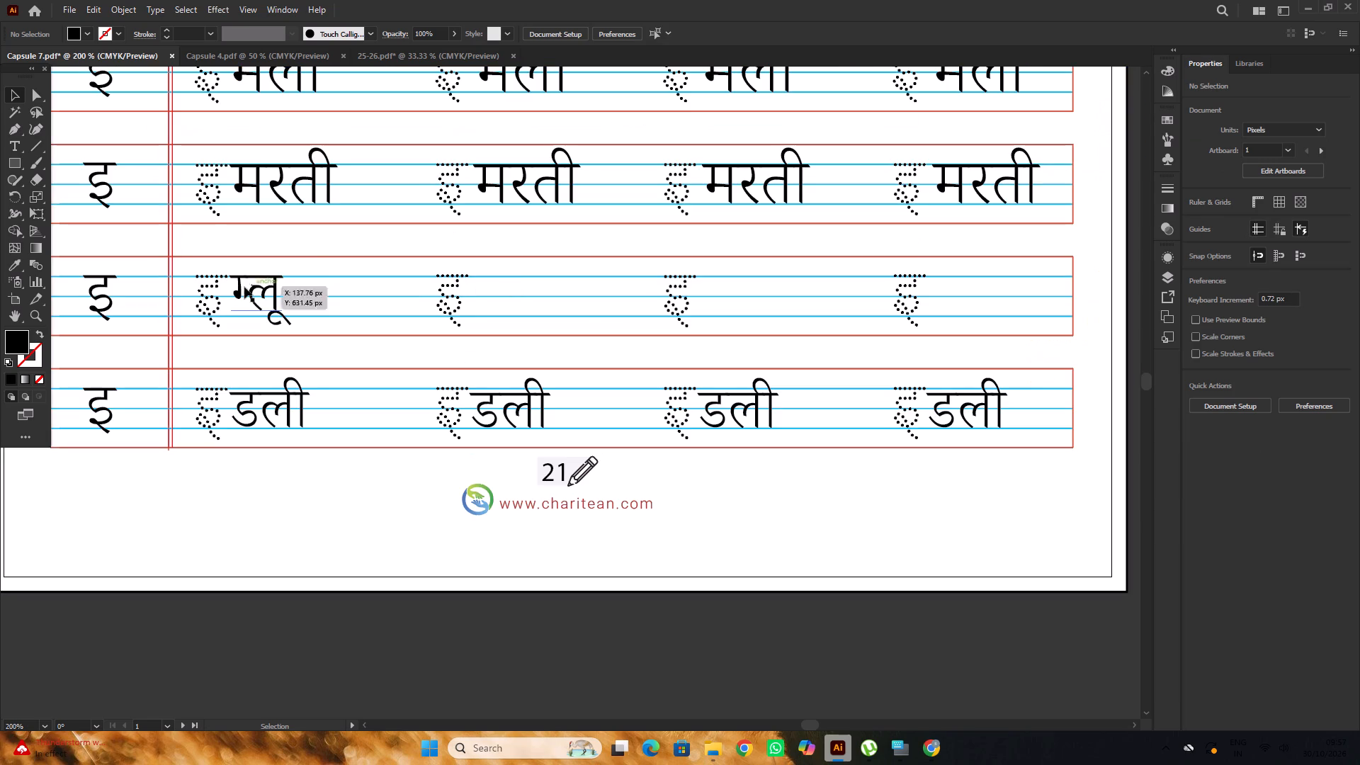
alt+drag(266, 288, 513, 291)
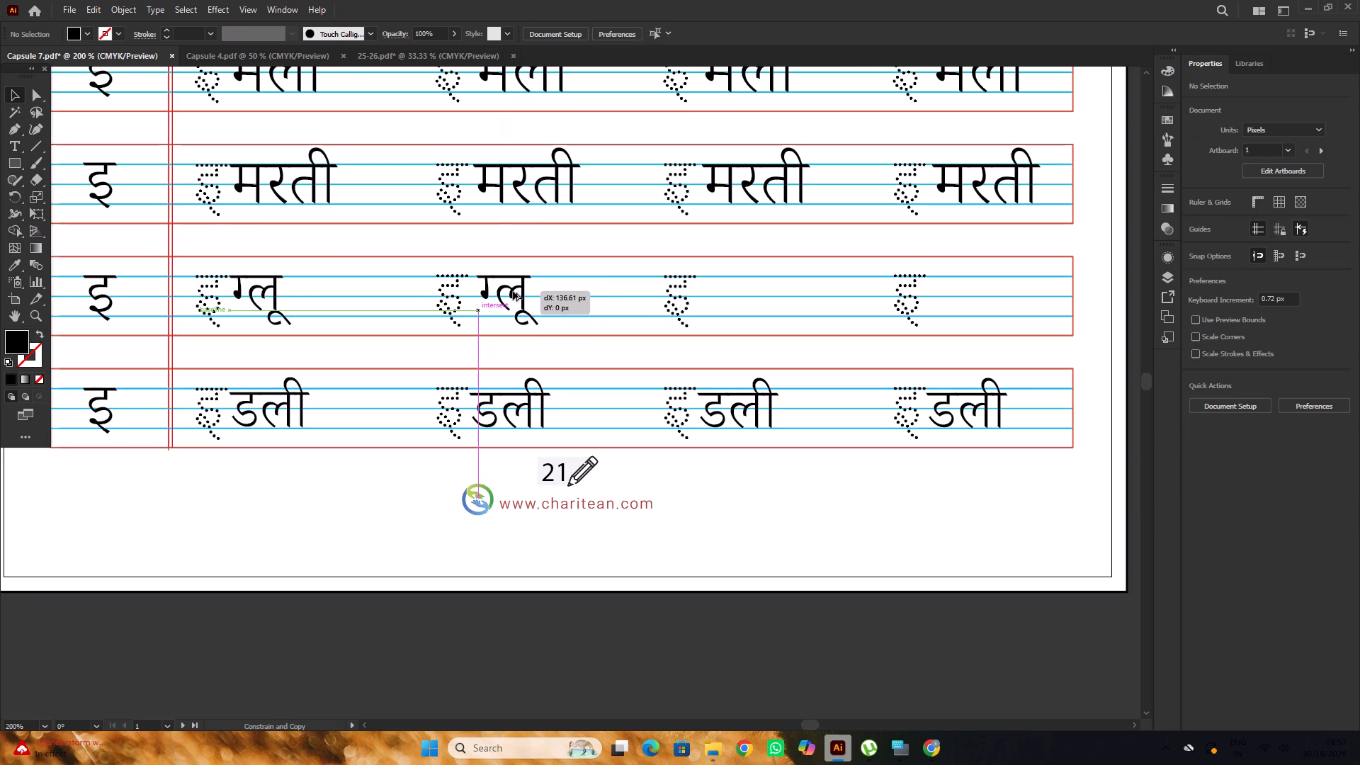
alt+drag(513, 291, 509, 291)
drag(508, 291, 748, 295)
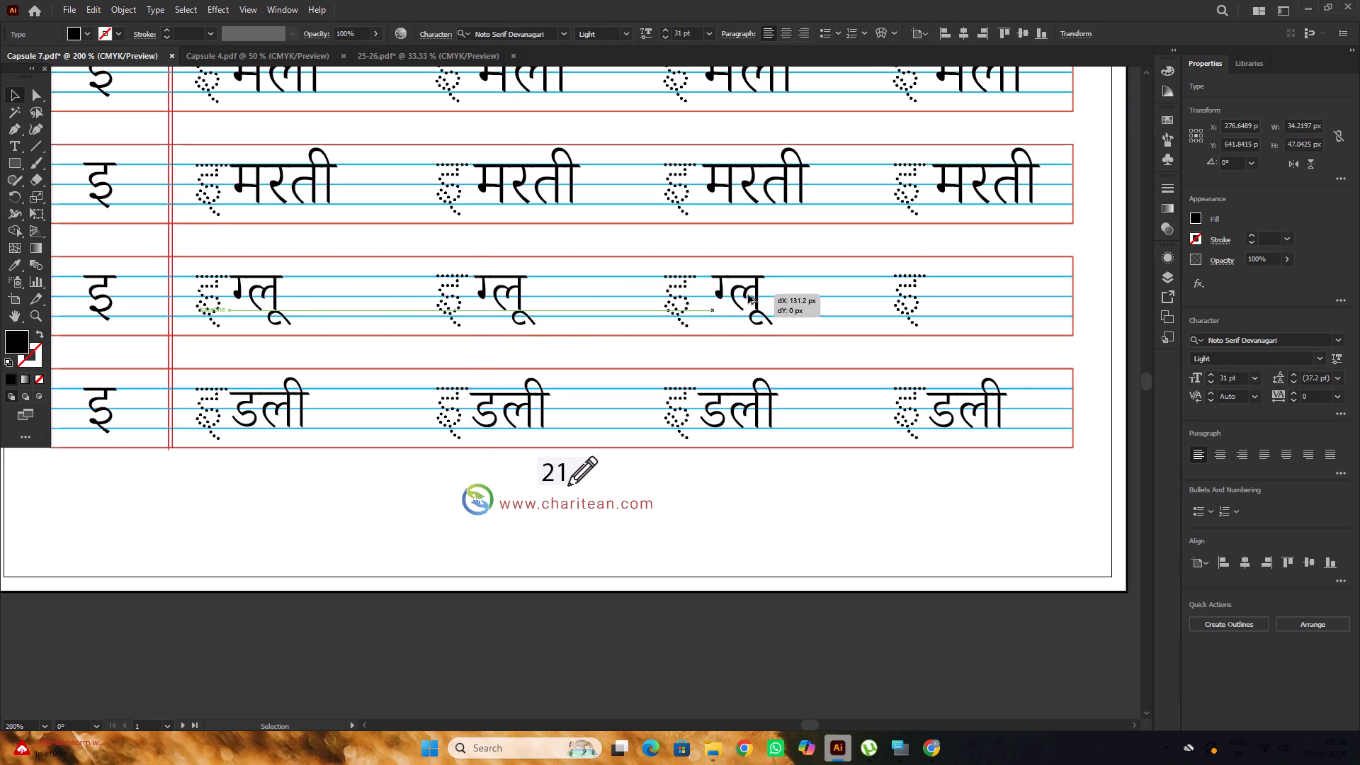
drag(748, 295, 735, 295)
alt+scroll(429, 285, down, 2)
alt+scroll(672, 286, up, 1)
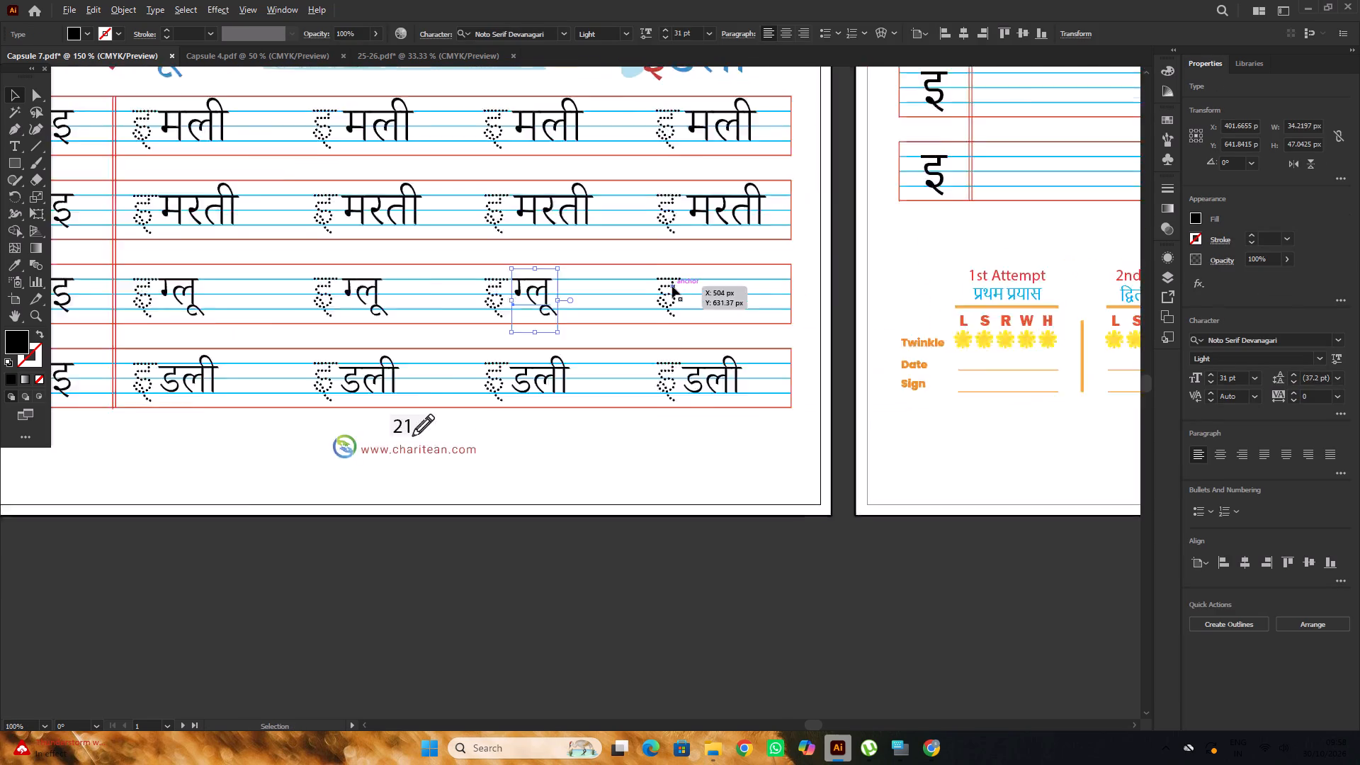
alt+scroll(672, 286, up, 1)
drag(502, 289, 736, 297)
alt+scroll(667, 272, down, 3)
click(739, 415)
Delete the second, third and fourth डली in the fourth practice row.
alt+scroll(577, 312, up, 2)
click(499, 325)
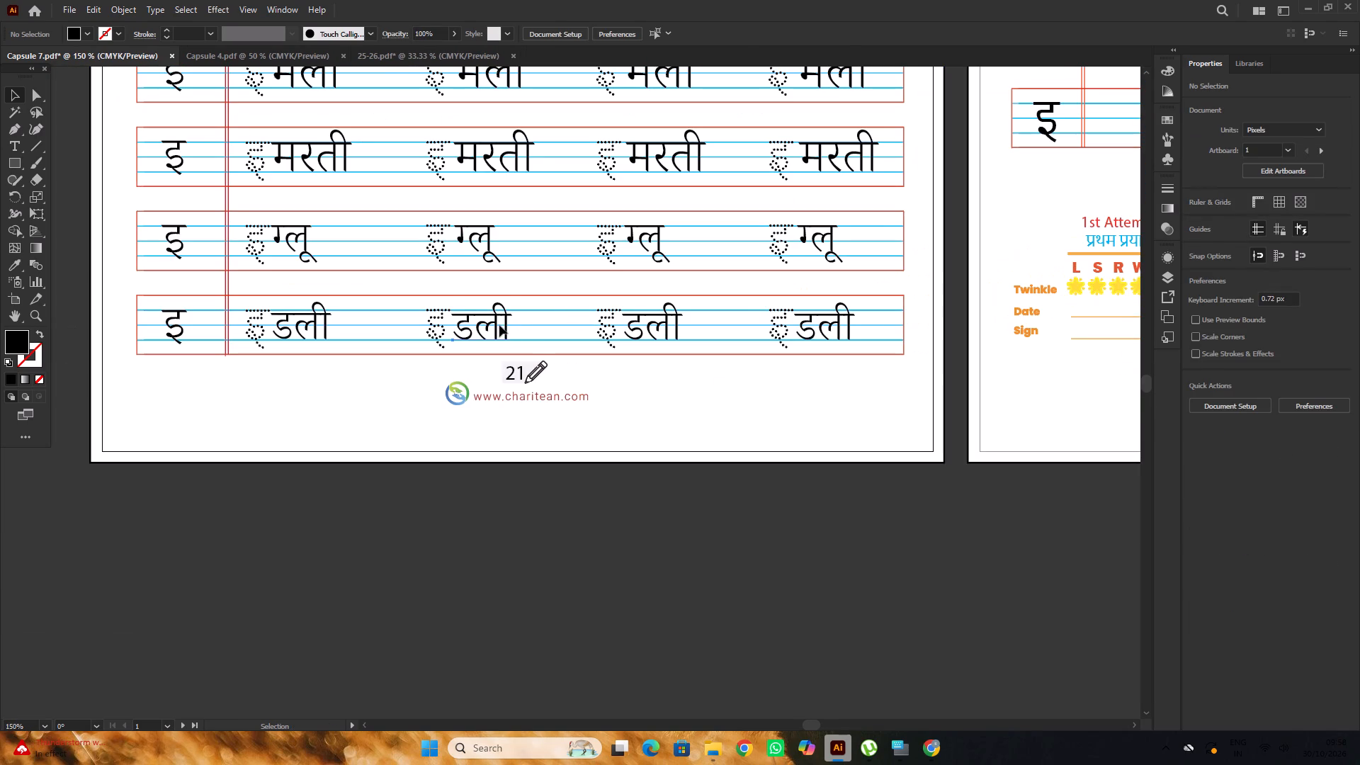
key(Delete)
click(666, 321)
scroll(666, 321, up, 1)
key(Delete)
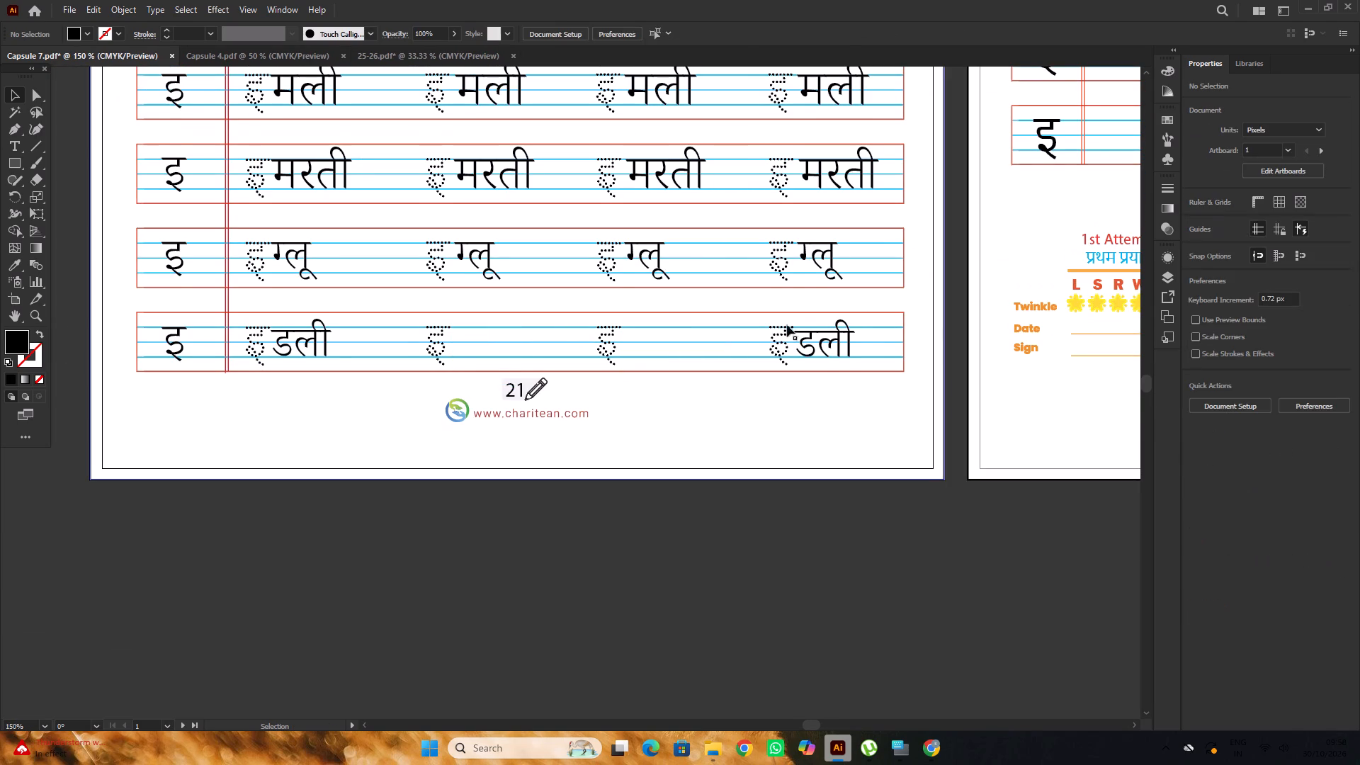
click(817, 339)
key(Delete)
Move the first डली up about 3.2 px so its headline sits on the fourth row's upper blue line.
alt+scroll(533, 275, down, 2)
alt+scroll(390, 321, up, 3)
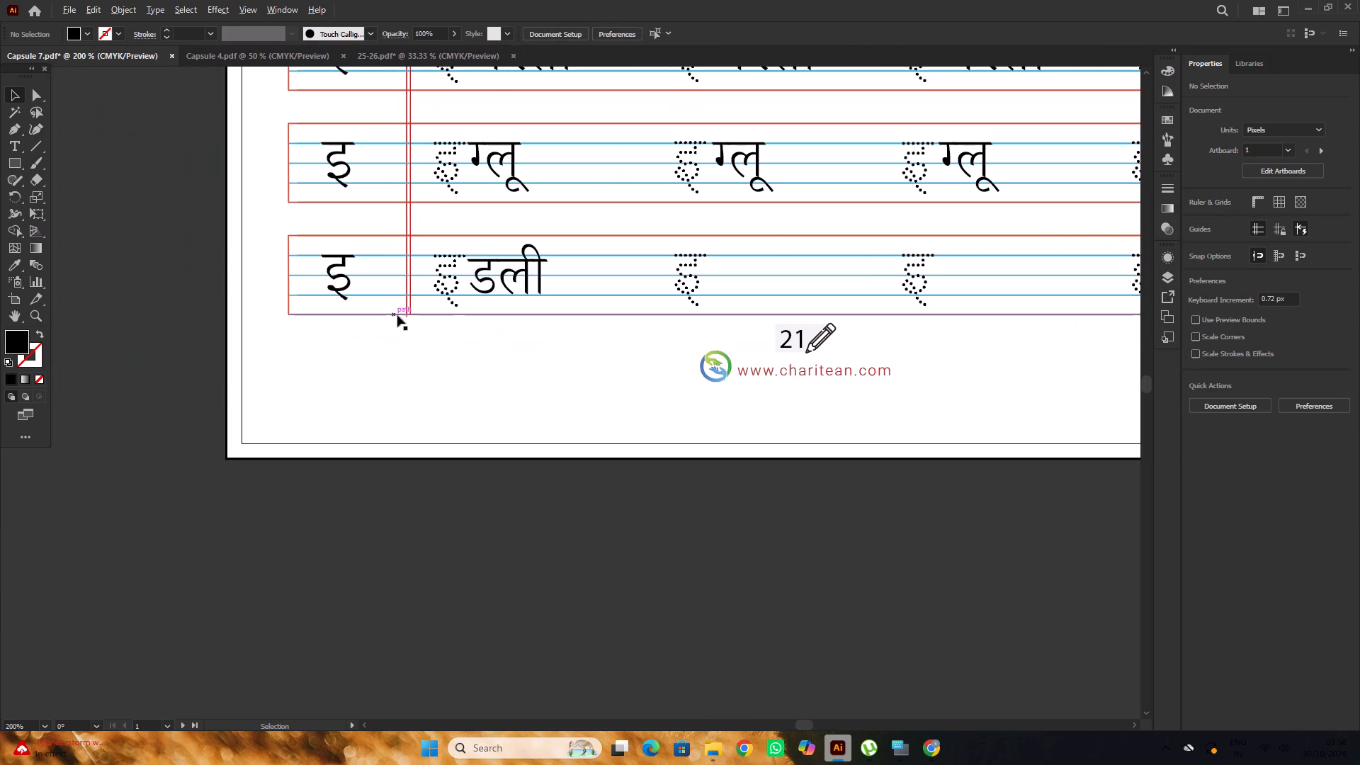
scroll(523, 305, up, 6)
drag(529, 366, 534, 357)
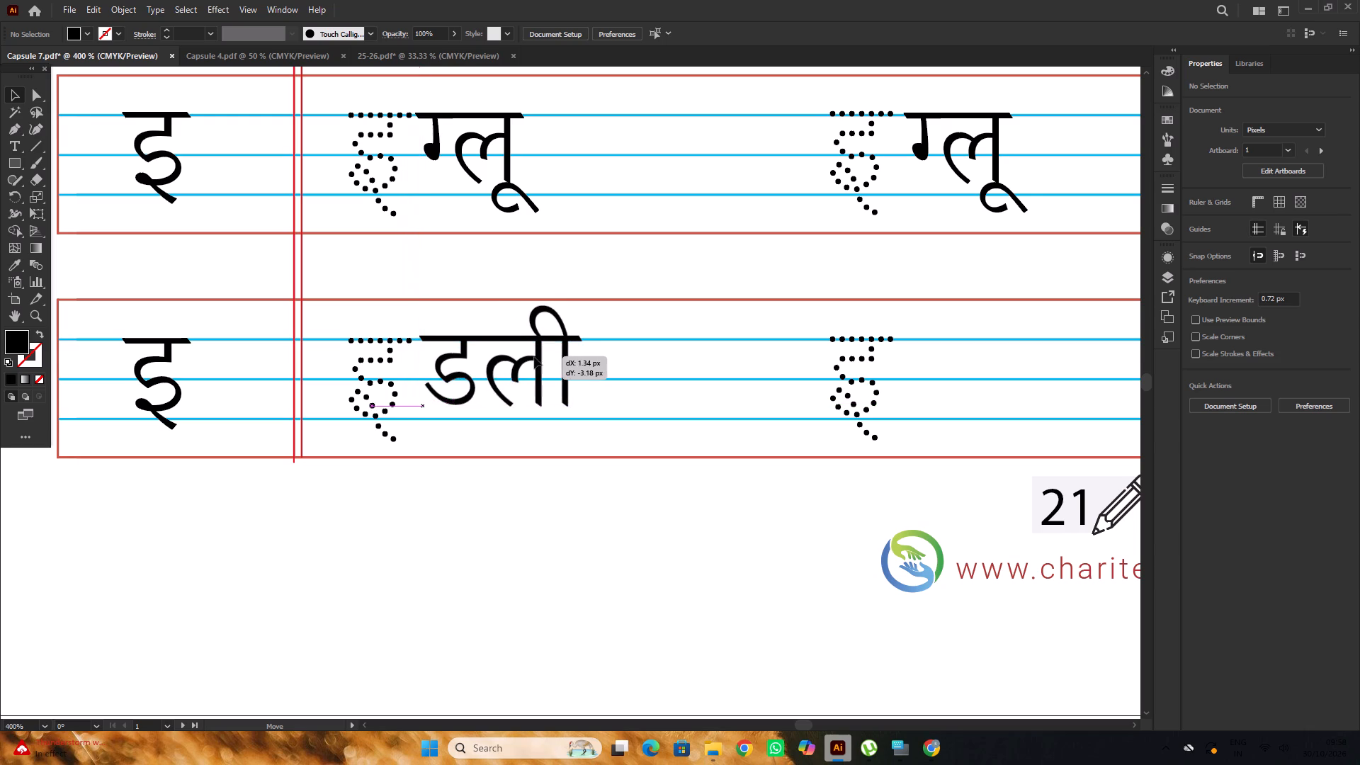
drag(534, 357, 534, 358)
alt+scroll(487, 310, down, 3)
Enlarge the first डली to slightly over 34 pt and realign its headline with the upper blue line.
alt+scroll(561, 400, up, 2)
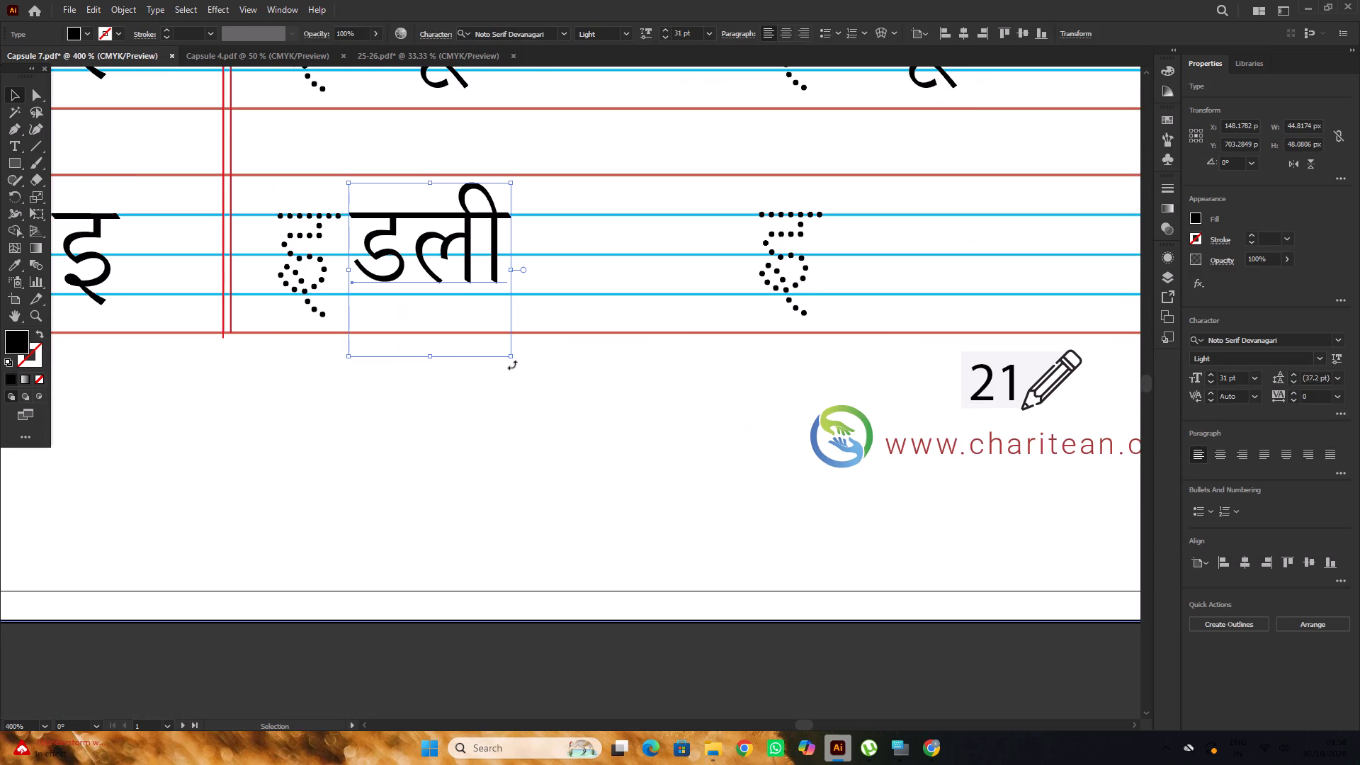
shift+drag(513, 358, 544, 375)
alt+scroll(458, 346, down, 3)
scroll(458, 347, up, 7)
drag(453, 387, 450, 380)
alt+scroll(447, 377, down, 3)
alt+scroll(475, 467, up, 2)
shift+drag(503, 419, 509, 429)
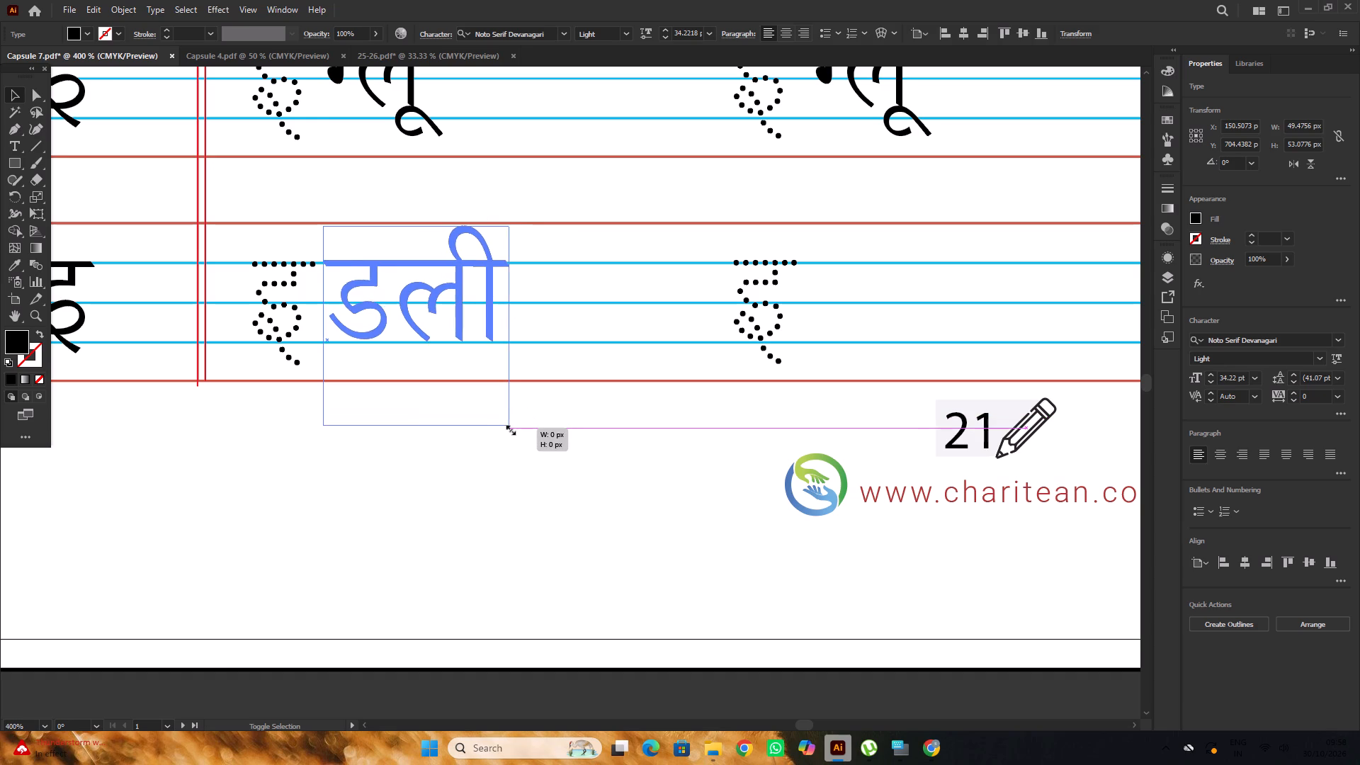
shift+drag(509, 429, 511, 431)
alt+scroll(478, 386, down, 4)
click(551, 481)
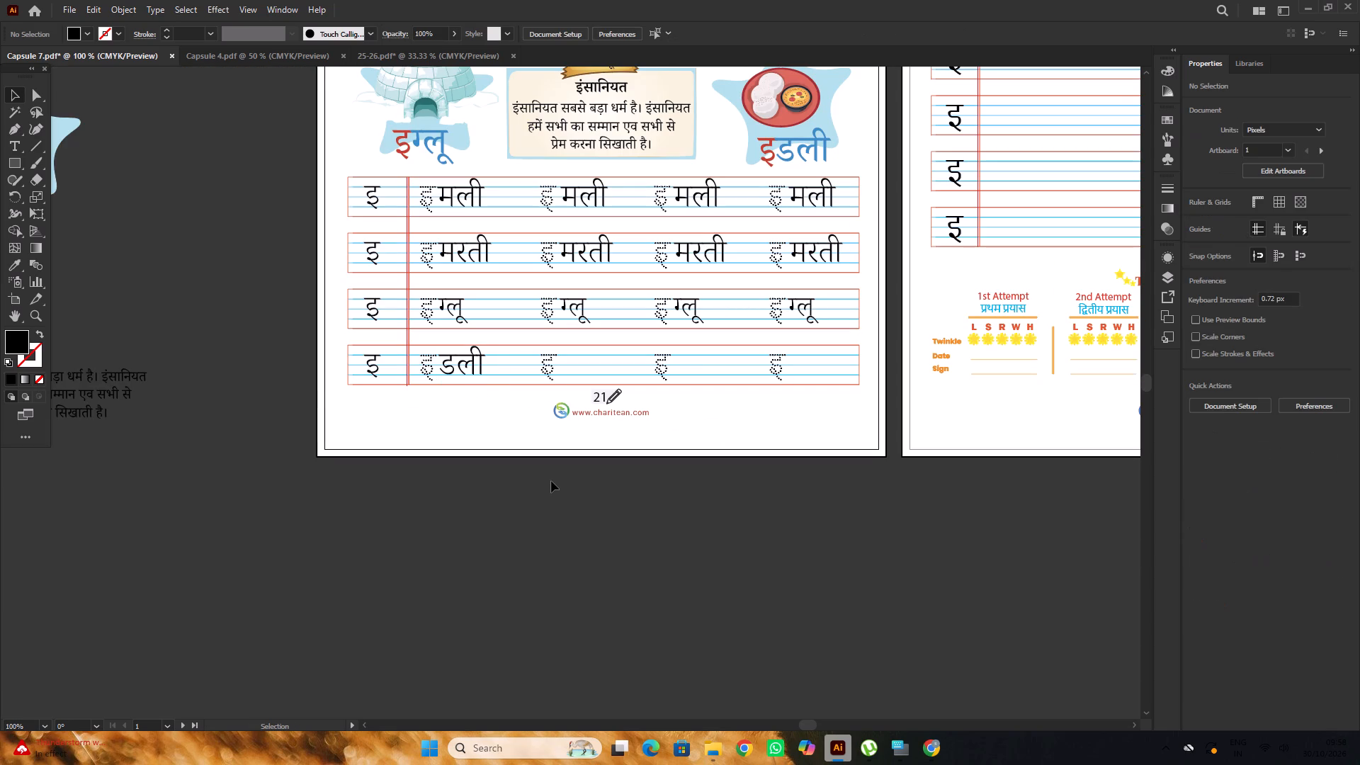
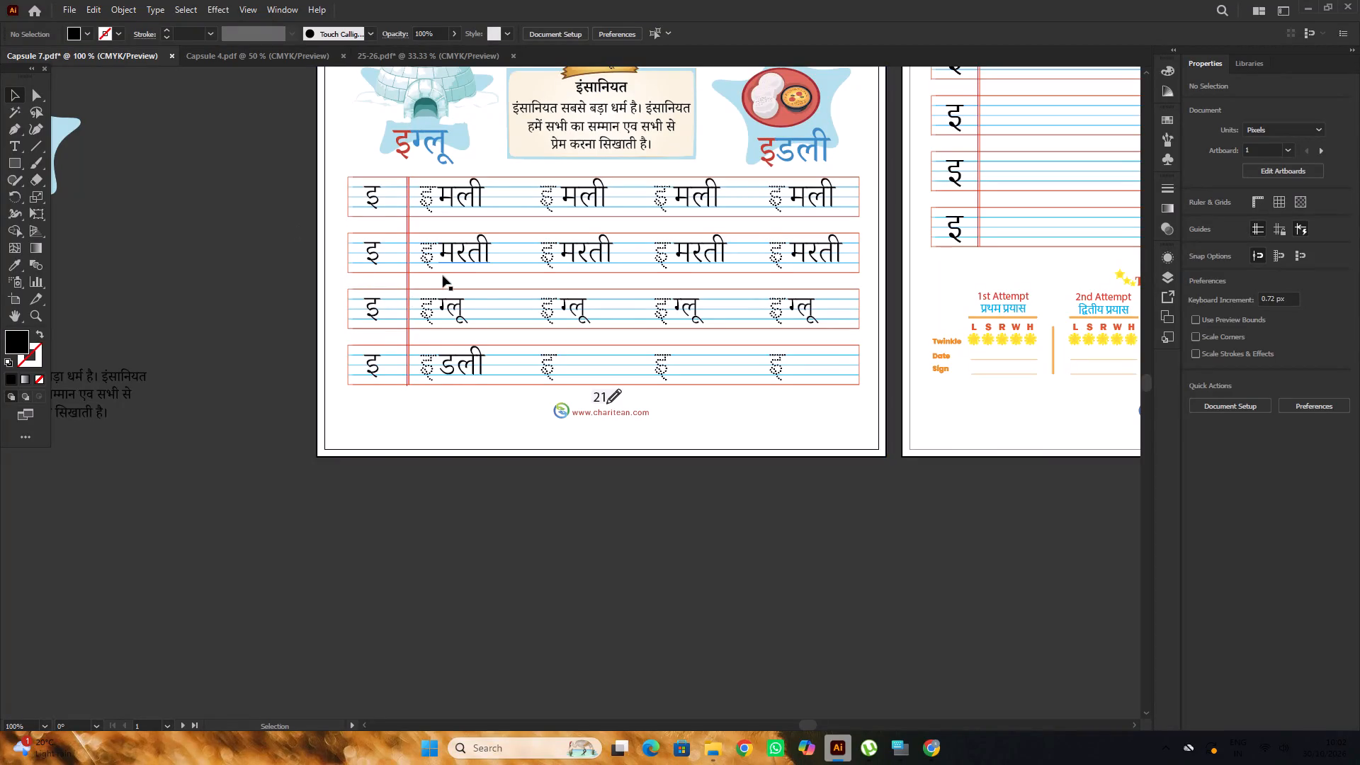
Copy the resized डली along the fourth practice row beside the second and third dotted इ, keeping its headline level.
scroll(431, 285, down, 1)
scroll(540, 319, down, 1)
alt+scroll(540, 319, up, 2)
scroll(344, 312, down, 3)
alt+scroll(399, 317, up, 3)
alt+scroll(249, 300, down, 4)
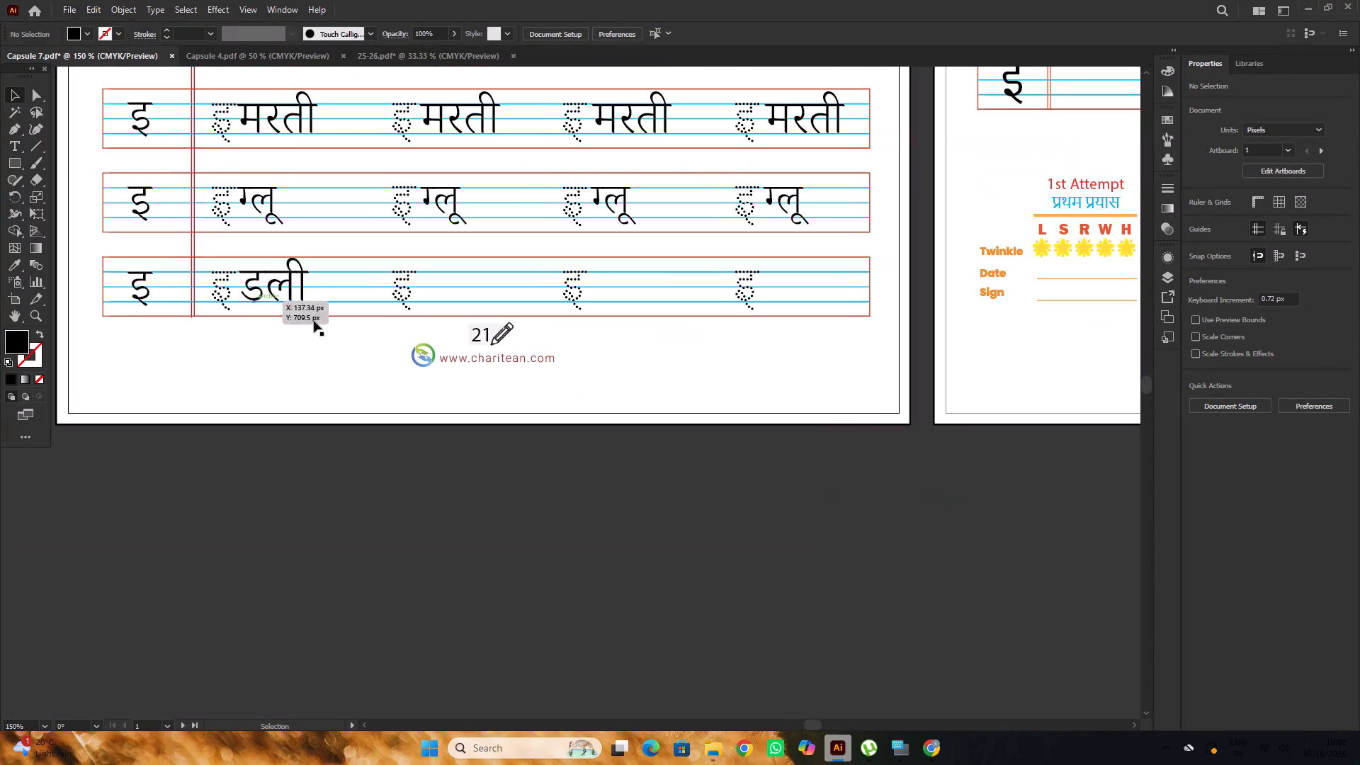
key(space)
drag(403, 377, 336, 397)
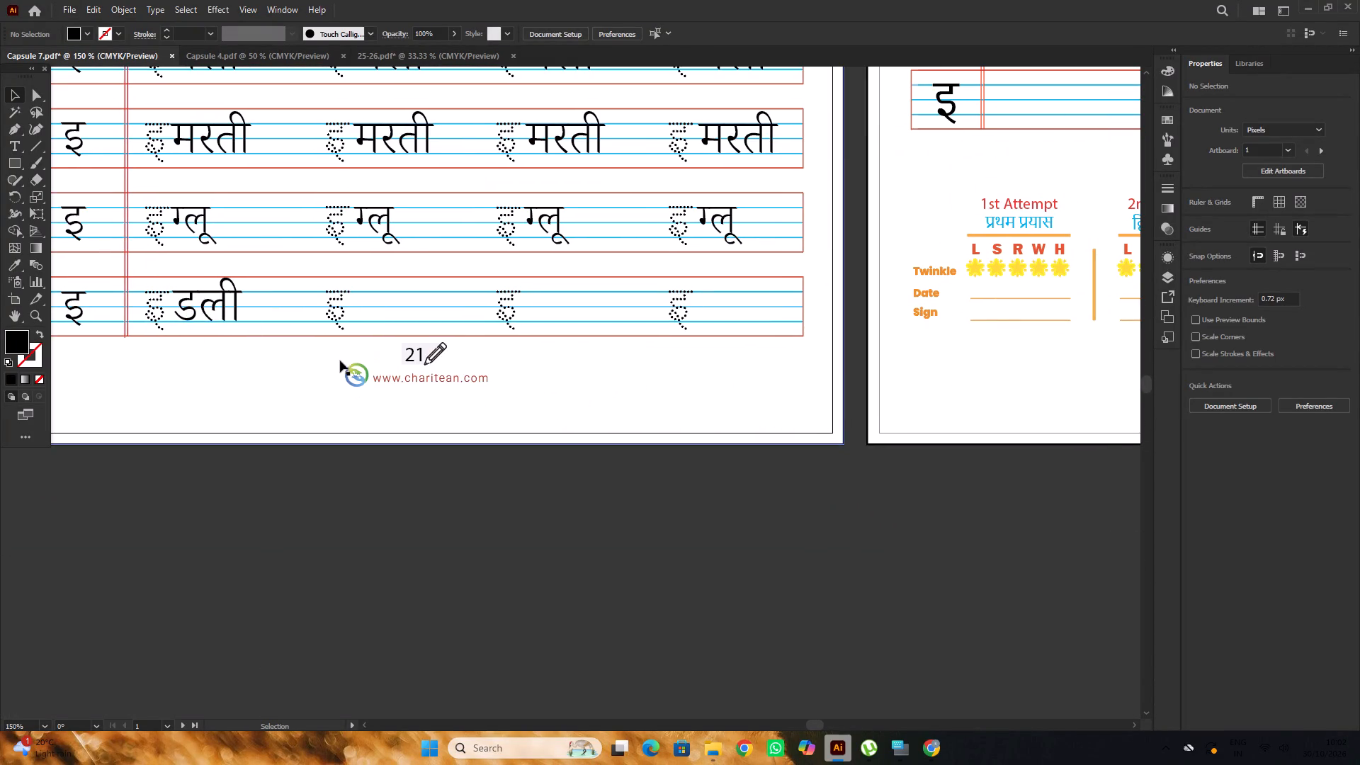
alt+scroll(268, 306, up, 1)
alt+drag(222, 296, 459, 307)
alt+drag(440, 301, 669, 310)
alt+scroll(278, 283, down, 2)
click(563, 443)
Copy डली beside the fourth dotted इ in the fourth practice row and shift it slightly closer to the letter.
scroll(574, 373, up, 3)
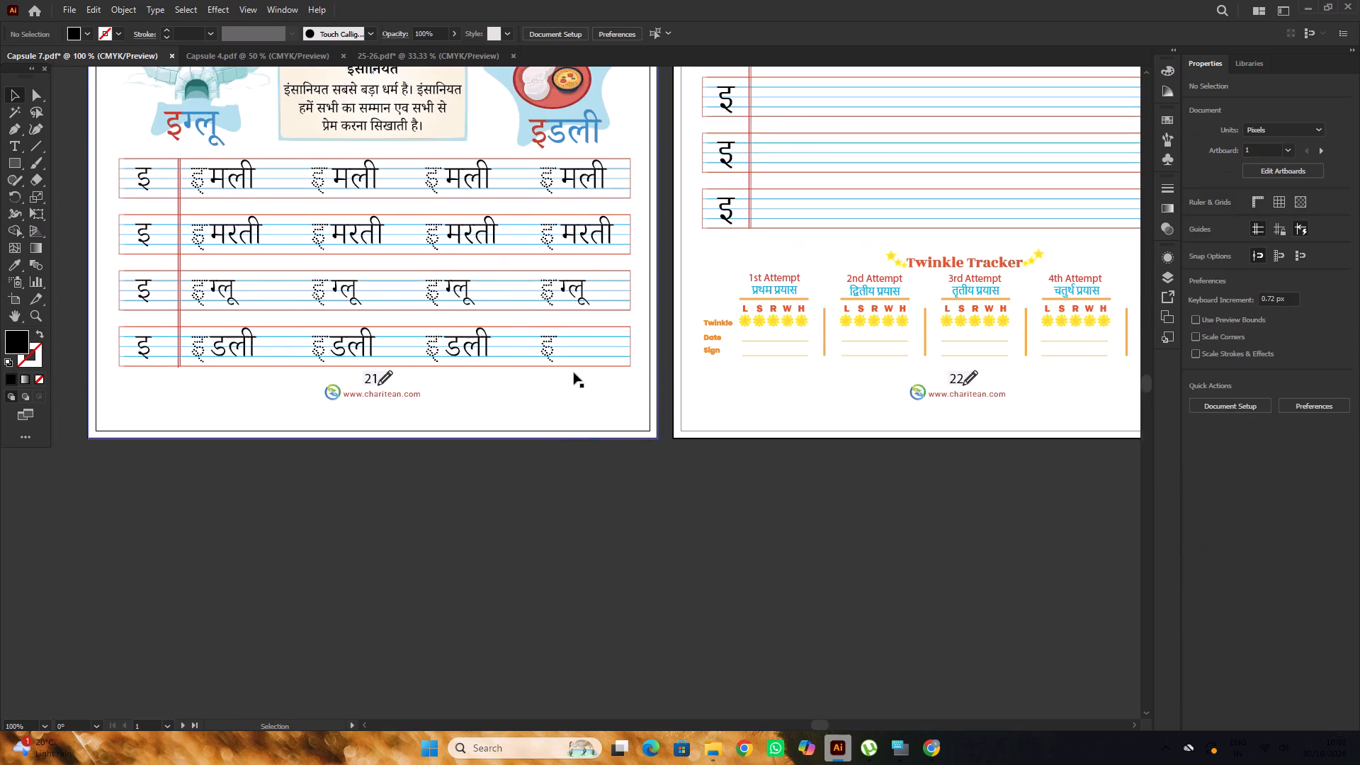
alt+scroll(574, 370, up, 2)
alt+drag(399, 327, 642, 320)
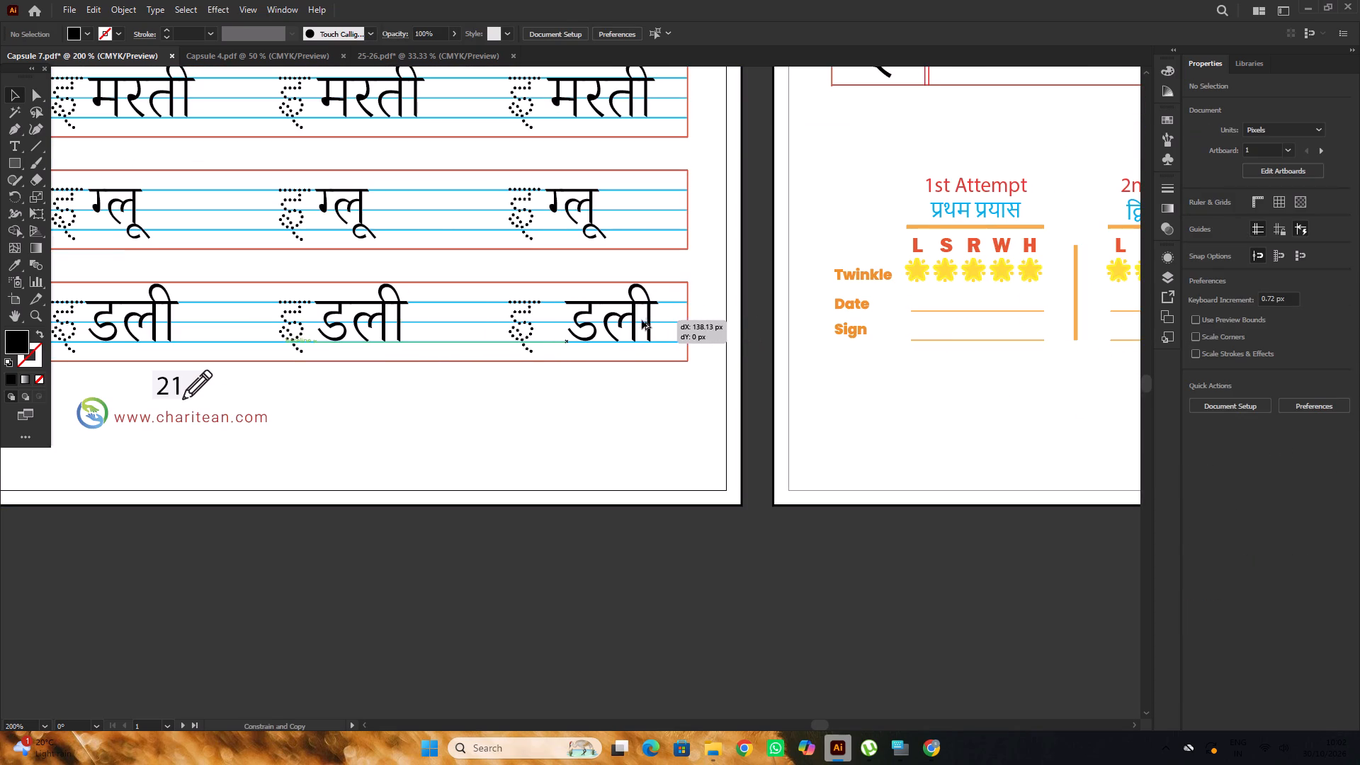
alt+drag(642, 320, 630, 322)
alt+scroll(630, 322, down, 3)
double_click(669, 473)
scroll(663, 451, down, 2)
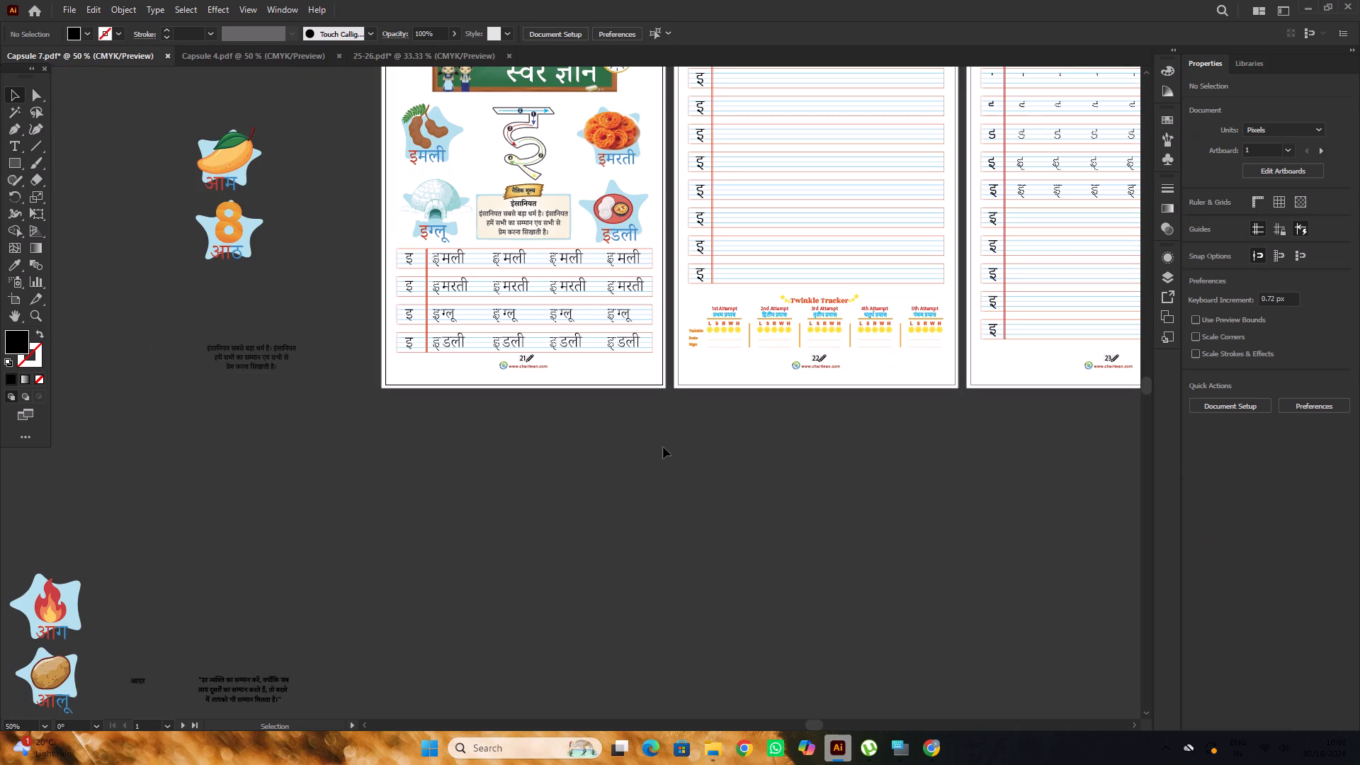
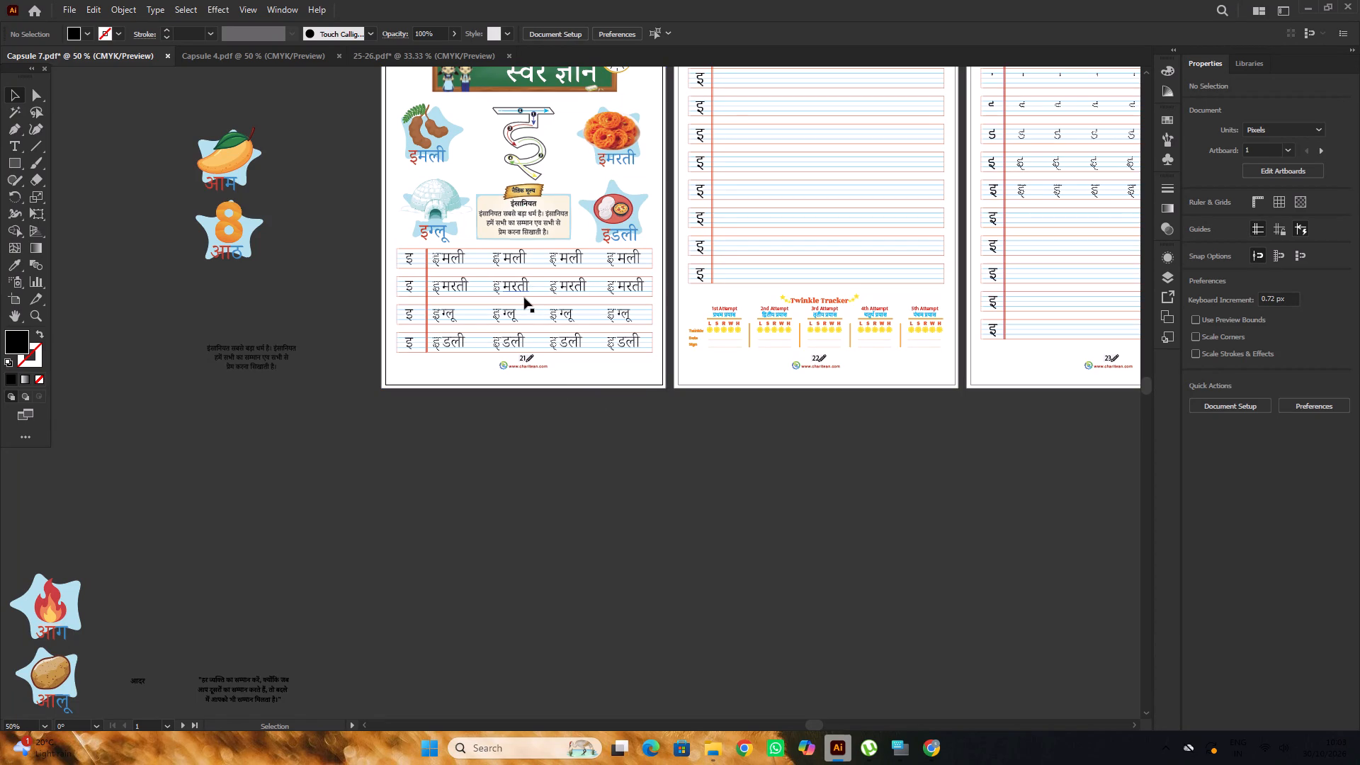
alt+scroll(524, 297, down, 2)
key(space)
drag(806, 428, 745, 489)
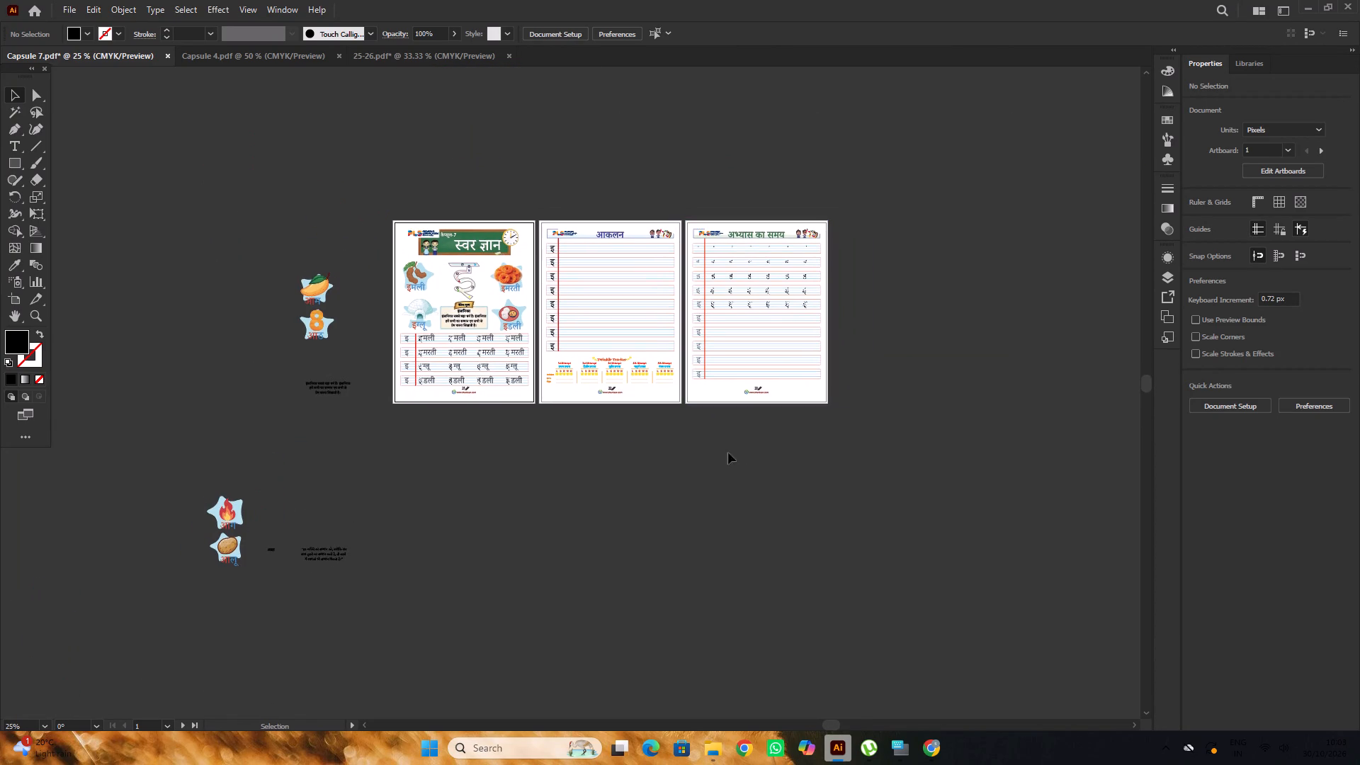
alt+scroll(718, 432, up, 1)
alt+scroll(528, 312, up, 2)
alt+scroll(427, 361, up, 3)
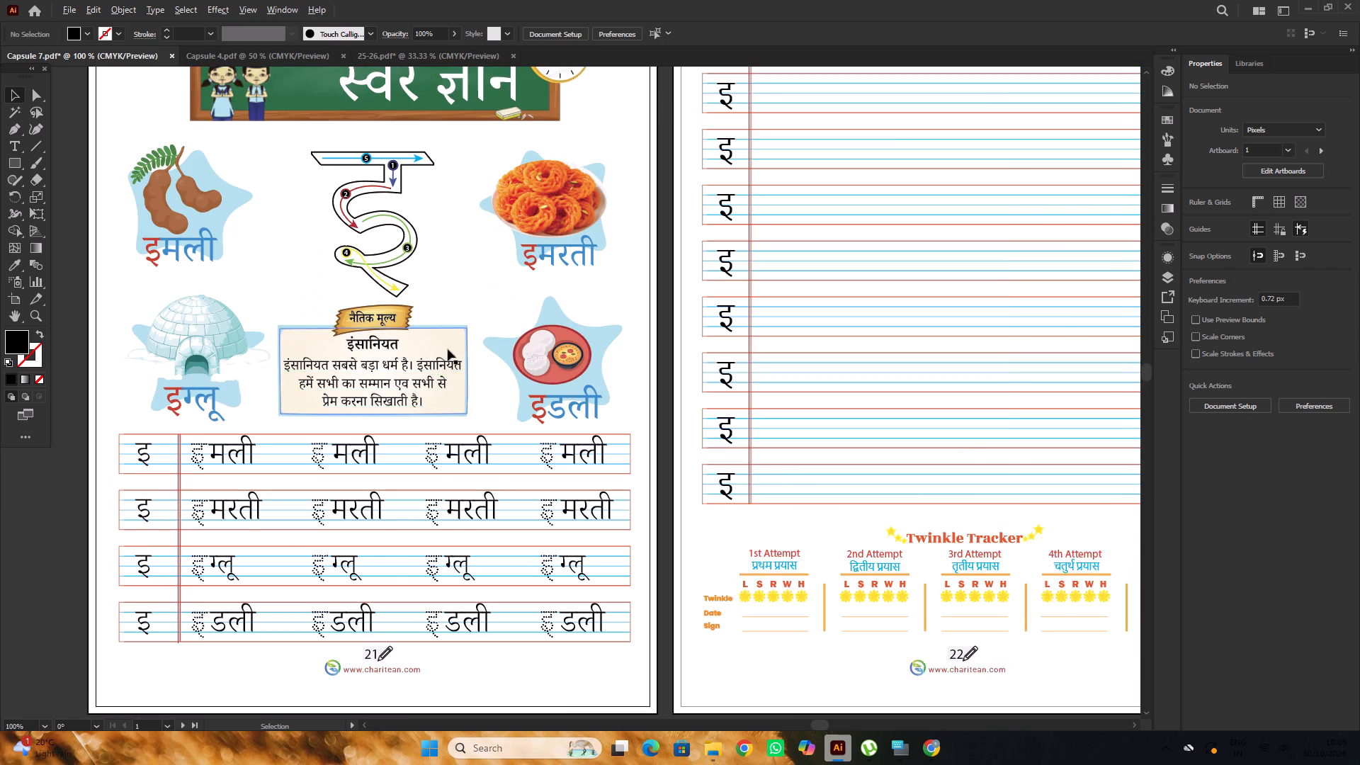
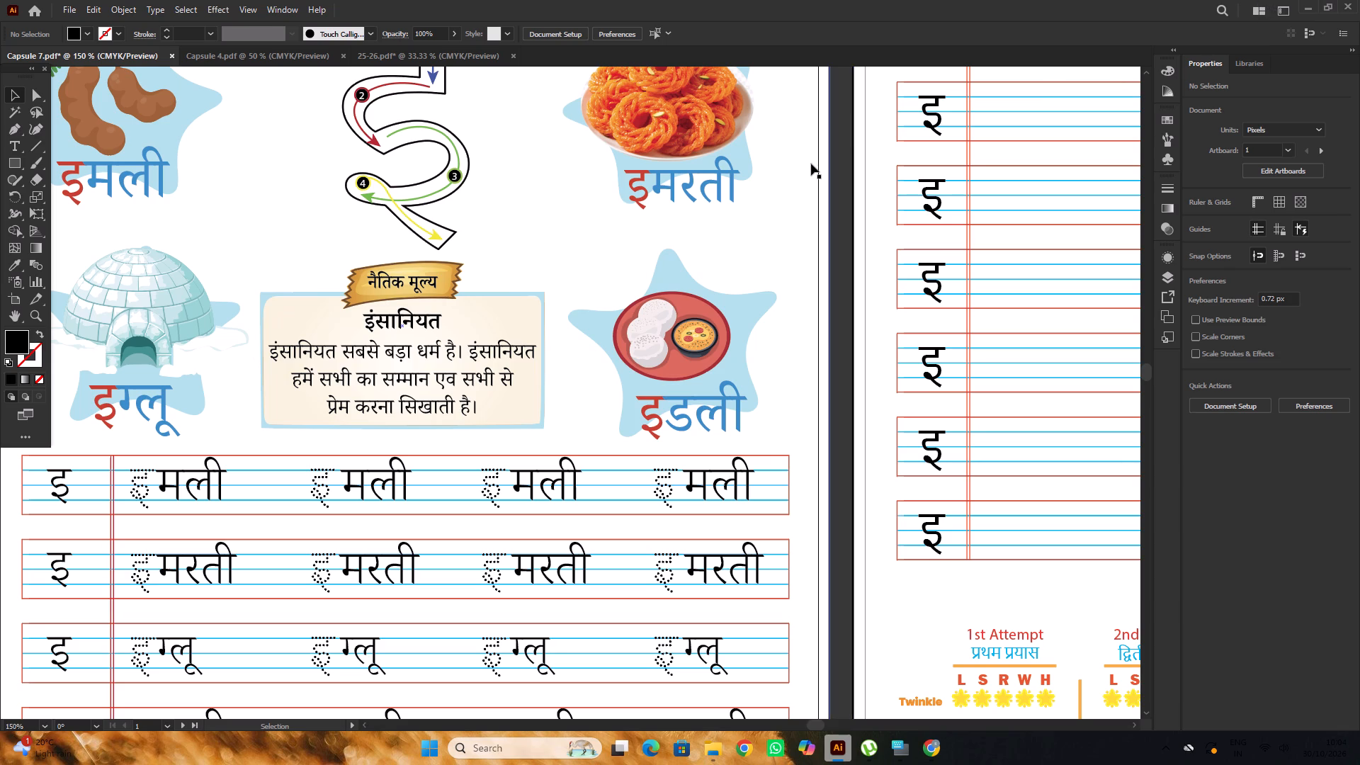
Review the इ word practice rows on page 21 and the overall layout of the neighbouring Capsule 7 pages.
scroll(698, 267, down, 8)
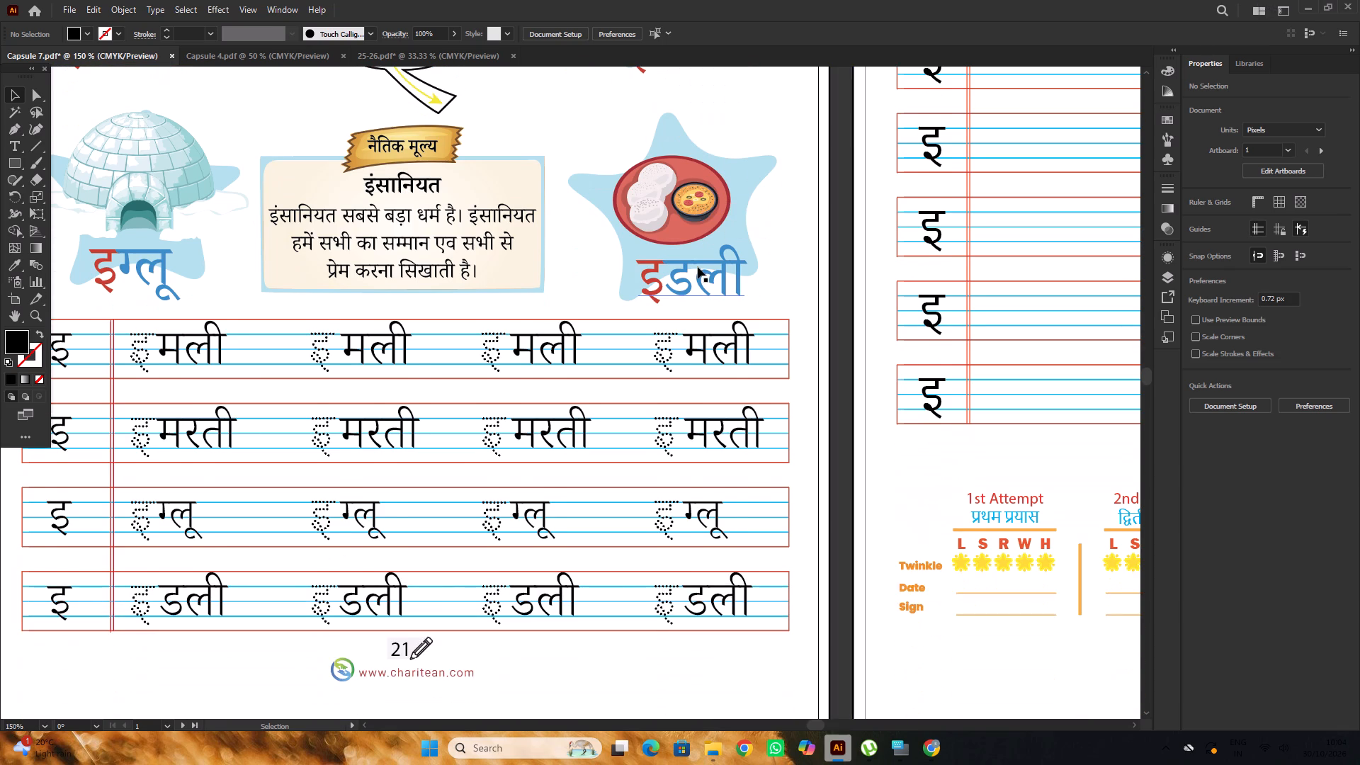
alt+scroll(669, 253, down, 3)
scroll(654, 254, up, 2)
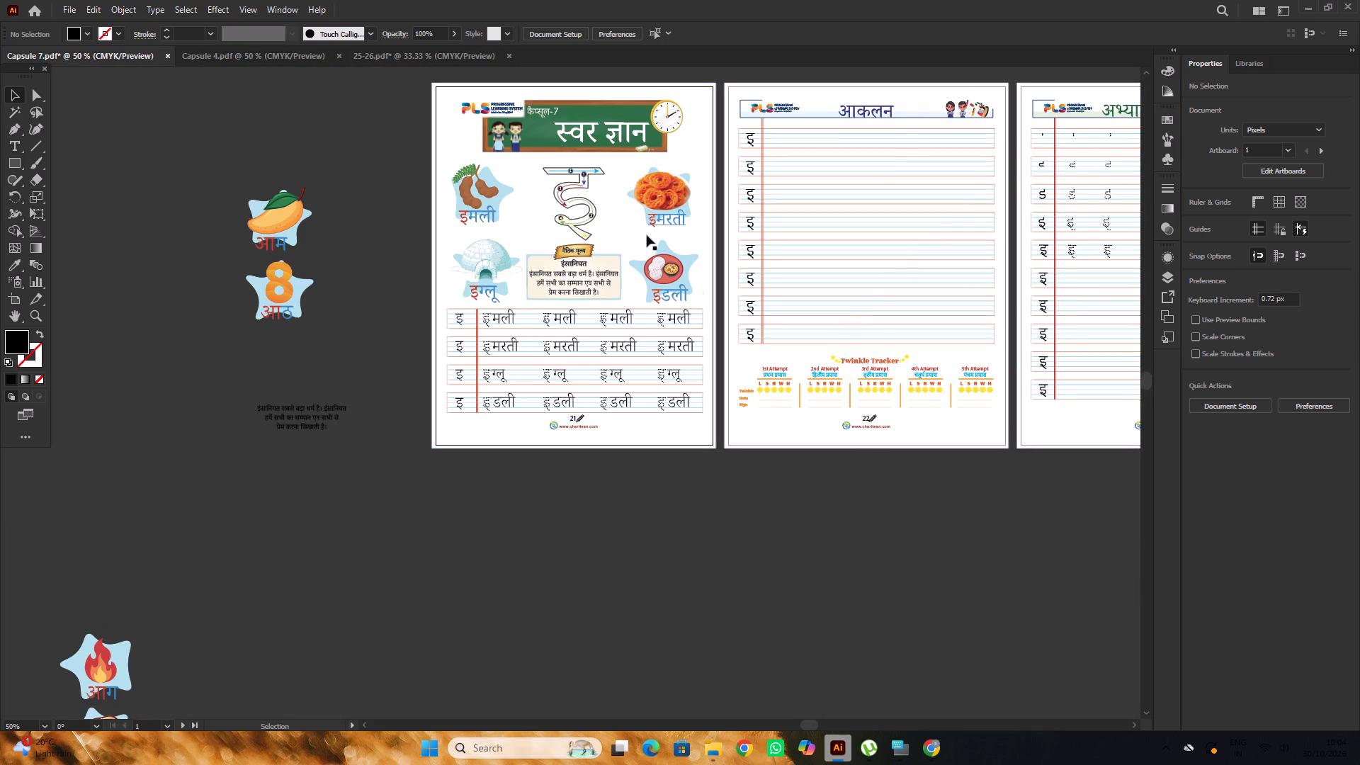
key(space)
key(space)
key(space)
key(space)
key(space)
key(space)
key(space)
key(space)
key(space)
drag(329, 132, 198, 240)
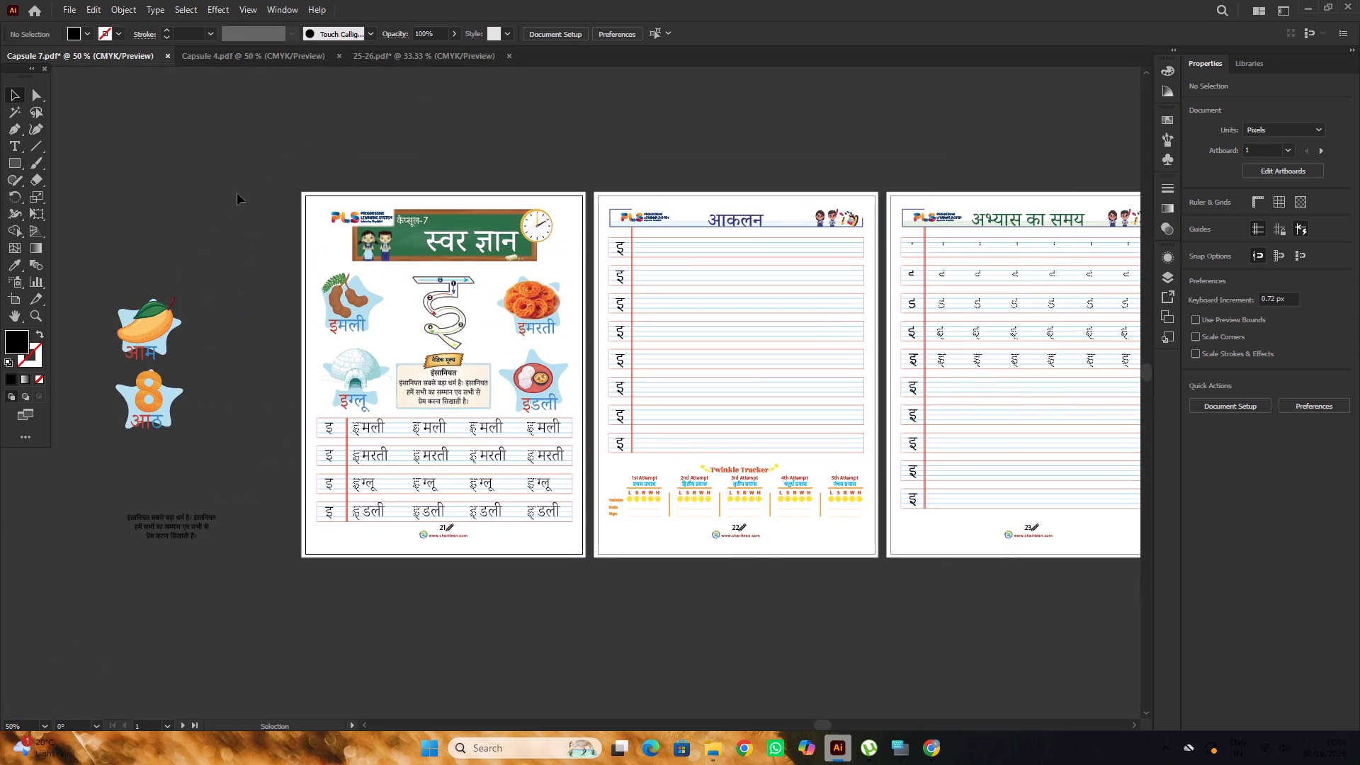
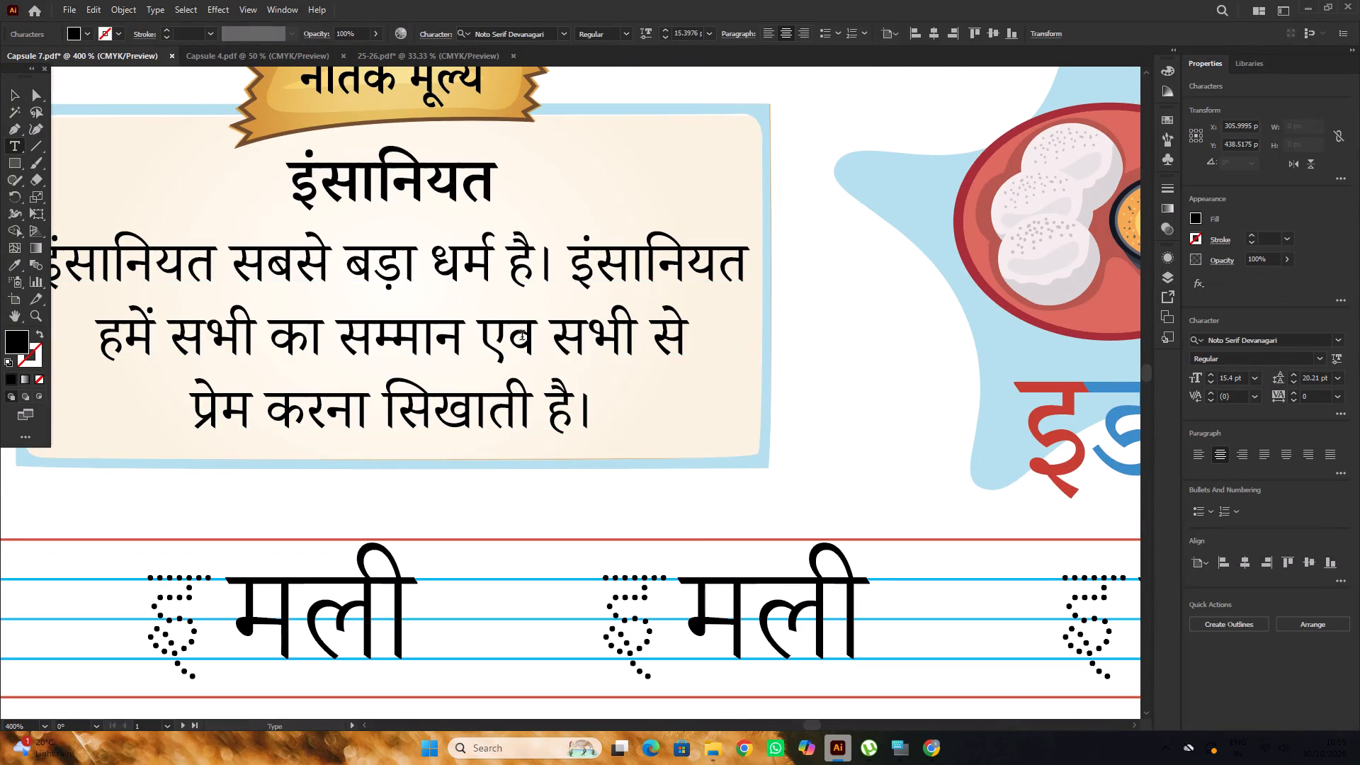
drag(529, 337, 492, 349)
key(ctrl+v)
alt+scroll(492, 349, down, 4)
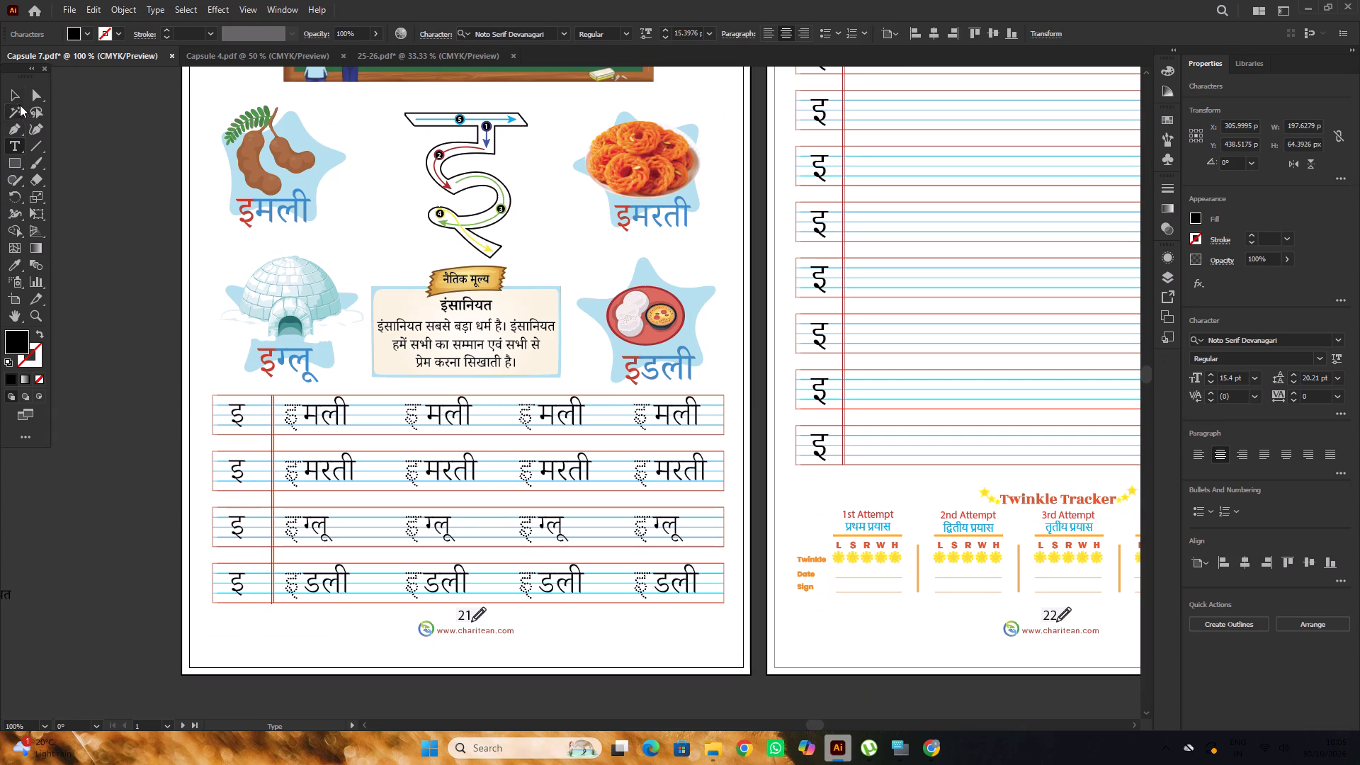
click(16, 98)
click(141, 205)
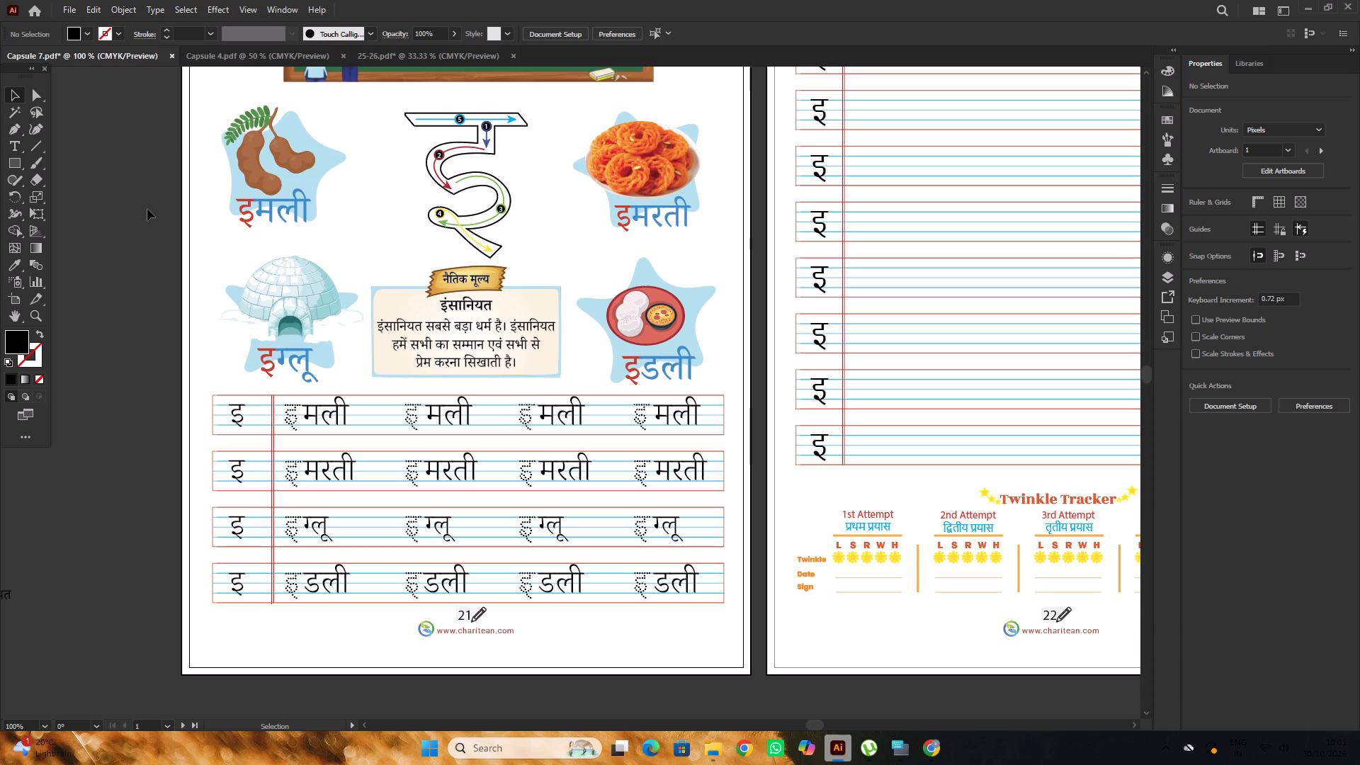
Lock the white page frame of the आकलन worksheet on page 22.
alt+scroll(171, 206, down, 3)
scroll(178, 206, up, 2)
alt+scroll(369, 200, up, 3)
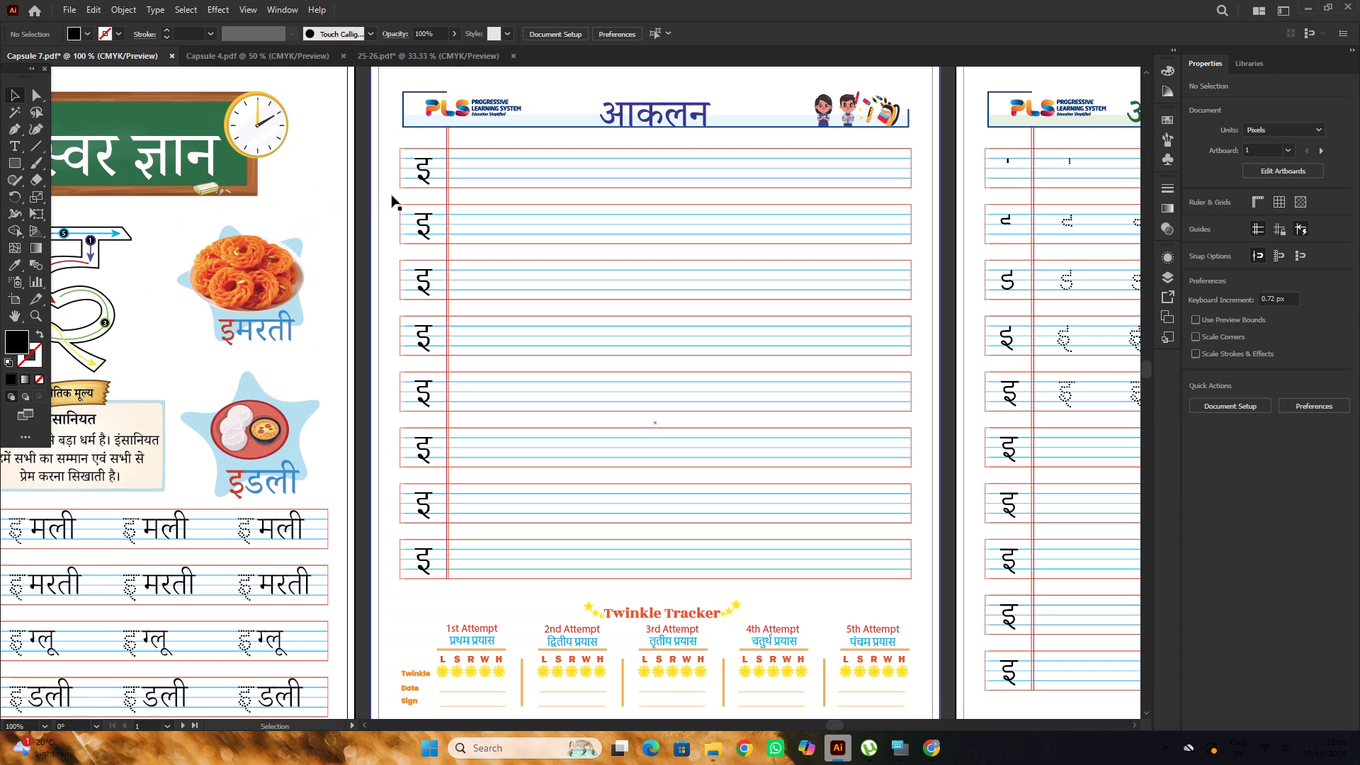
click(421, 178)
alt+scroll(421, 177, down, 1)
click(758, 633)
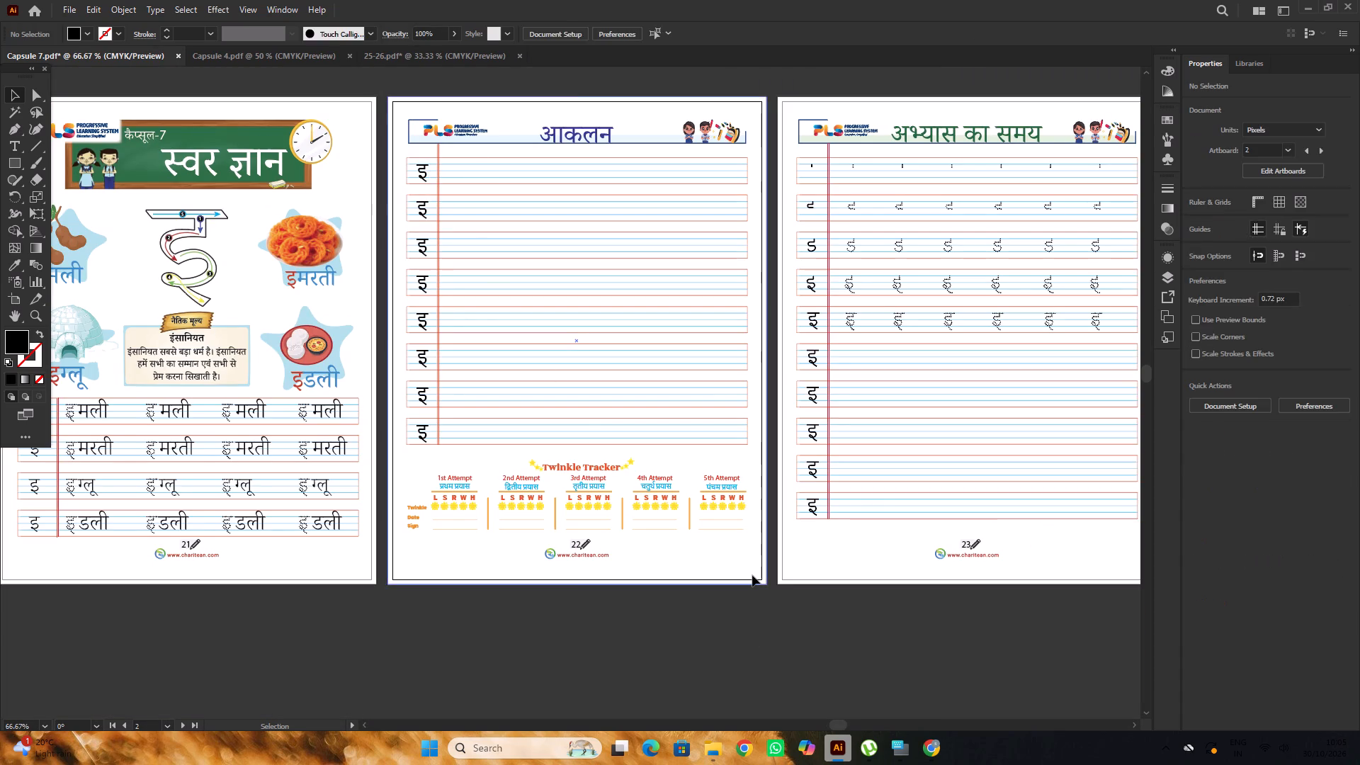
click(752, 575)
key(ctrl+2)
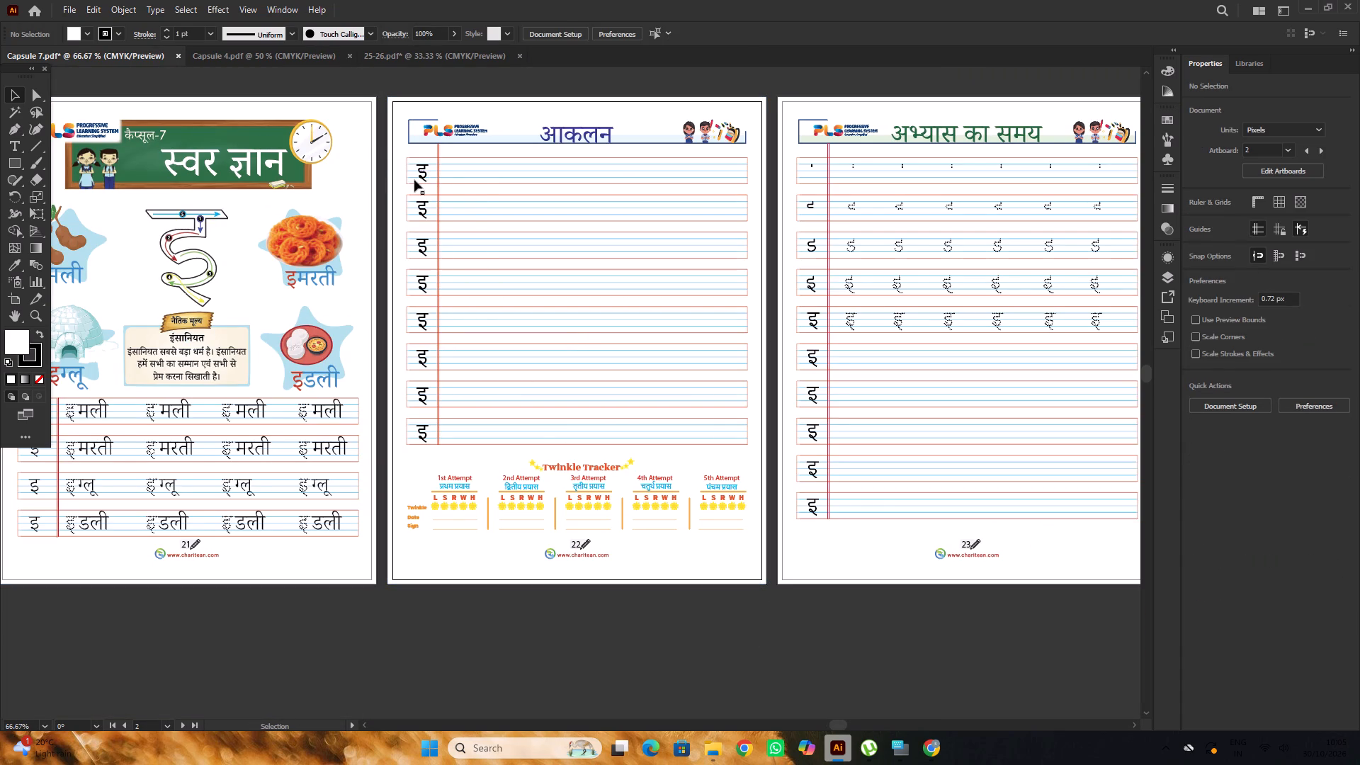
Set all eight इ letters in the margin column of page 22 to Noto Serif Devanagari Light.
click(419, 178)
shift+click(424, 214)
shift+click(424, 247)
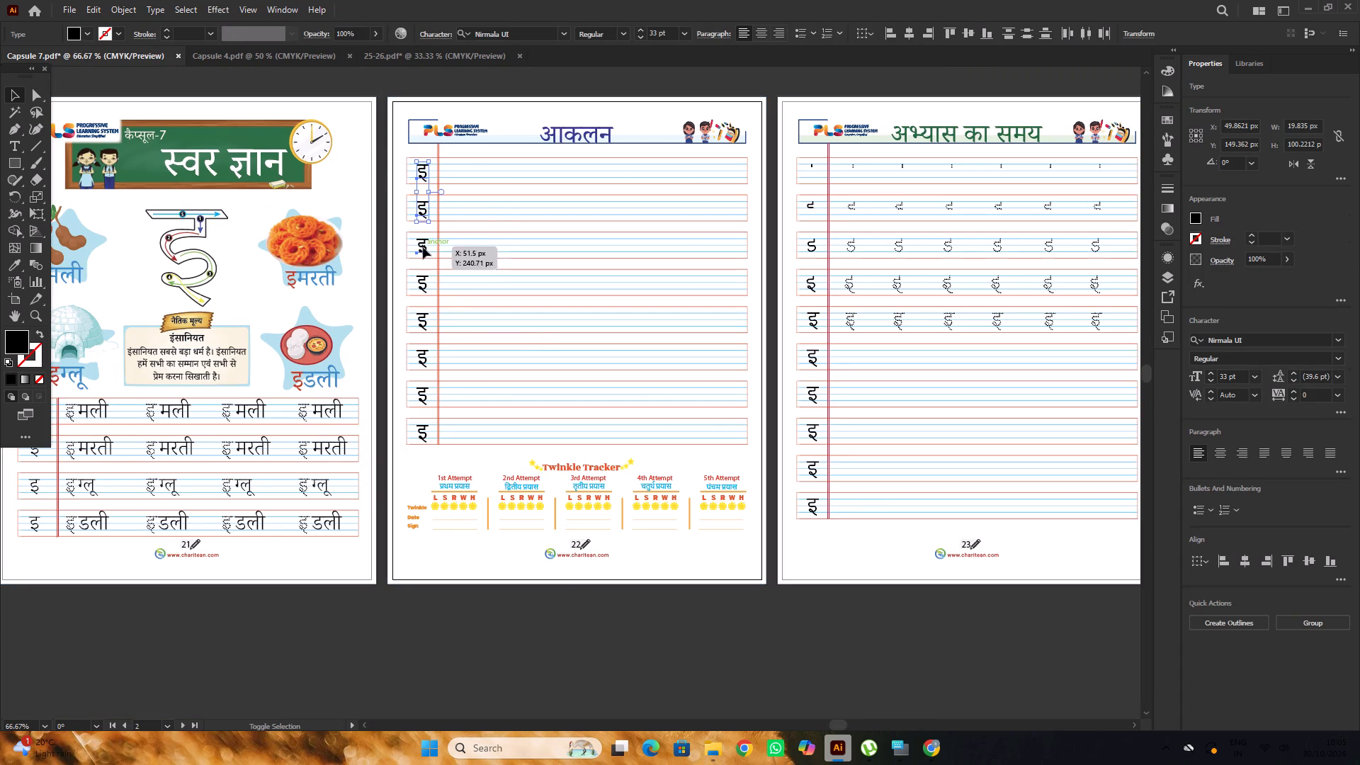
shift+click(426, 286)
shift+click(421, 326)
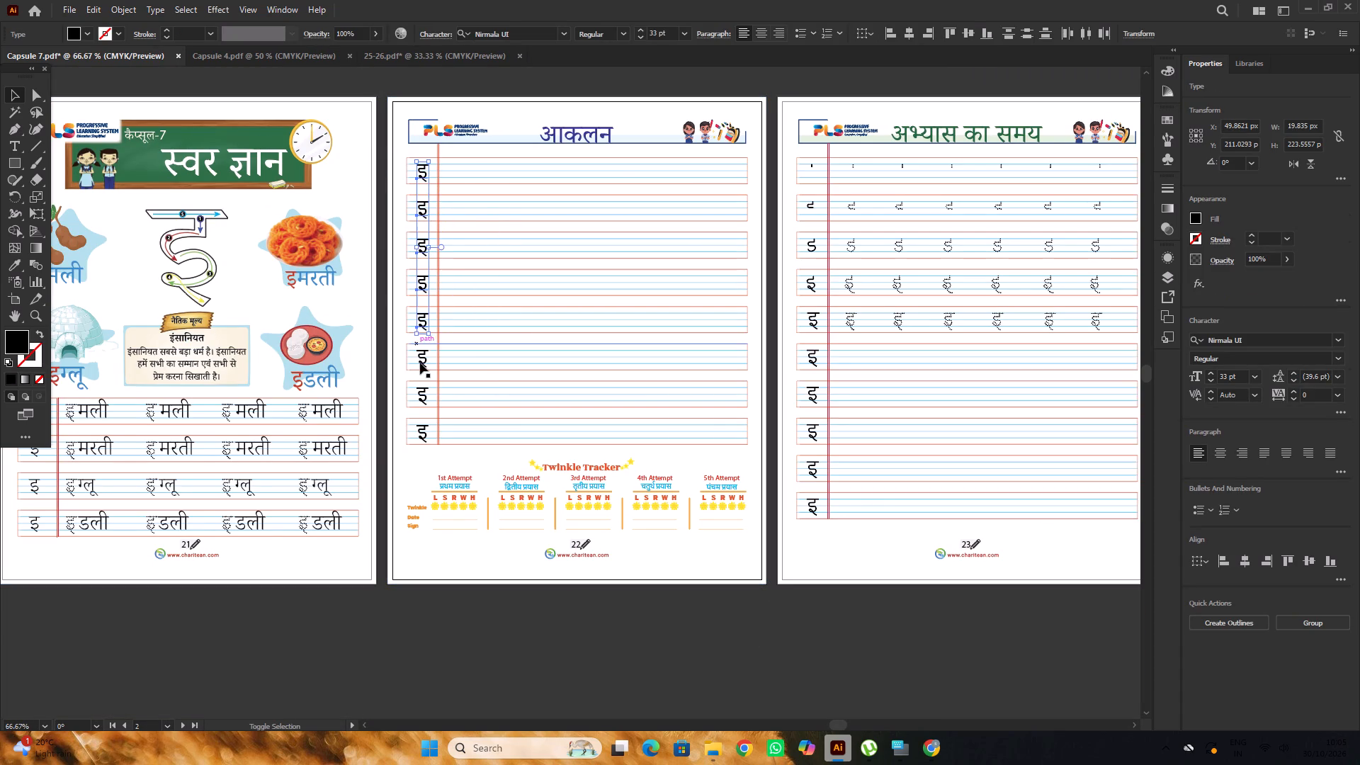
shift+click(424, 362)
shift+click(426, 398)
shift+click(426, 433)
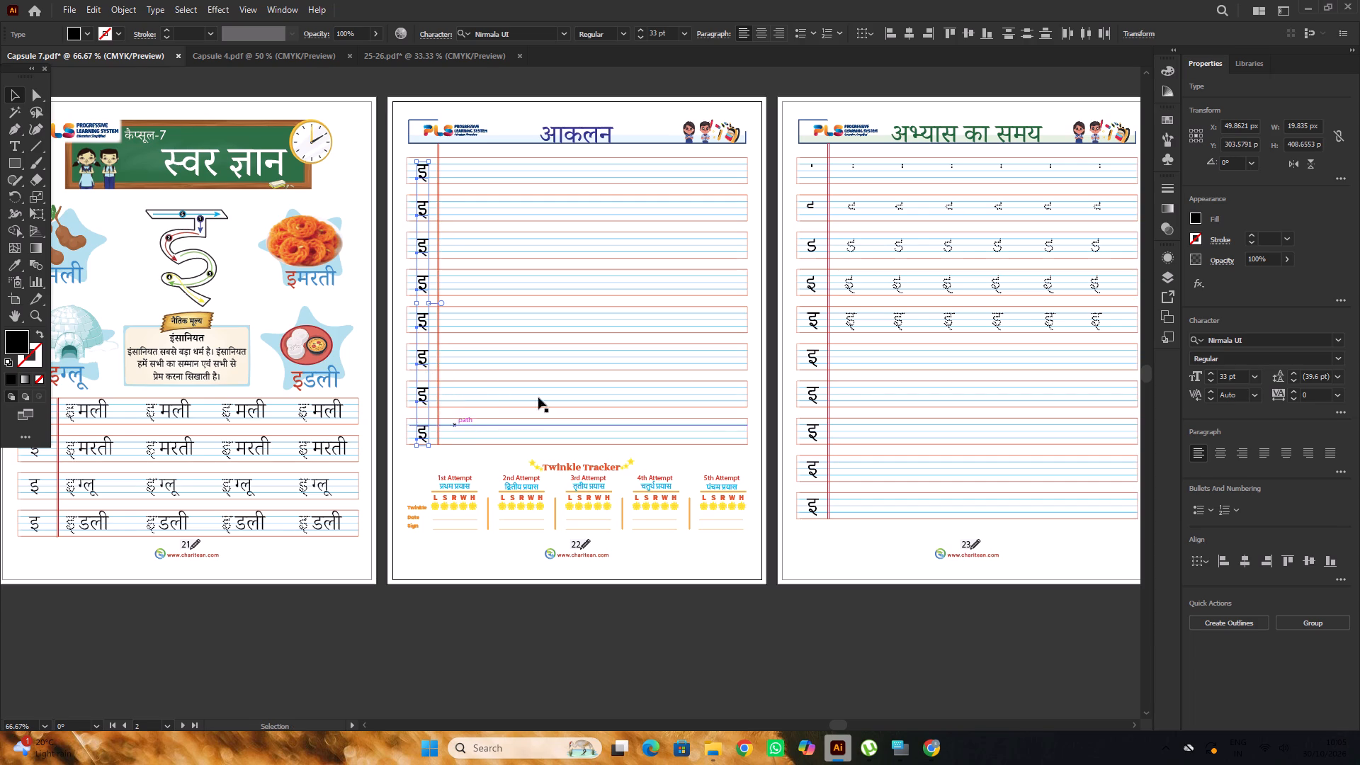
click(1249, 342)
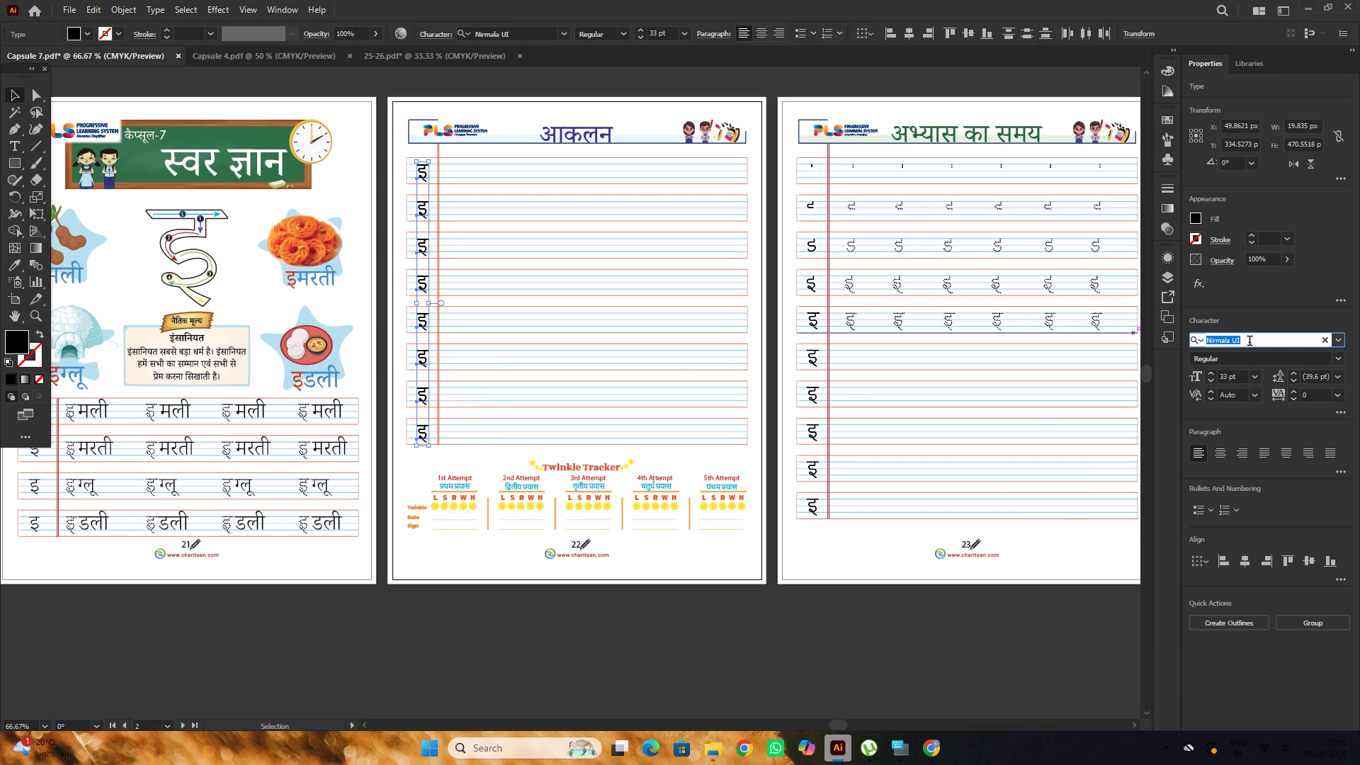
text(noto)
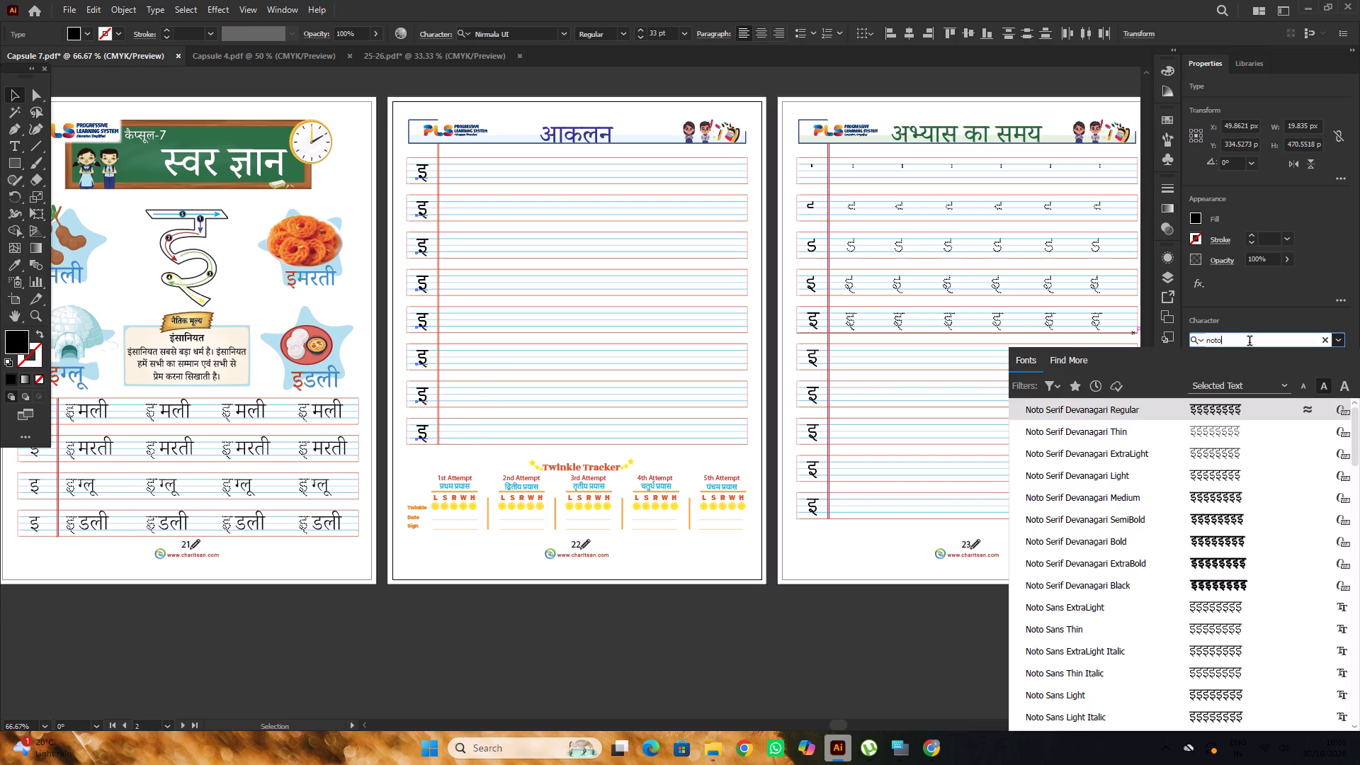
click(1119, 472)
scroll(643, 267, up, 5)
click(450, 95)
Move the इ letters in the first and second rows of page 22 straight up to align their headstrokes with the upper blue line.
scroll(424, 94, down, 2)
key(space)
key(space)
key(space)
key(space)
key(space)
key(space)
key(space)
key(space)
key(space)
key(space)
key(space)
drag(436, 146, 566, 144)
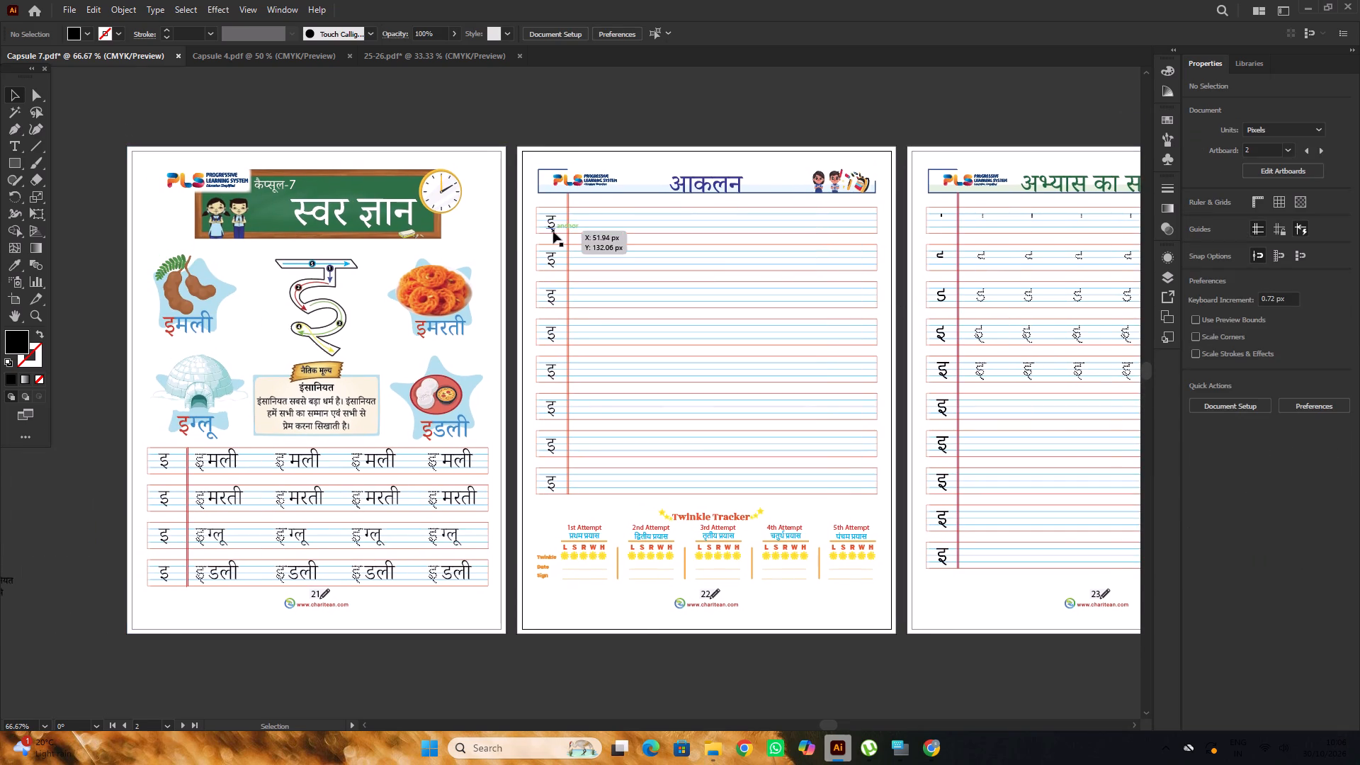
alt+scroll(552, 231, up, 3)
drag(556, 210, 555, 203)
alt+scroll(545, 205, down, 2)
scroll(548, 232, down, 5)
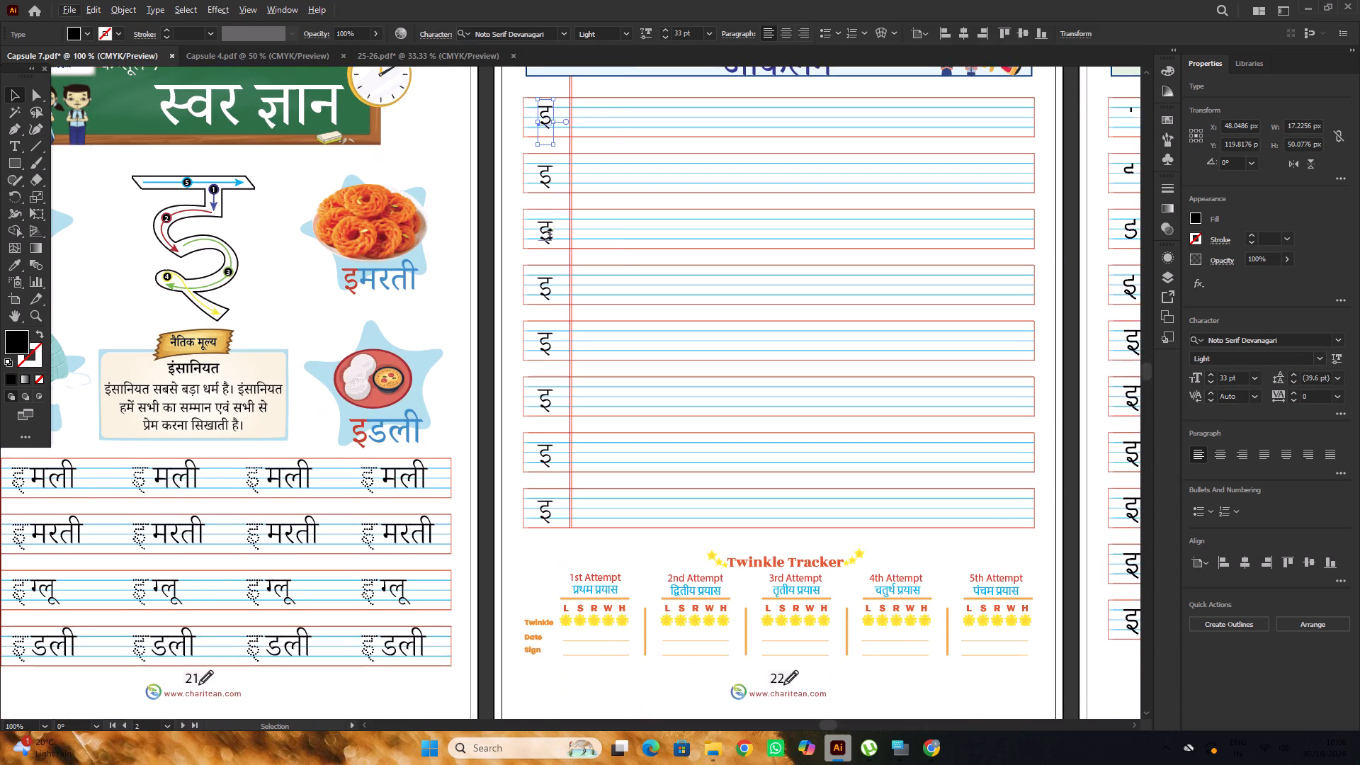
alt+scroll(550, 215, up, 6)
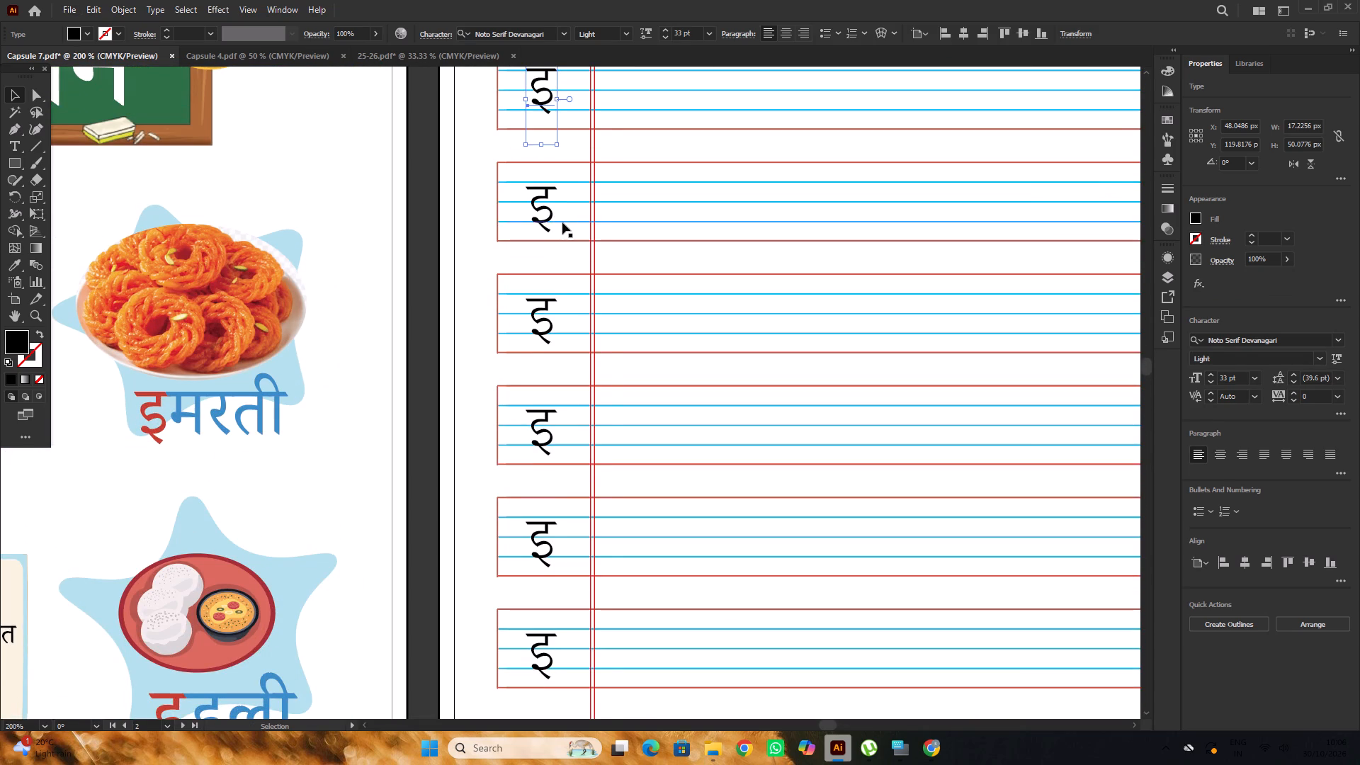
alt+scroll(562, 222, up, 2)
click(543, 200)
drag(542, 212, 542, 201)
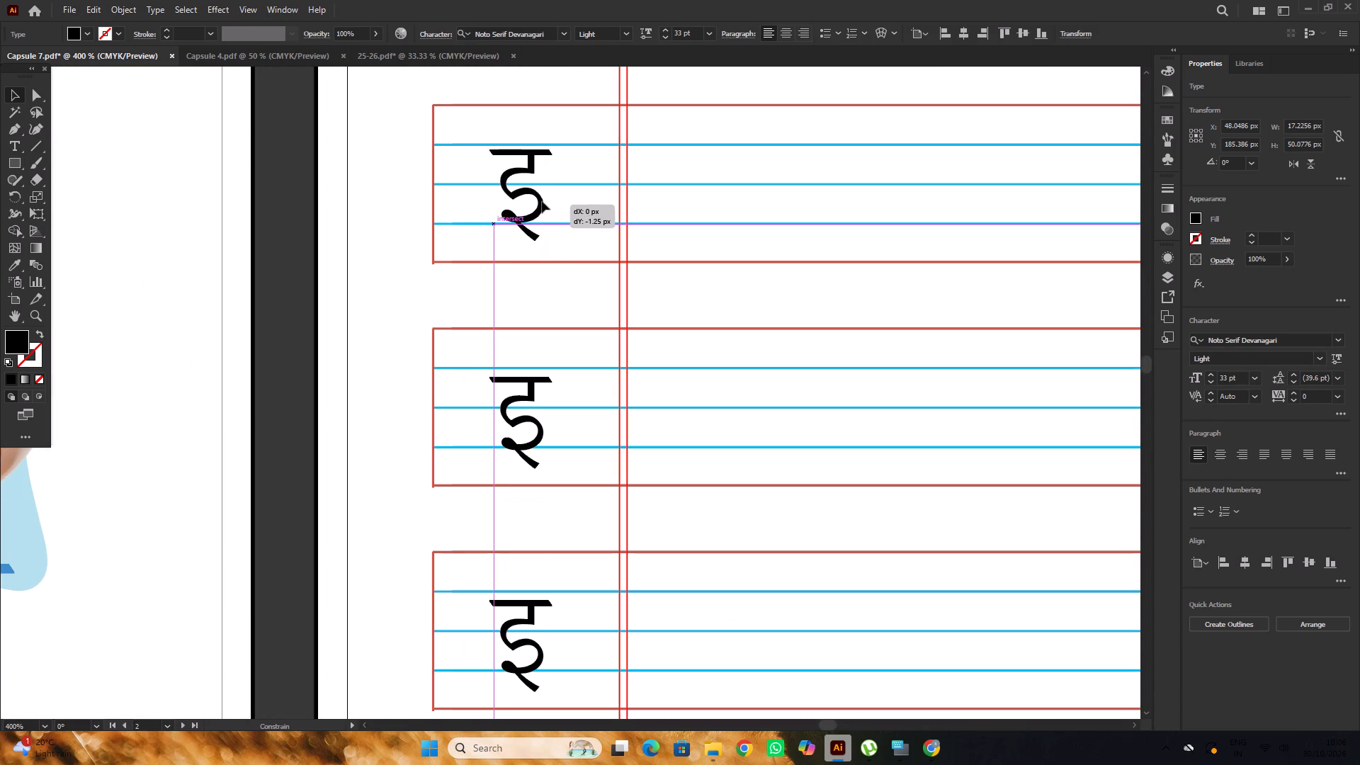
drag(542, 201, 544, 198)
alt+scroll(529, 195, down, 3)
click(441, 205)
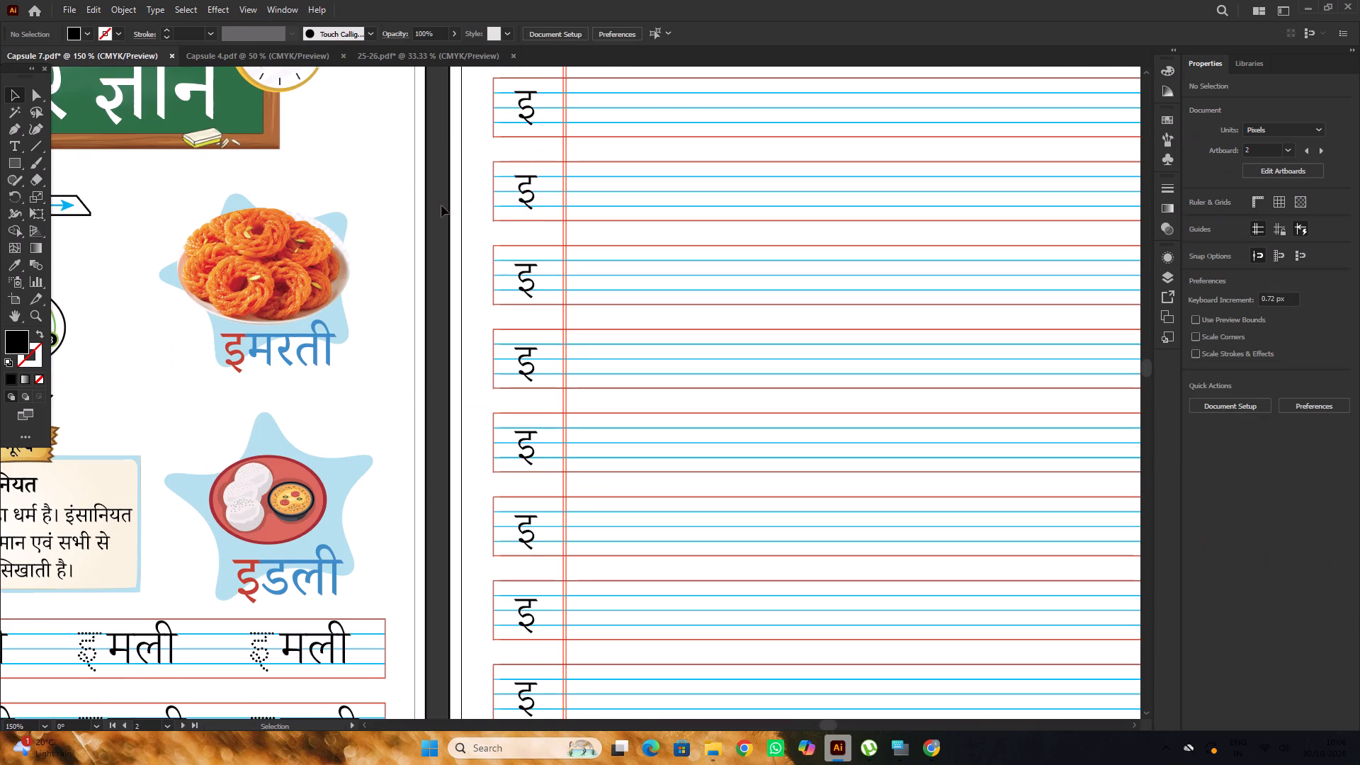
Move the third- and fourth-row इ letters on page 22 straight up to align their headstrokes with the upper blue line.
scroll(441, 205, down, 6)
alt+scroll(529, 195, up, 5)
drag(532, 214, 531, 204)
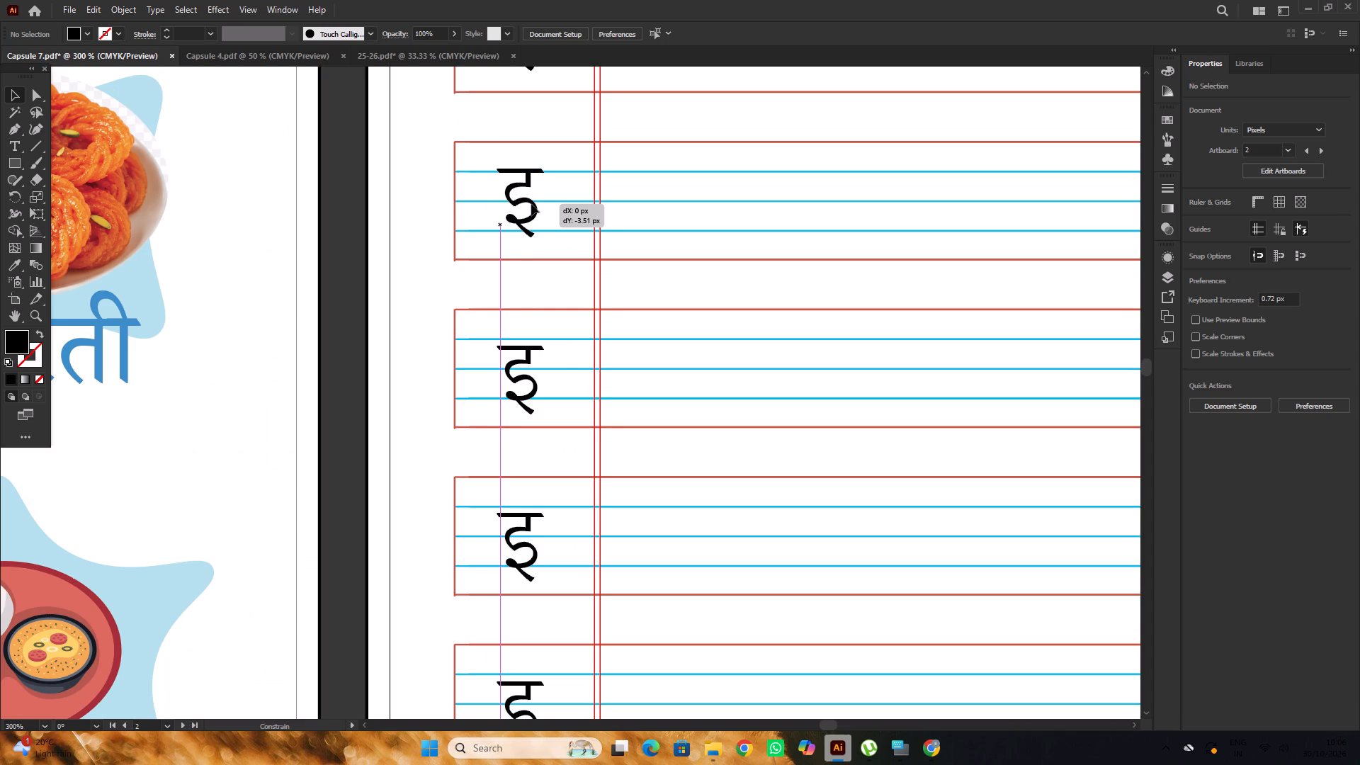
drag(531, 204, 531, 205)
alt+scroll(531, 205, down, 2)
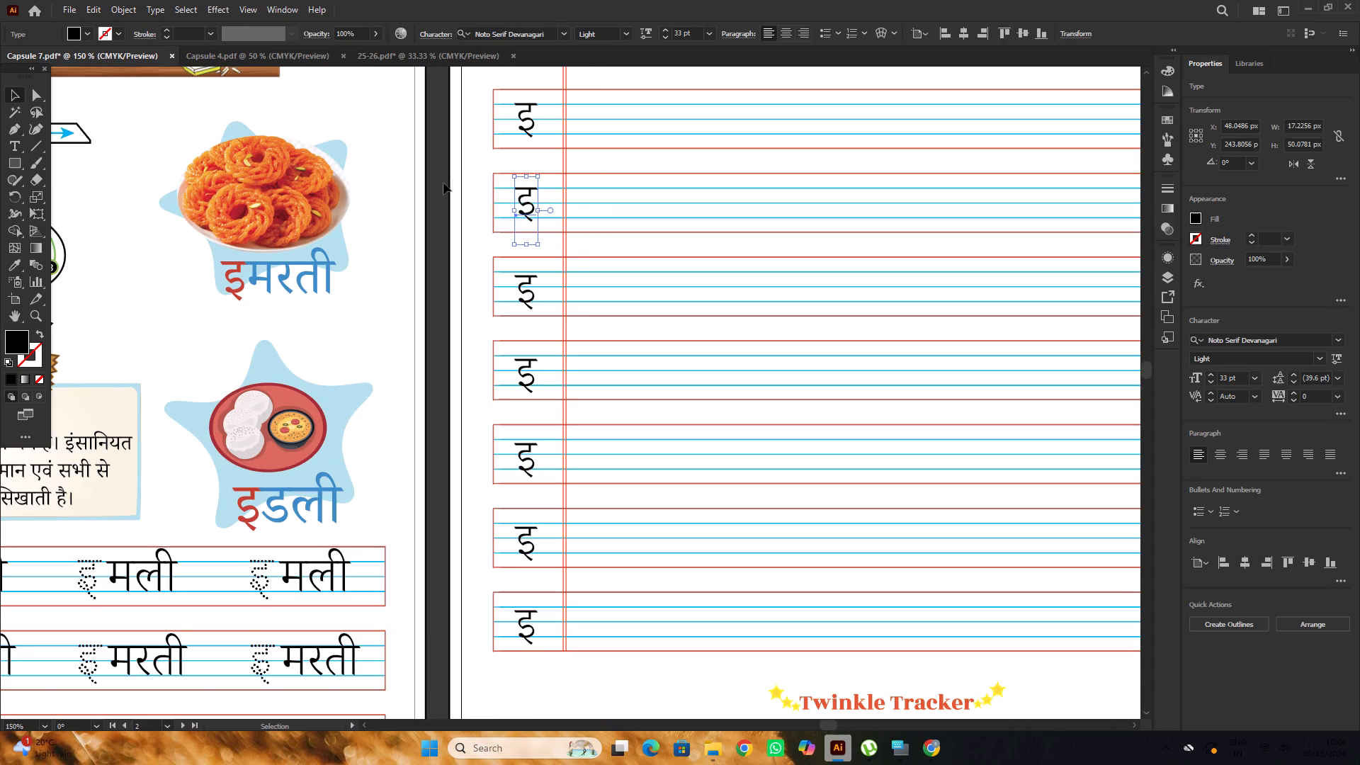
click(443, 183)
scroll(444, 181, down, 6)
alt+scroll(505, 188, up, 2)
drag(560, 198, 562, 191)
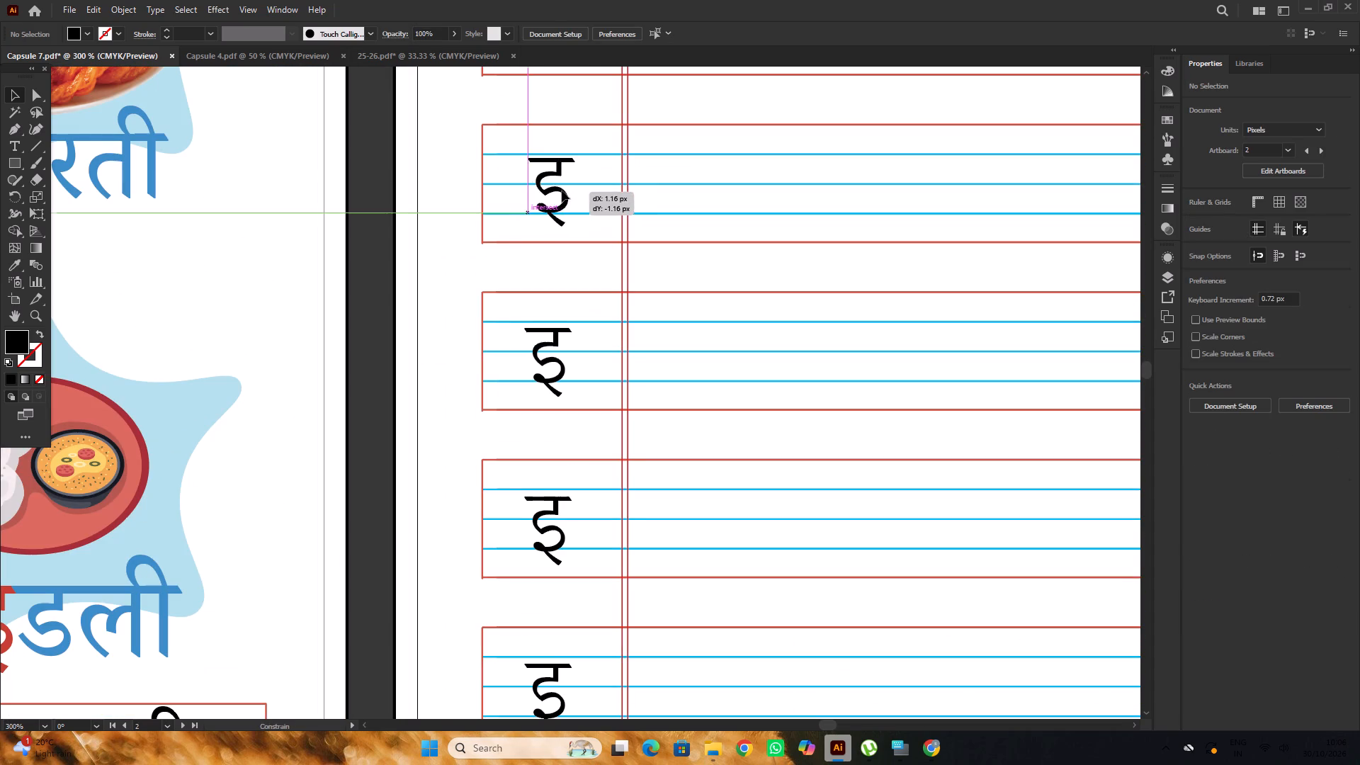
drag(562, 191, 562, 188)
key(ctrl+z)
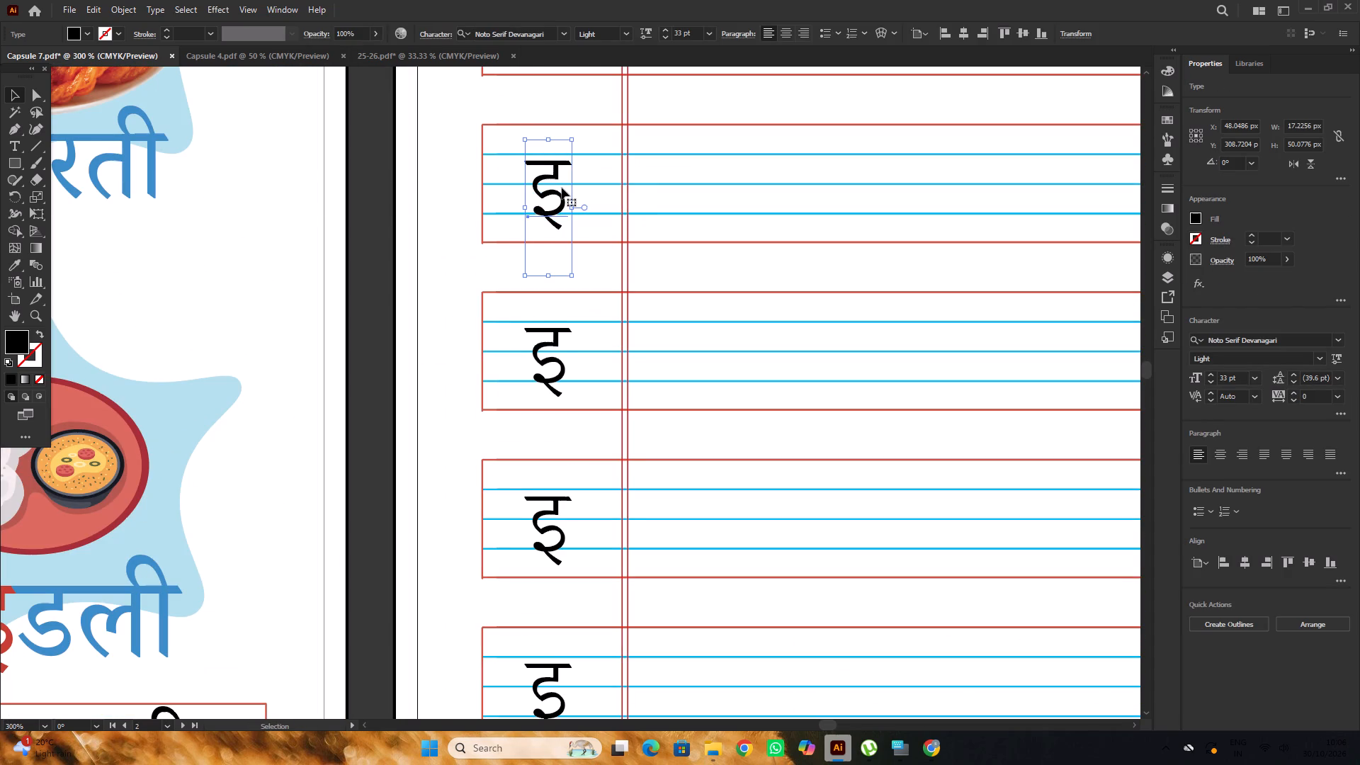
alt+scroll(562, 188, up, 2)
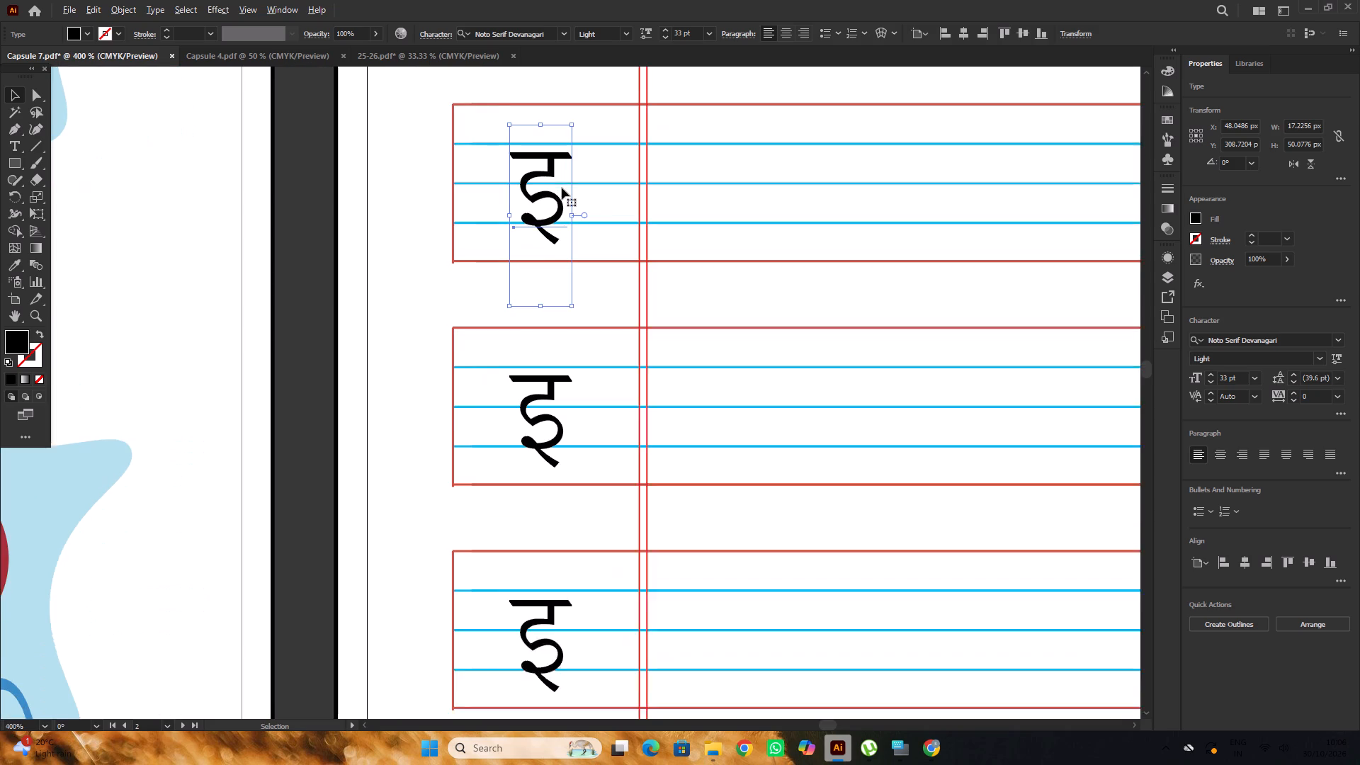
drag(554, 210, 552, 196)
alt+scroll(552, 196, down, 5)
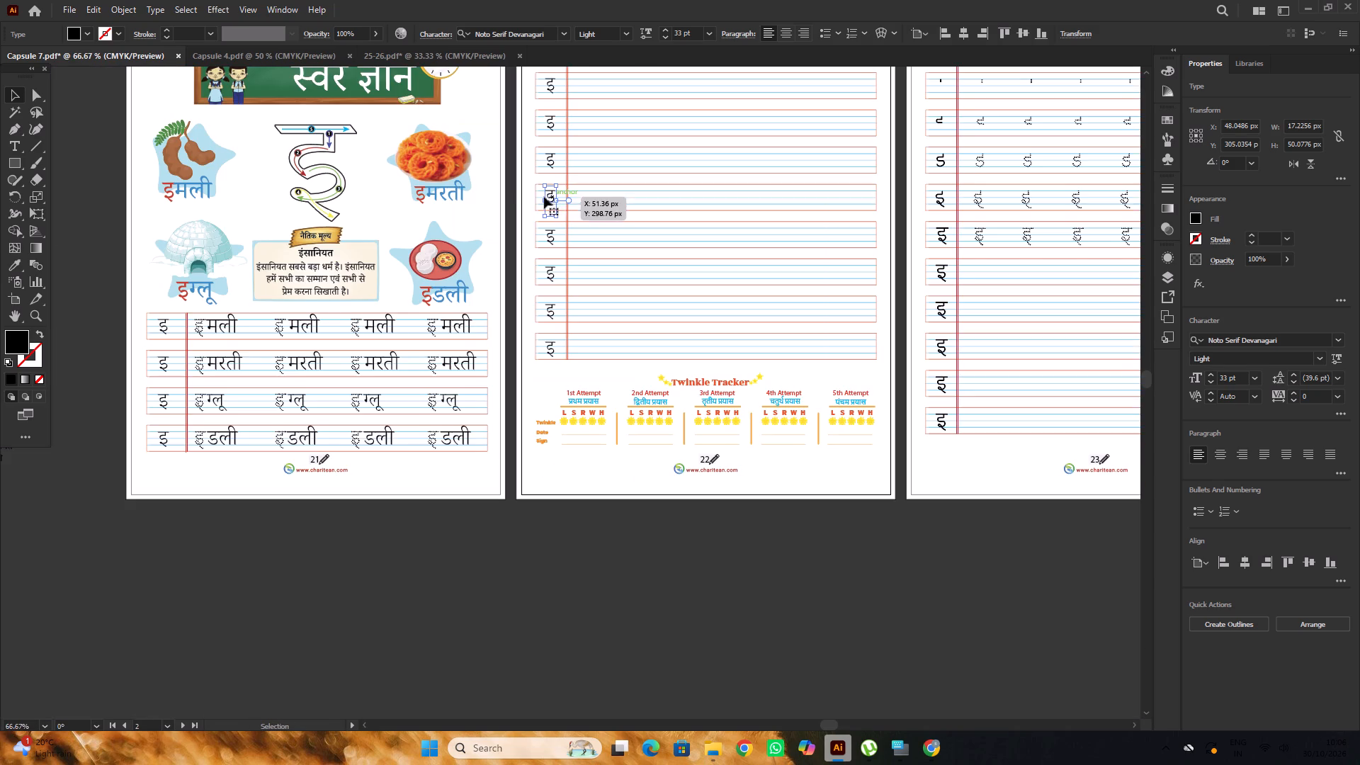
click(513, 195)
Move the fifth- and sixth-row इ letters on page 22 straight up to align their headstrokes with the upper blue line.
scroll(513, 195, down, 5)
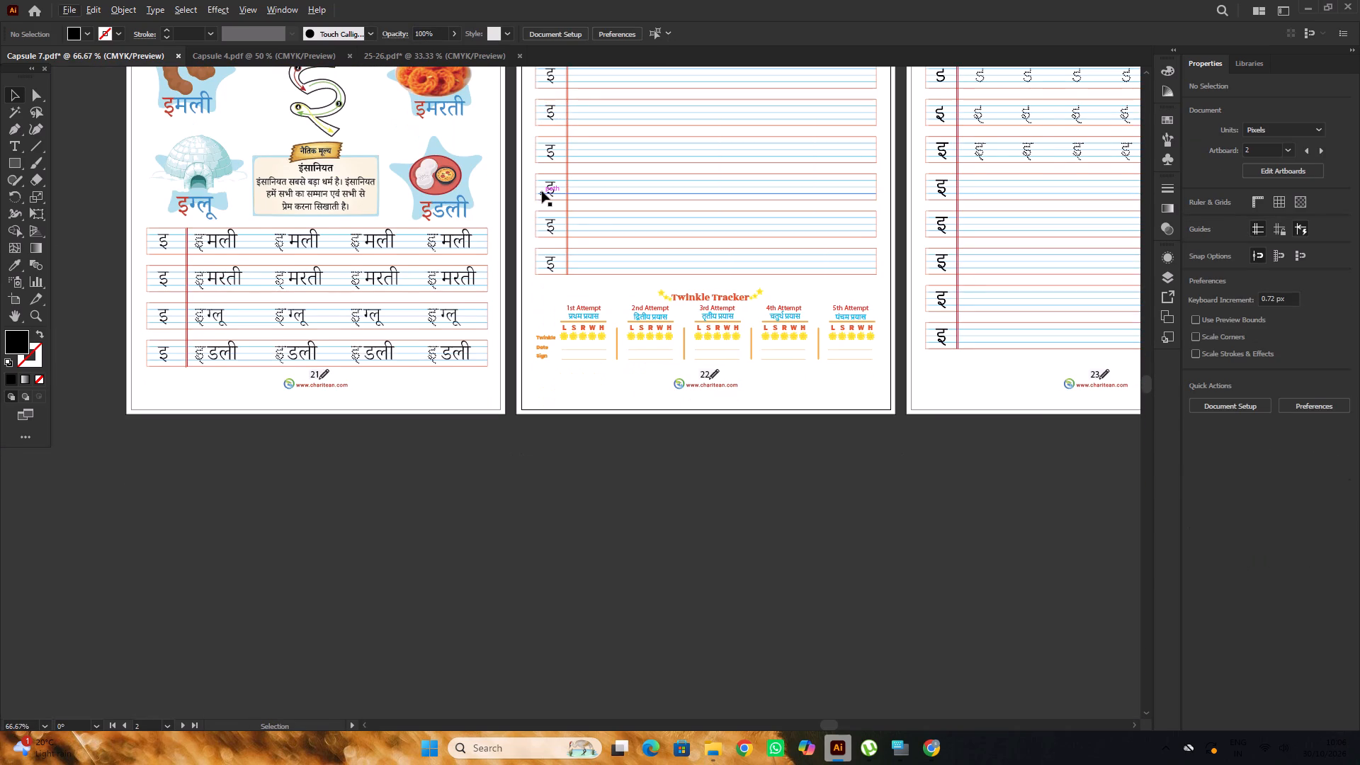
scroll(542, 191, up, 2)
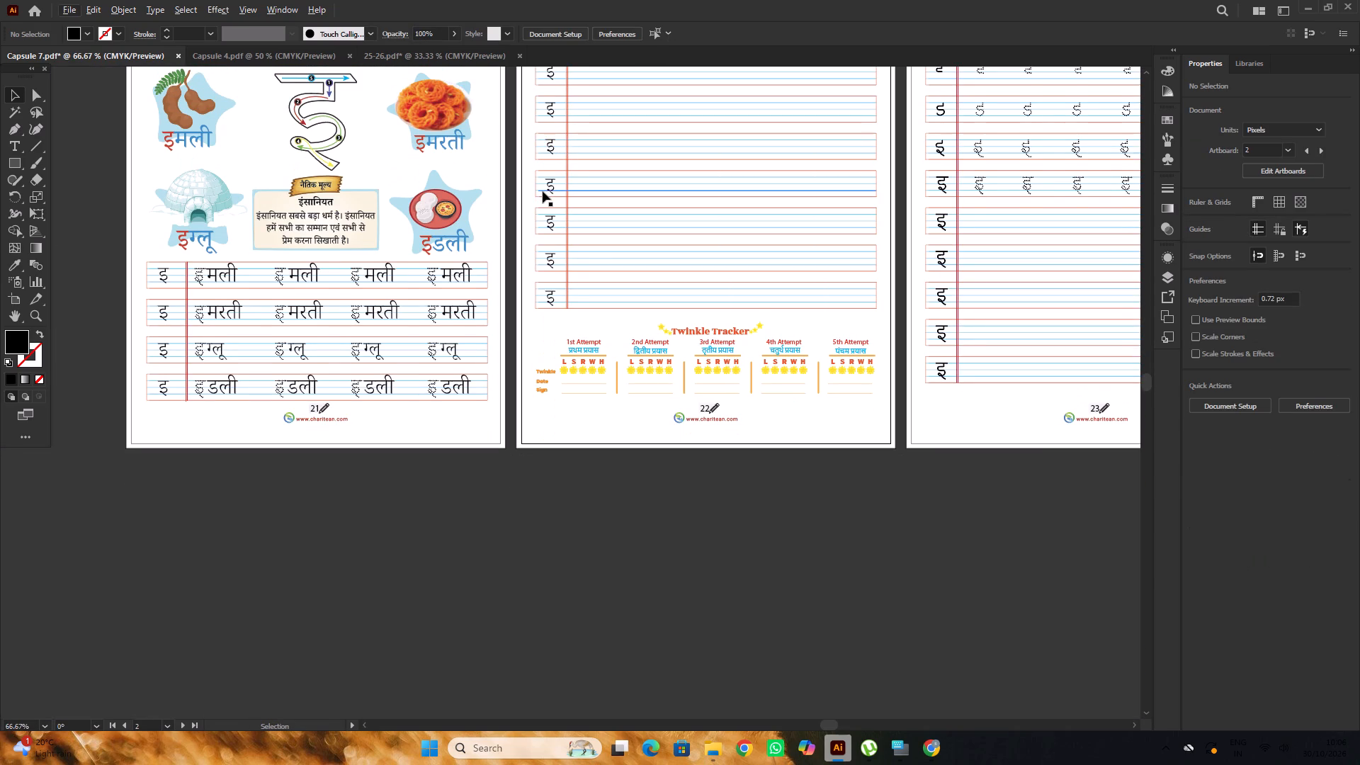
scroll(543, 191, up, 6)
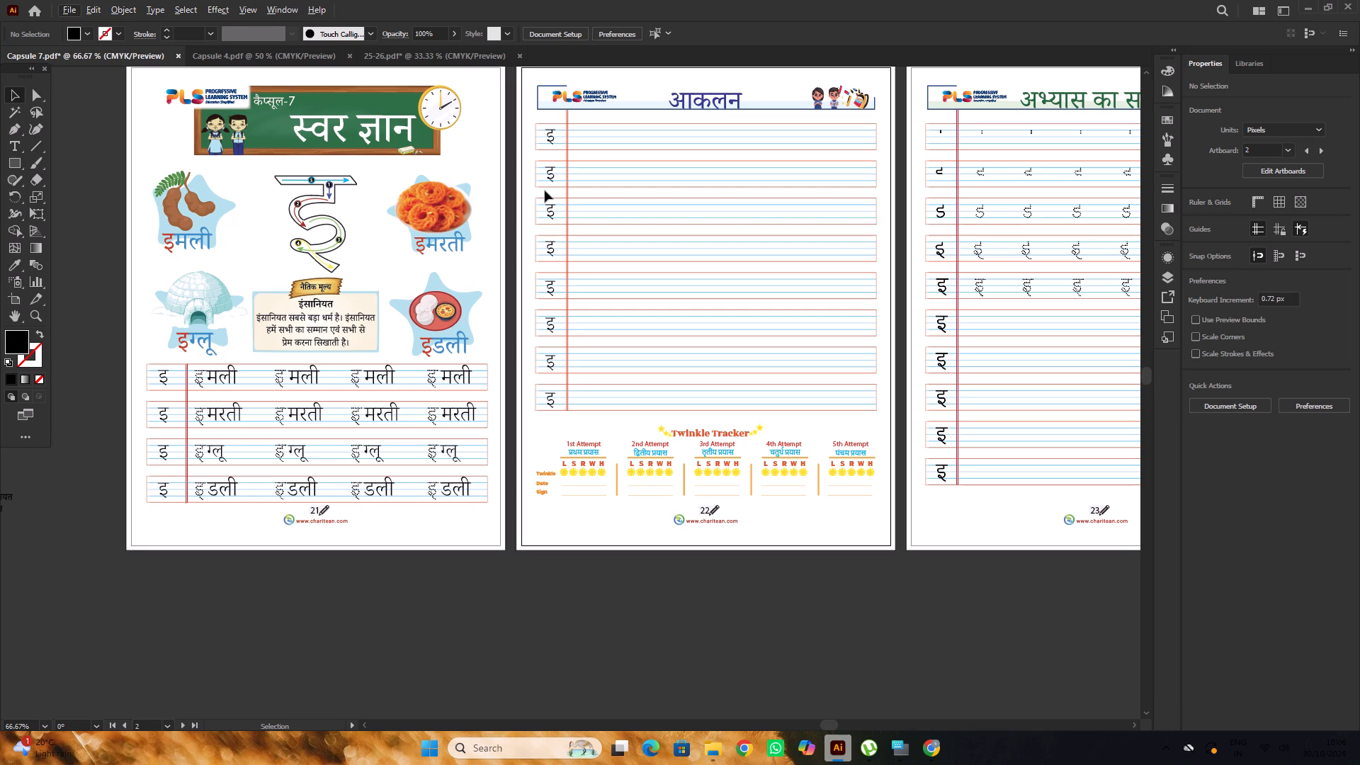
scroll(545, 191, down, 3)
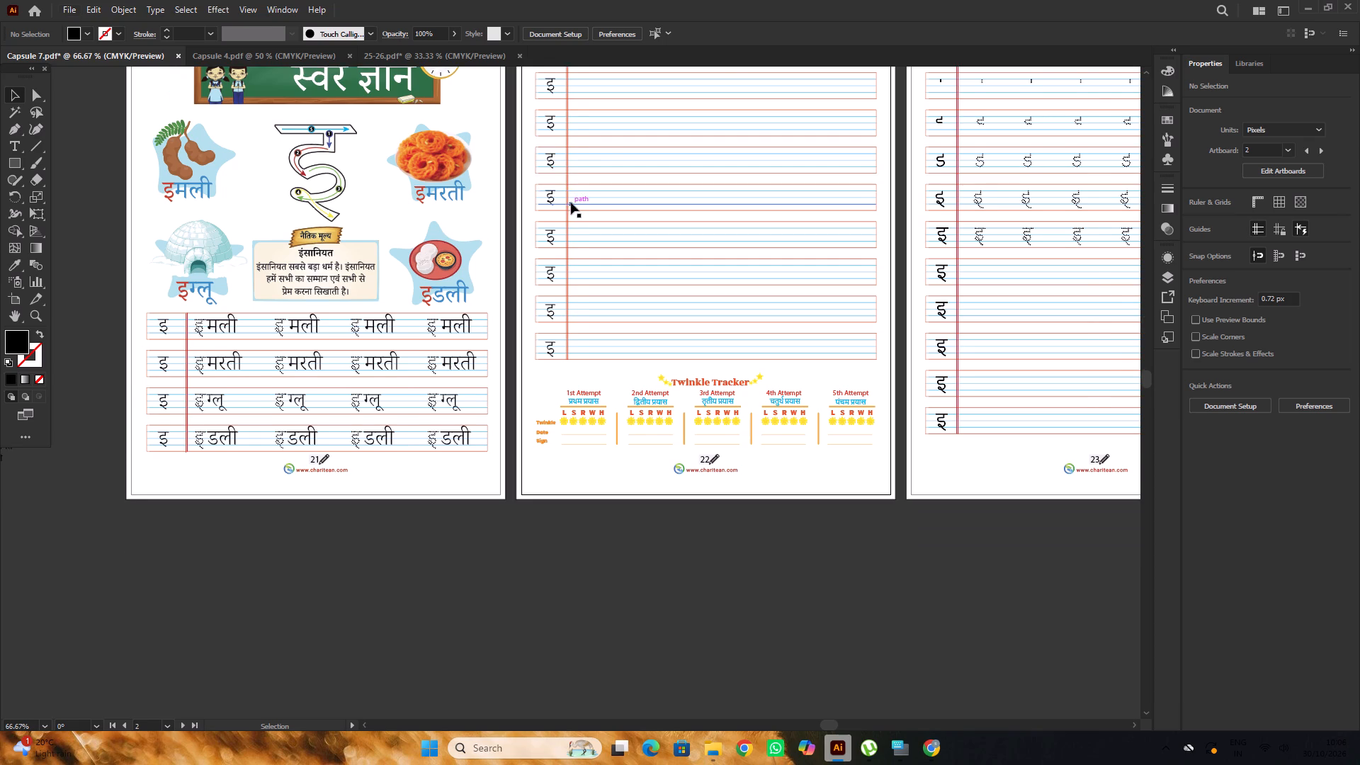
alt+scroll(571, 203, up, 1)
scroll(551, 204, up, 1)
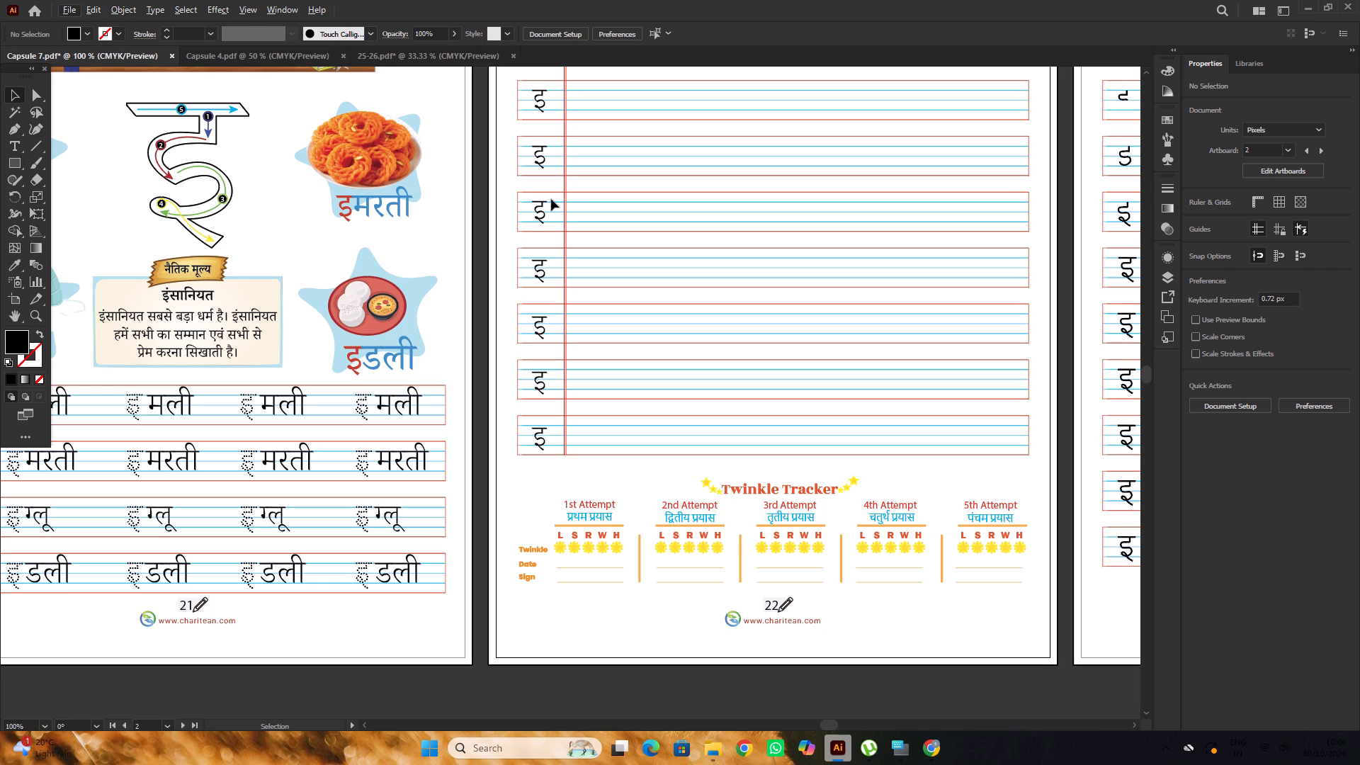
scroll(551, 193, down, 3)
alt+scroll(545, 208, up, 3)
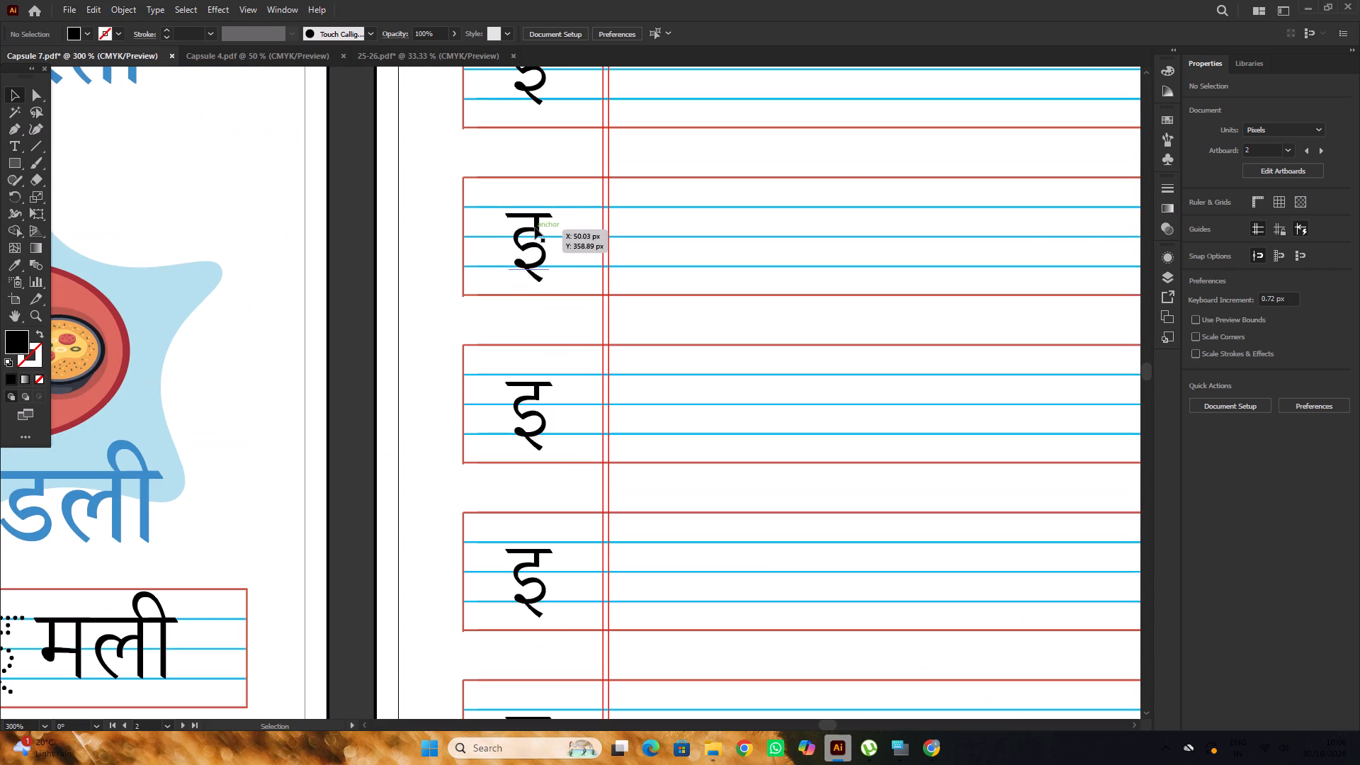
drag(535, 227, 534, 217)
alt+scroll(533, 217, down, 4)
alt+scroll(530, 290, up, 2)
click(536, 268)
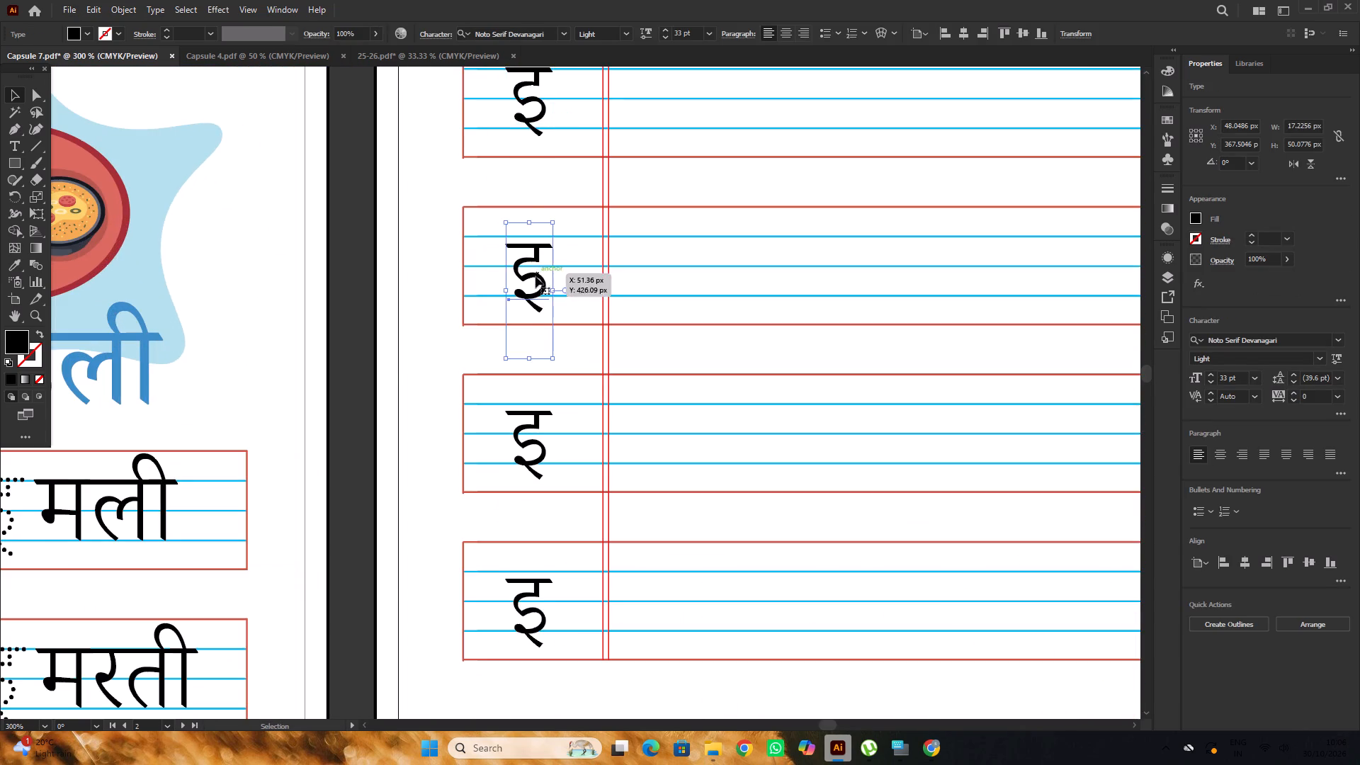
alt+scroll(535, 276, up, 2)
drag(536, 273, 538, 256)
Move the seventh- and eighth-row इ letters on page 22 straight up to align their headstrokes with the upper blue line.
alt+scroll(538, 256, down, 7)
alt+scroll(516, 340, up, 2)
drag(551, 321, 551, 320)
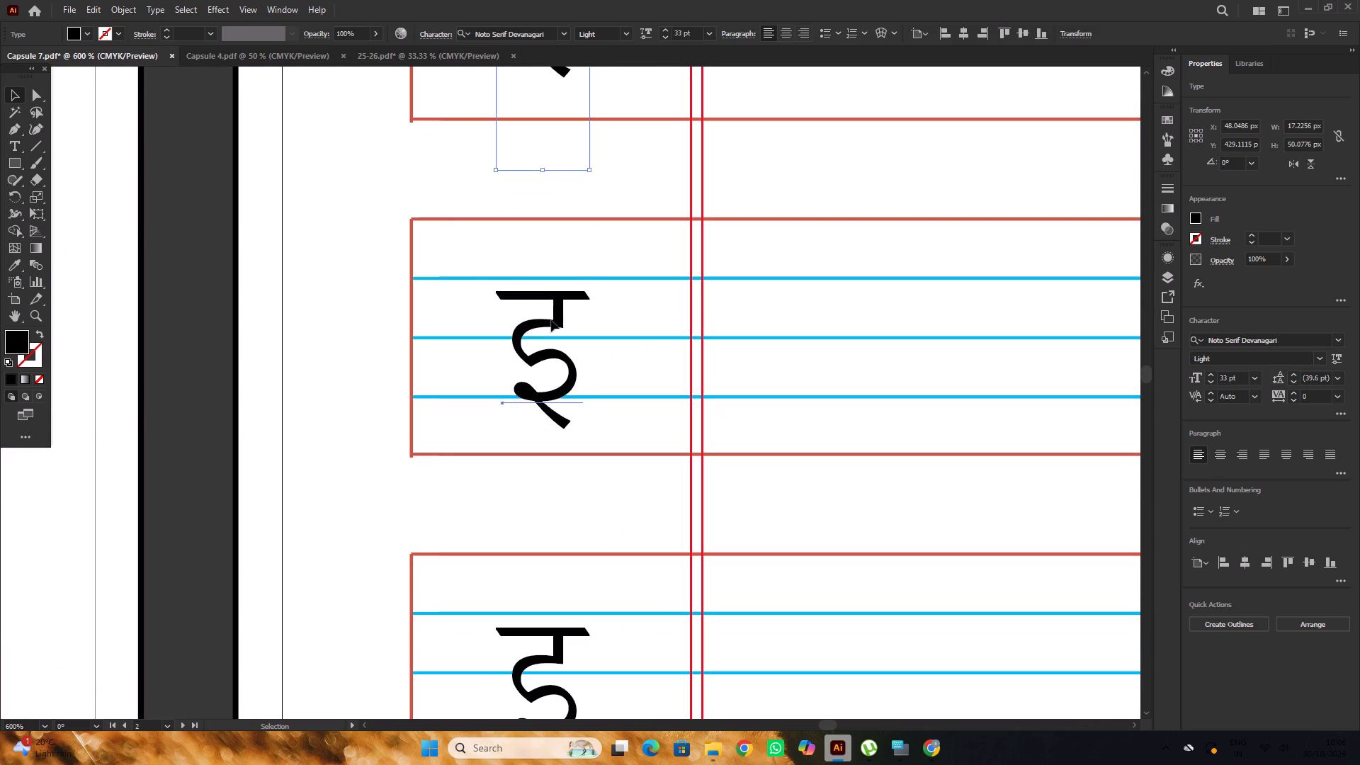
drag(551, 320, 552, 304)
alt+scroll(552, 303, down, 2)
scroll(552, 303, up, 1)
scroll(552, 303, down, 5)
alt+scroll(536, 410, up, 2)
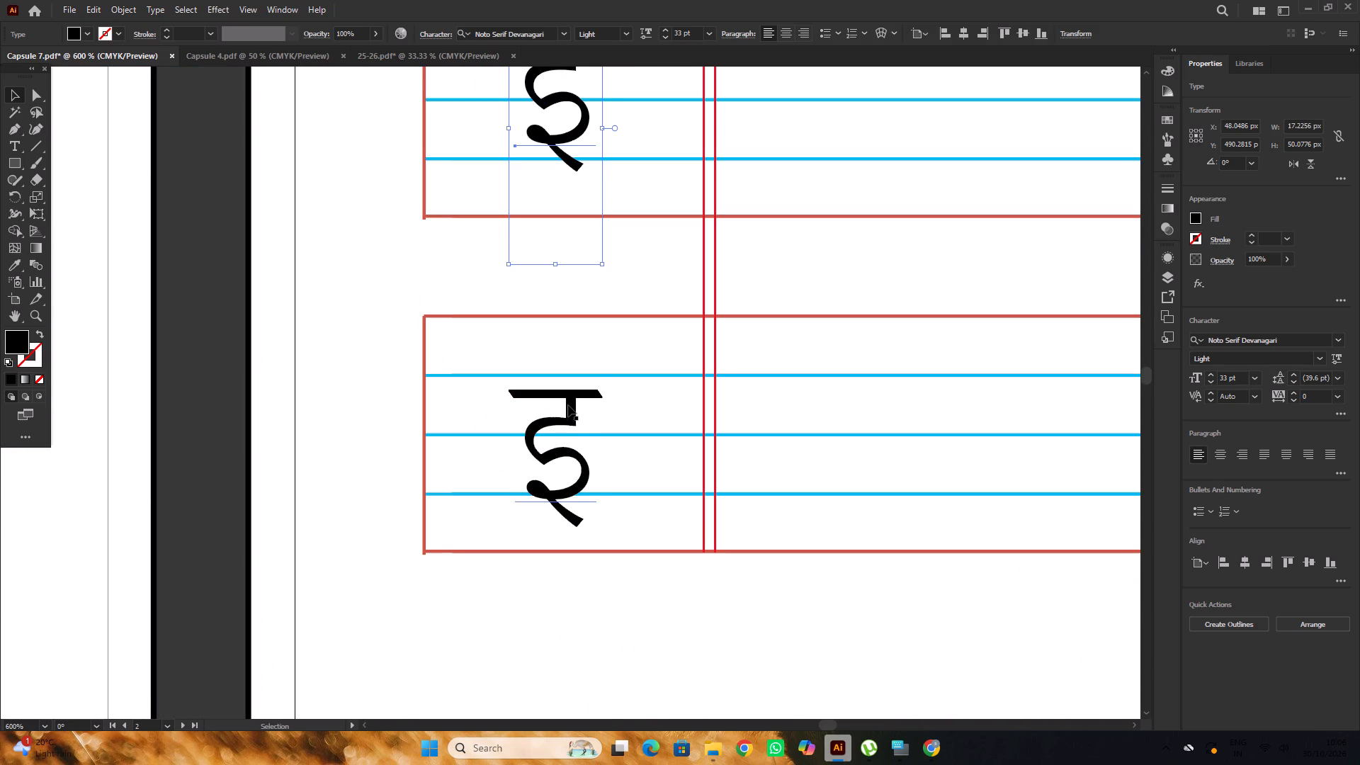
drag(571, 407, 570, 389)
alt+scroll(528, 337, down, 8)
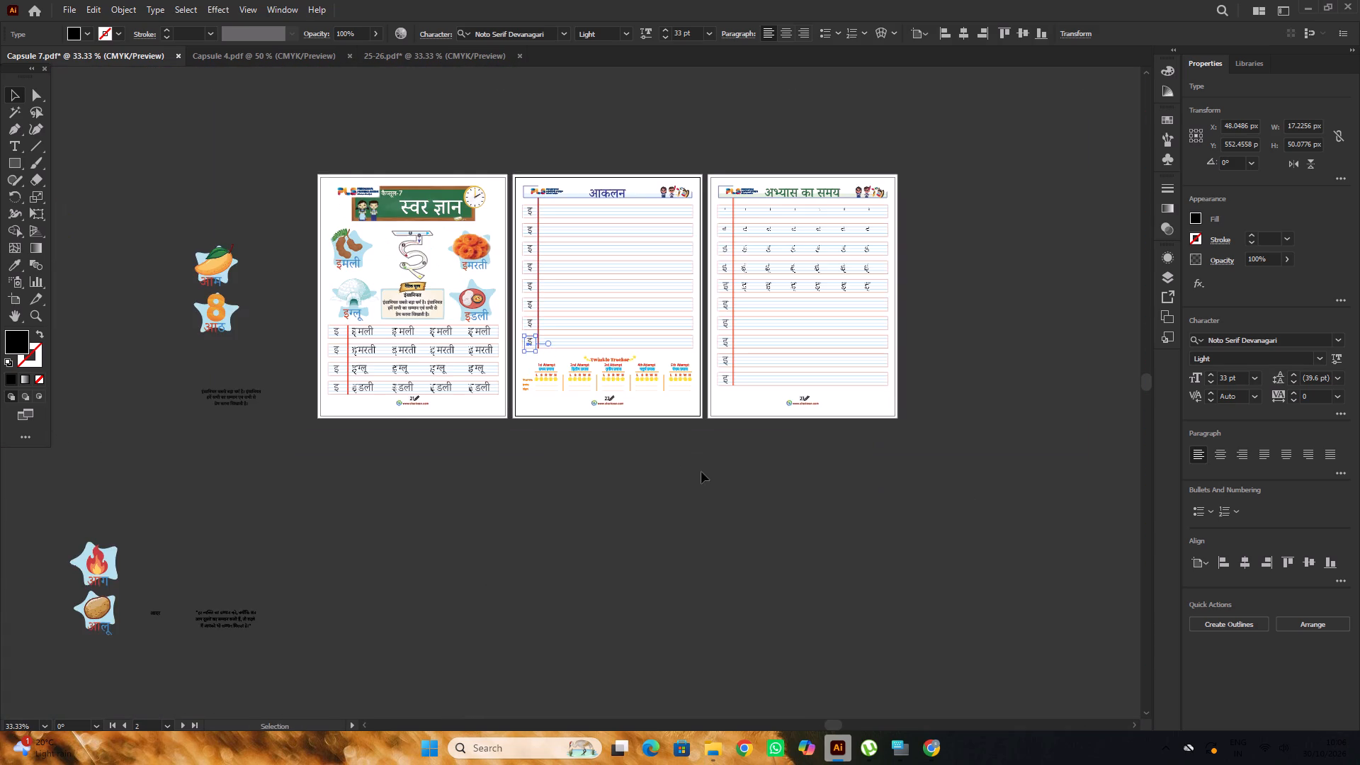
click(701, 472)
Convert the three-line moral paragraph in page 21's नैतिक मूल्य box to outlines.
key(space)
drag(757, 458, 558, 431)
click(691, 433)
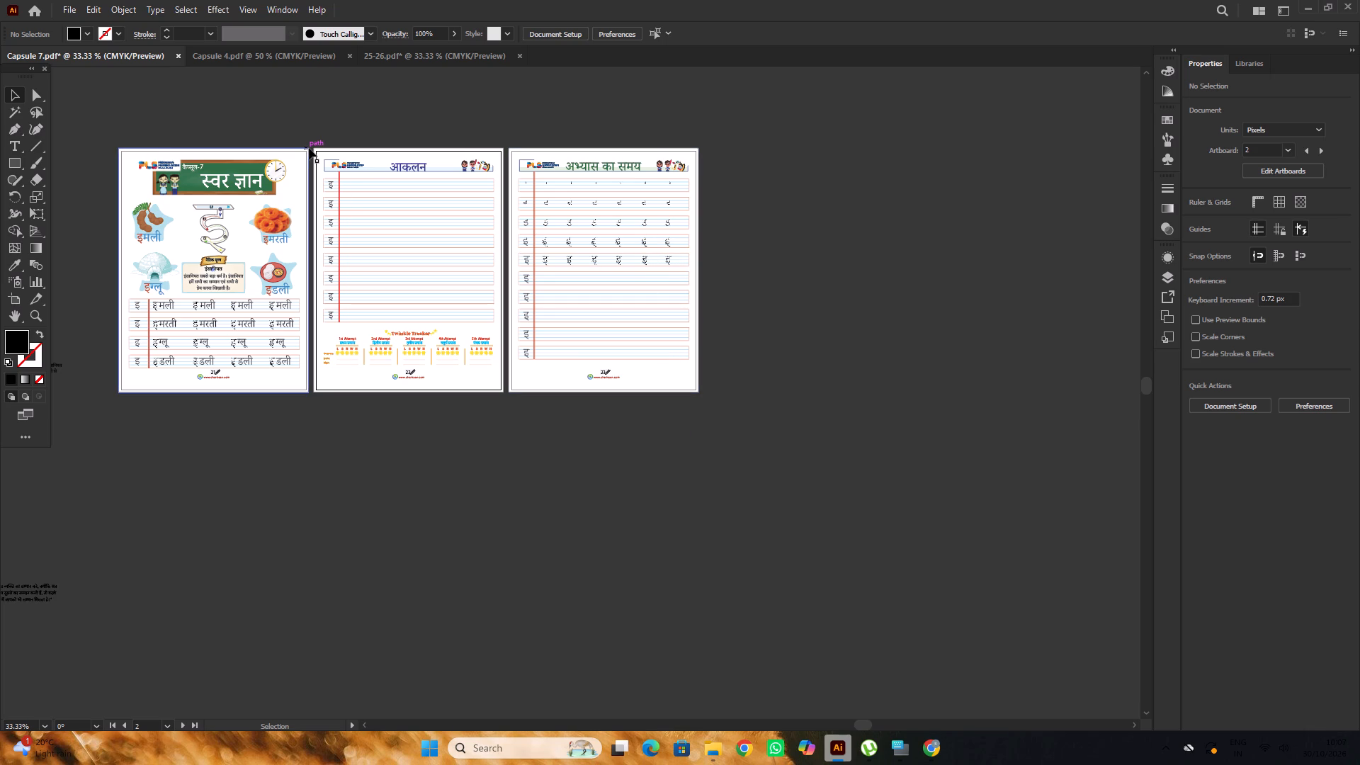
scroll(315, 168, down, 3)
alt+scroll(201, 211, up, 3)
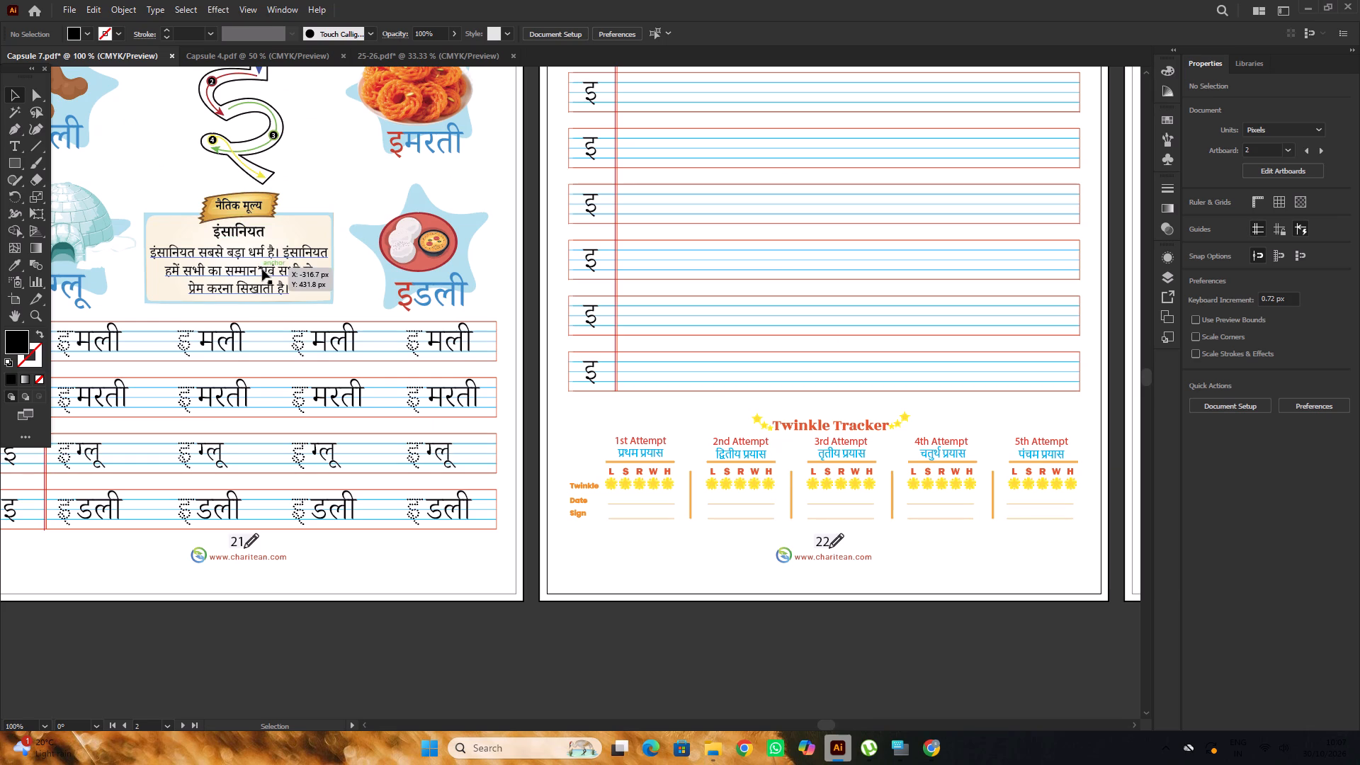
click(268, 274)
double_click(268, 273)
click(271, 273)
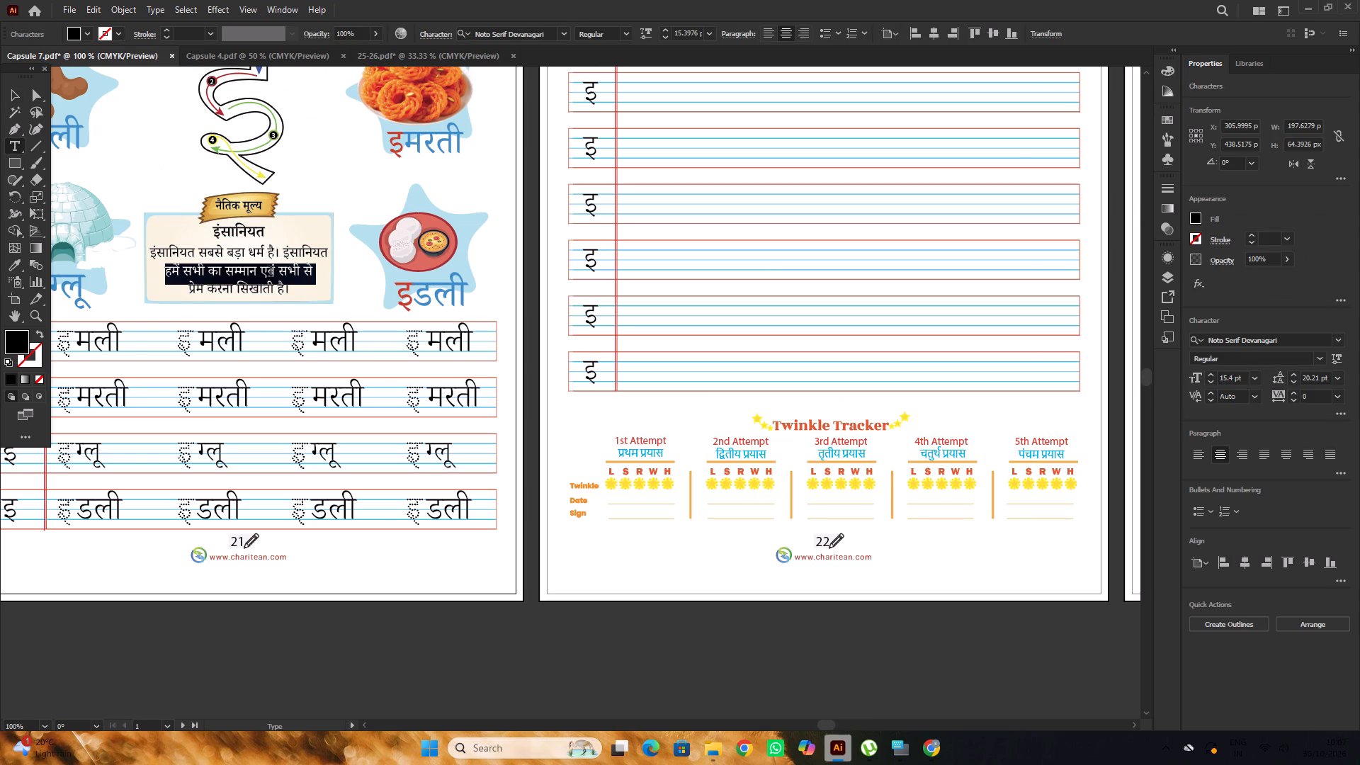
alt+scroll(438, 275, down, 2)
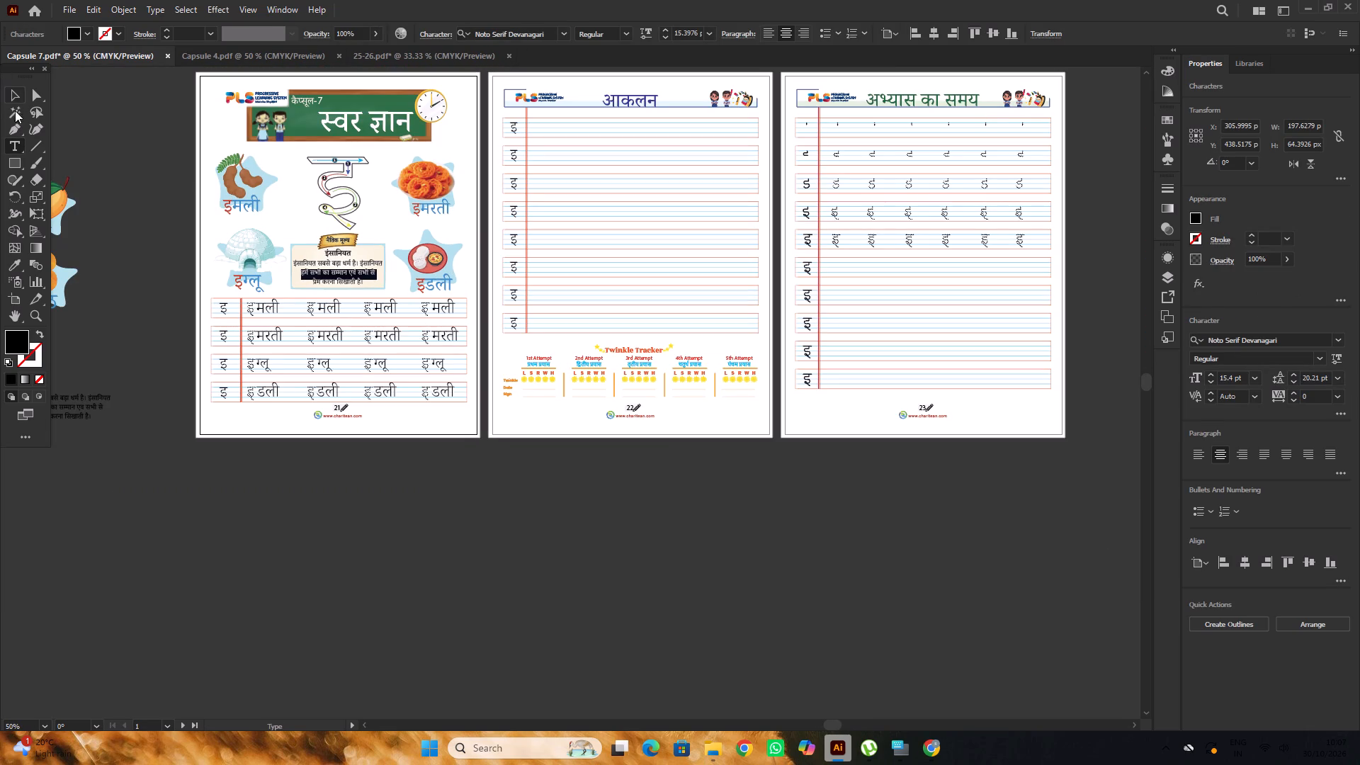
click(15, 98)
click(112, 142)
alt+scroll(311, 278, up, 2)
click(348, 268)
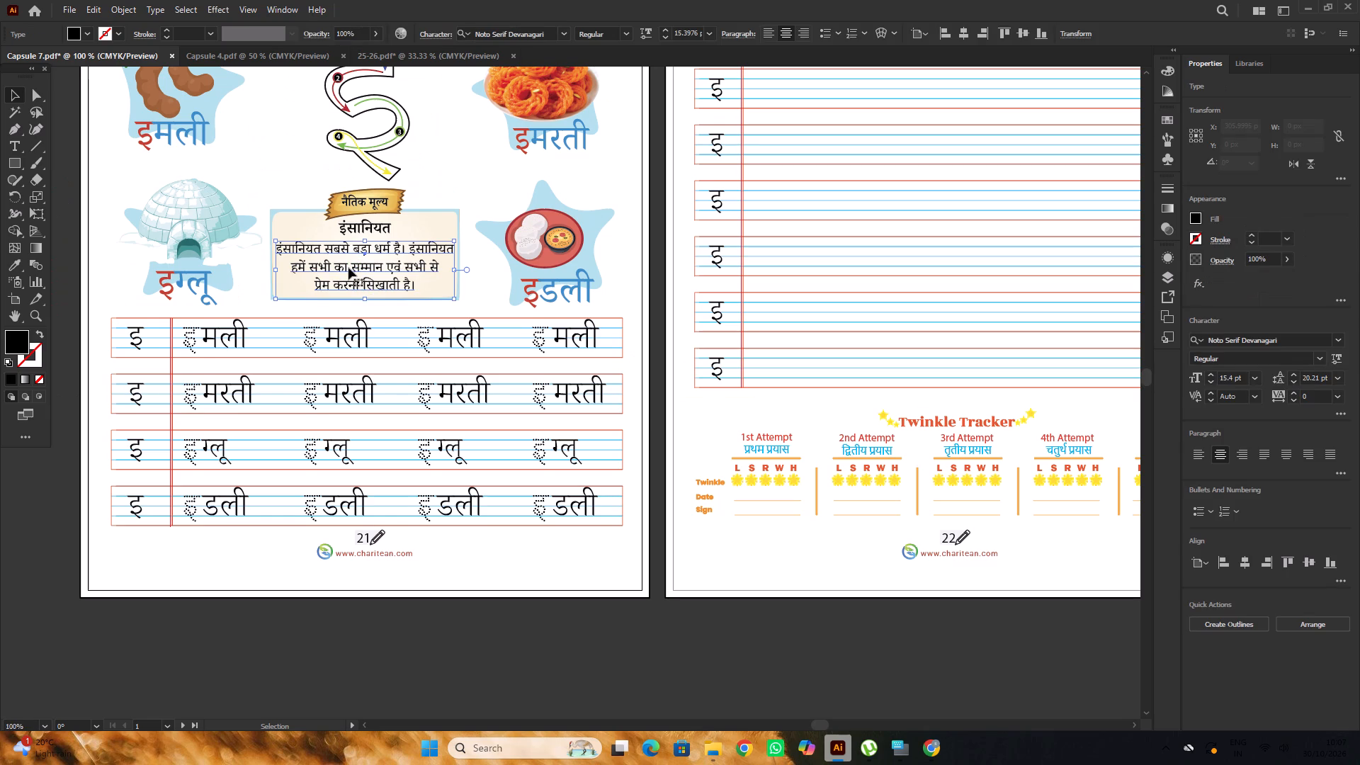
key(ctrl+shift+o)
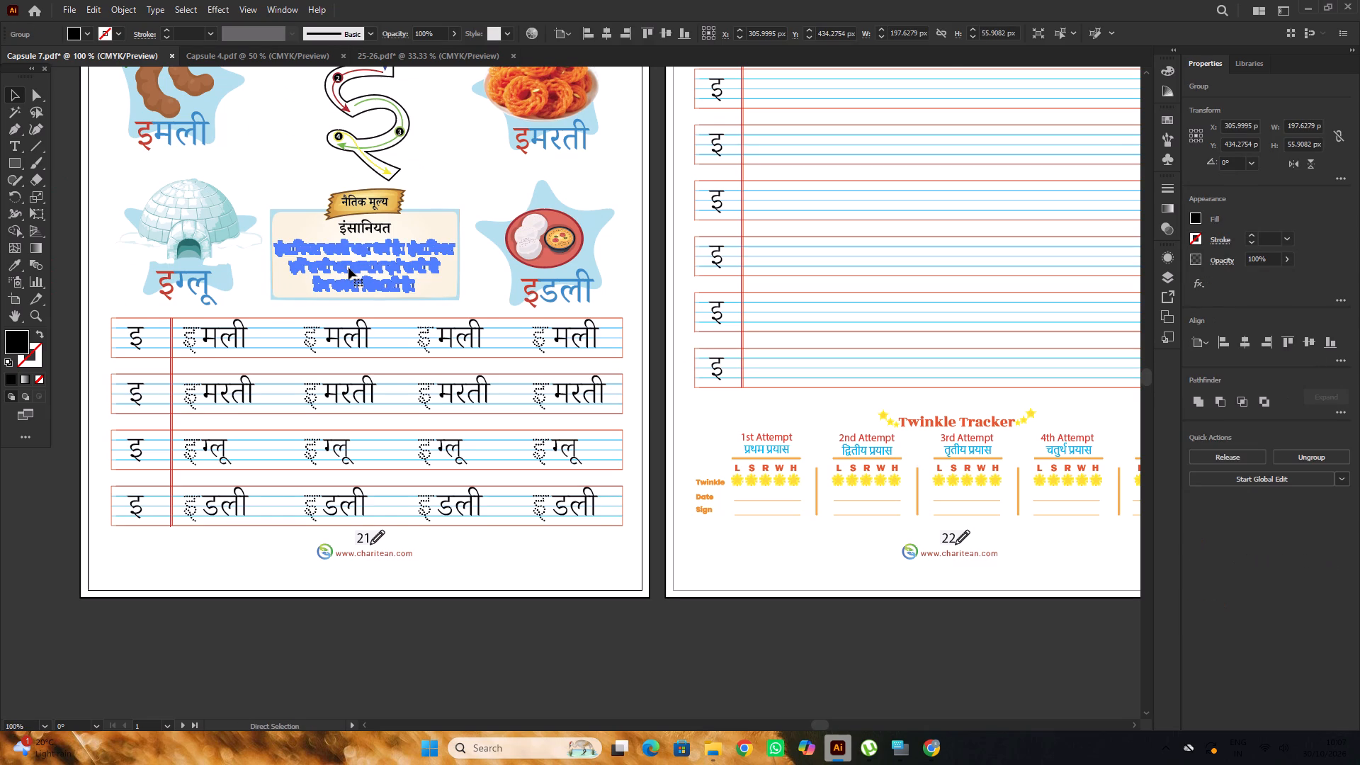
alt+scroll(355, 265, down, 2)
click(511, 529)
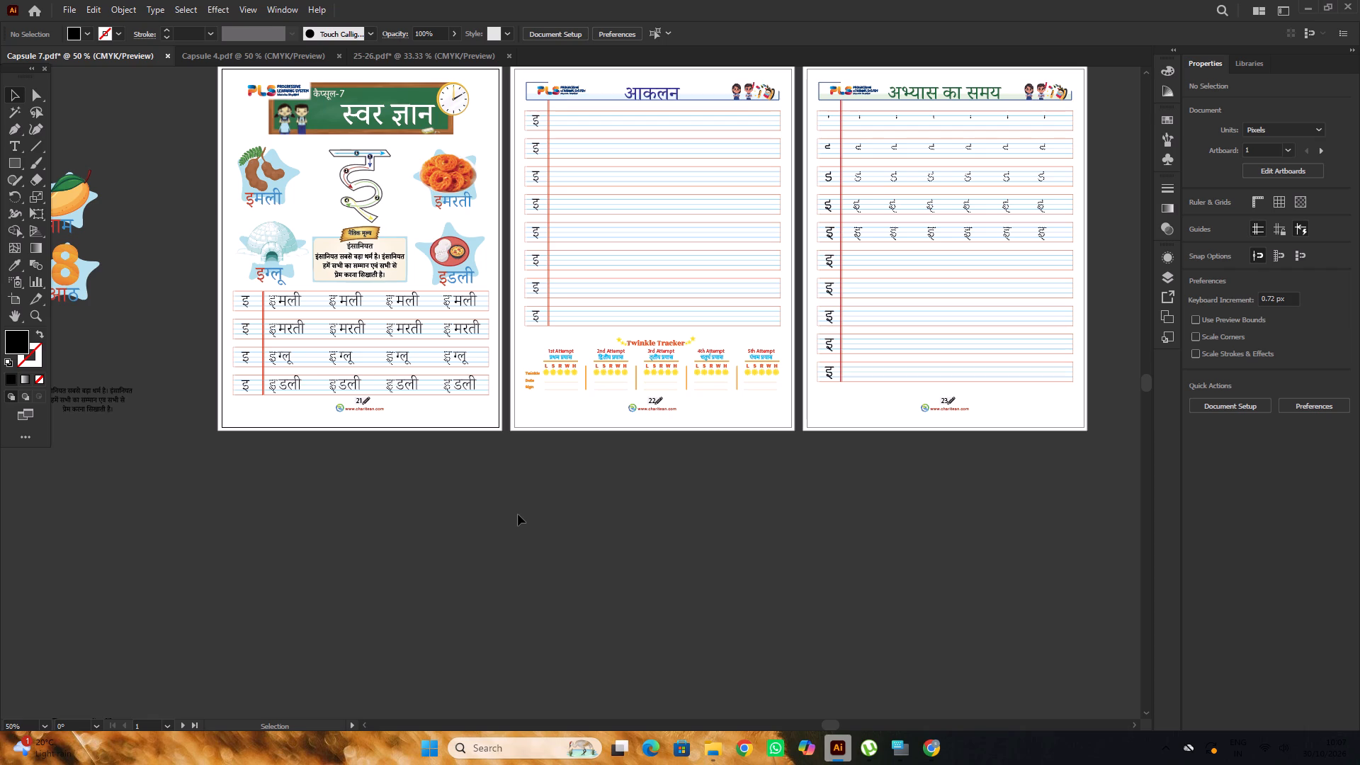
Lock the page-sized border rectangle on page 23, the अभ्यास का समय page.
key(space)
key(space)
key(space)
key(space)
key(space)
drag(778, 492, 578, 530)
key(space)
key(space)
key(space)
key(space)
key(space)
key(space)
key(space)
key(space)
drag(758, 229, 575, 243)
alt+scroll(452, 134, up, 2)
scroll(452, 134, up, 4)
click(458, 123)
click(469, 178)
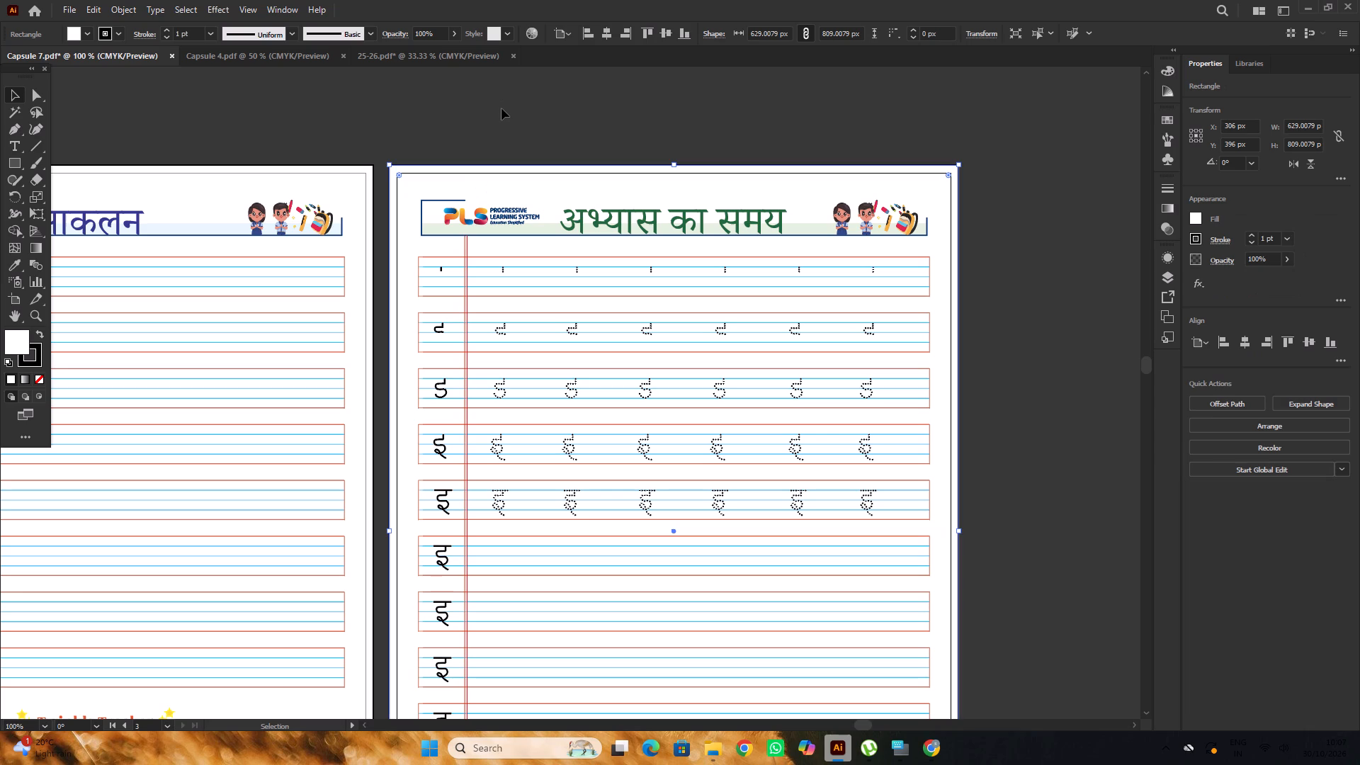
alt+scroll(502, 108, down, 1)
scroll(502, 108, up, 2)
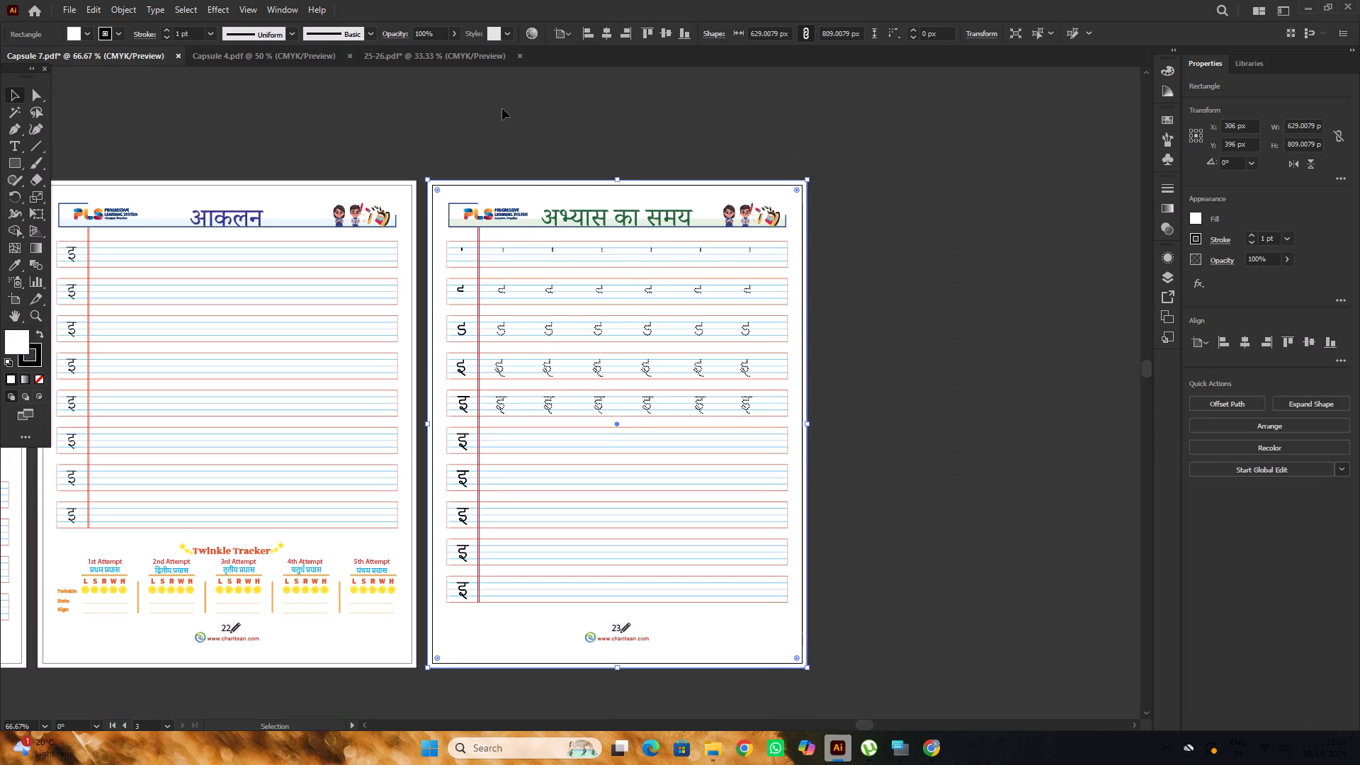
key(ctrl+2)
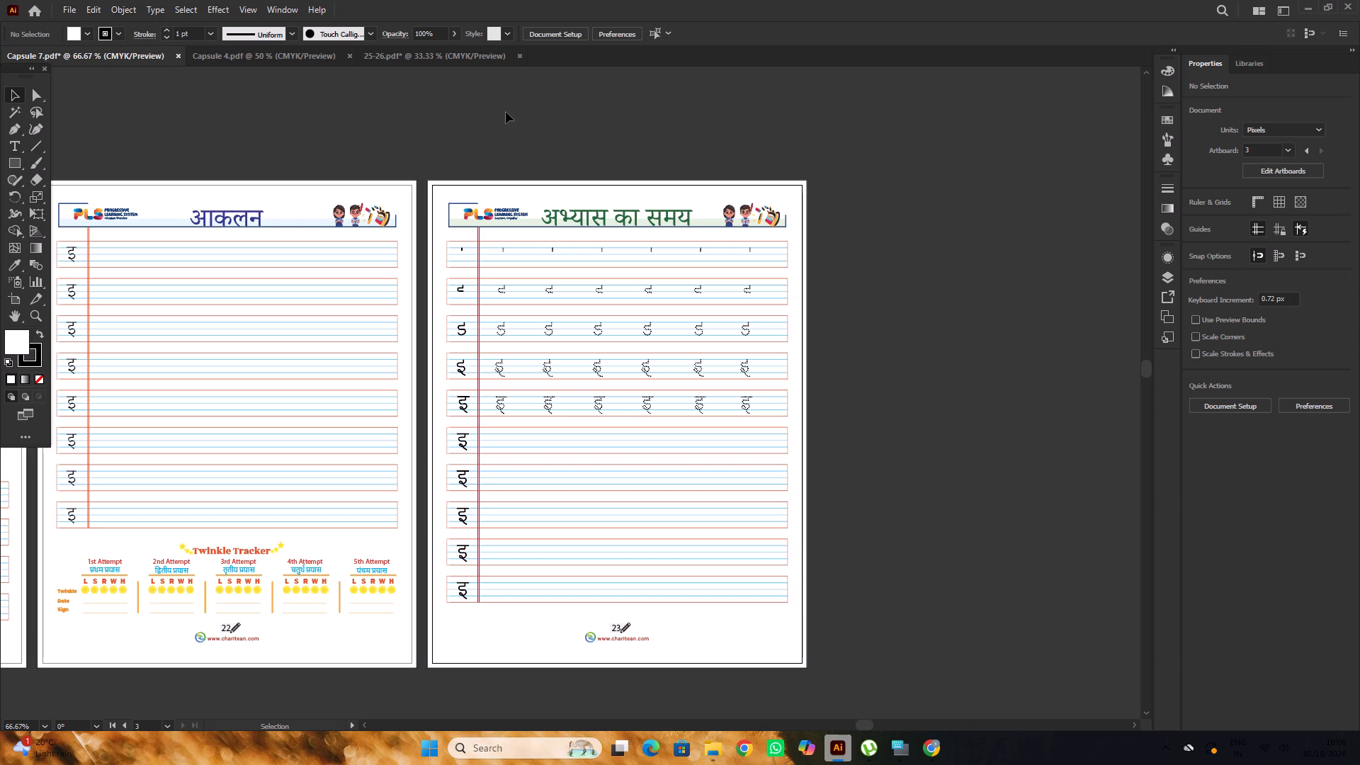
Examine the ruled rows, letter-building strokes and footer on page 23, checking which objects can be selected.
scroll(507, 125, down, 3)
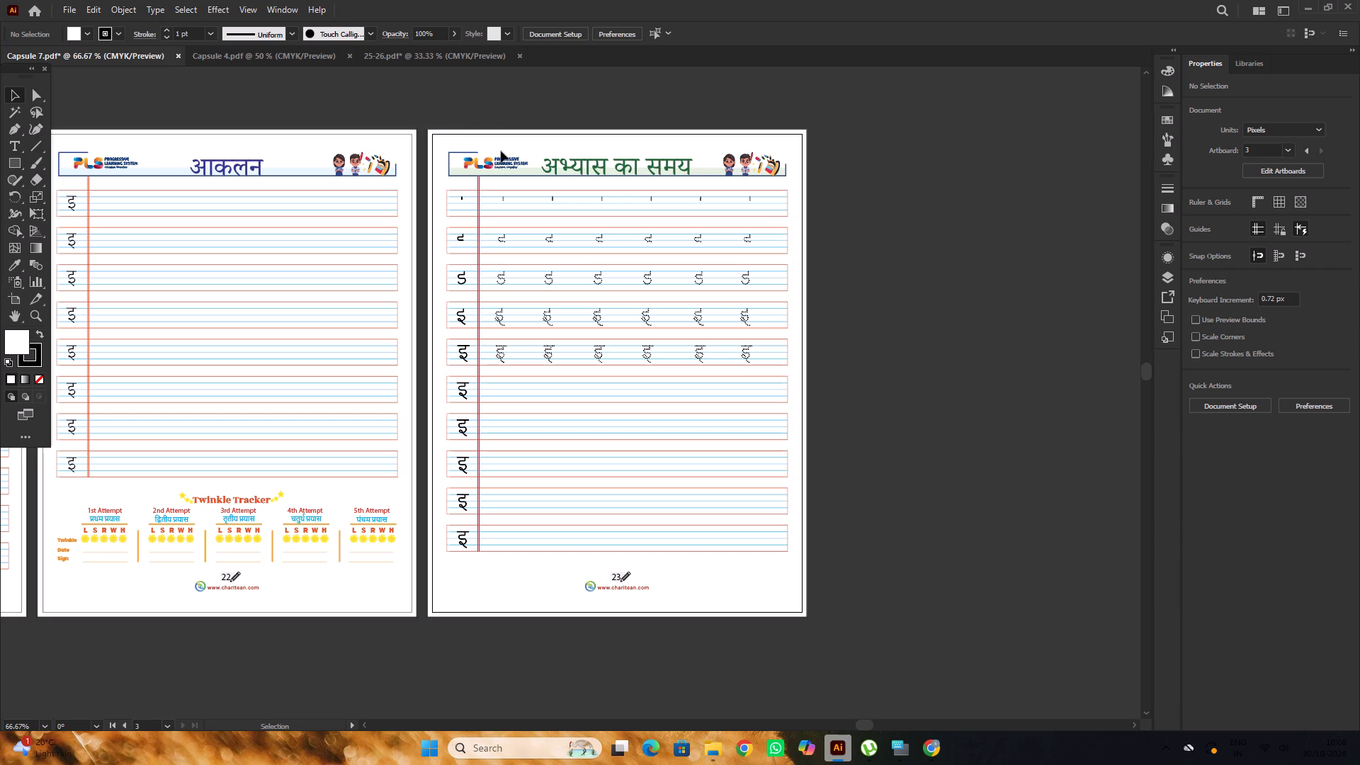
alt+scroll(501, 151, down, 2)
alt+scroll(482, 198, up, 2)
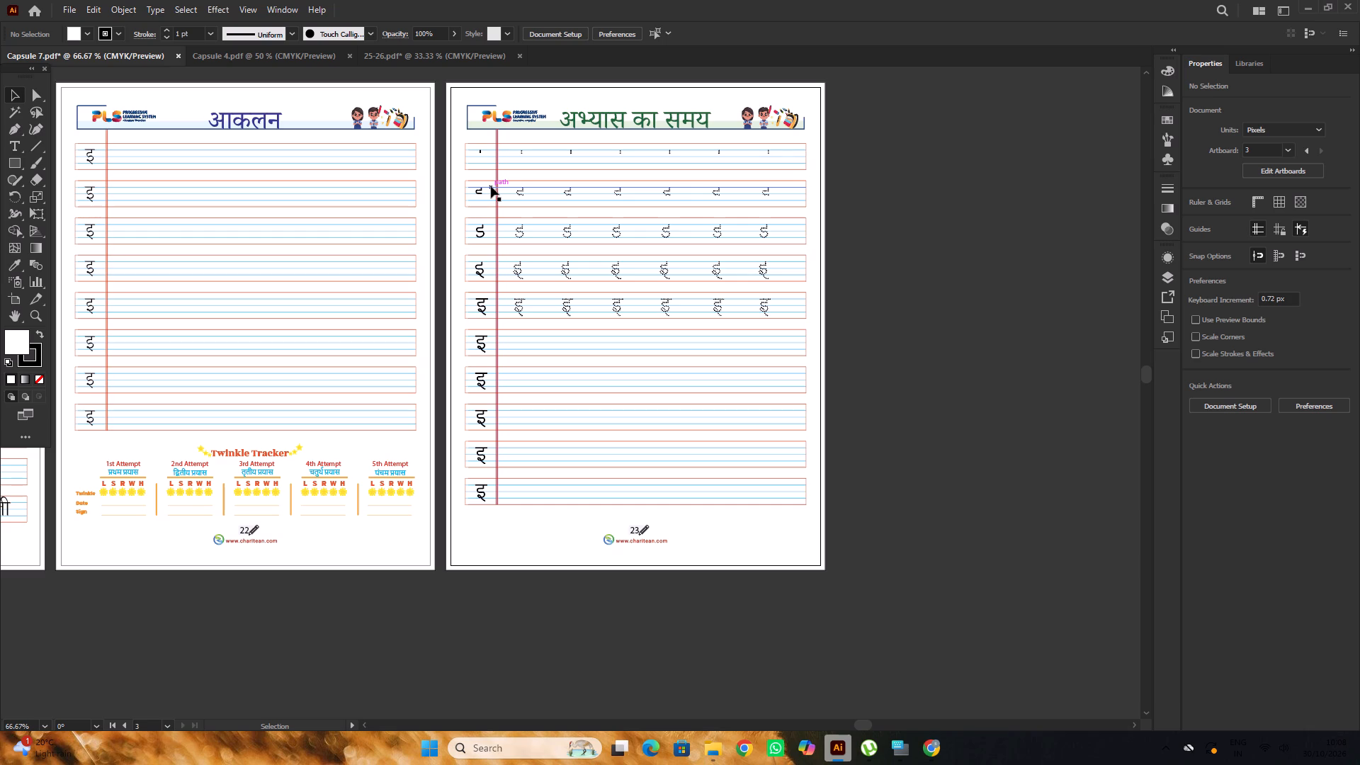
alt+scroll(490, 196, up, 2)
alt+scroll(490, 196, down, 2)
scroll(490, 195, up, 2)
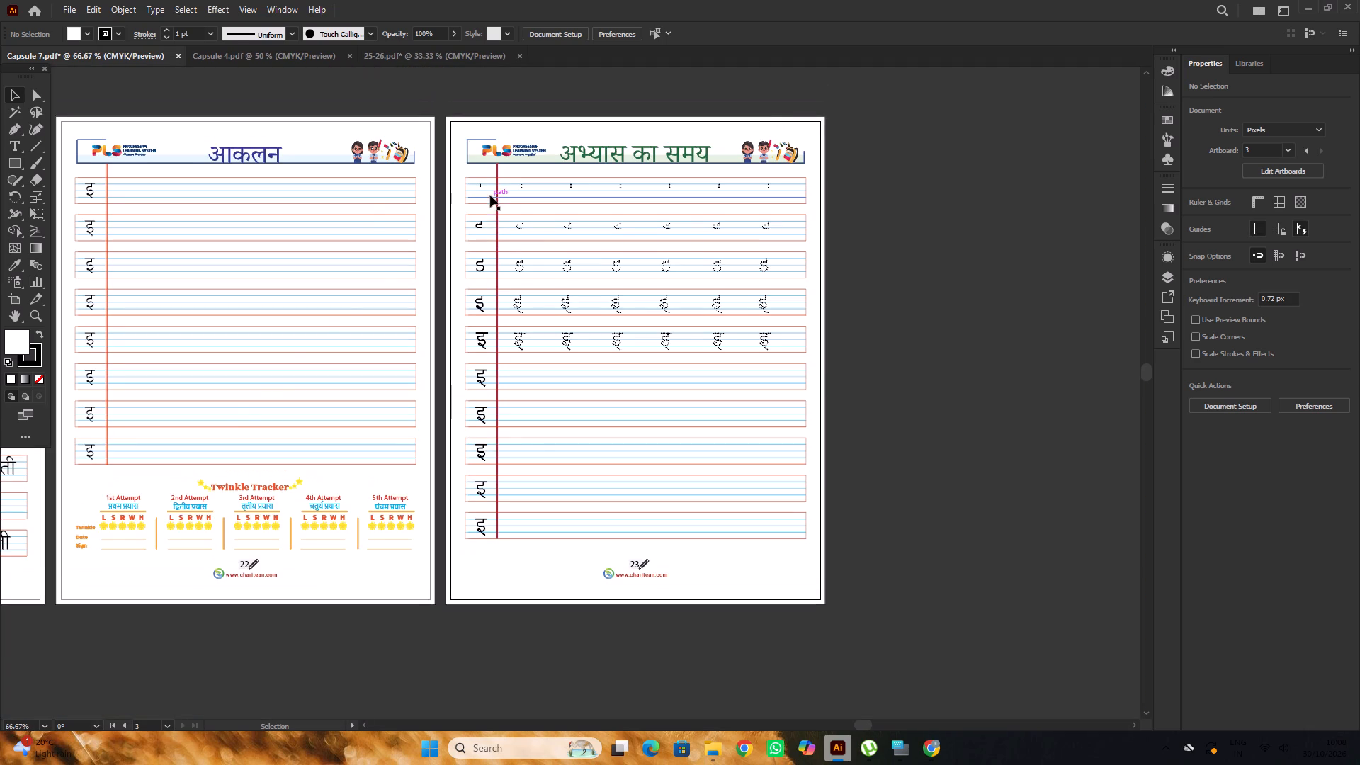
click(807, 317)
click(864, 300)
click(823, 295)
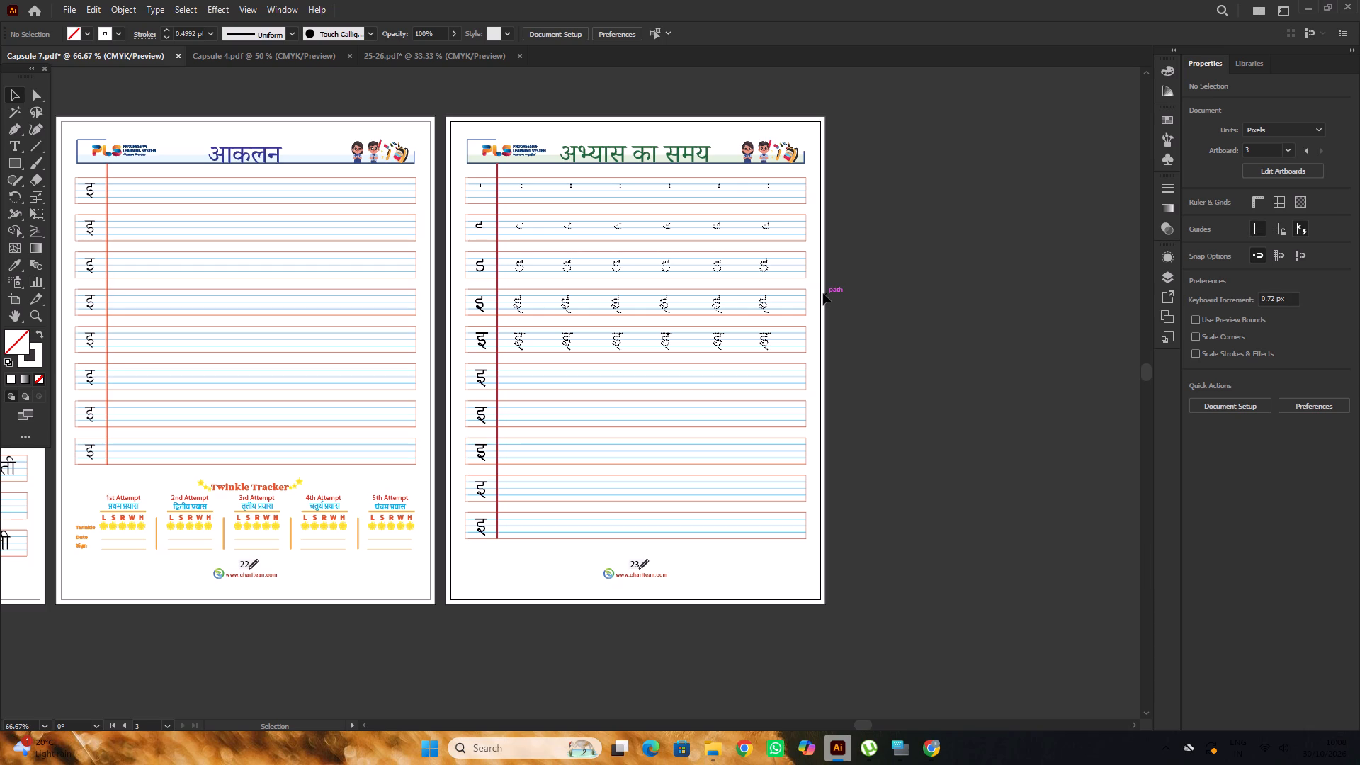
click(482, 186)
click(852, 507)
click(817, 559)
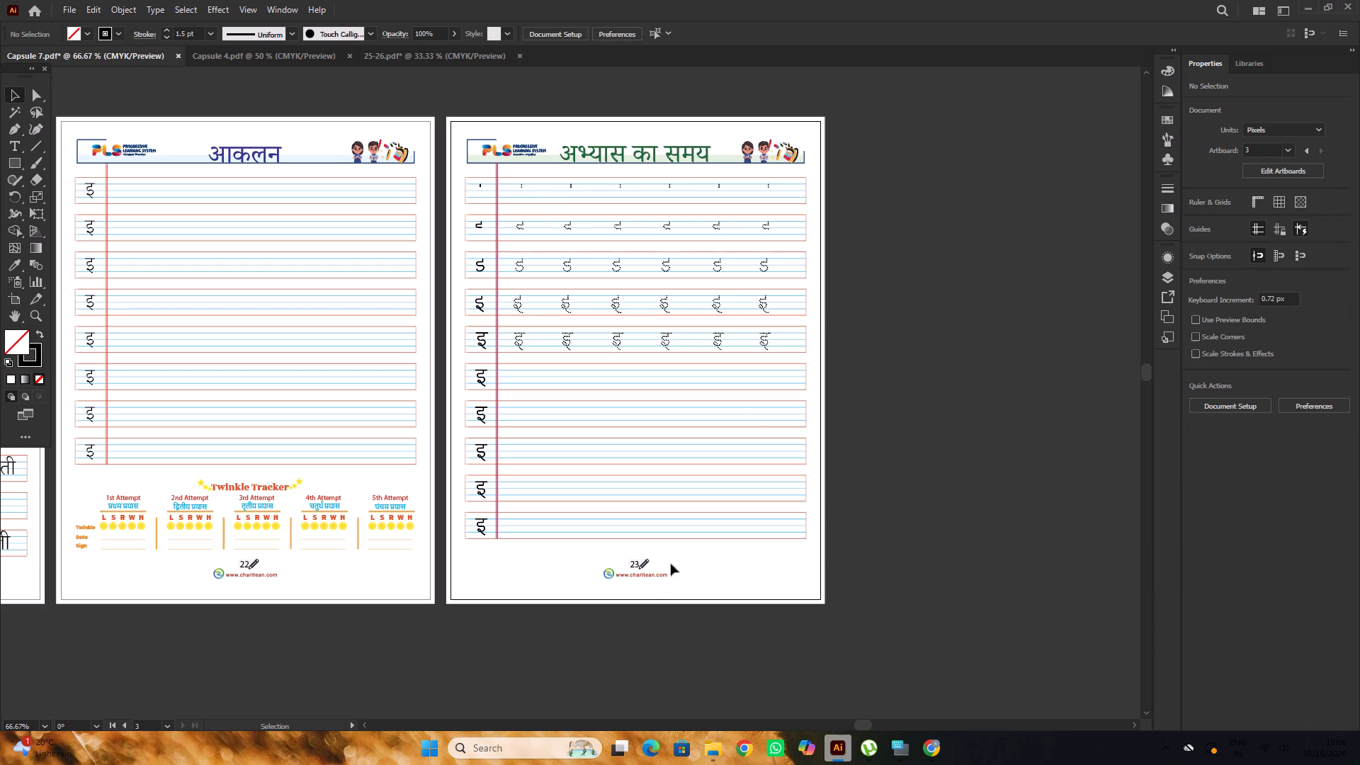
click(648, 575)
click(902, 535)
click(681, 586)
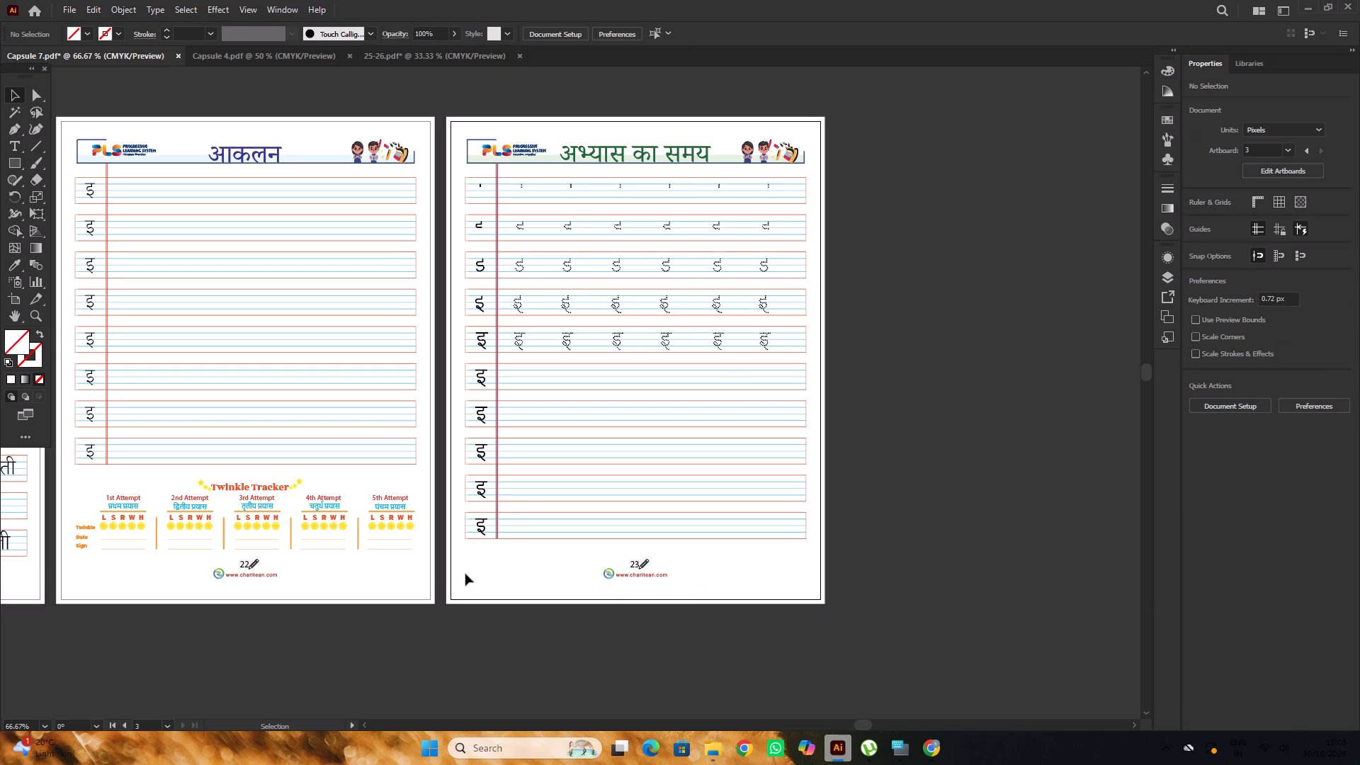
click(480, 540)
click(536, 662)
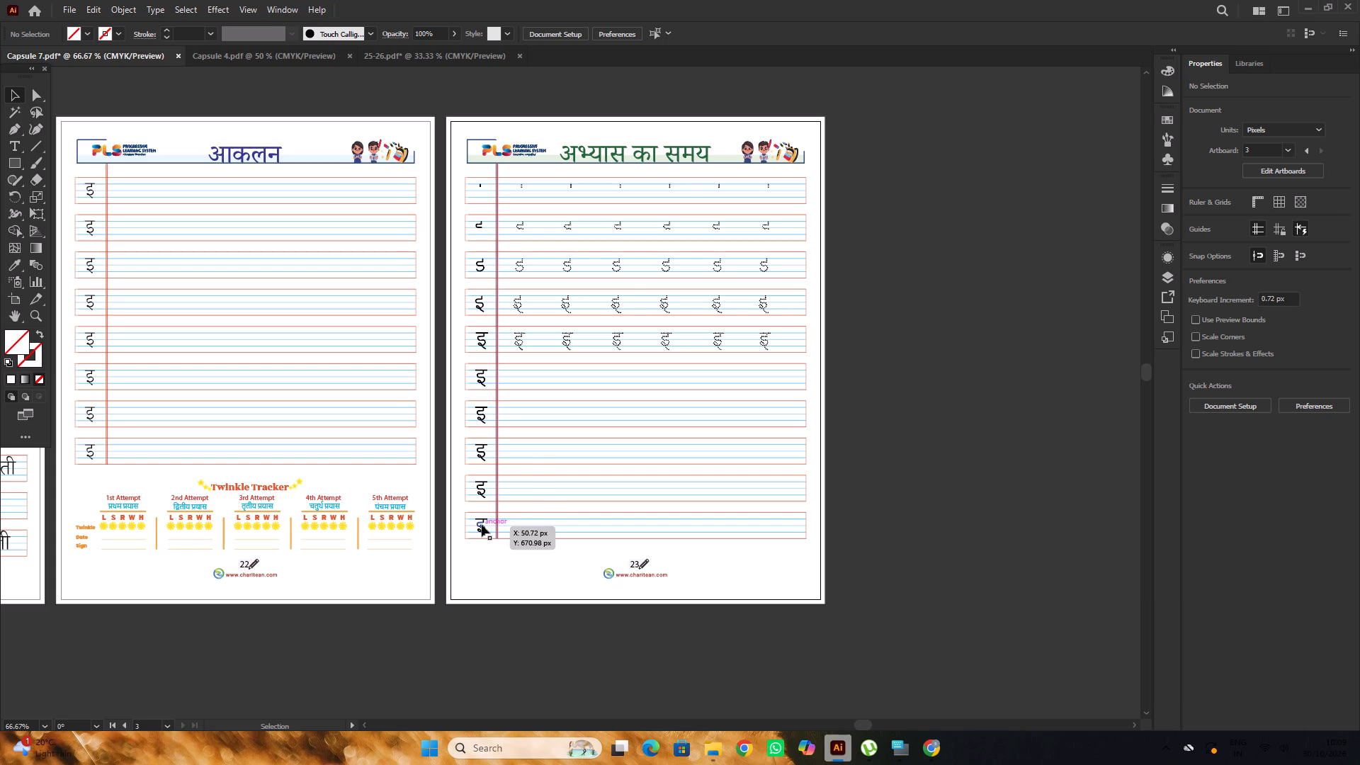
scroll(535, 442, up, 9)
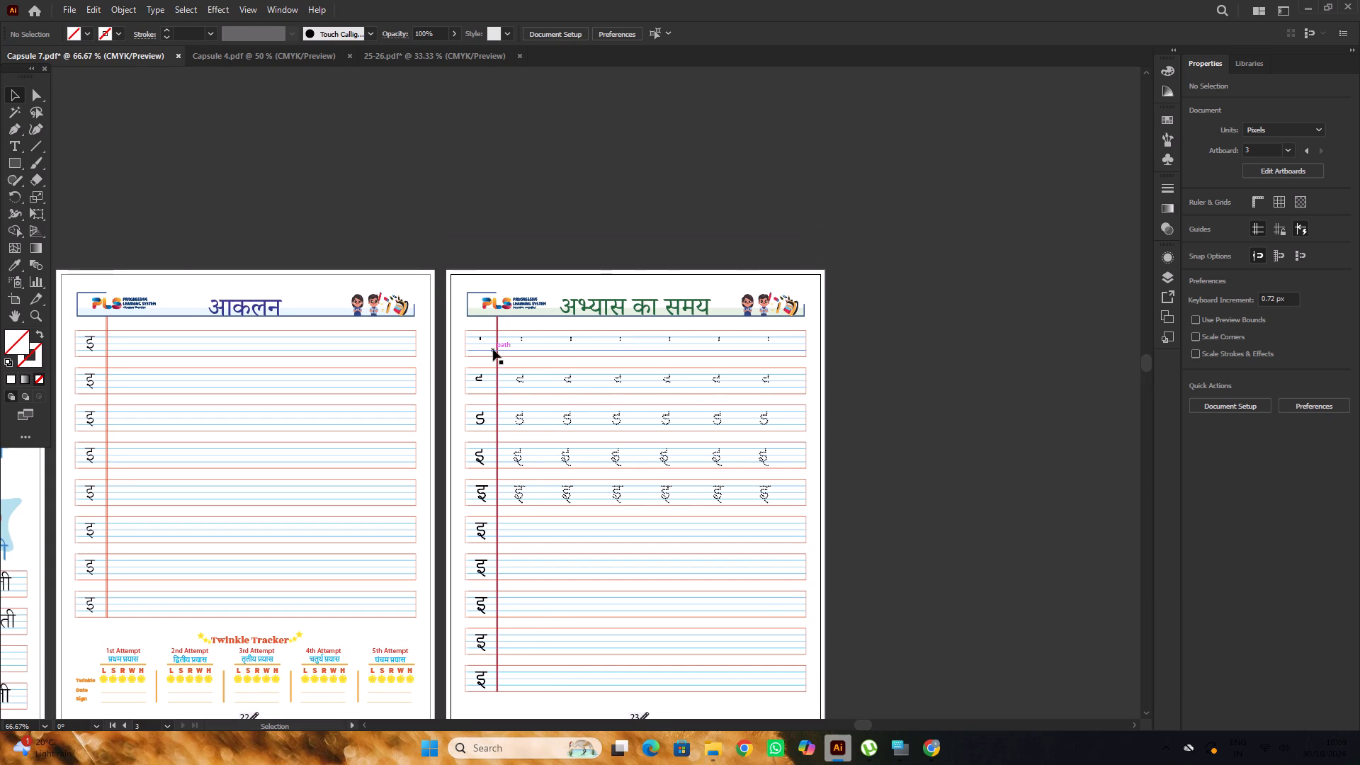
alt+scroll(492, 348, up, 2)
alt+scroll(481, 336, down, 2)
scroll(481, 336, up, 1)
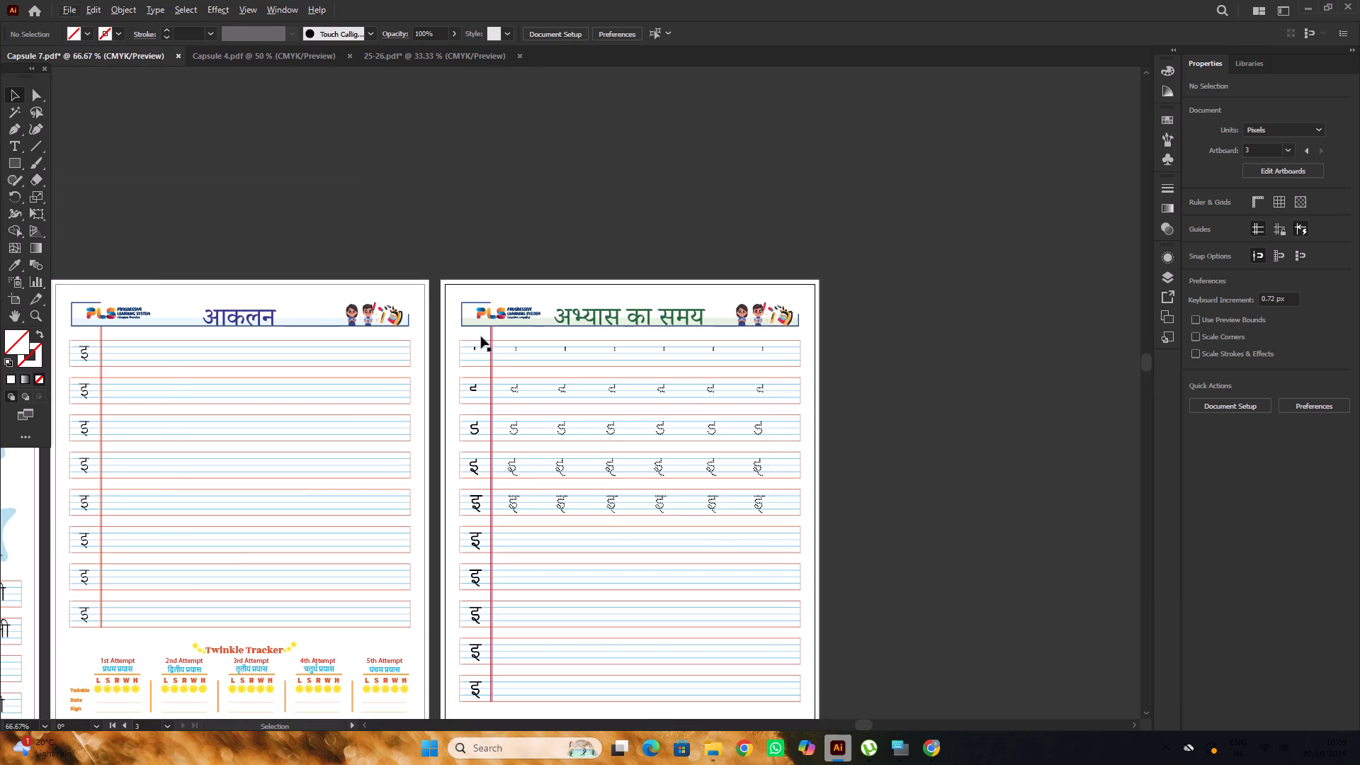
alt+scroll(481, 336, down, 1)
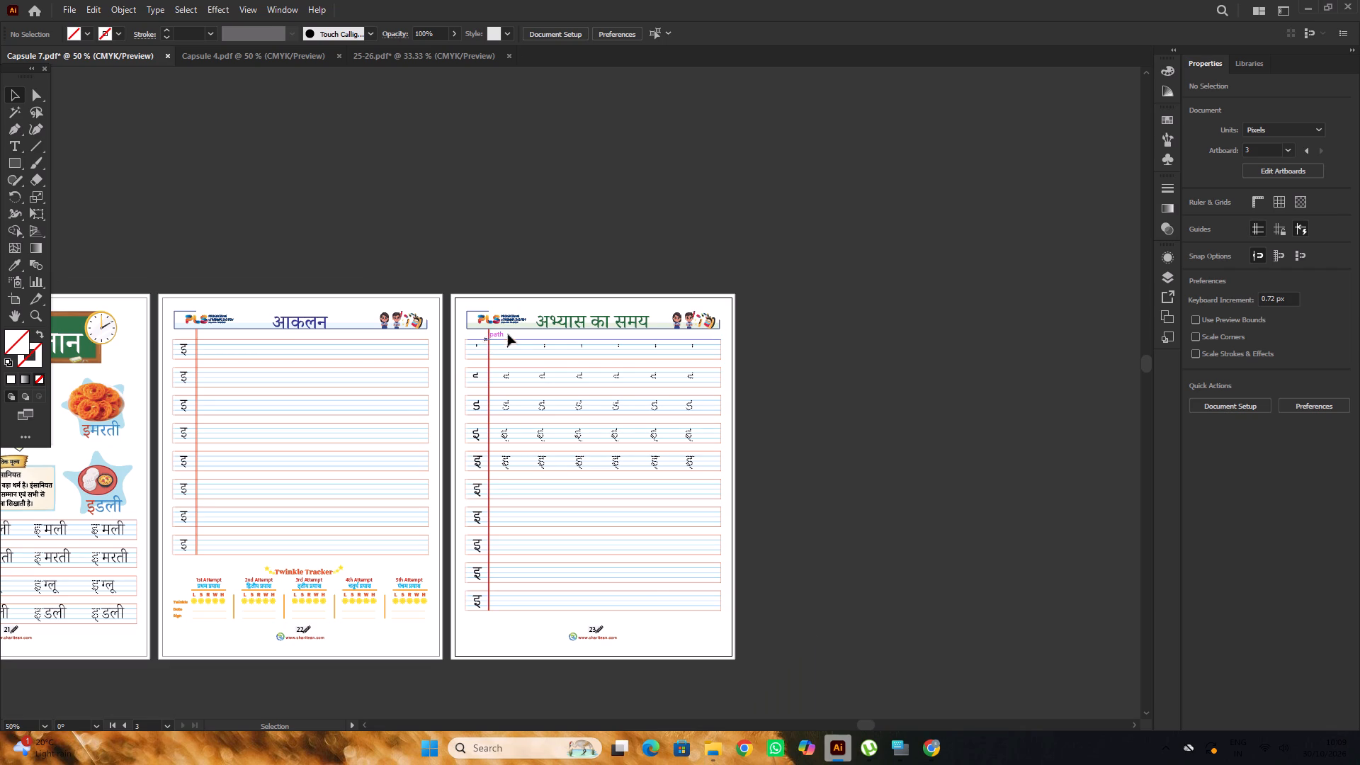
alt+scroll(509, 331, up, 2)
alt+scroll(509, 331, down, 2)
alt+scroll(489, 341, up, 1)
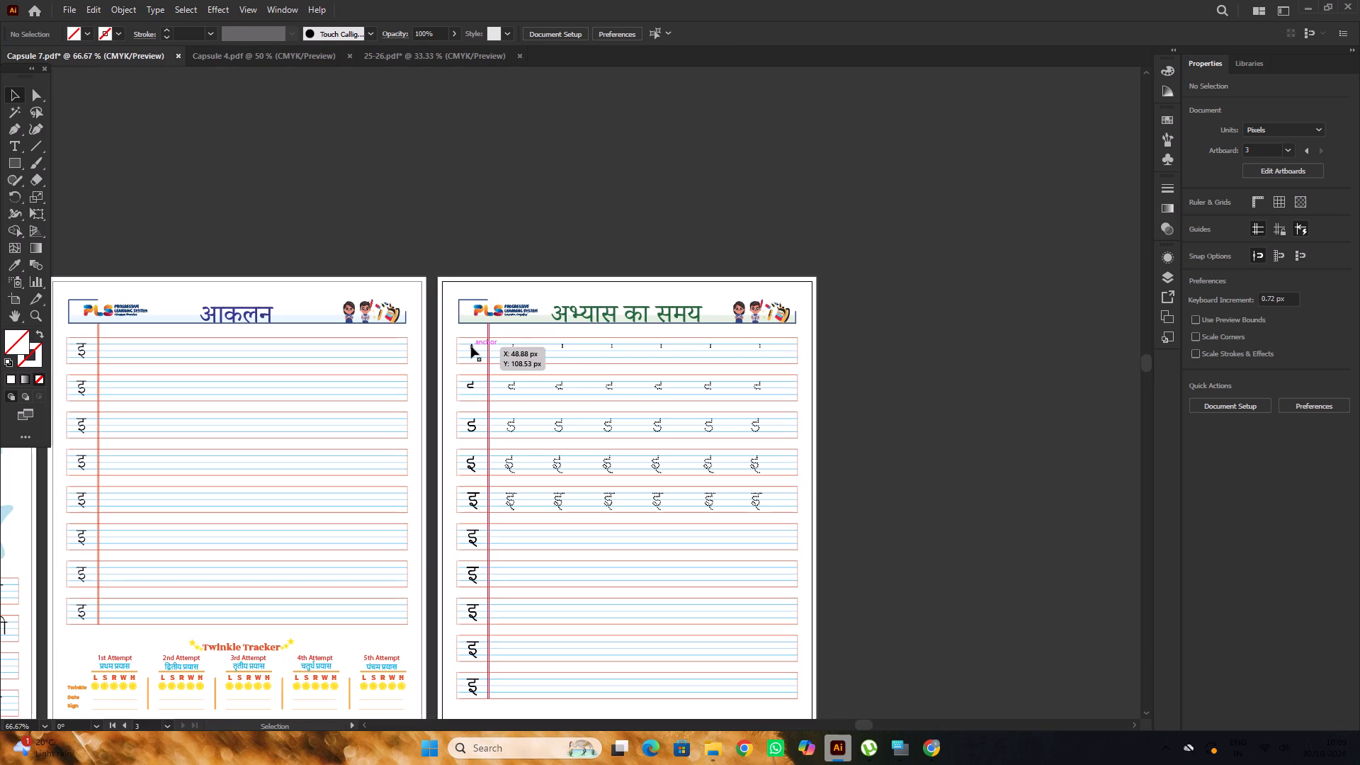
Move the short solid stroke from page 23's first-row letter cell to the blank area above the page.
drag(472, 346, 502, 251)
click(635, 243)
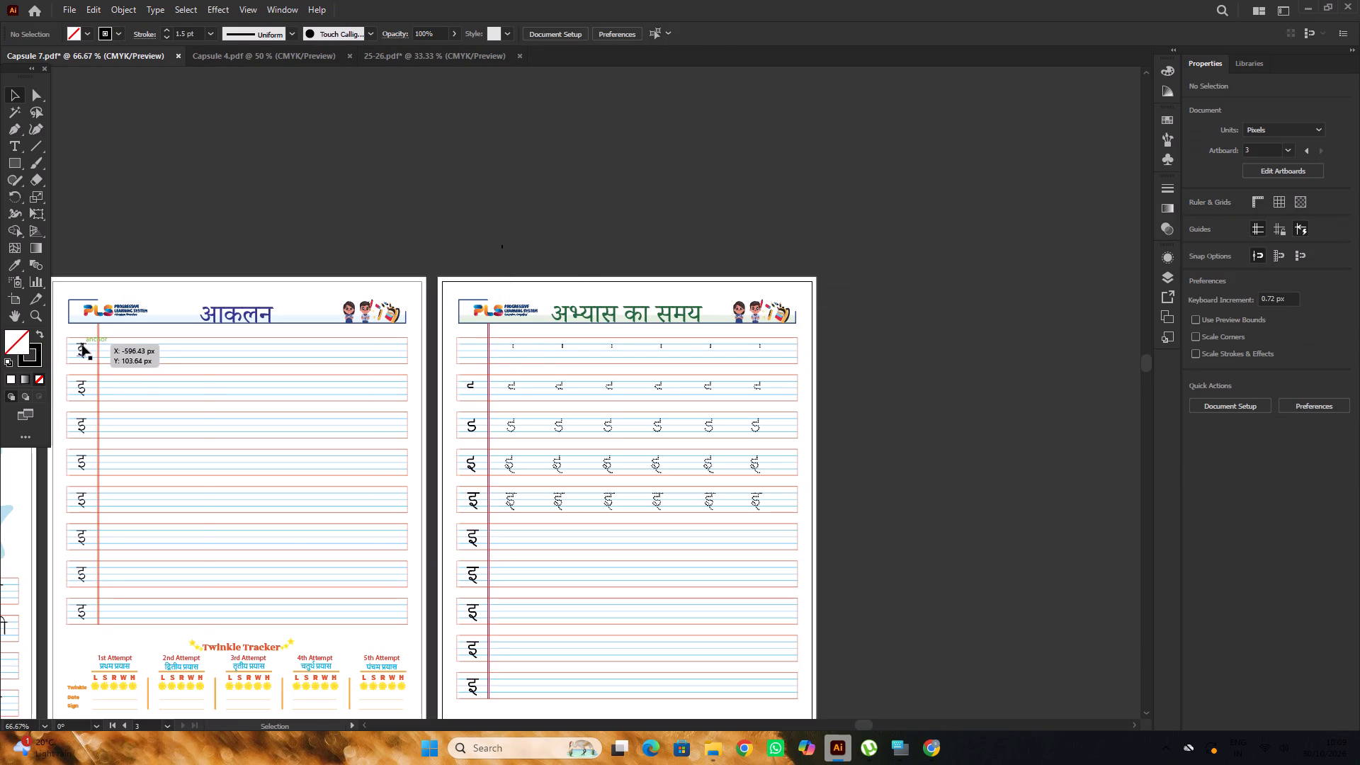
Copy page 22's first-row इ into page 23's first-row letter cell and align its headstroke with the upper blue line.
drag(82, 345, 472, 345)
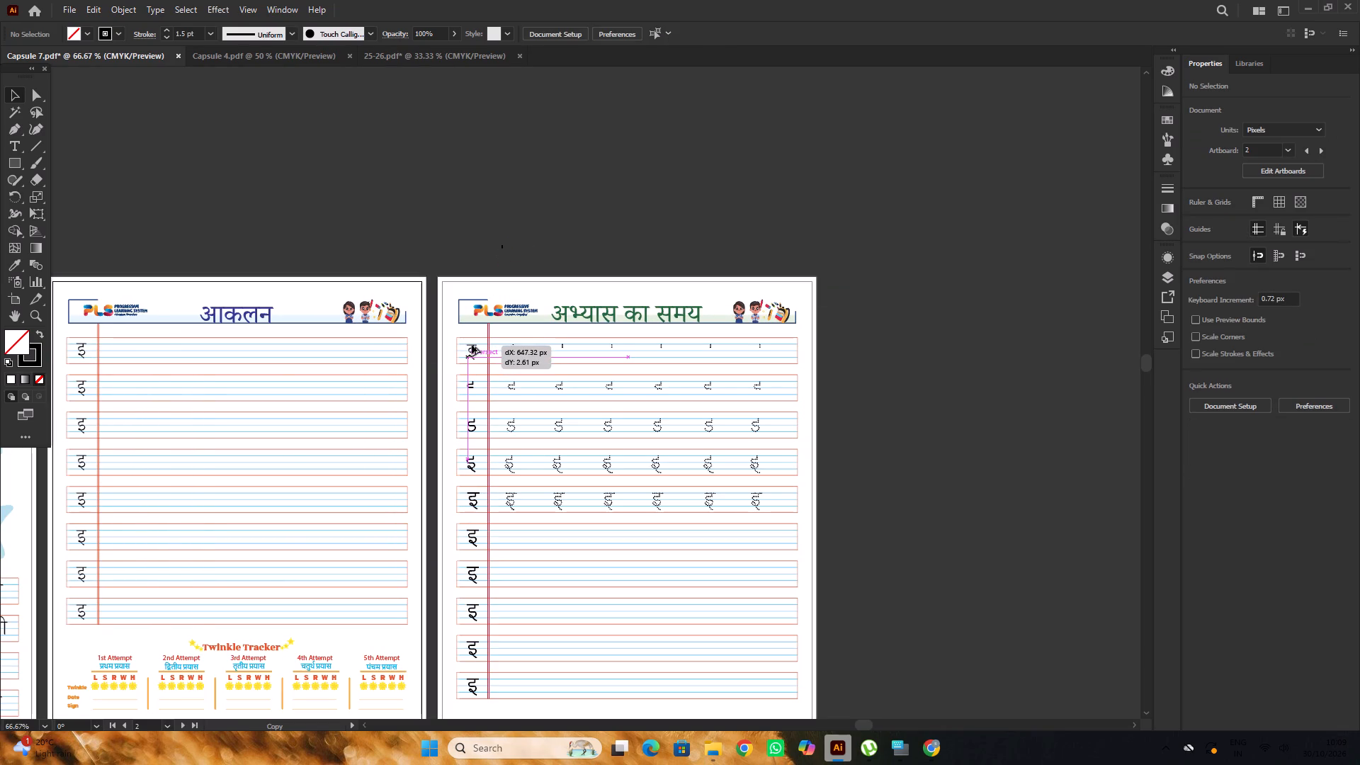
drag(472, 345, 471, 344)
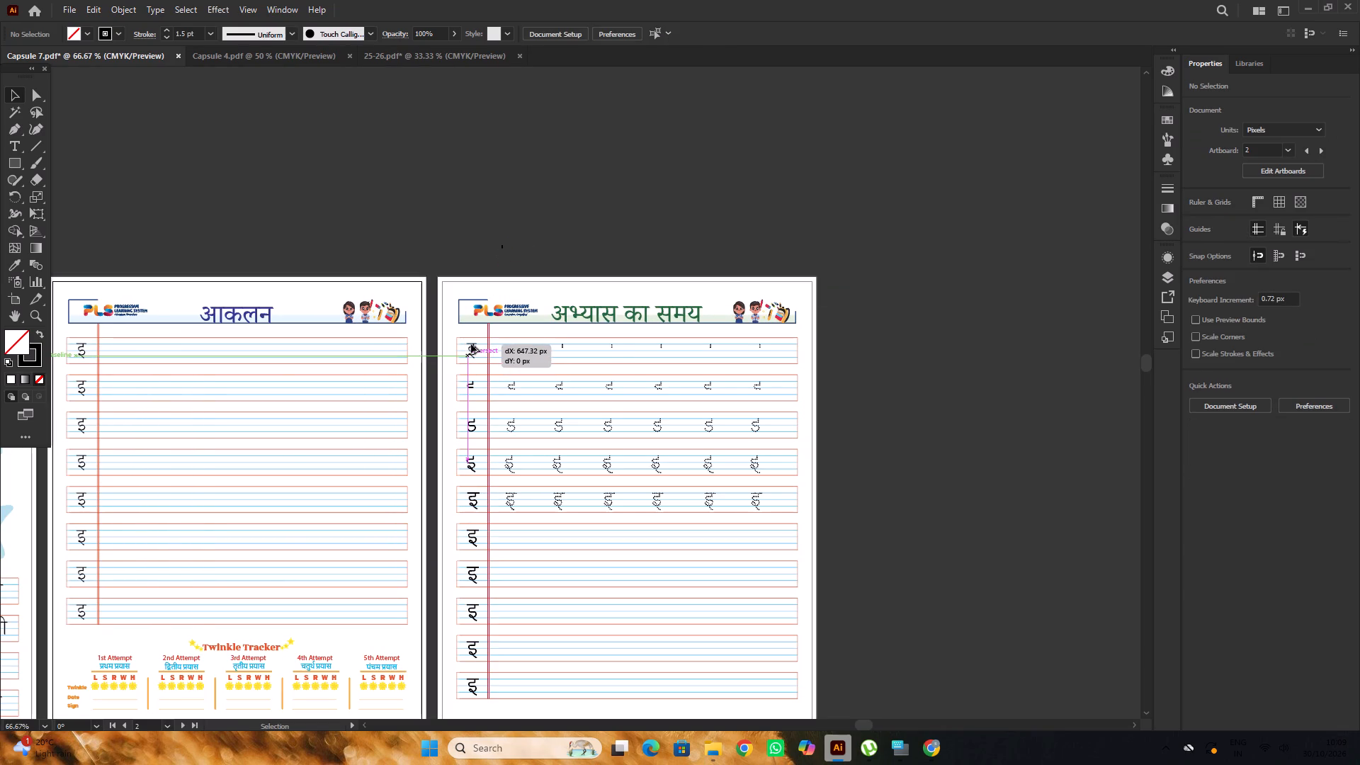
click(433, 202)
scroll(441, 230, down, 4)
alt+scroll(465, 270, up, 3)
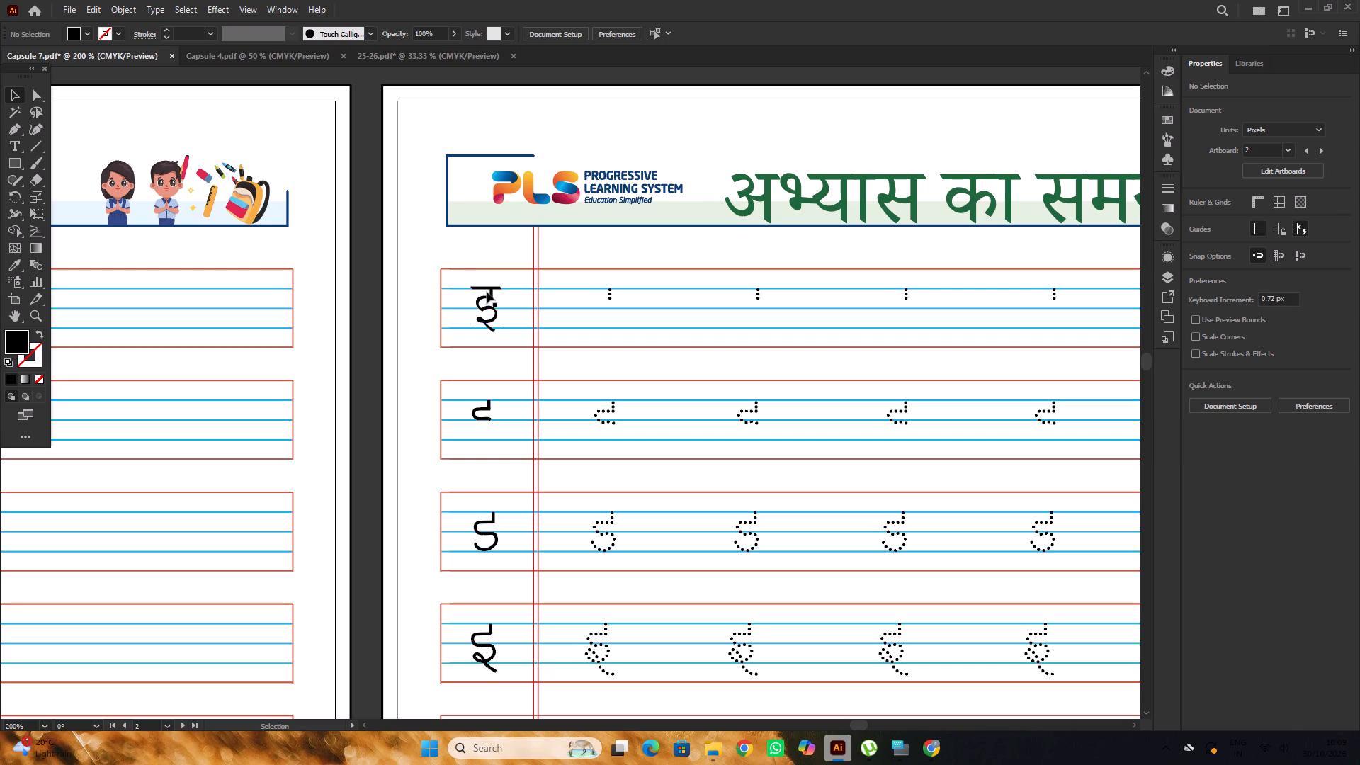
alt+scroll(488, 291, up, 1)
shift+click(492, 297)
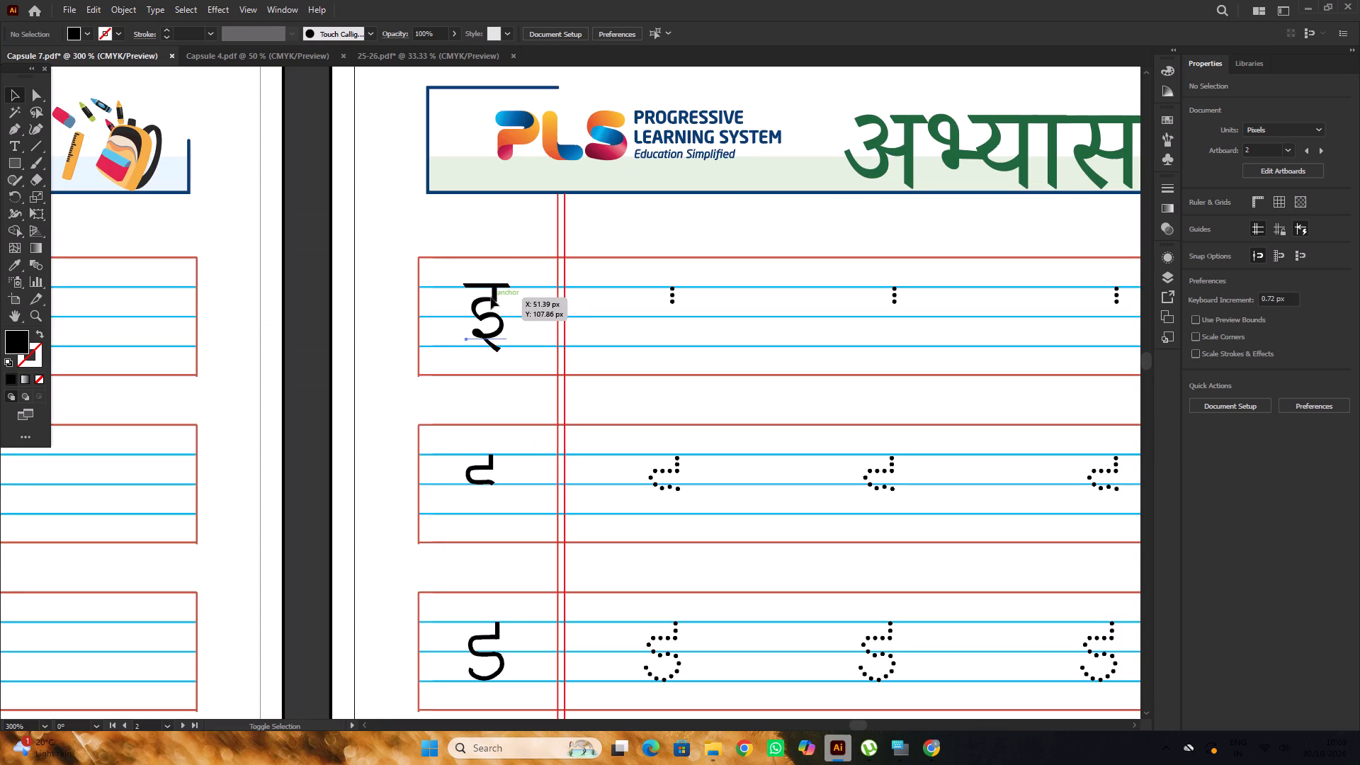
alt+scroll(489, 298, up, 3)
click(491, 297)
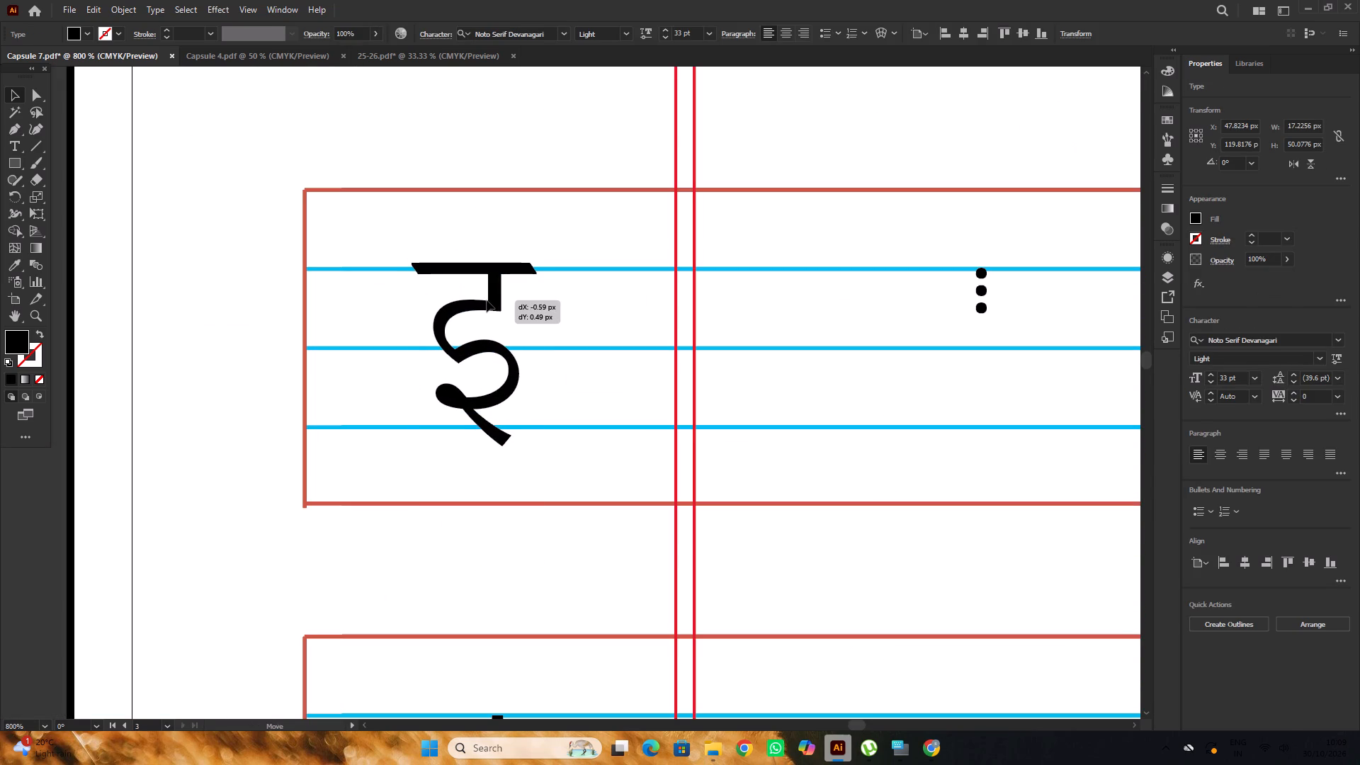
Convert the copied इ in page 23's first row to outlines.
alt+scroll(486, 299, down, 3)
key(ctrl+shift+o)
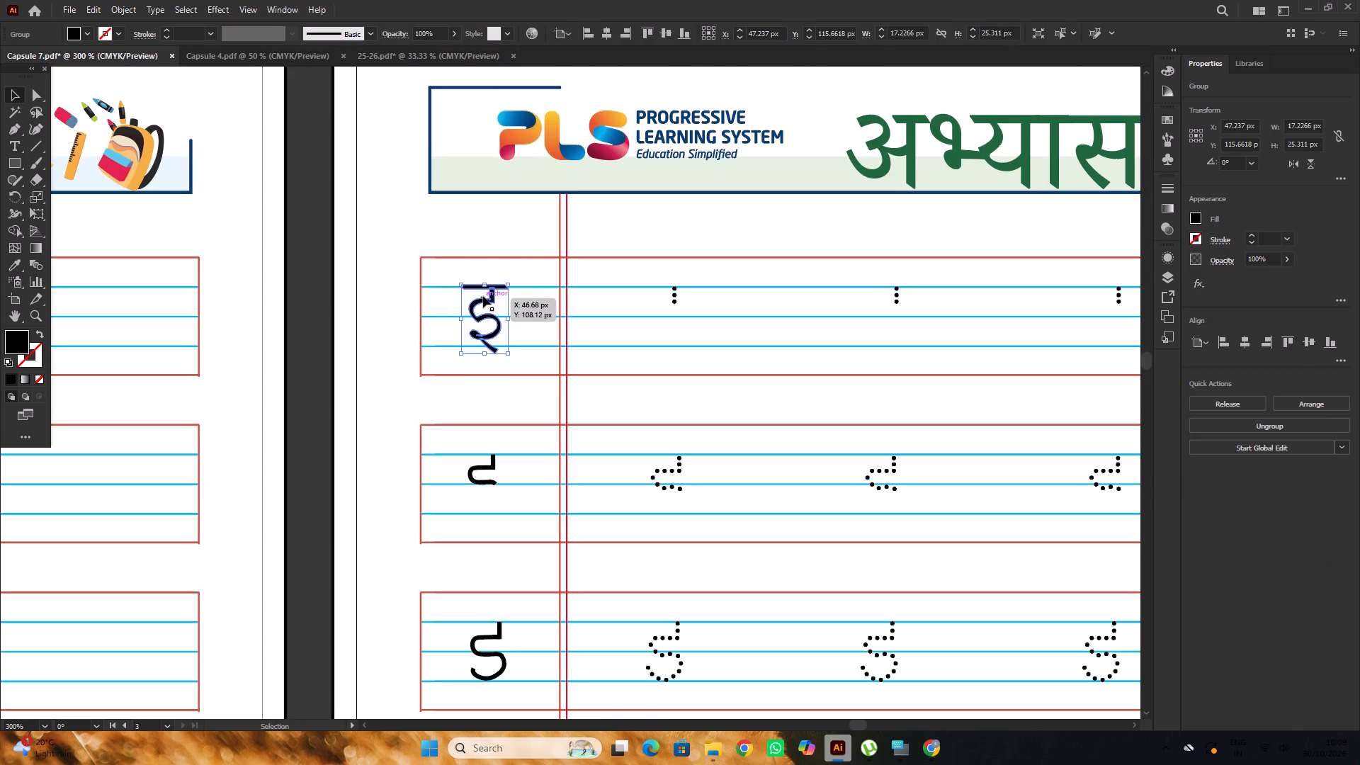
click(306, 225)
Isolate the outlined इ group's compound path and select its curved main body.
alt+scroll(499, 312, up, 1)
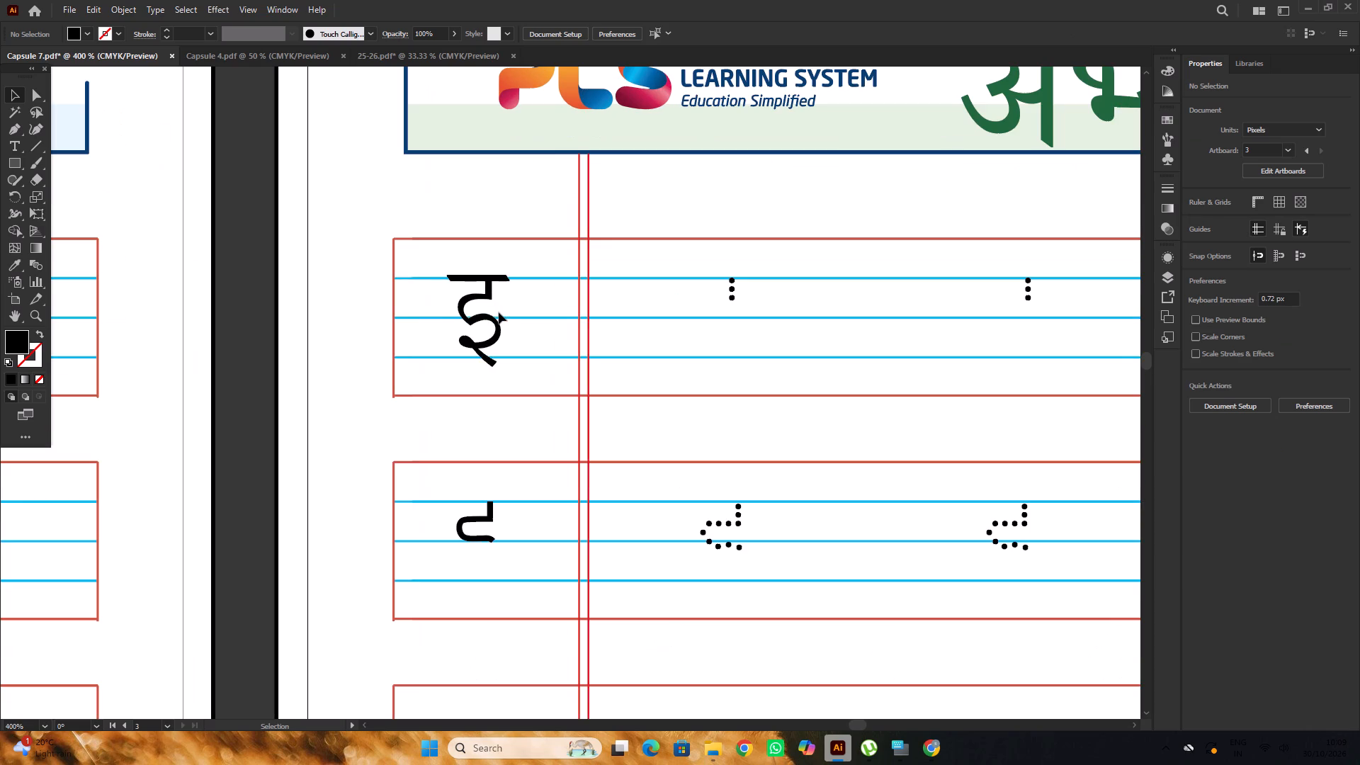
double_click(492, 321)
click(492, 320)
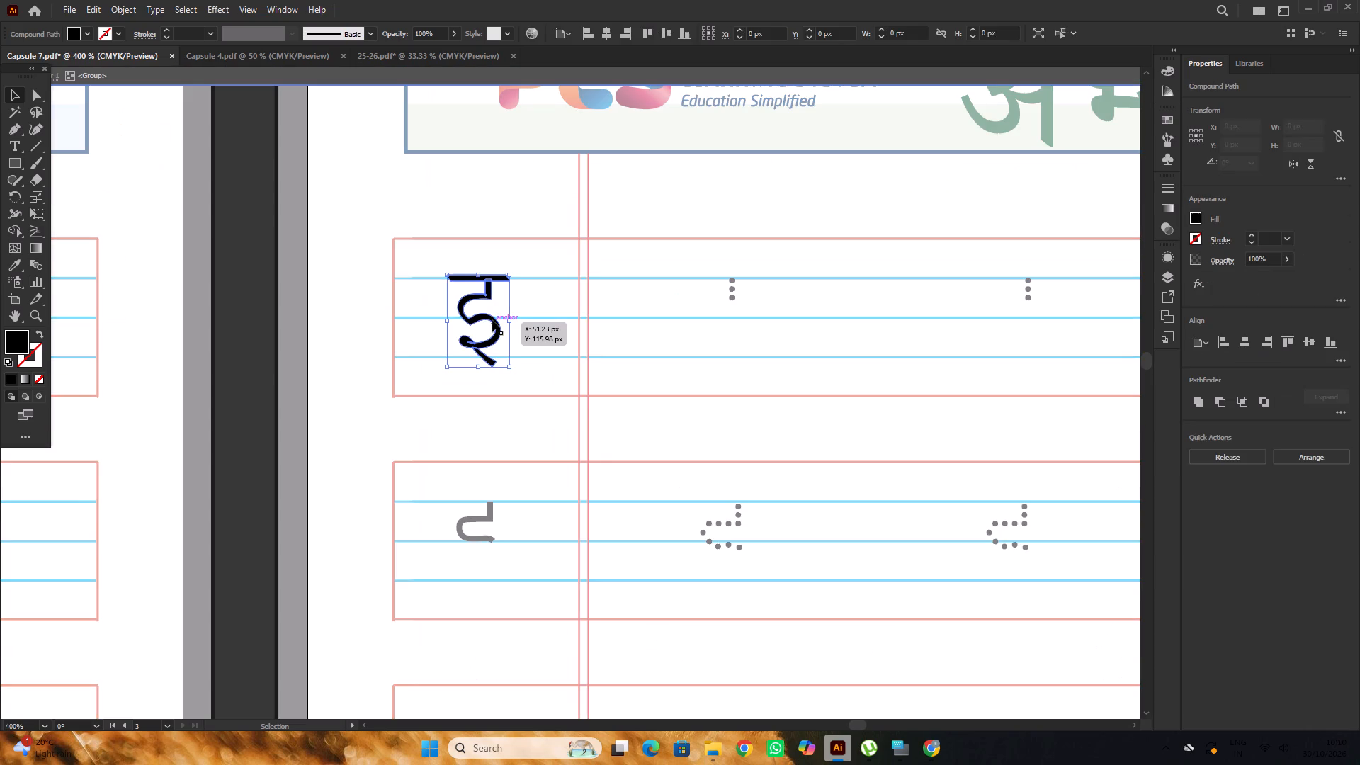
triple_click(492, 317)
triple_click(492, 317)
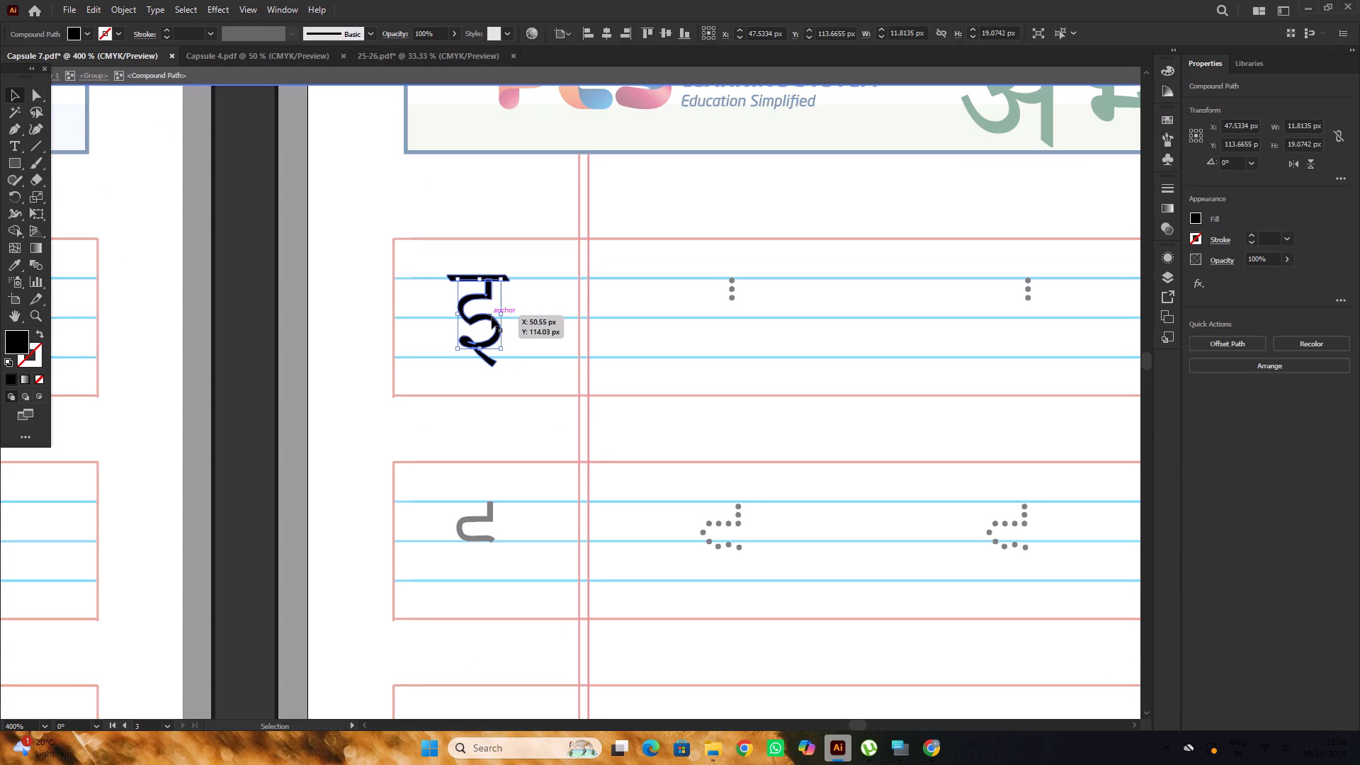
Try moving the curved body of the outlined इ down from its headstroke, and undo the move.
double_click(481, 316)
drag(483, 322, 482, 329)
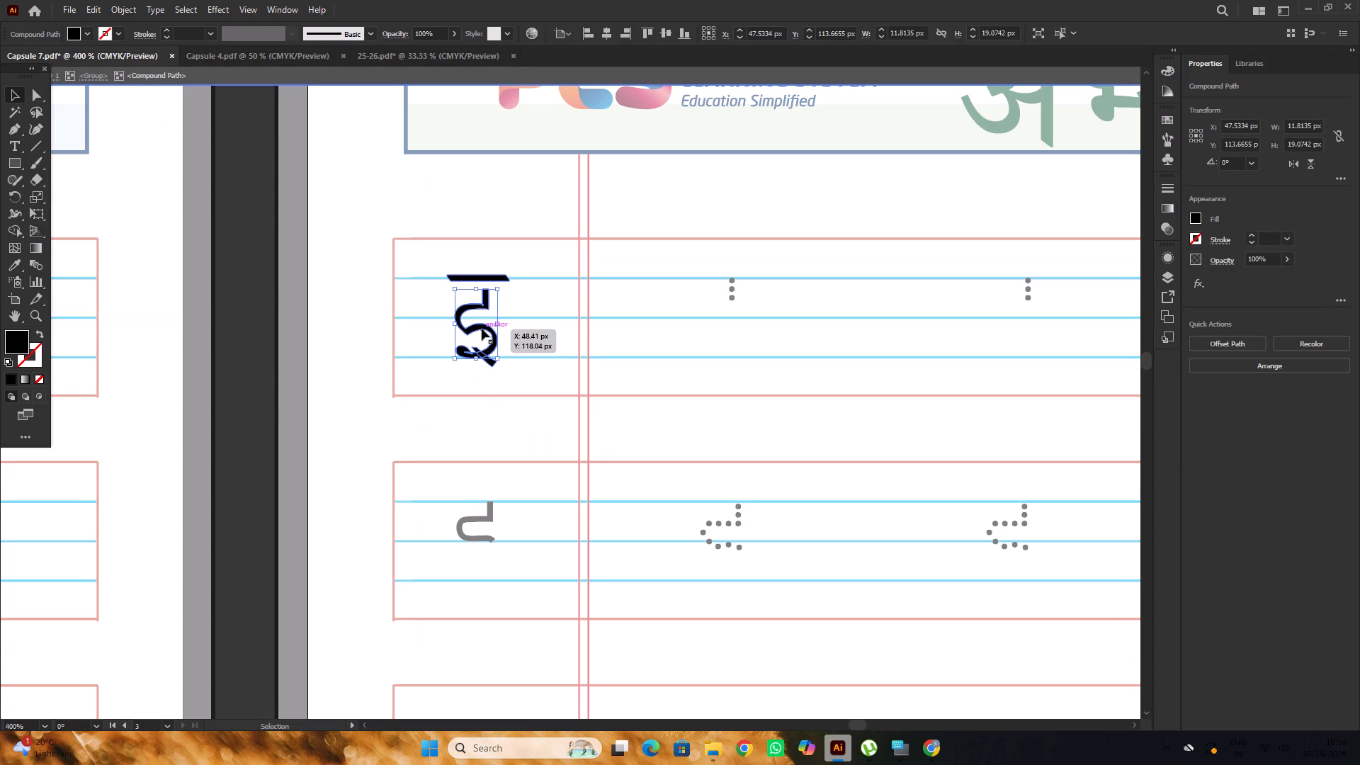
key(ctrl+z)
Leave isolation and undo the outlining and copying of the इ, restoring the original short stroke in page 23's first row.
alt+scroll(488, 299, up, 4)
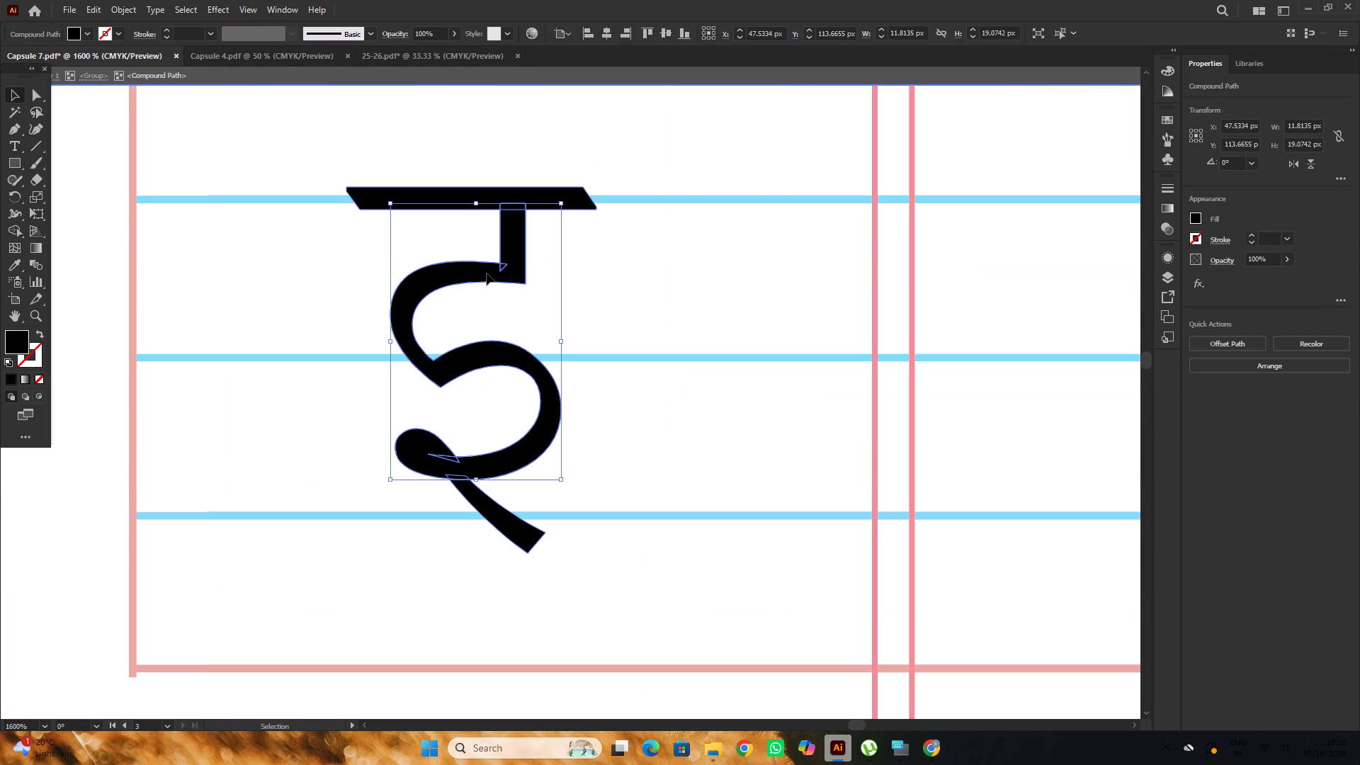
triple_click(487, 273)
double_click(462, 273)
alt+scroll(462, 273, down, 8)
scroll(462, 273, up, 5)
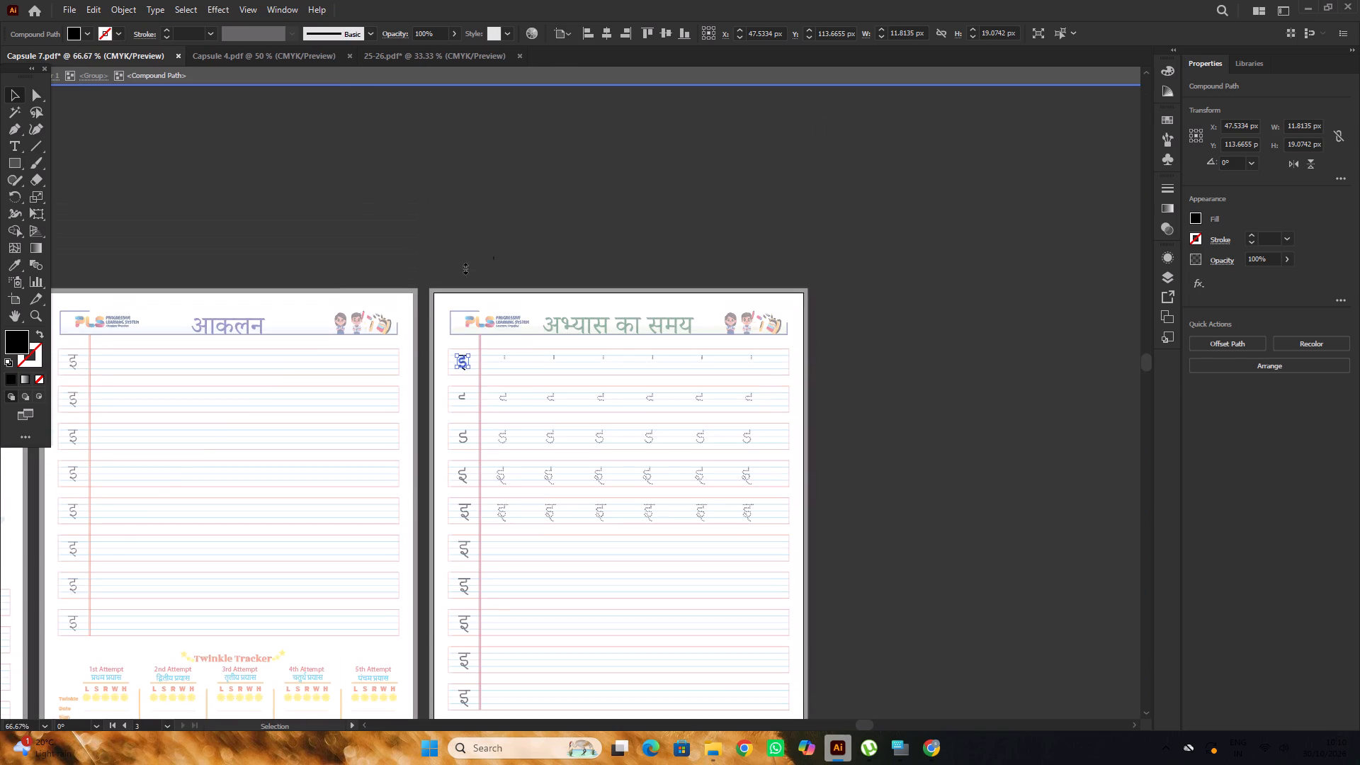
triple_click(477, 233)
key(ctrl+z)
key(ctrl+z)
key(ctrl+z)
key(ctrl+z)
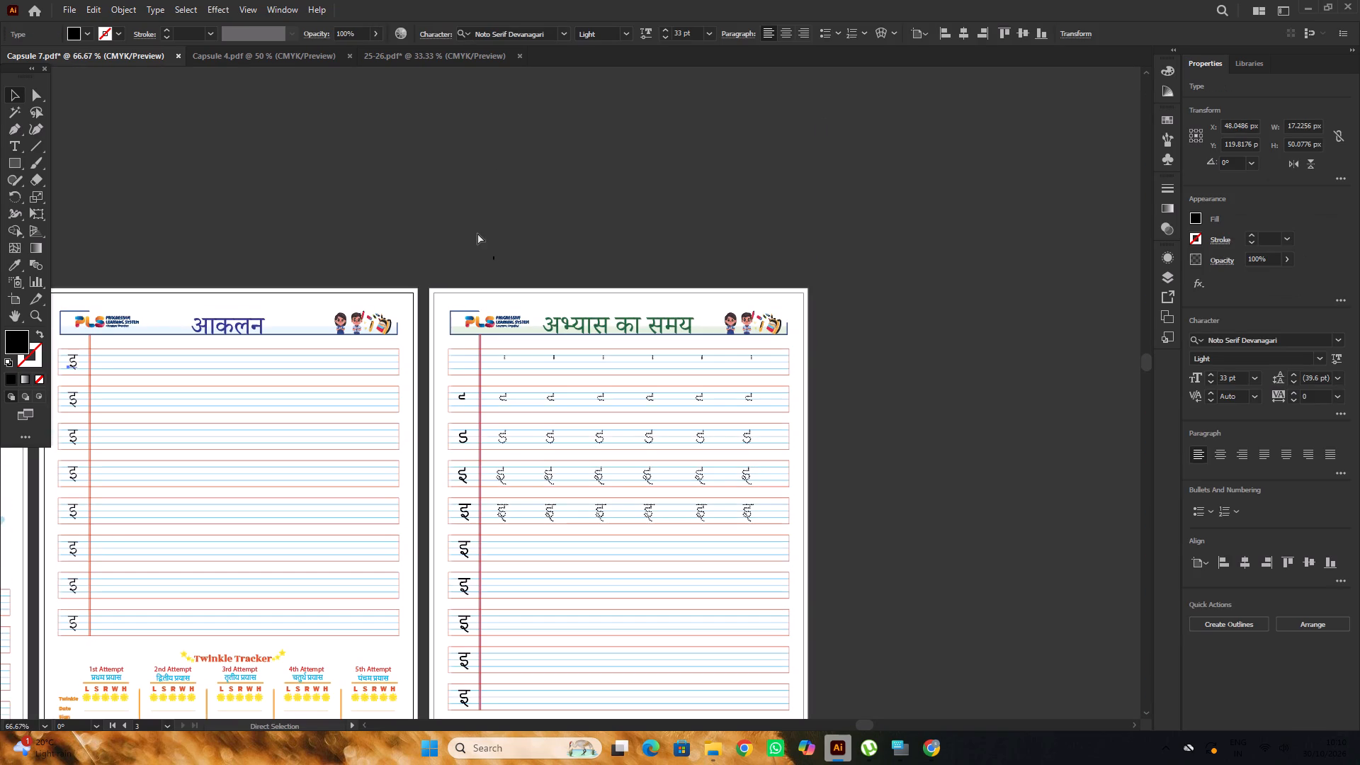
key(ctrl+z)
click(477, 233)
Delete the old इ model letters from the letter cells of page 23's fifth to tenth rows.
scroll(477, 233, down, 5)
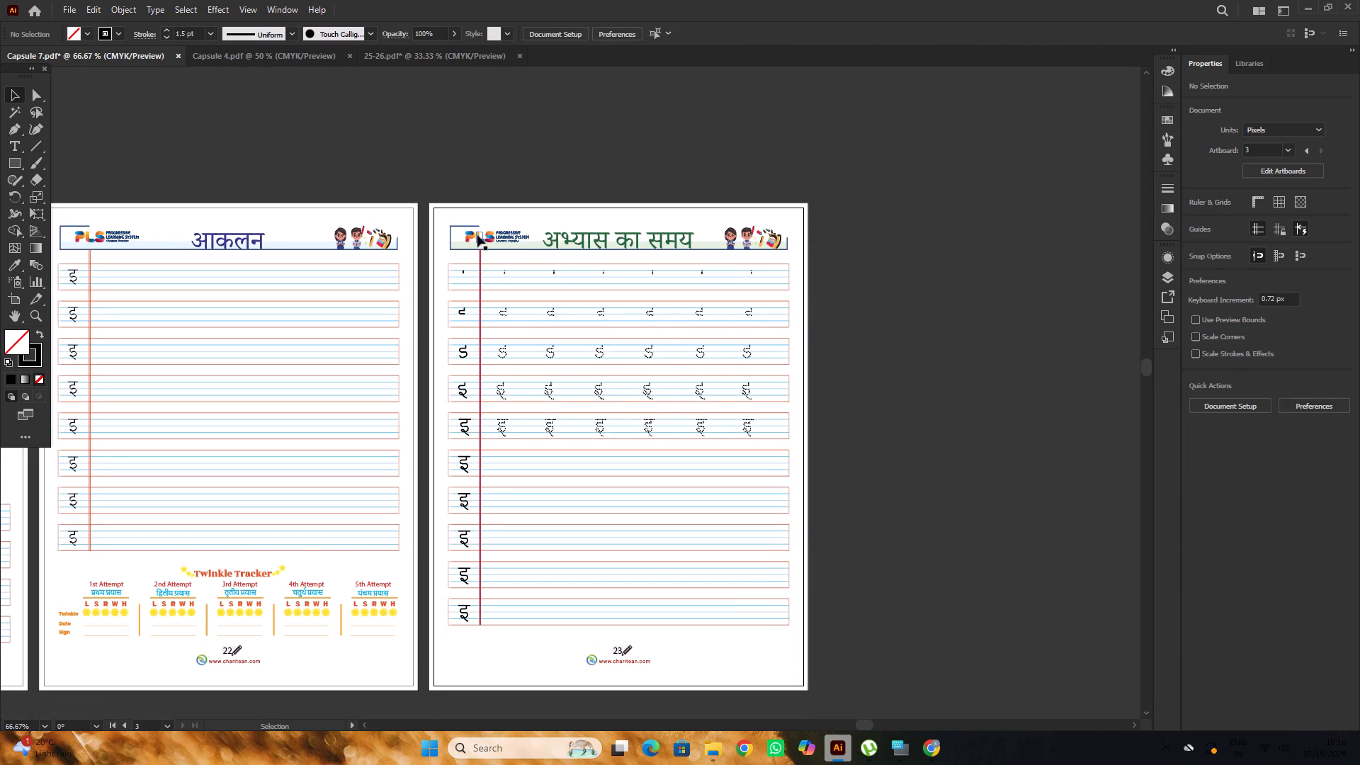
scroll(477, 236, down, 5)
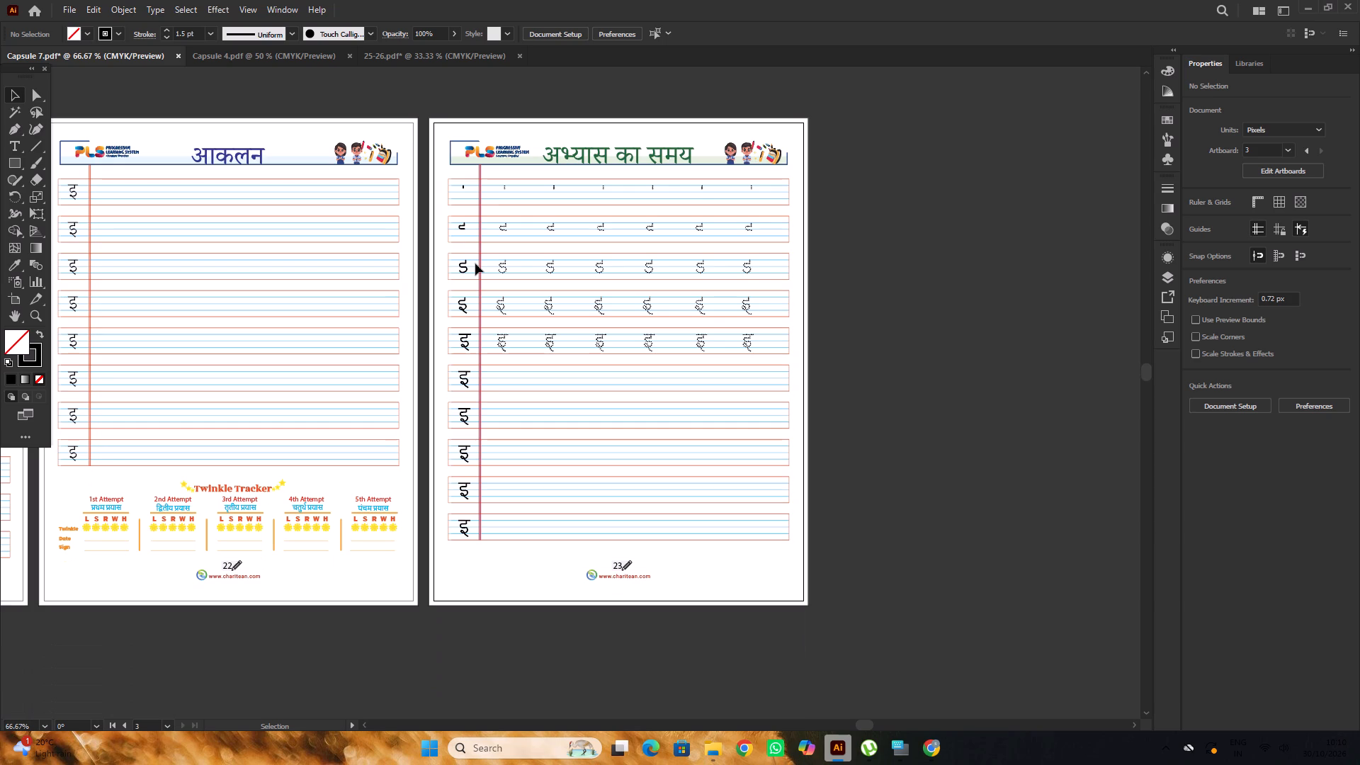
alt+scroll(475, 263, up, 2)
alt+scroll(482, 271, down, 4)
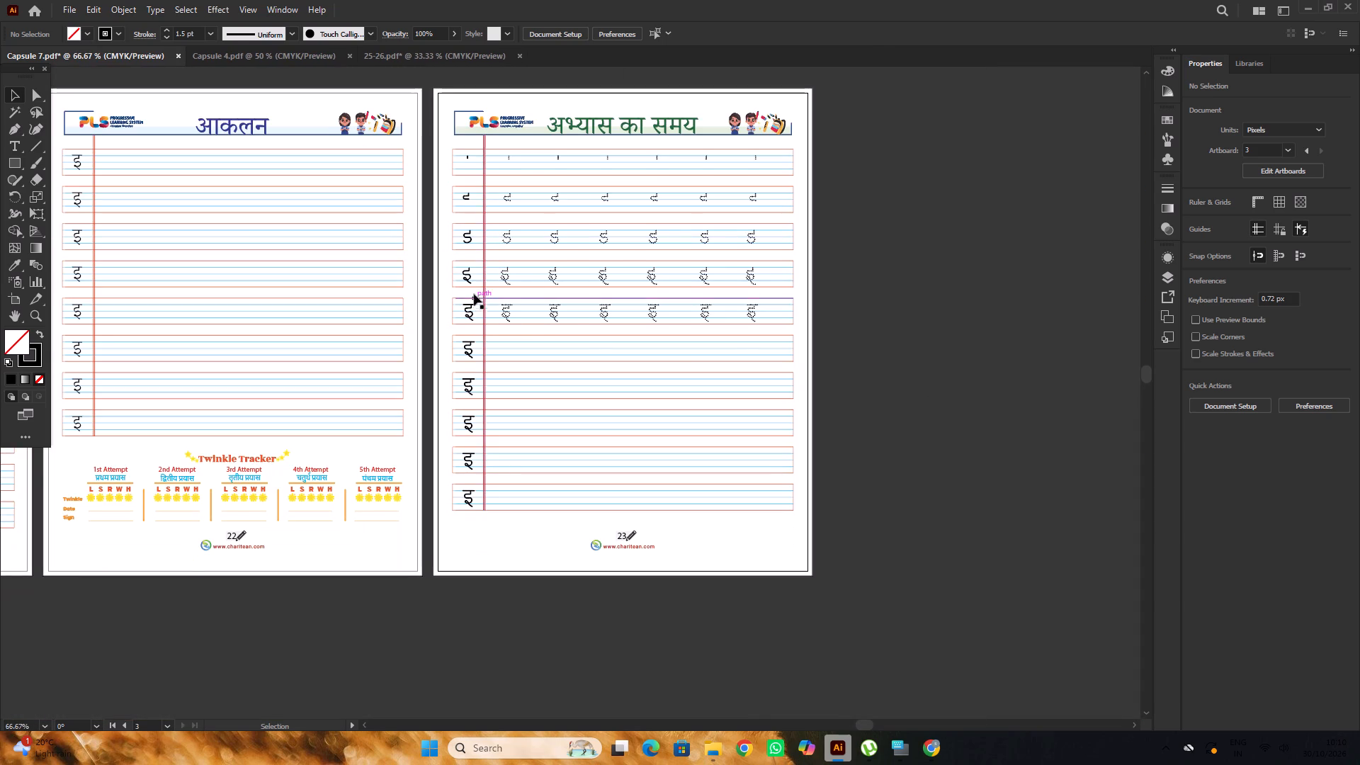
alt+scroll(468, 269, up, 3)
alt+scroll(465, 257, down, 1)
scroll(465, 257, up, 2)
alt+scroll(465, 257, down, 2)
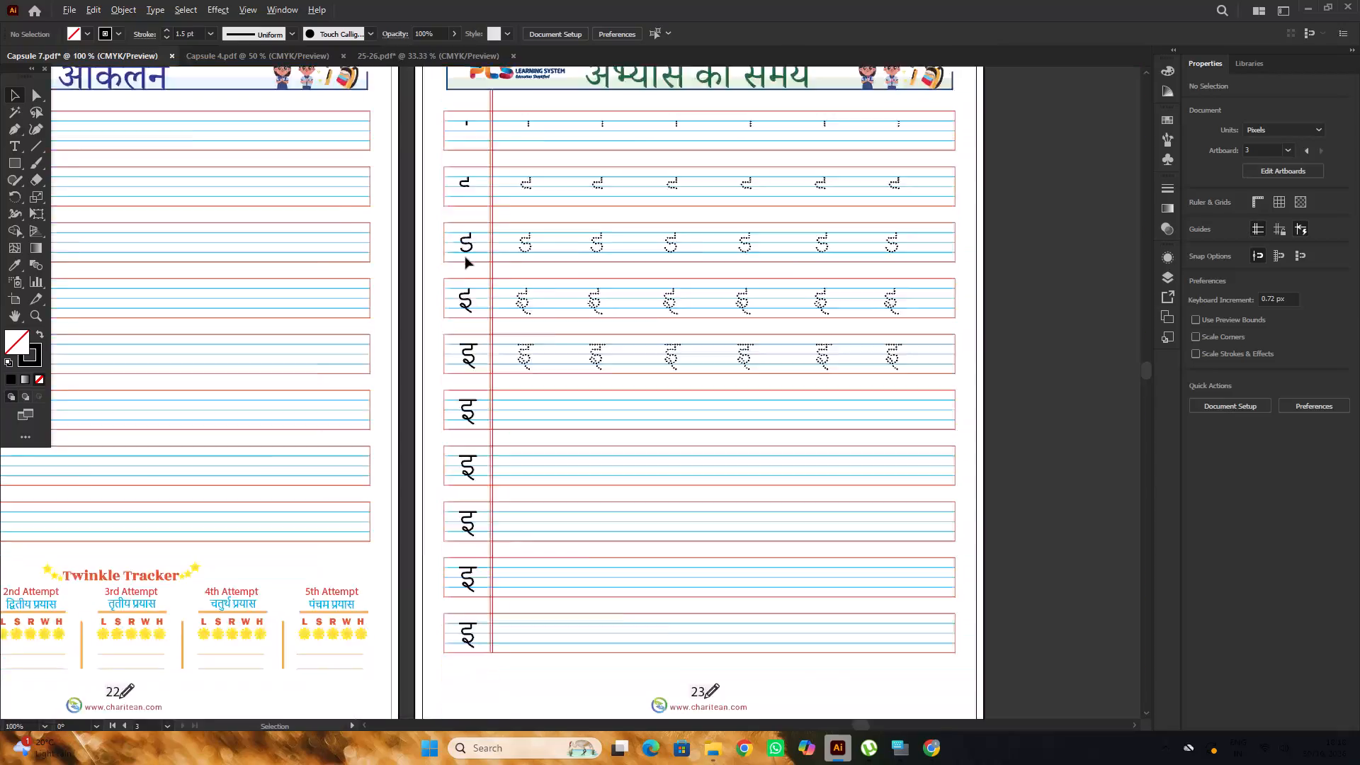
alt+scroll(463, 300, up, 1)
click(472, 340)
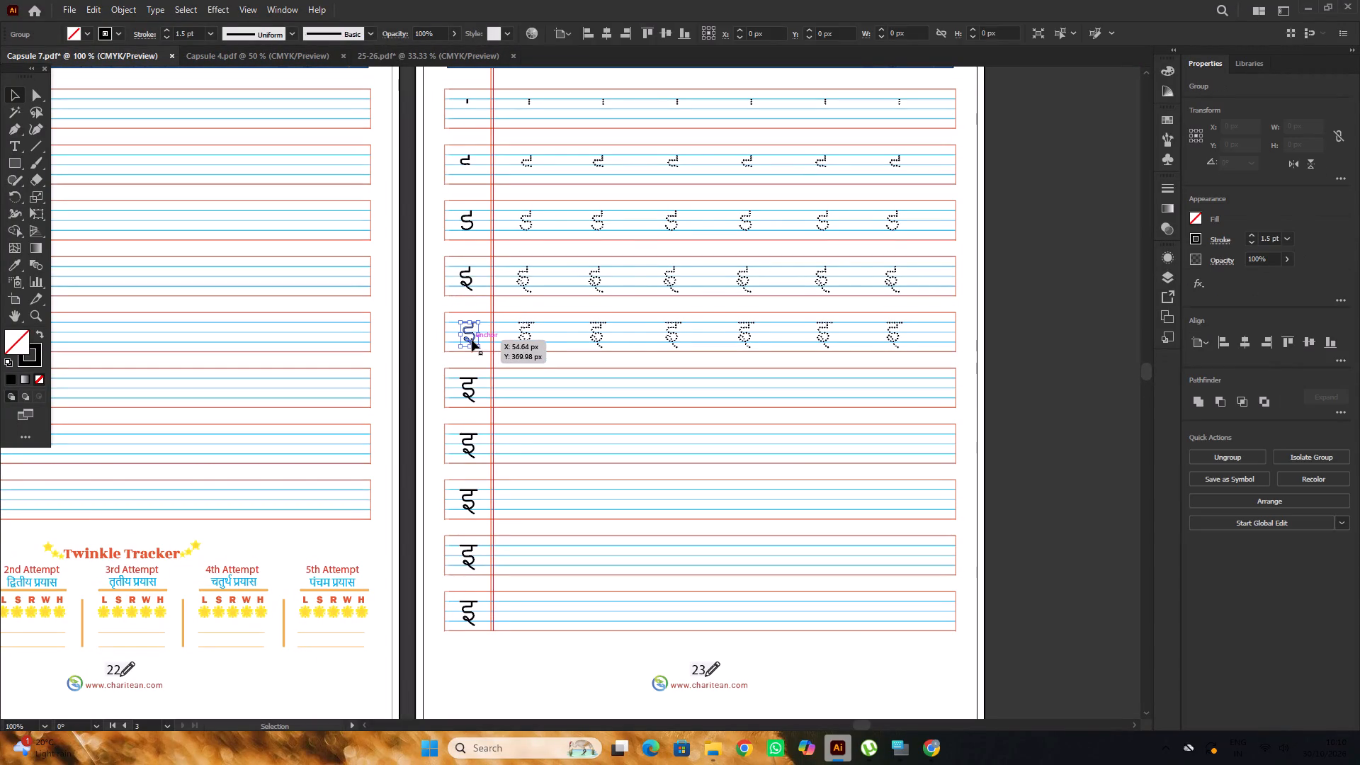
key(Delete)
click(467, 381)
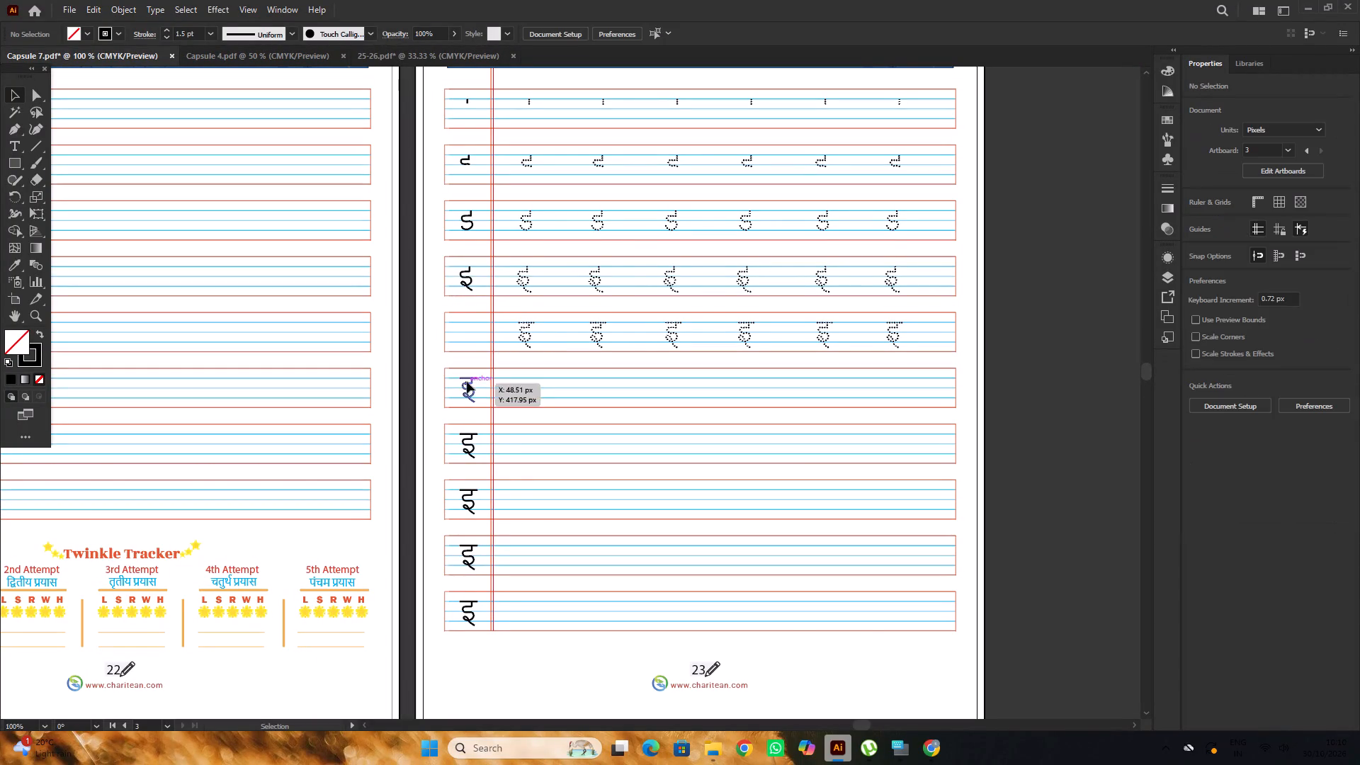
key(Delete)
scroll(469, 375, down, 5)
click(472, 371)
key(Delete)
scroll(472, 370, down, 7)
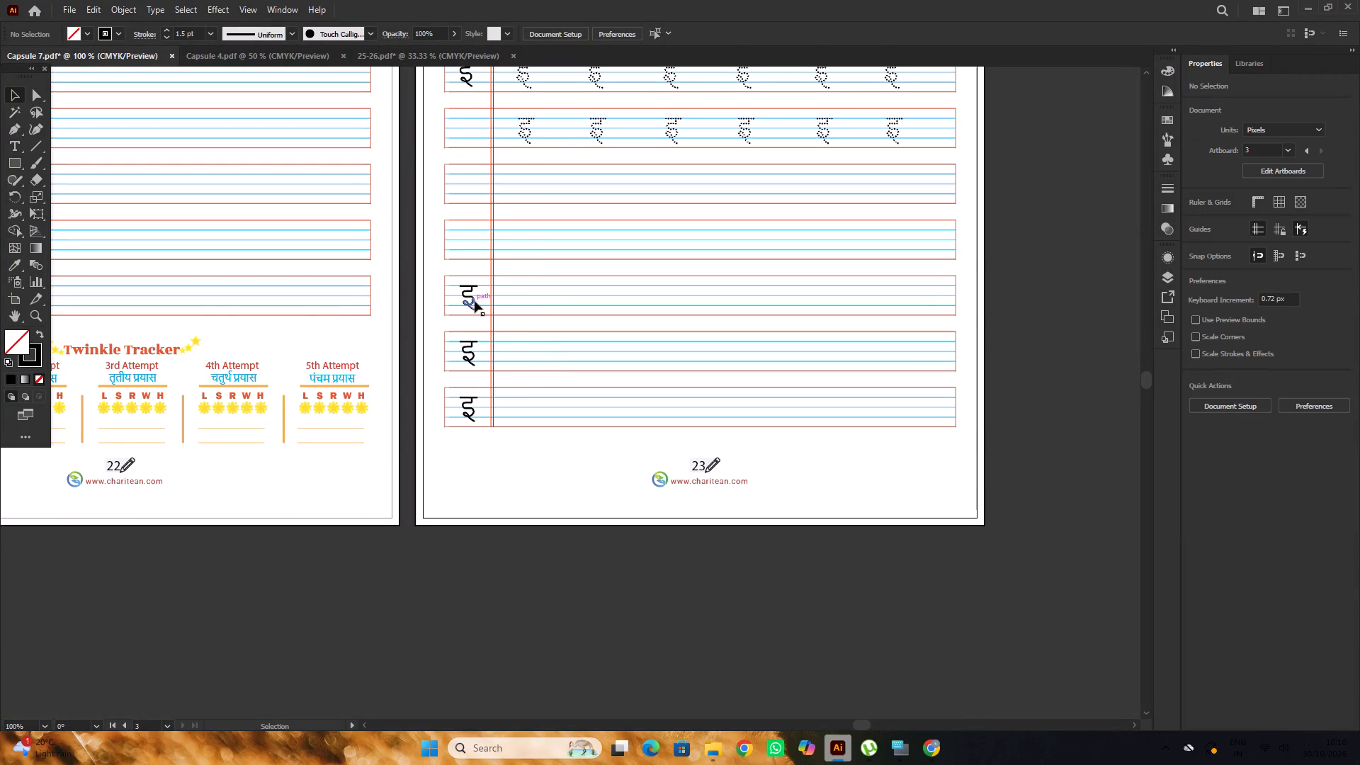
click(474, 301)
key(Delete)
click(472, 353)
key(Delete)
click(469, 408)
key(Delete)
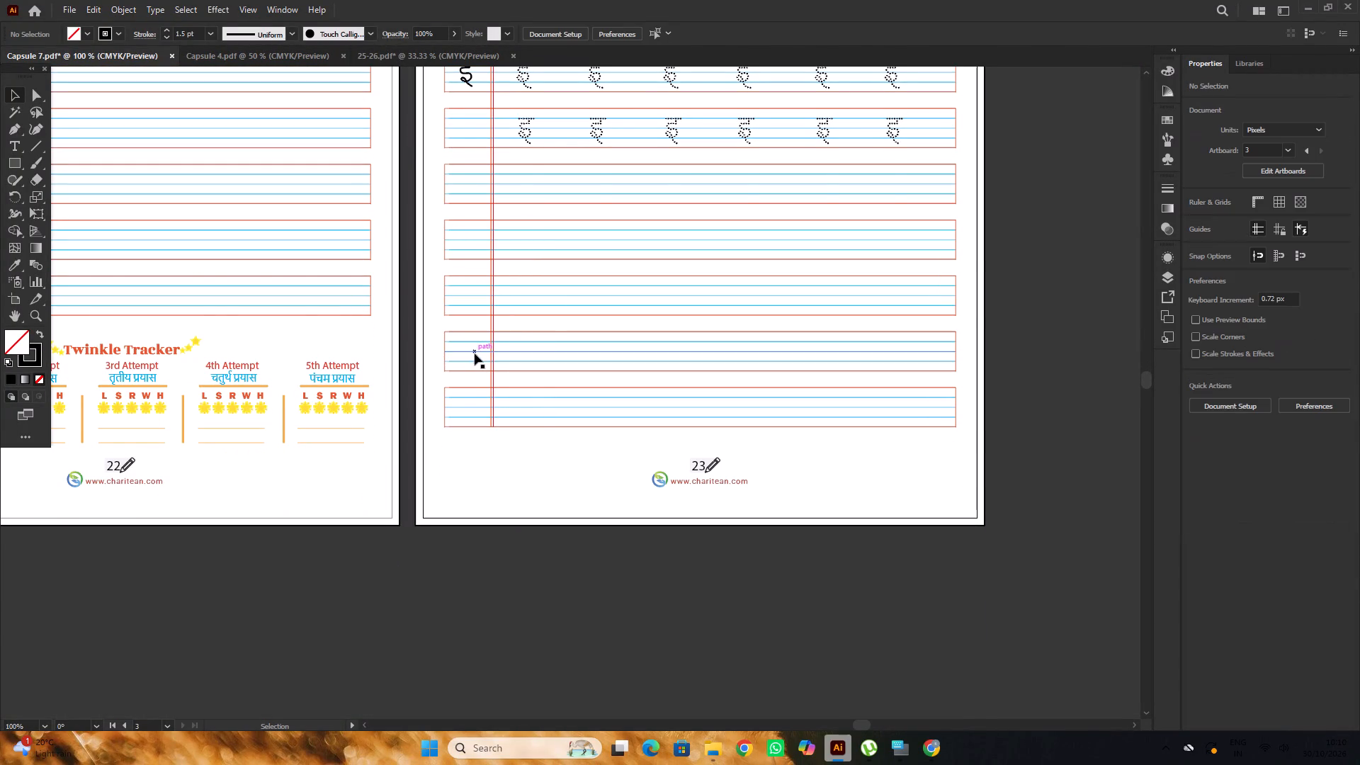
Copy page 22's fourth-row इ into page 23's fifth-row letter cell, aligning its headstroke with the upper blue line.
scroll(475, 353, up, 8)
alt+scroll(498, 324, down, 1)
scroll(498, 324, up, 1)
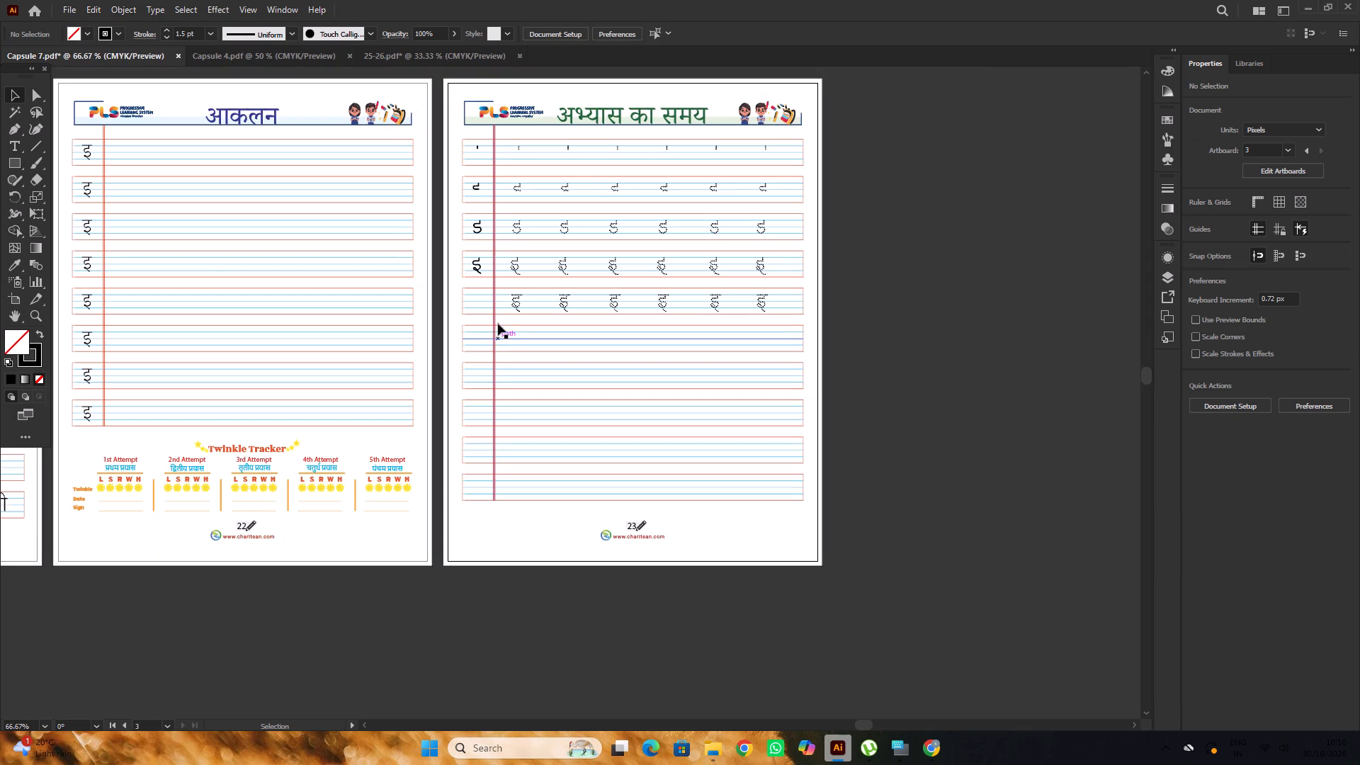
drag(89, 266, 234, 295)
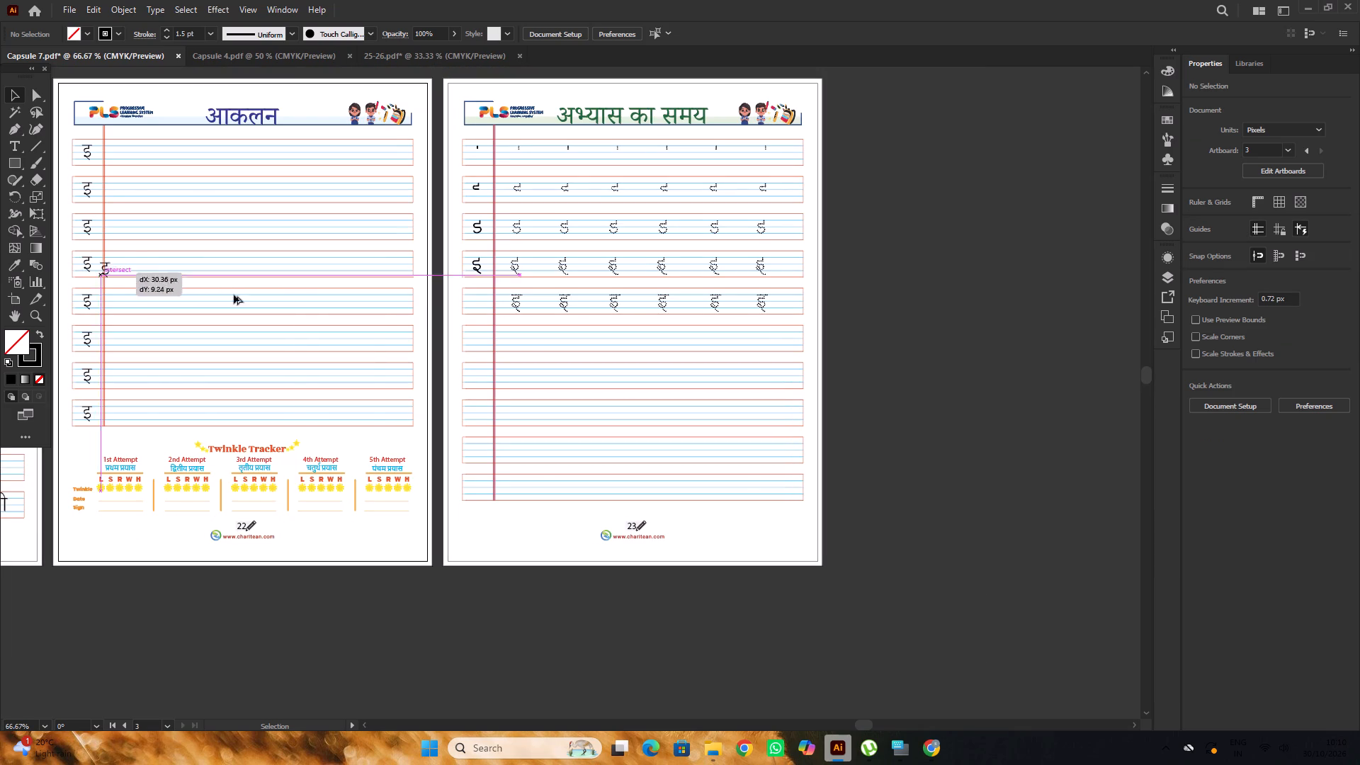
drag(234, 295, 489, 306)
alt+scroll(487, 306, up, 5)
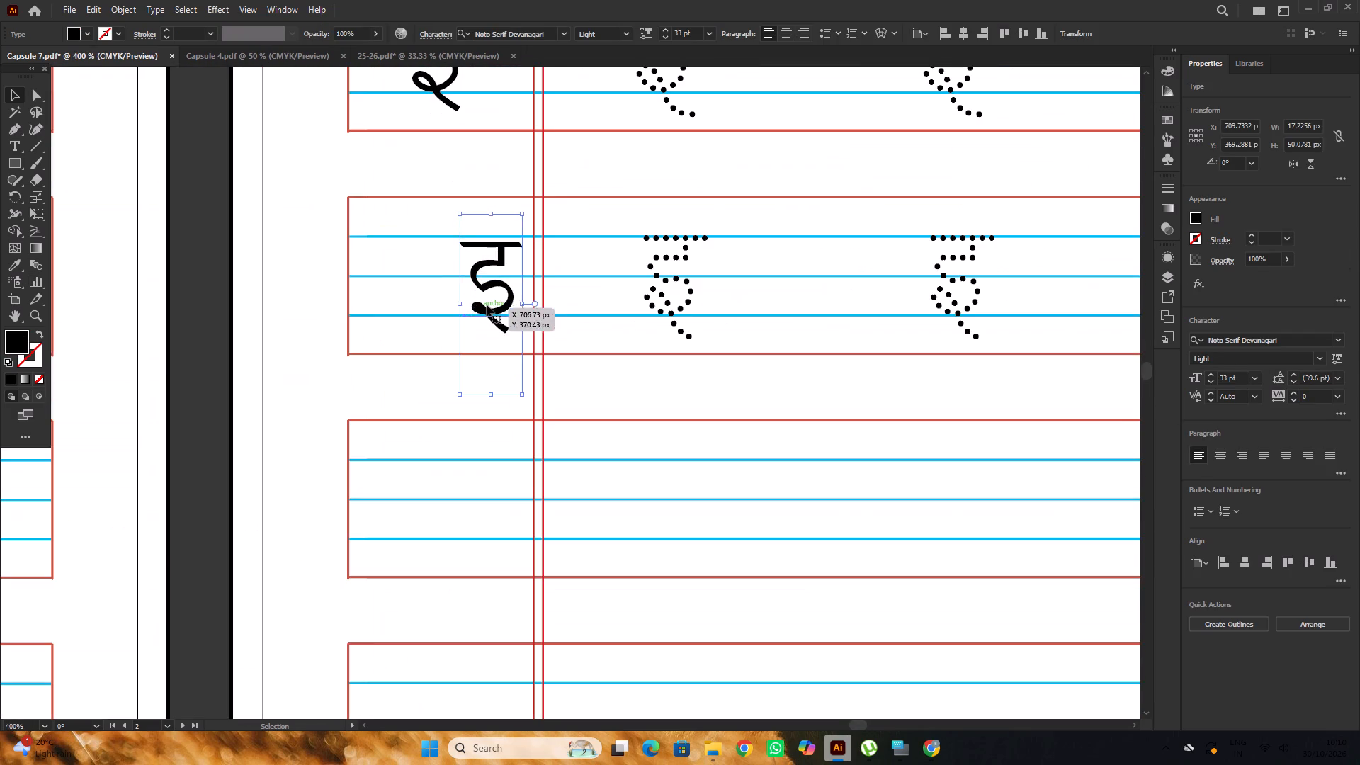
drag(501, 290, 450, 282)
alt+scroll(450, 282, down, 4)
click(391, 268)
Replace the old partial letter in page 23's fourth row with a copy of the fifth-row इ, headstroke on the upper blue line.
alt+scroll(477, 281, down, 1)
scroll(477, 281, down, 1)
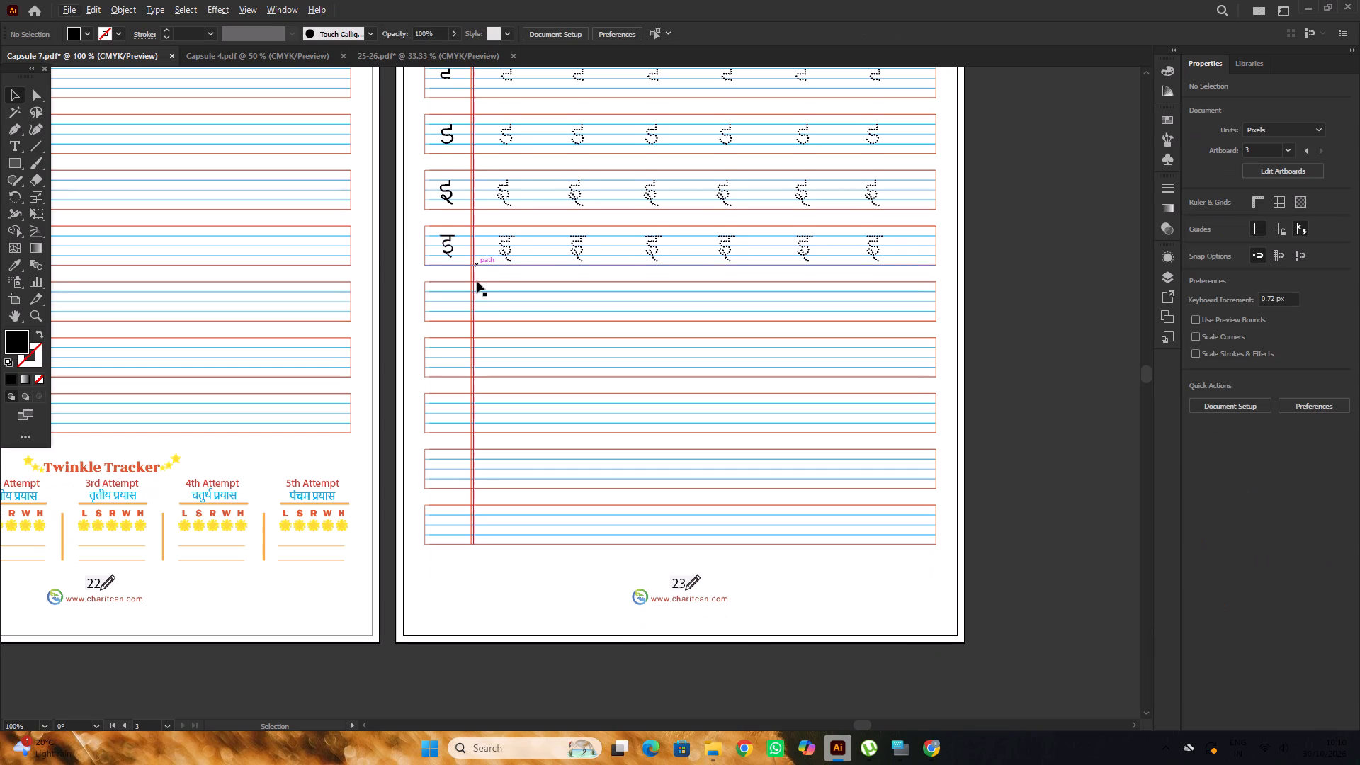
scroll(477, 281, down, 1)
scroll(477, 281, up, 6)
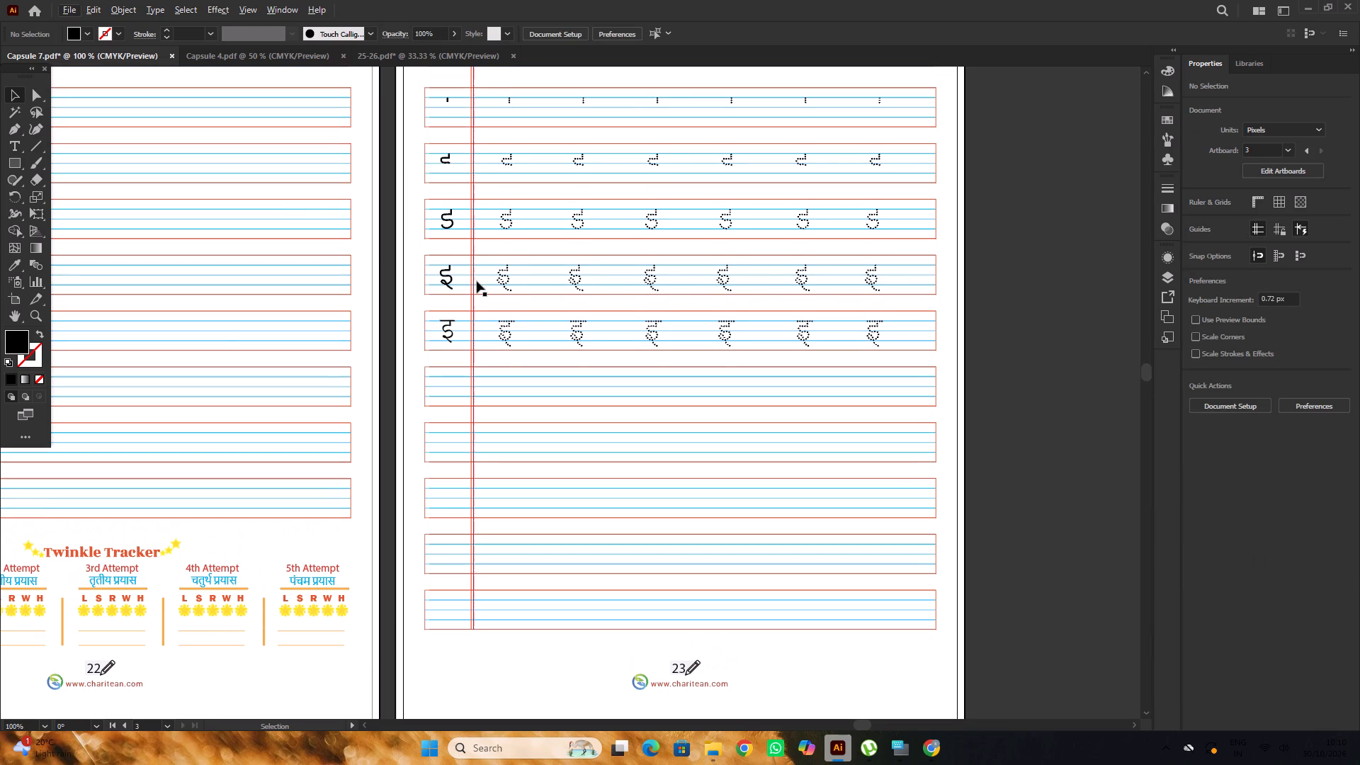
alt+scroll(465, 295, up, 1)
click(443, 277)
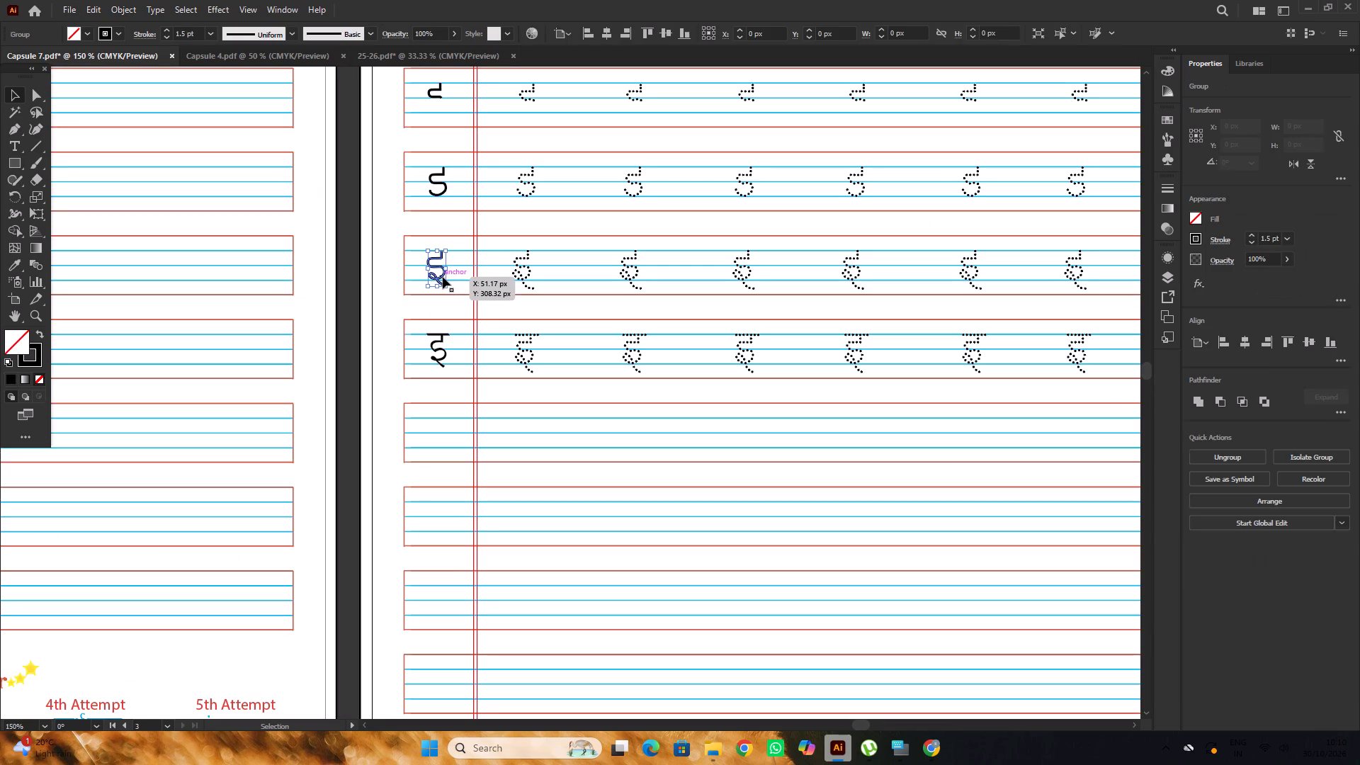
key(Delete)
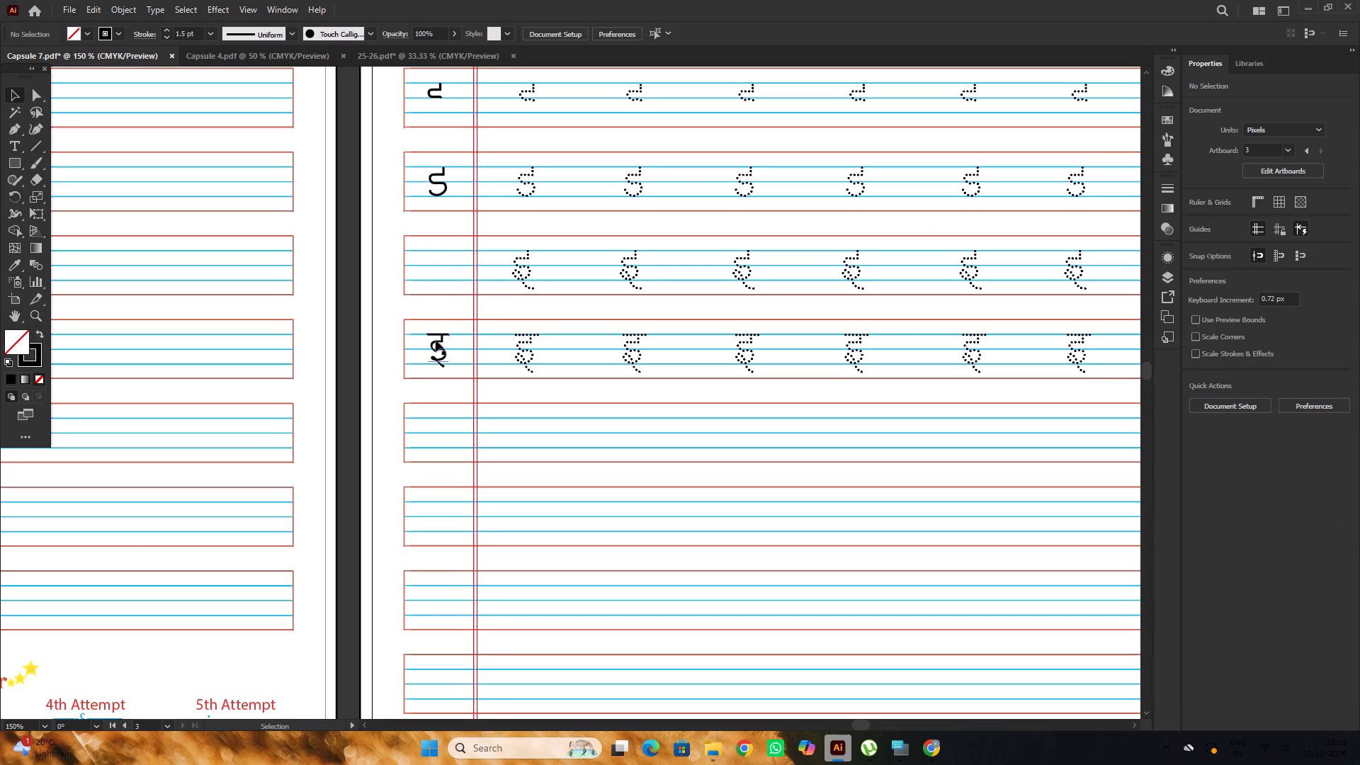
alt+drag(439, 338, 441, 255)
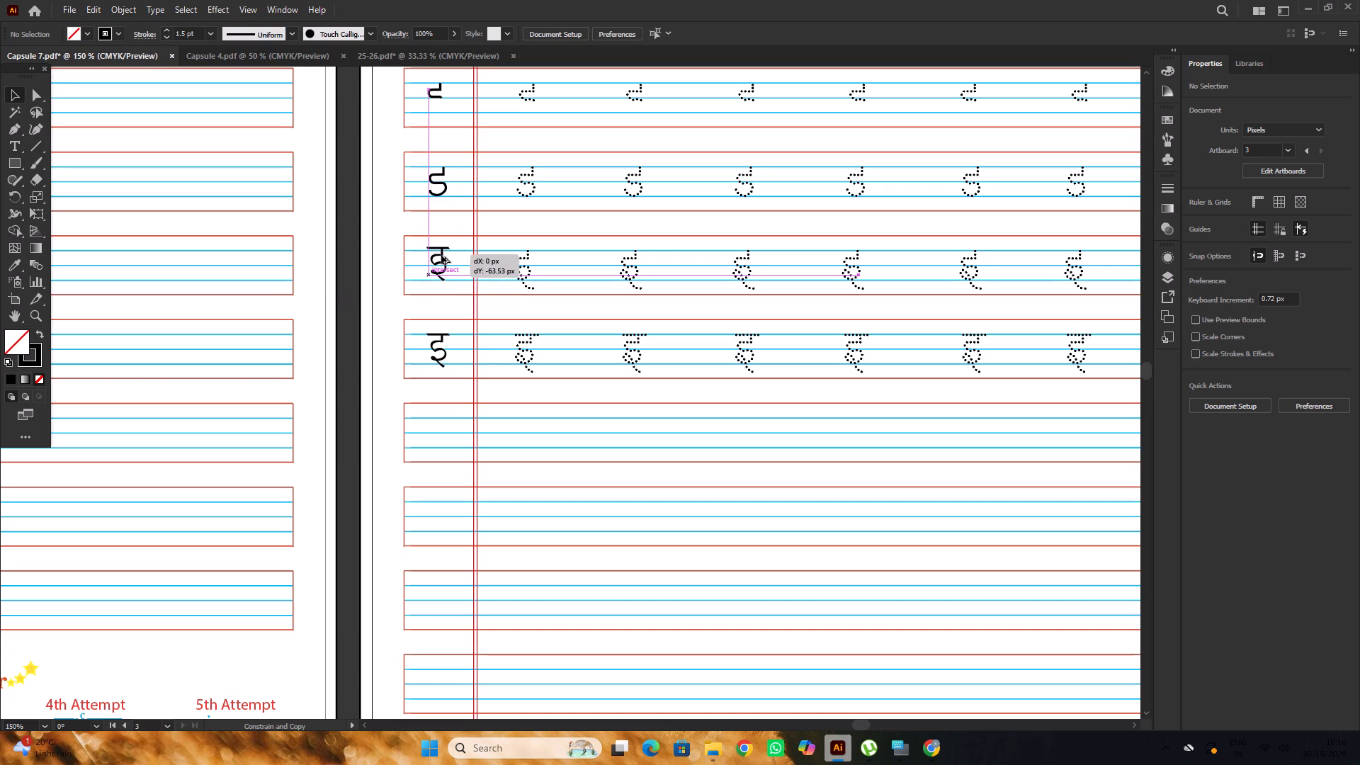
alt+drag(441, 255, 441, 258)
alt+scroll(441, 258, up, 4)
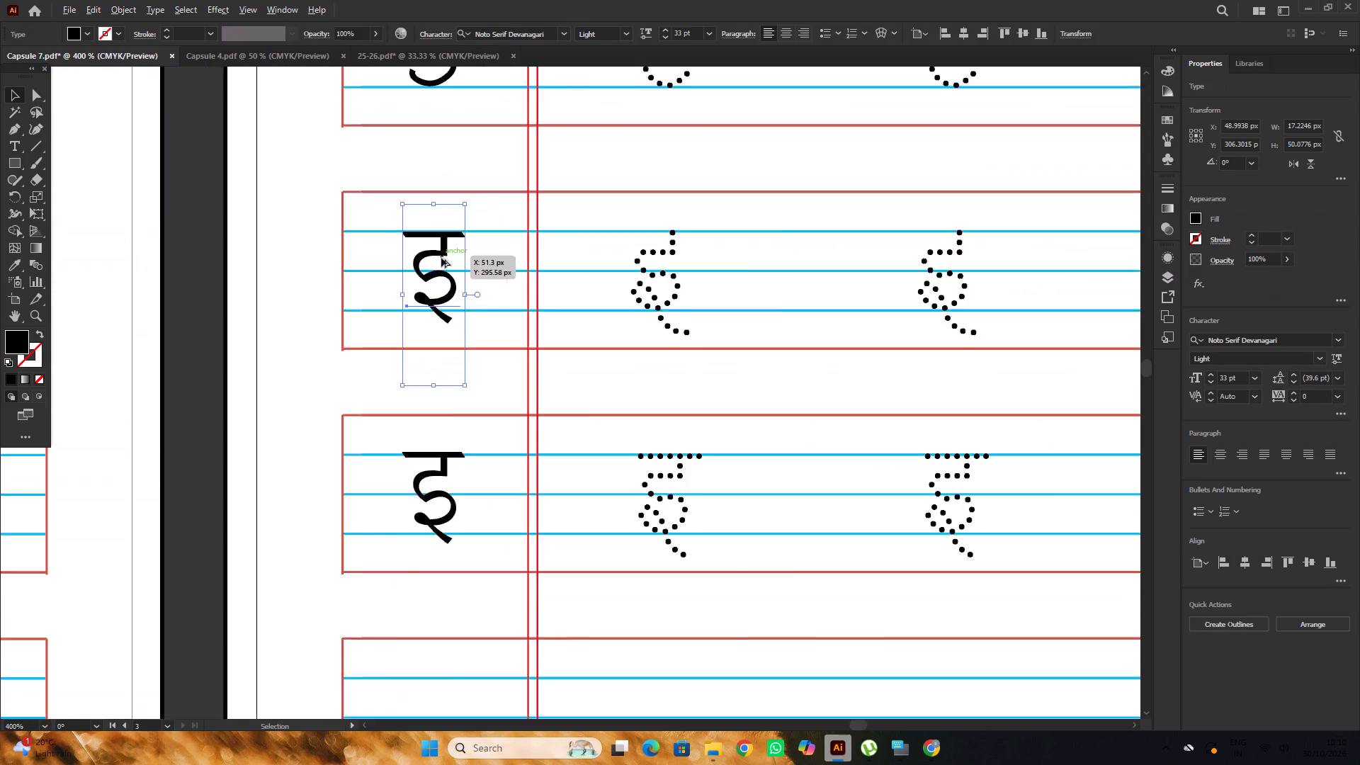
drag(445, 247, 445, 239)
Convert the copied इ in page 23's fourth row to outlines.
alt+scroll(445, 239, down, 3)
key(ctrl+shift+o)
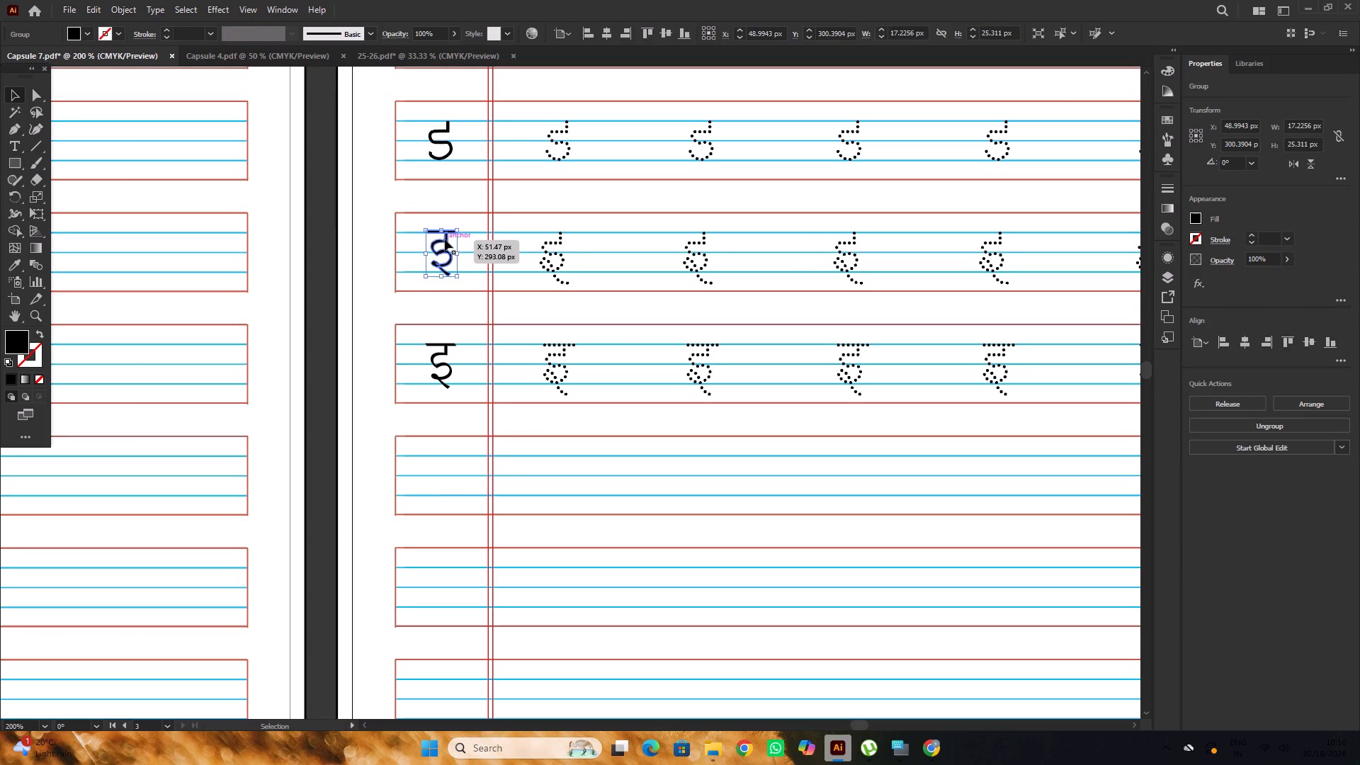
click(324, 248)
Isolate the headstroke within the outlined fourth-row इ, delete it, and leave isolation.
alt+scroll(412, 236, up, 3)
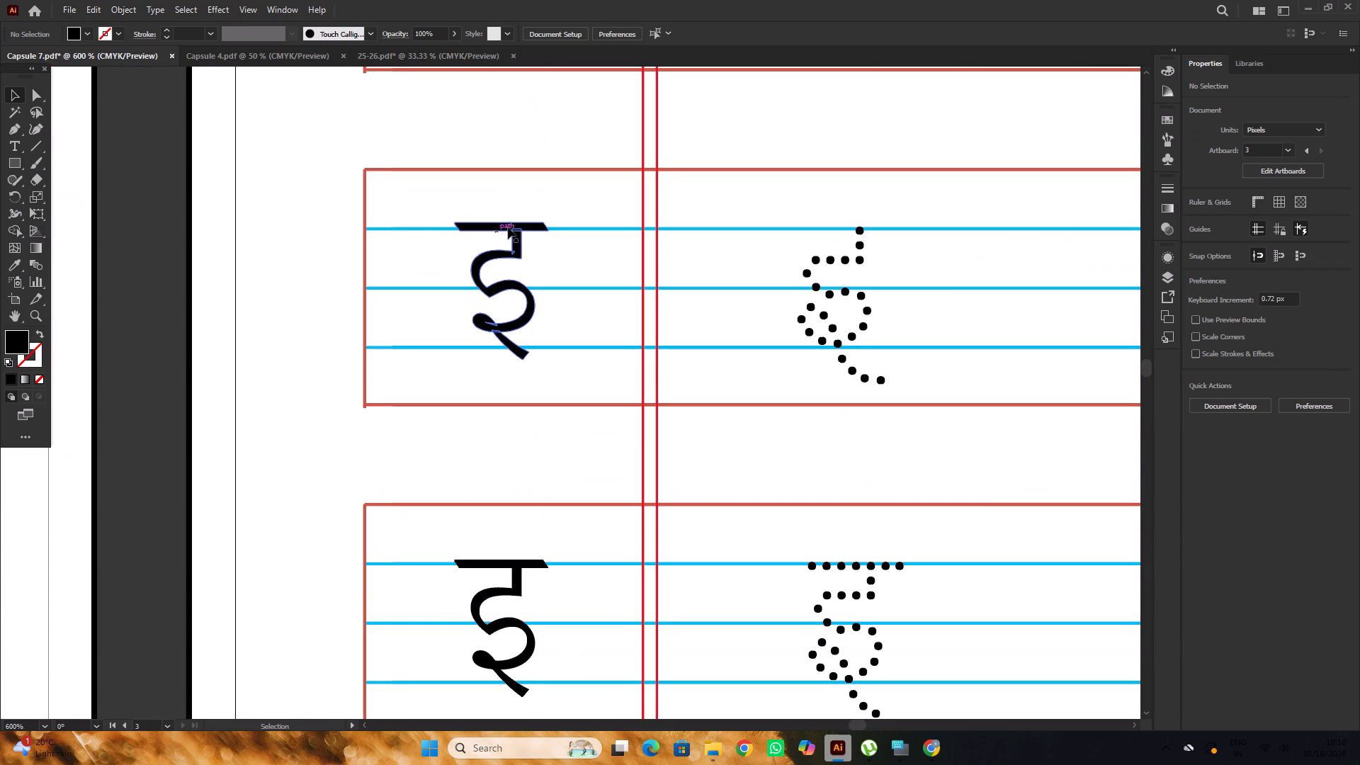
double_click(532, 227)
click(532, 227)
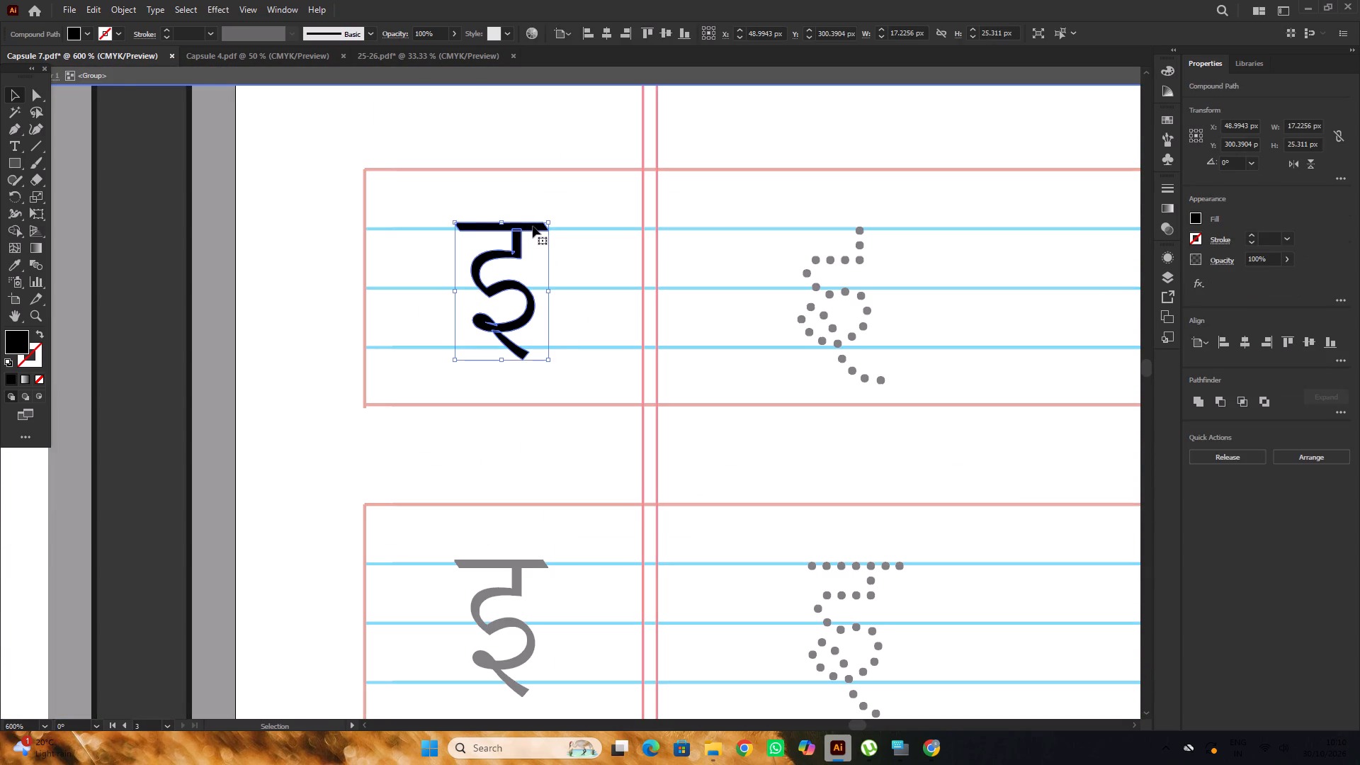
double_click(533, 226)
click(533, 226)
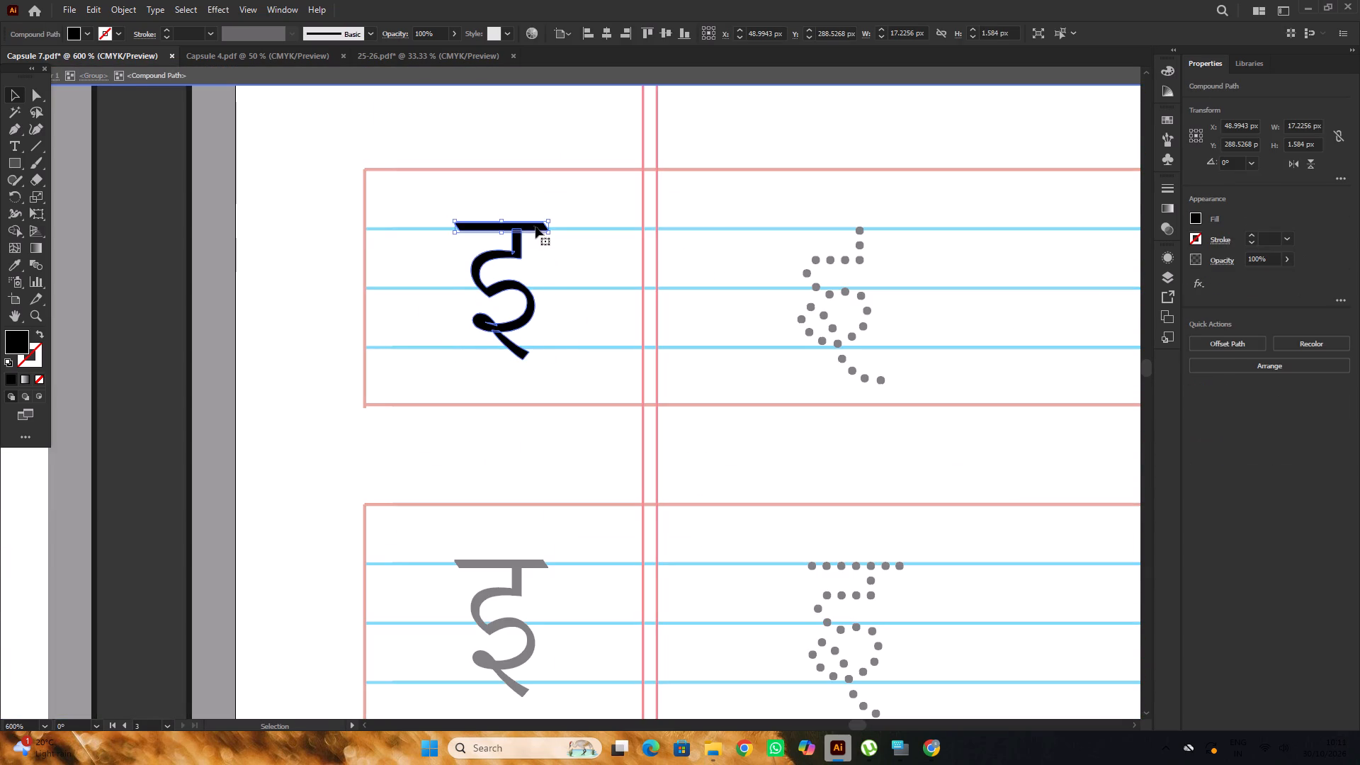
key(Delete)
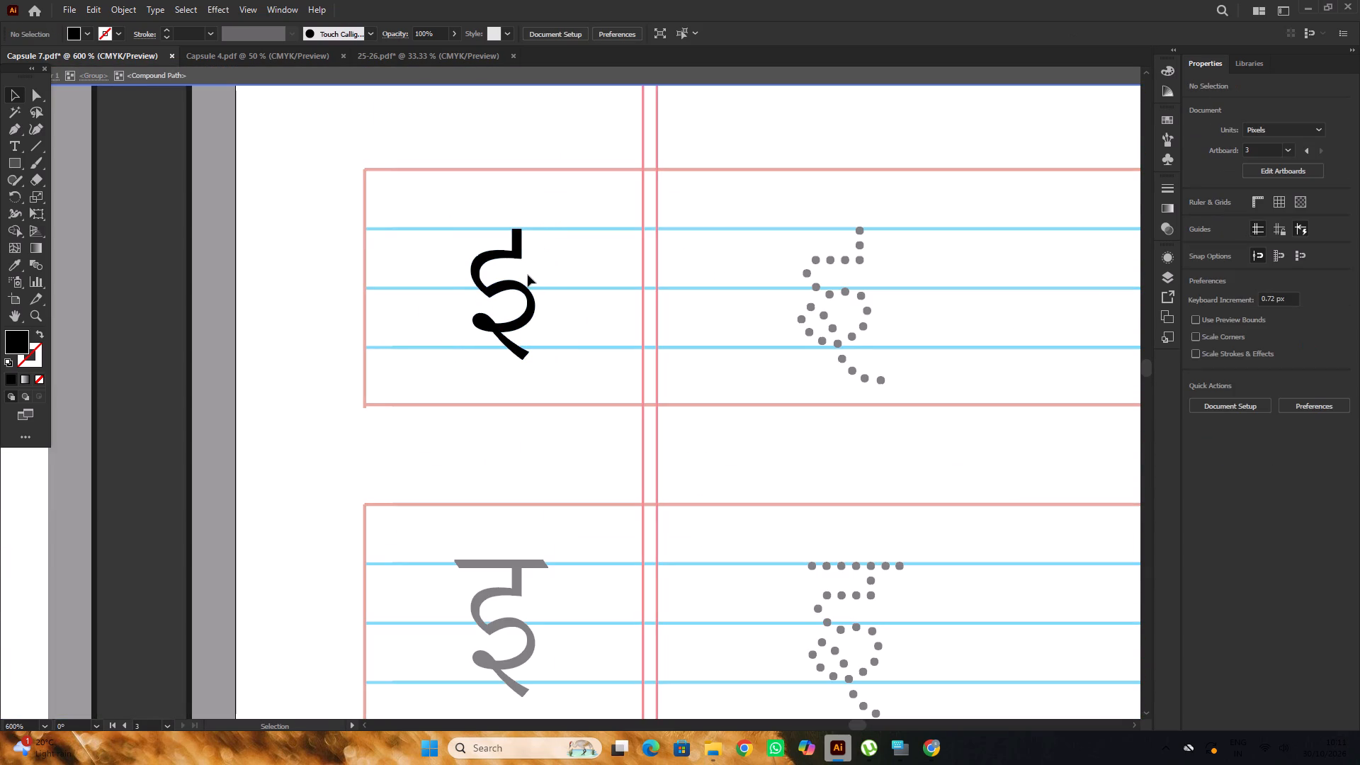
alt+scroll(483, 278, down, 3)
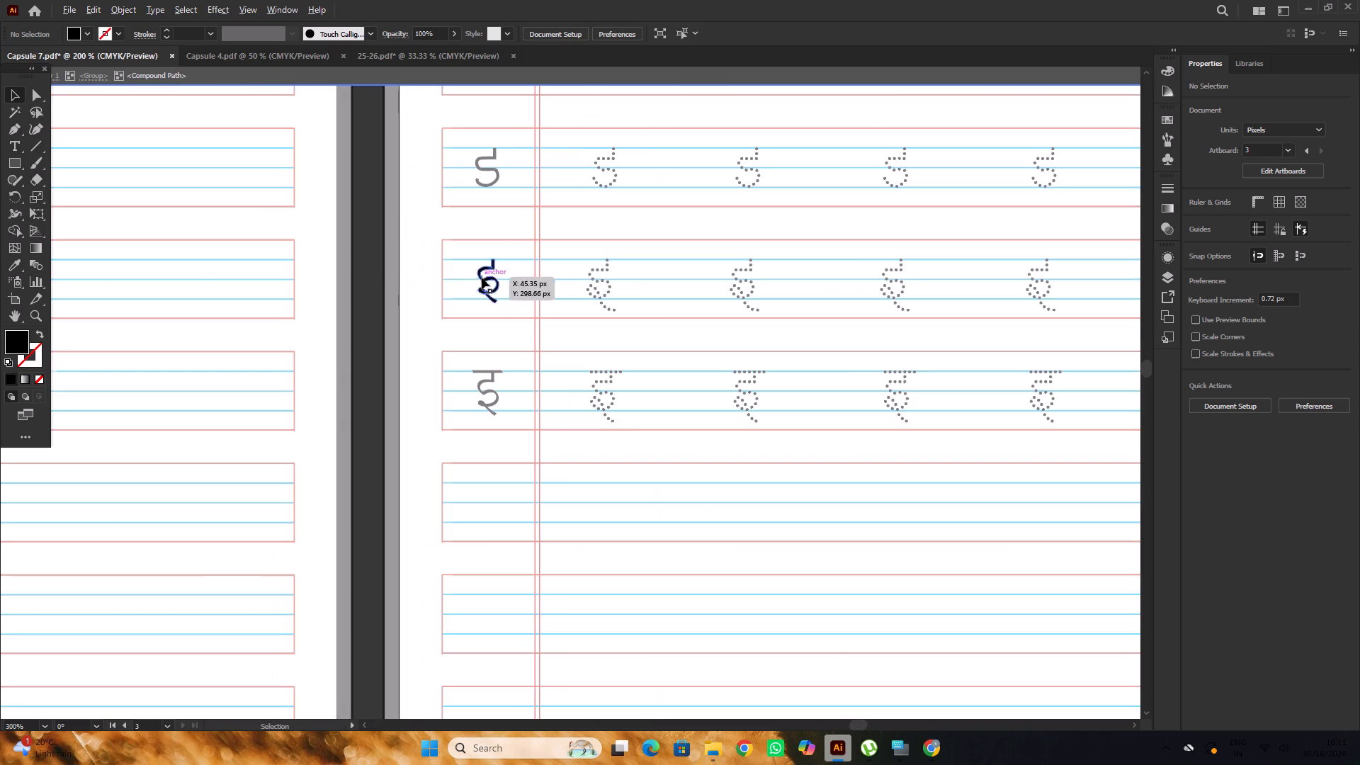
double_click(381, 275)
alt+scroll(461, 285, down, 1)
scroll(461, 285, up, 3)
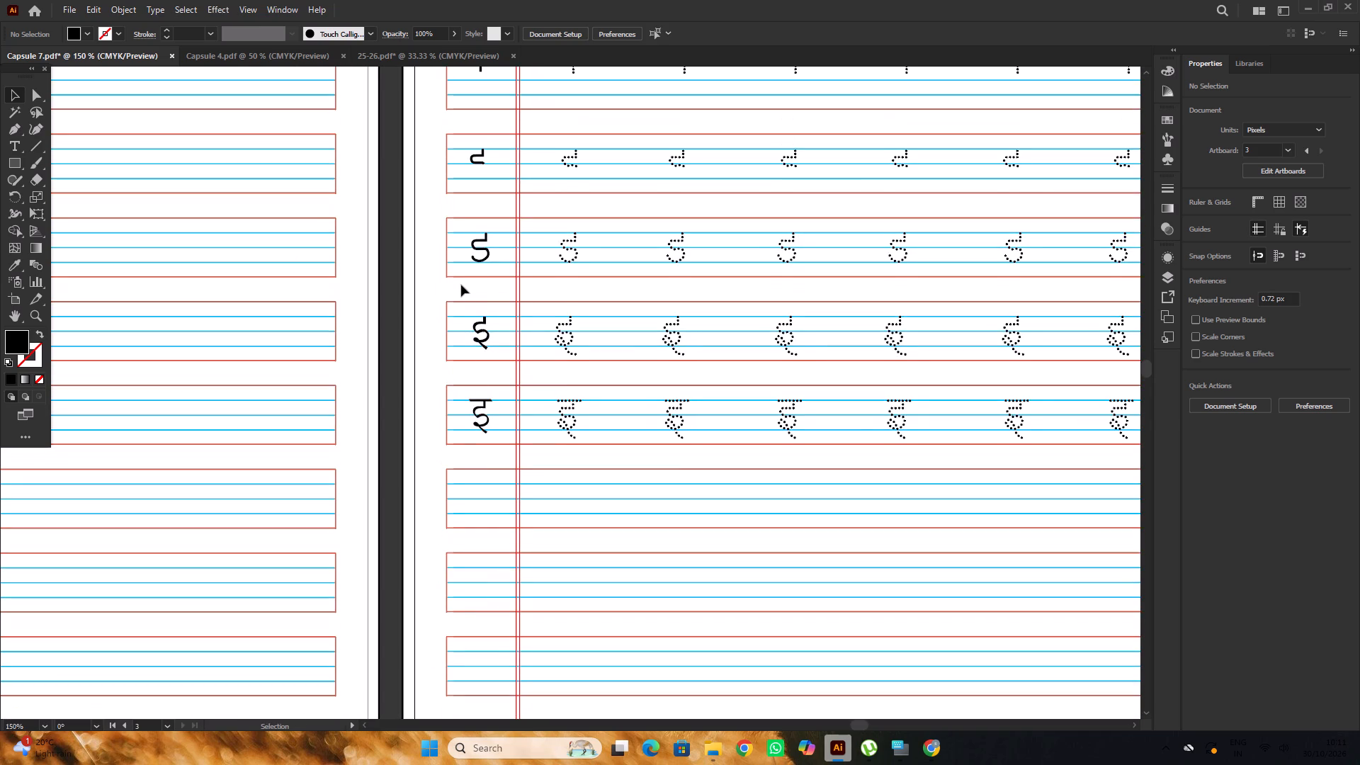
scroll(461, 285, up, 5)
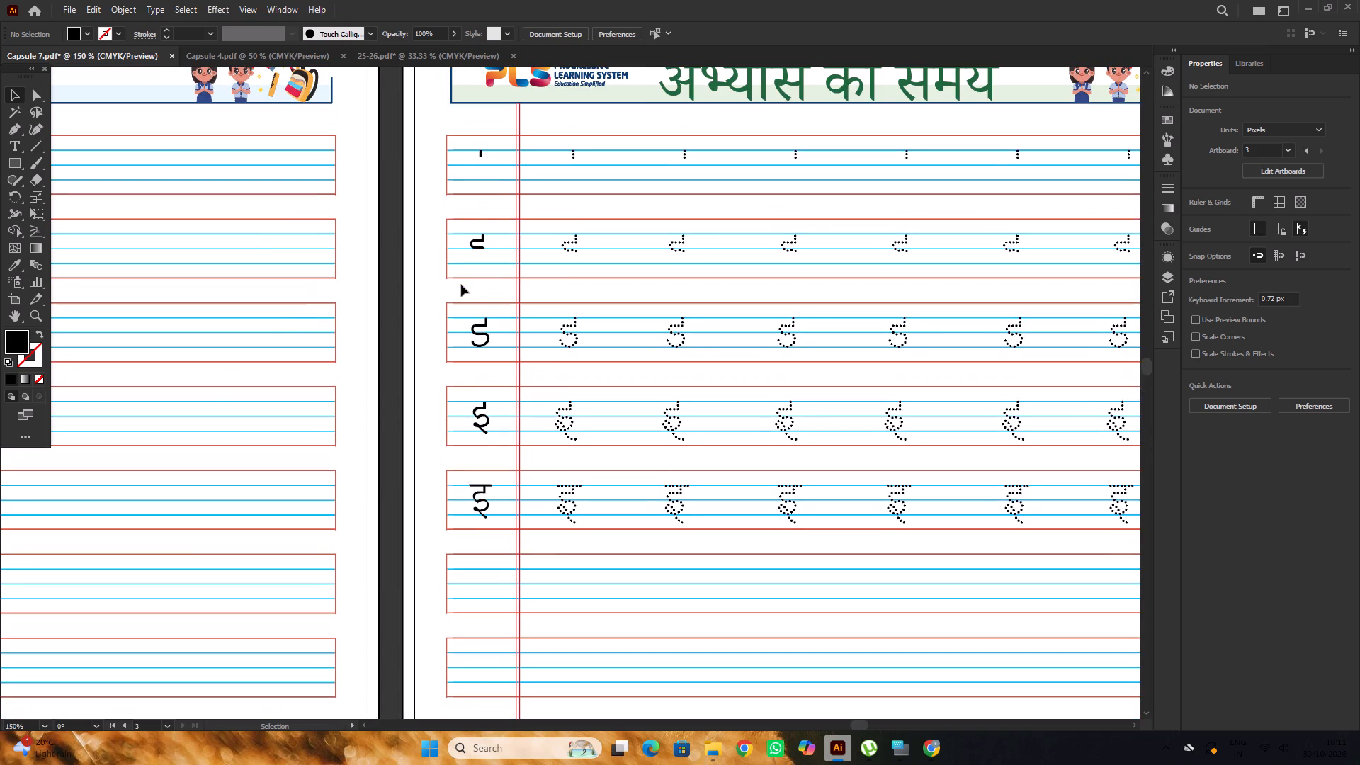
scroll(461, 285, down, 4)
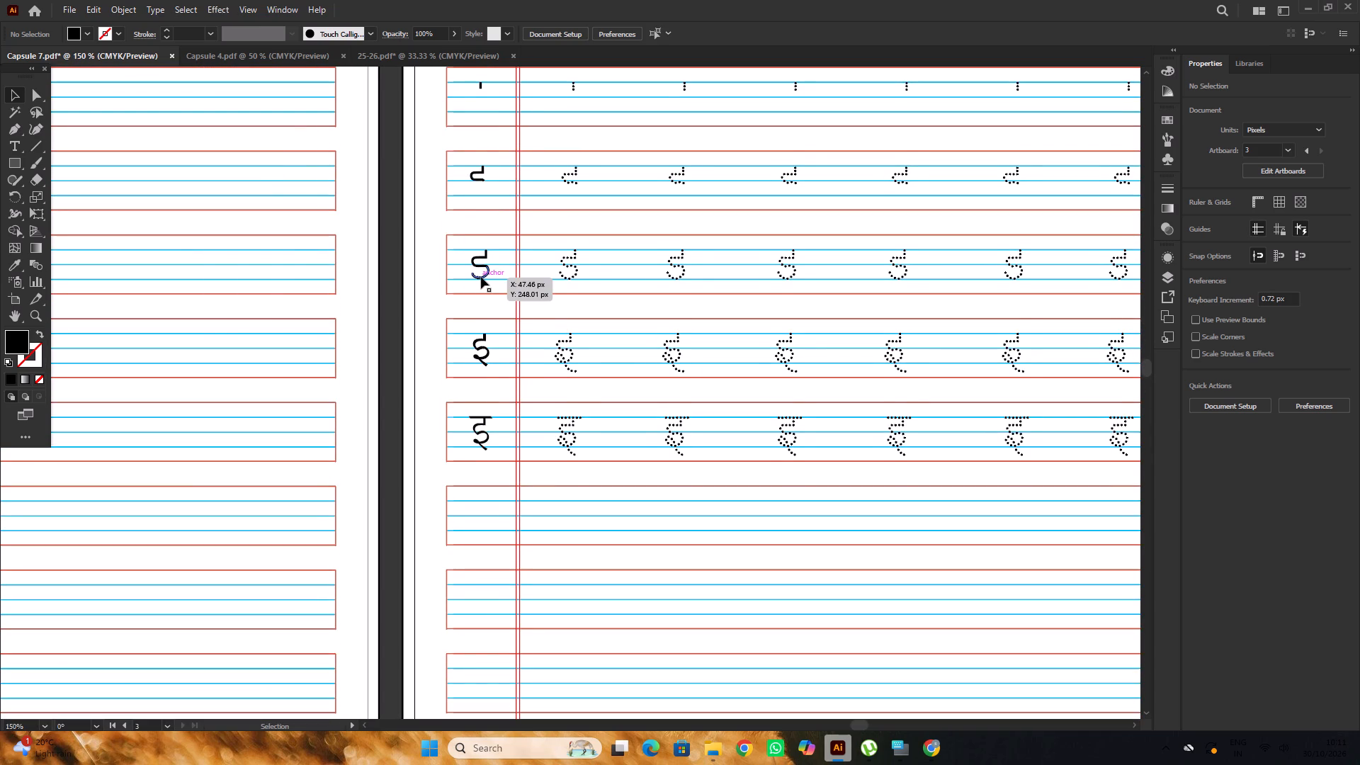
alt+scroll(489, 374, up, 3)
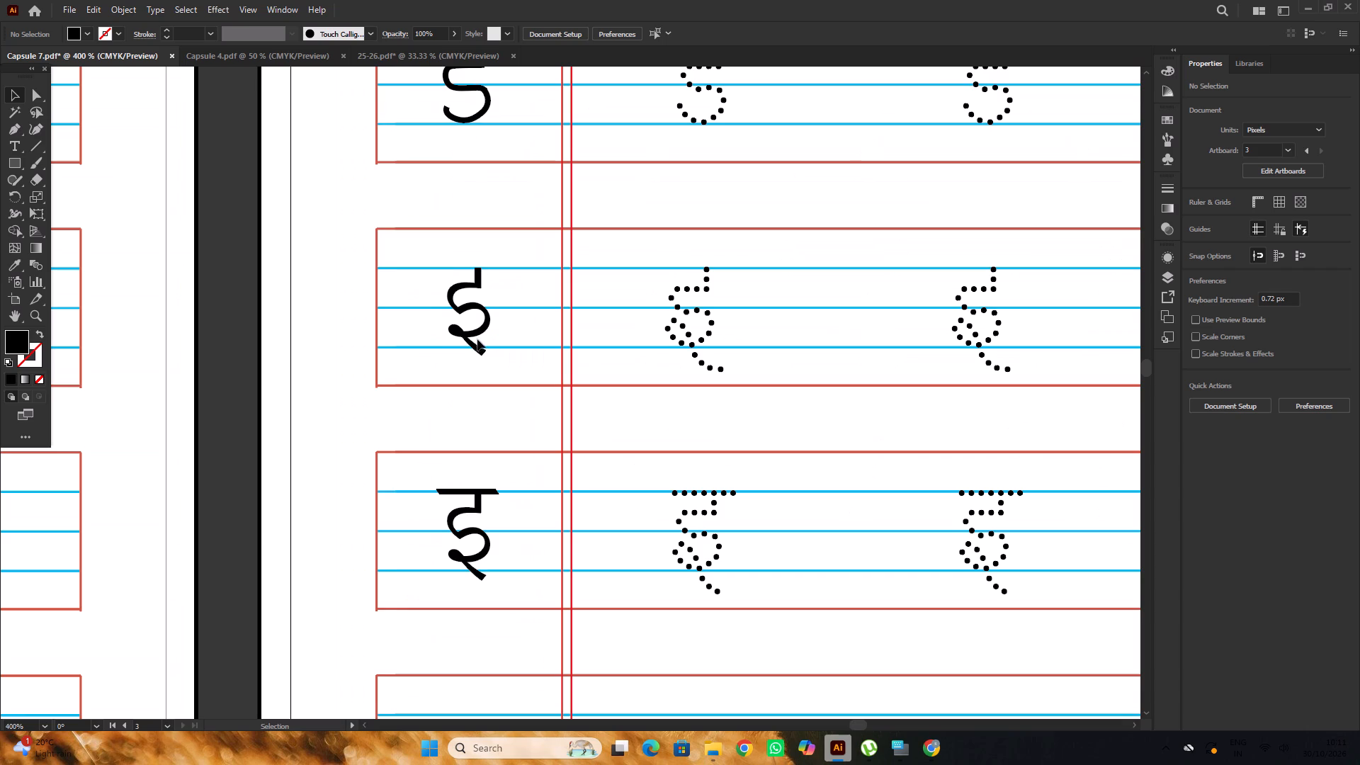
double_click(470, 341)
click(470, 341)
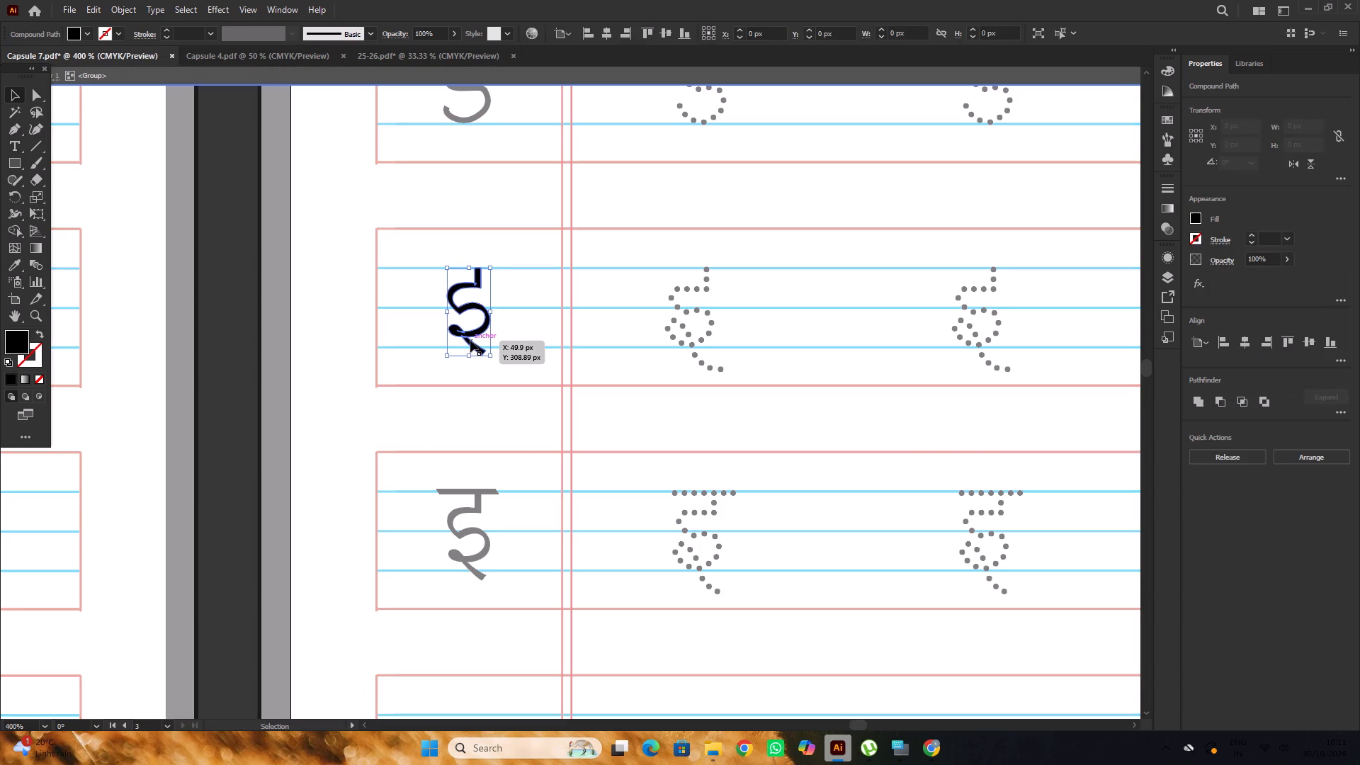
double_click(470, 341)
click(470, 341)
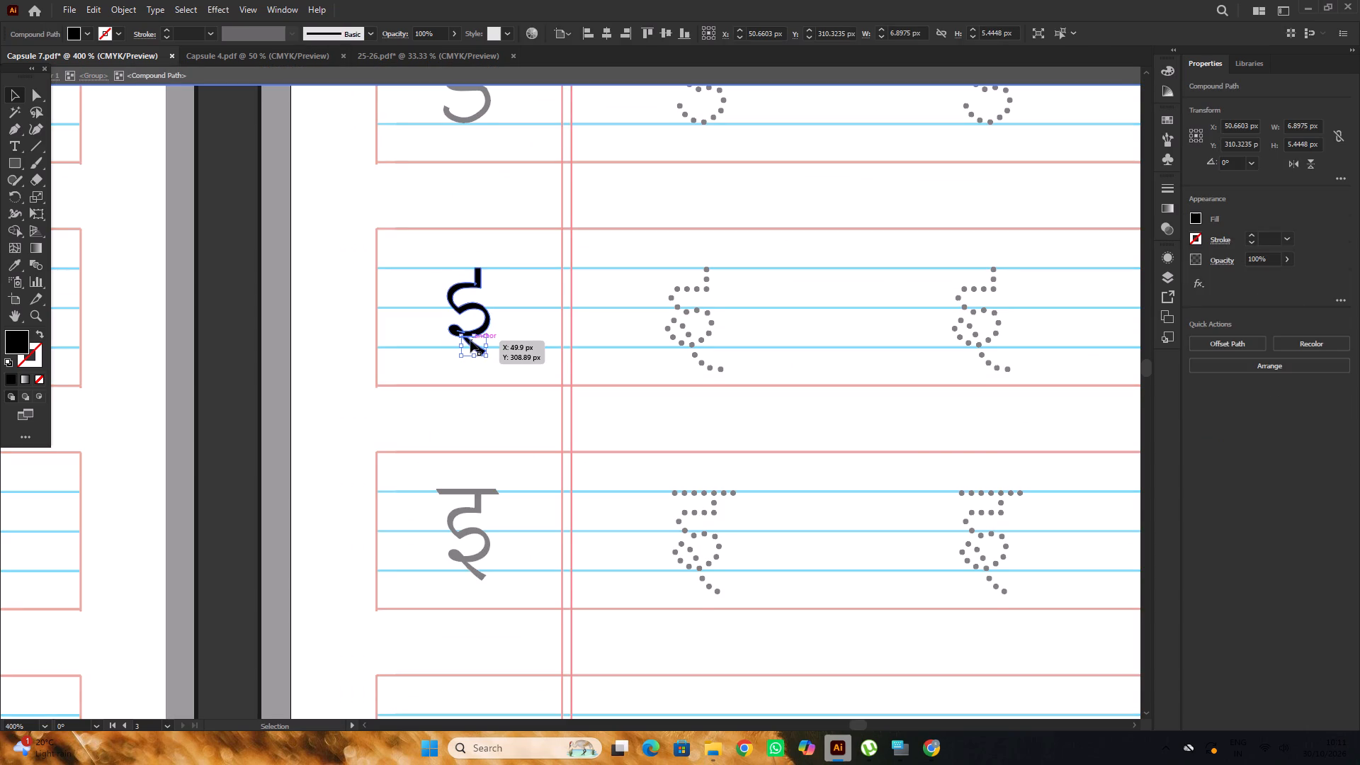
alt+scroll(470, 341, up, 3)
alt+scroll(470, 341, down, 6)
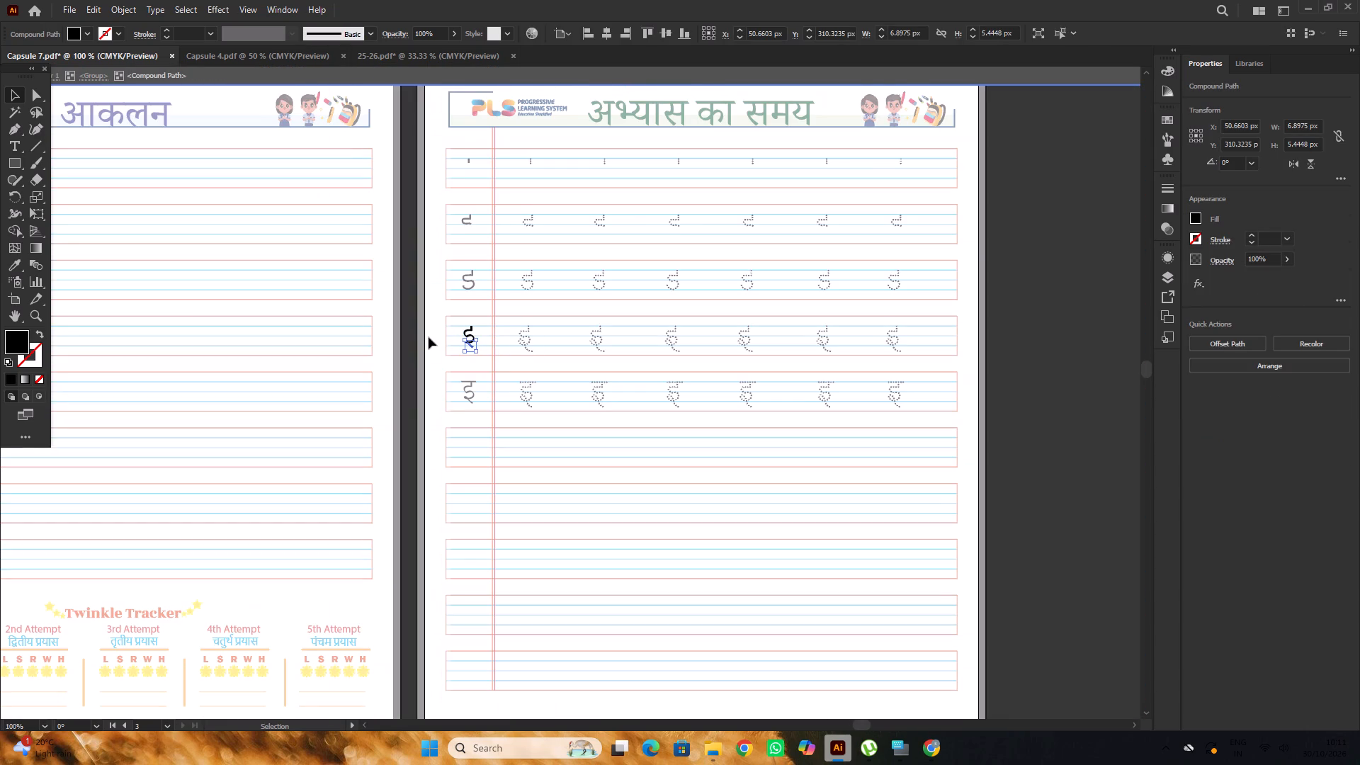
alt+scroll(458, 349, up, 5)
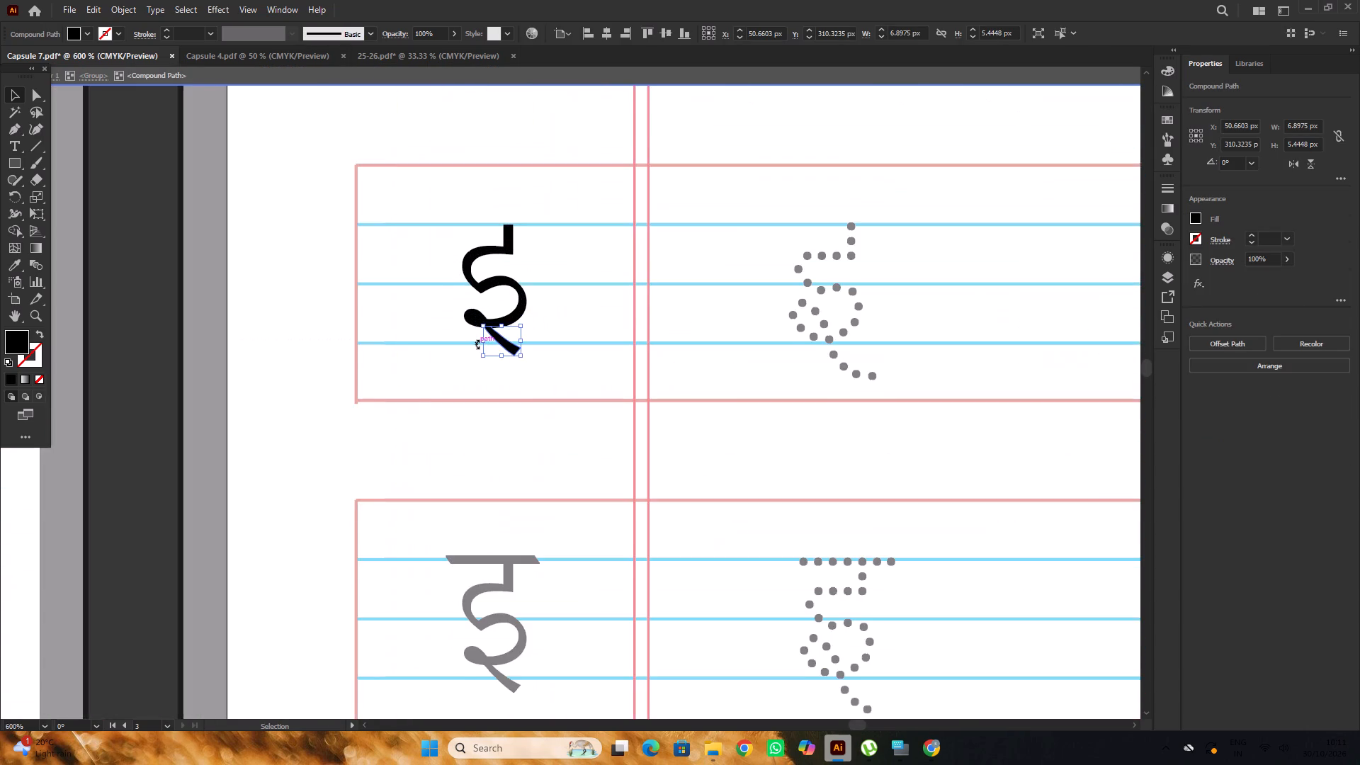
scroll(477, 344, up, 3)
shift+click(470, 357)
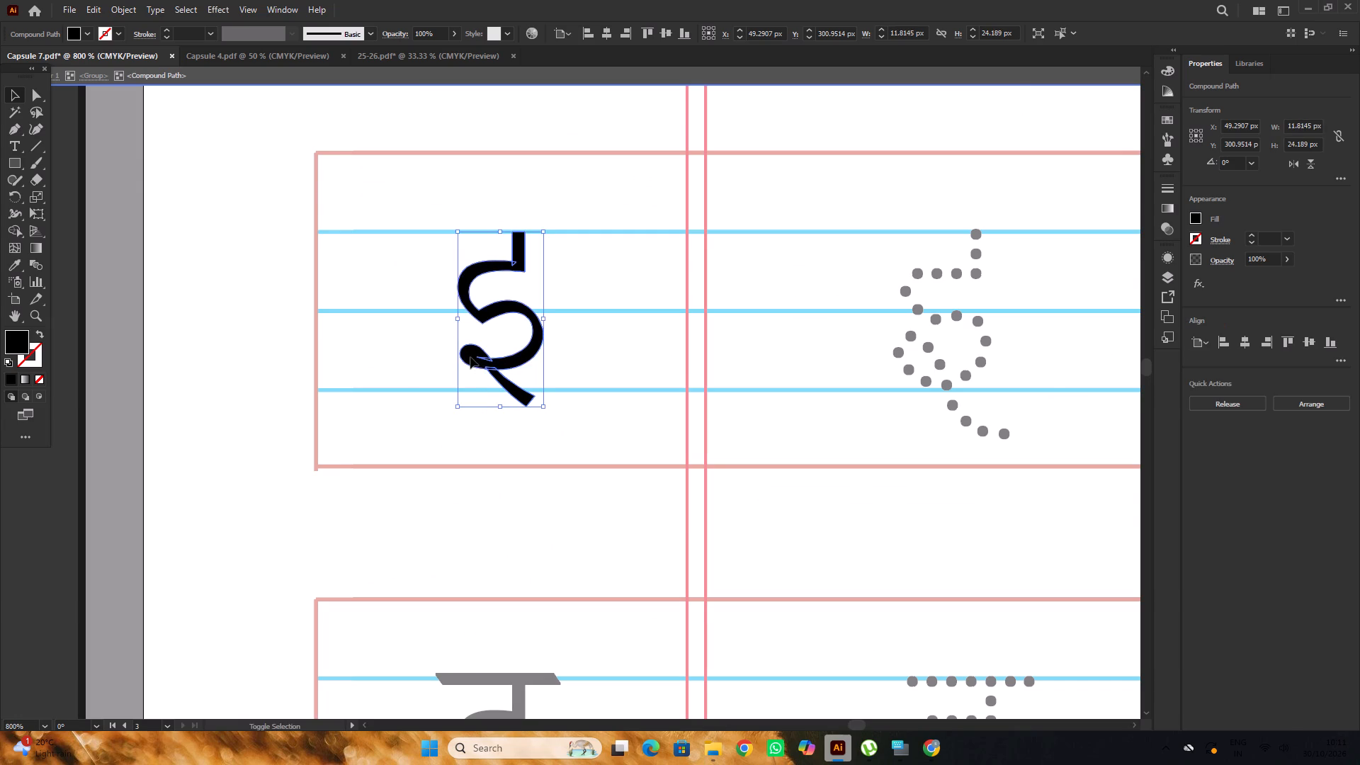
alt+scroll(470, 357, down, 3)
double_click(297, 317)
Copy page 23's fifth-row इ straight down into the sixth-row letter cell, aligning its headstroke with the upper blue line.
scroll(478, 348, down, 4)
scroll(477, 348, up, 3)
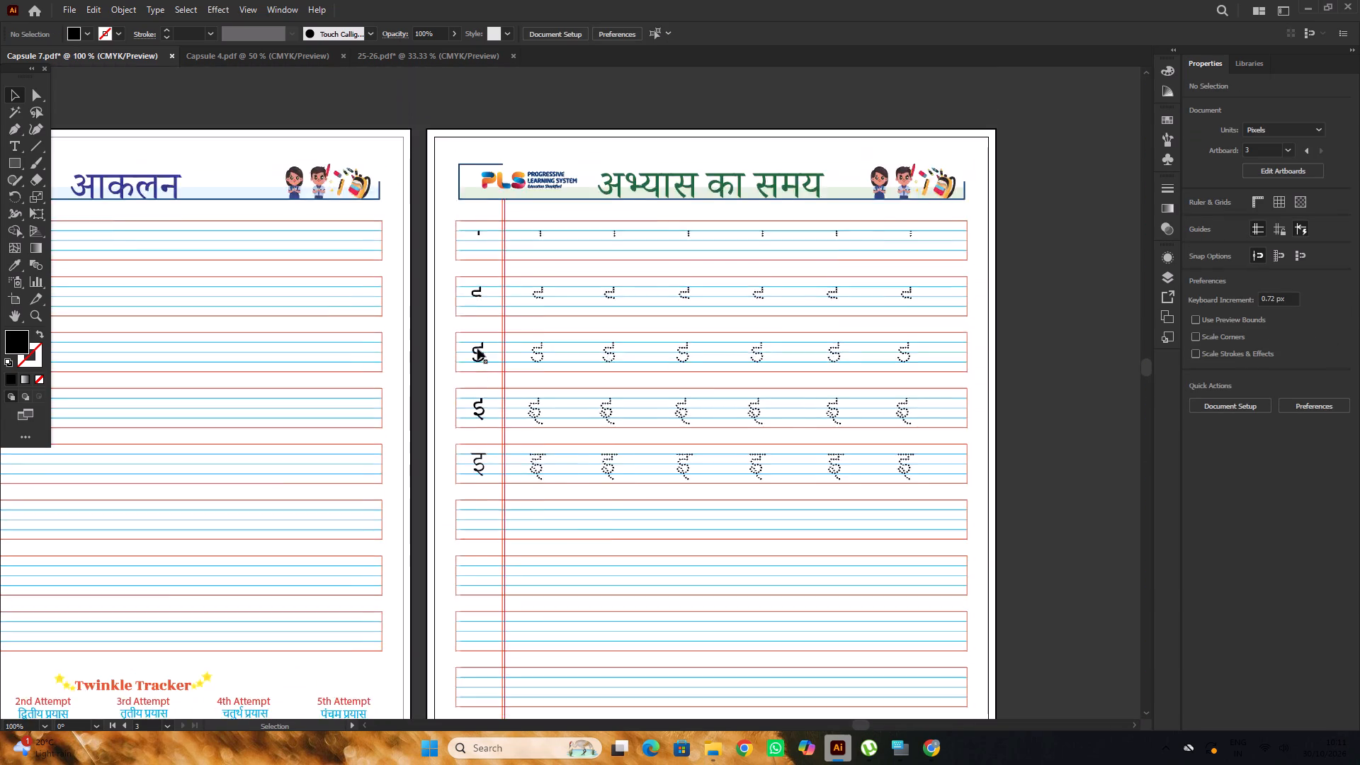
scroll(477, 348, up, 2)
scroll(477, 348, down, 9)
alt+scroll(477, 348, up, 1)
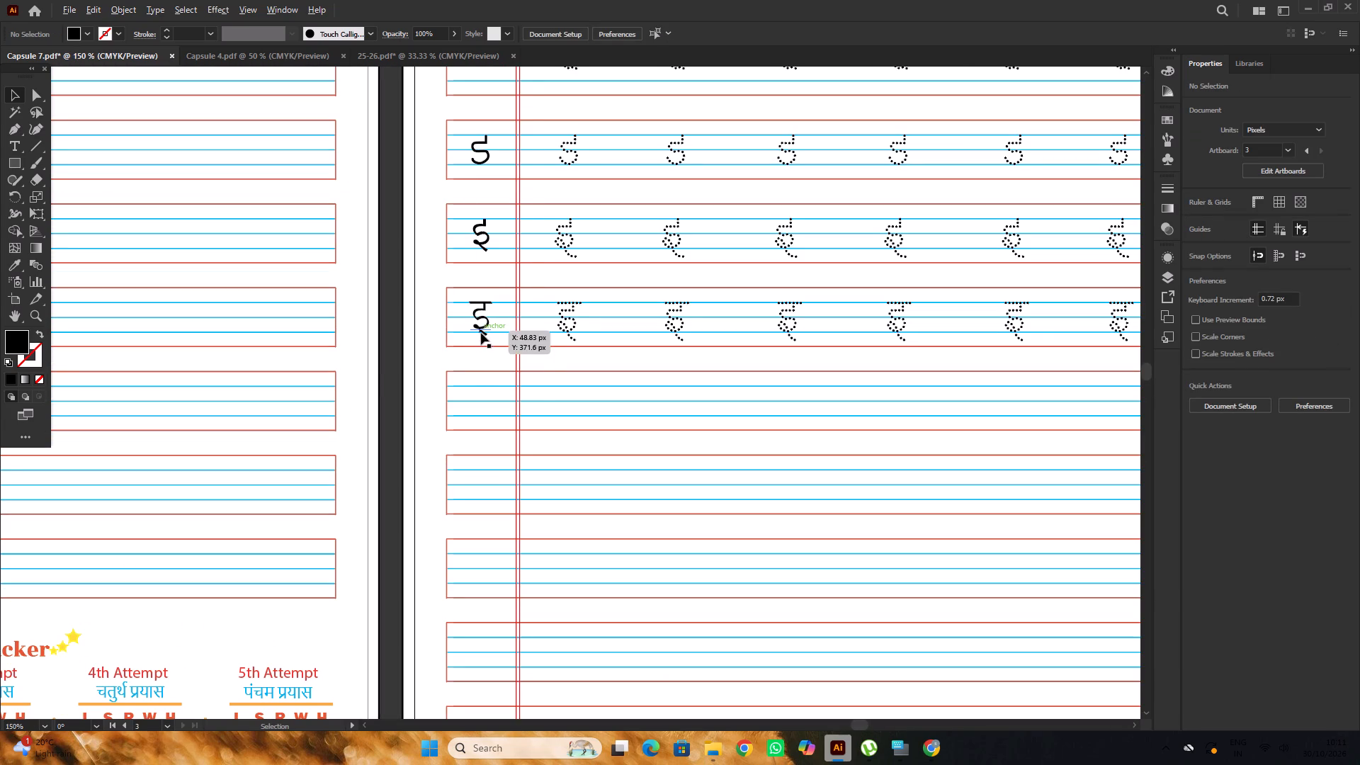
alt+drag(481, 333, 465, 415)
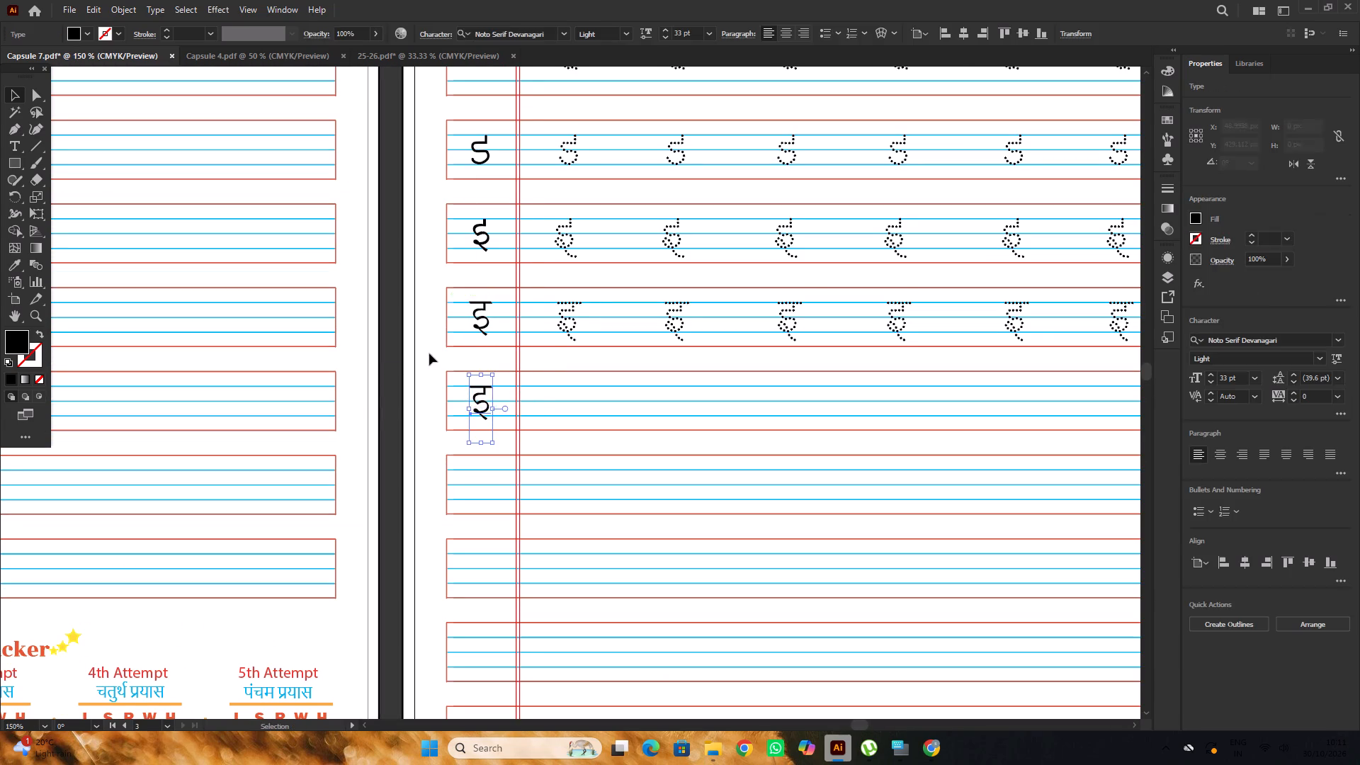
scroll(424, 352, down, 4)
click(380, 309)
Copy the sixth-row इ straight down into page 23's seventh-row letter cell, headstroke on the upper blue line.
scroll(443, 312, down, 6)
alt+scroll(470, 255, up, 3)
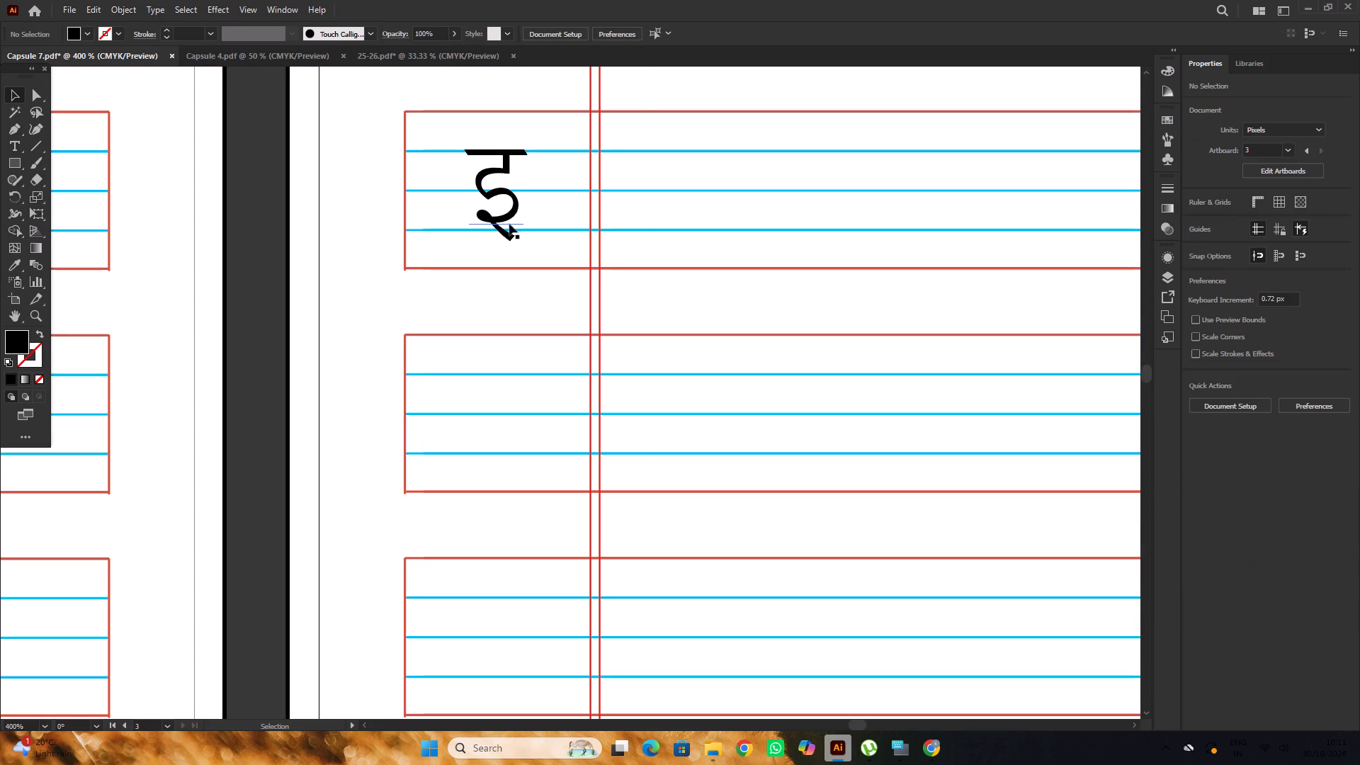
alt+scroll(511, 217, up, 1)
alt+drag(513, 209, 505, 543)
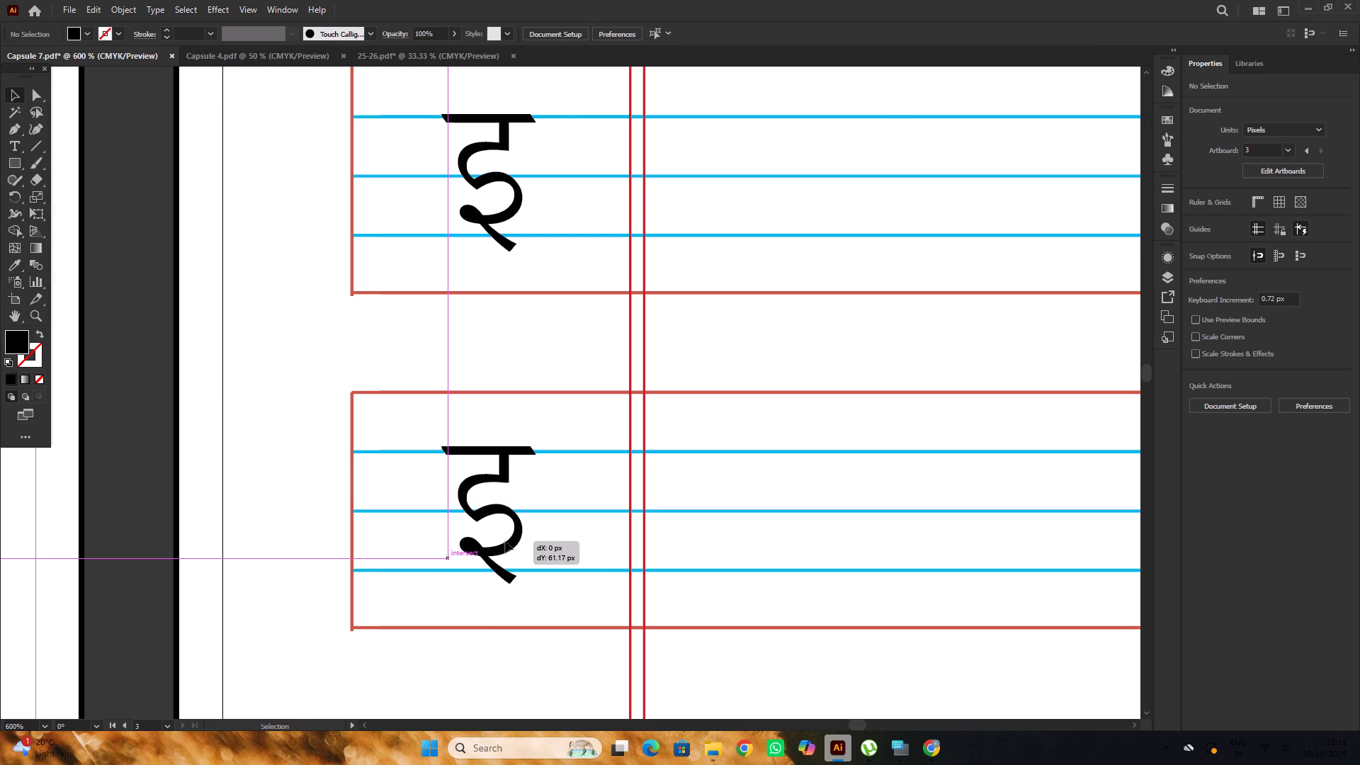
alt+scroll(484, 434, down, 4)
click(402, 366)
Copy the seventh-row इ straight down into page 23's eighth-row letter cell, headstroke on the upper blue line.
scroll(402, 366, down, 9)
alt+scroll(470, 302, up, 2)
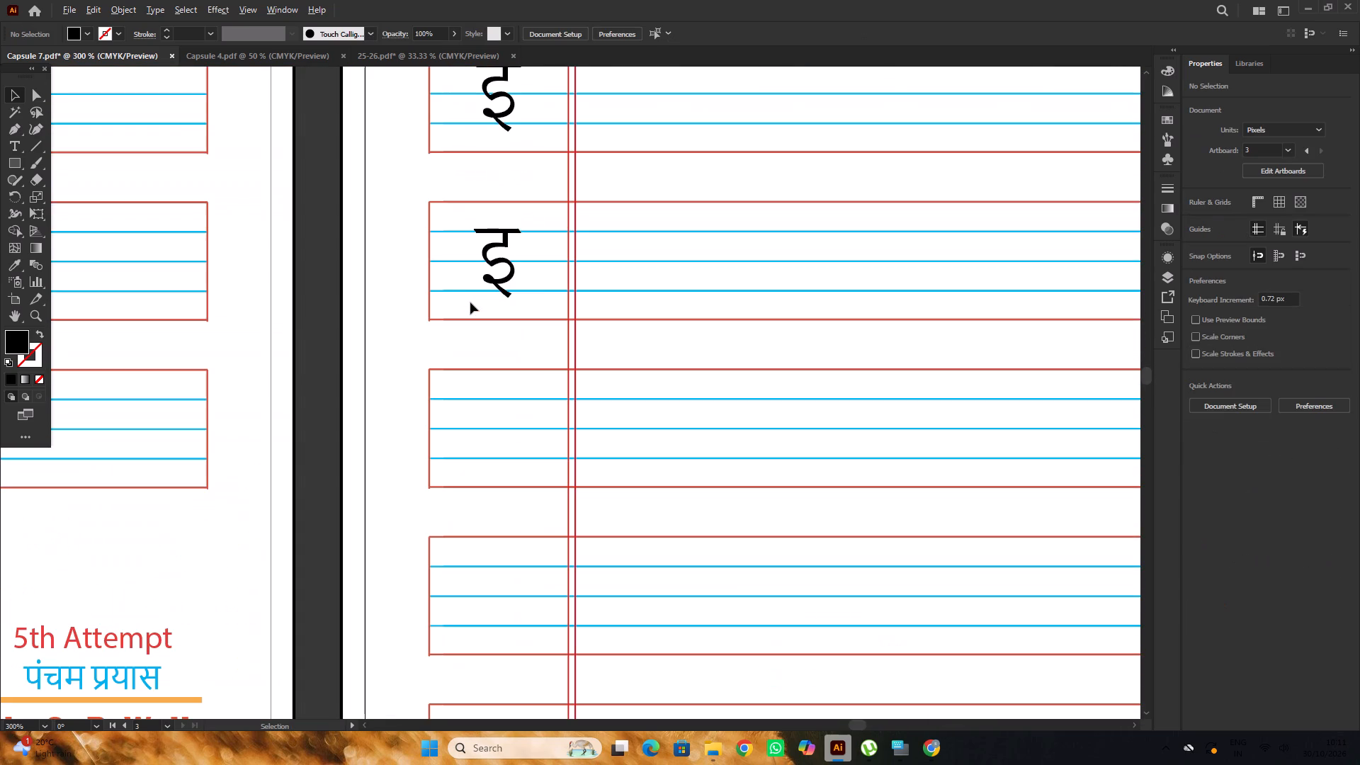
scroll(472, 304, down, 1)
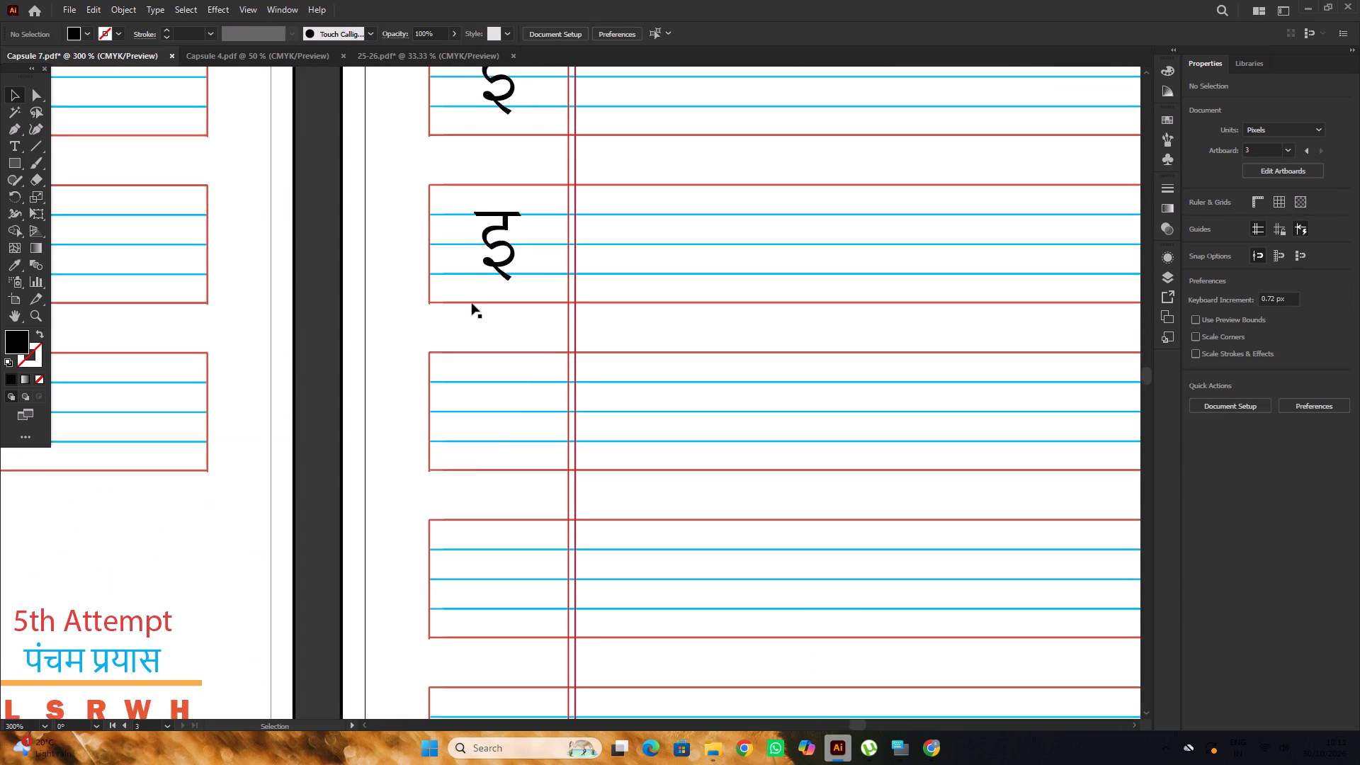
scroll(472, 303, down, 1)
alt+scroll(517, 257, up, 2)
alt+drag(502, 233, 515, 571)
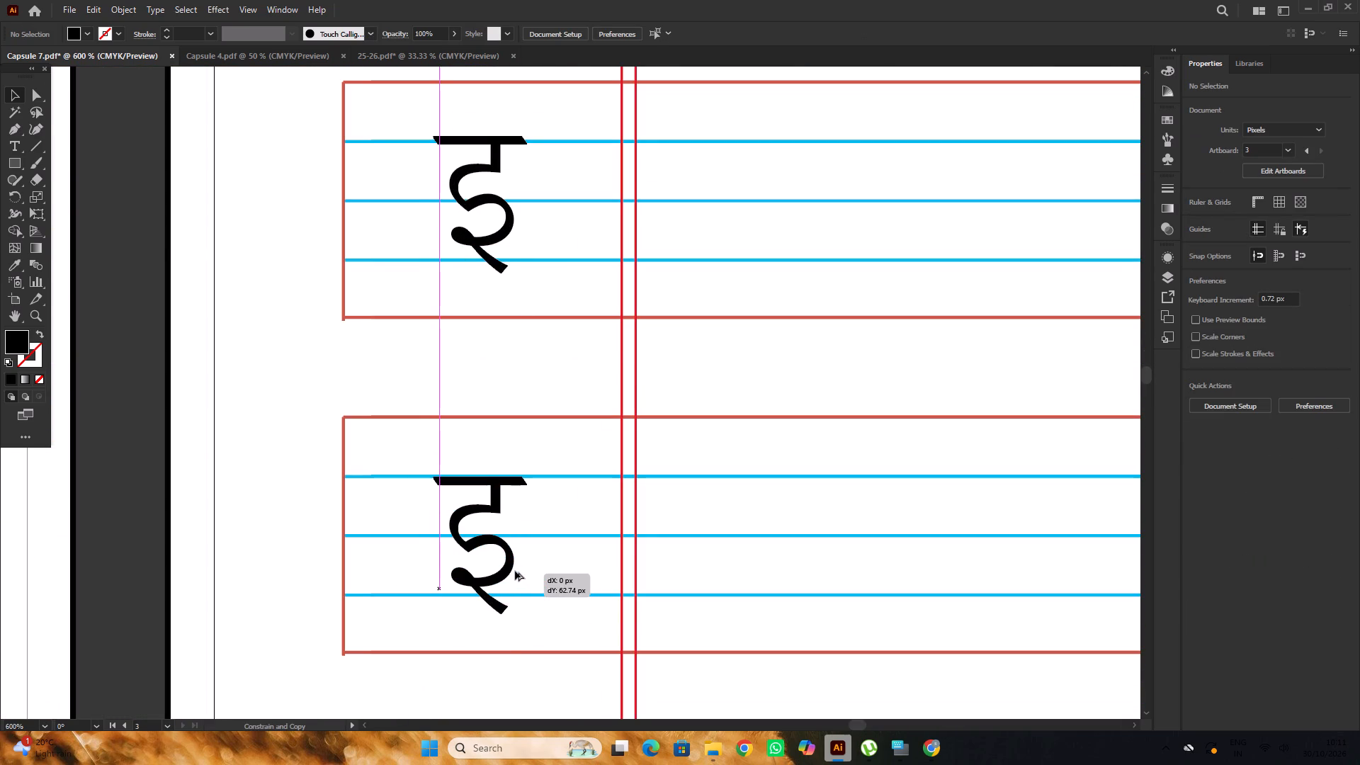
alt+drag(515, 571, 514, 569)
alt+scroll(494, 470, down, 3)
click(373, 388)
Copy the eighth-row इ straight down into page 23's ninth-row letter cell, headstroke on the upper blue line.
scroll(373, 388, down, 12)
alt+scroll(566, 352, up, 2)
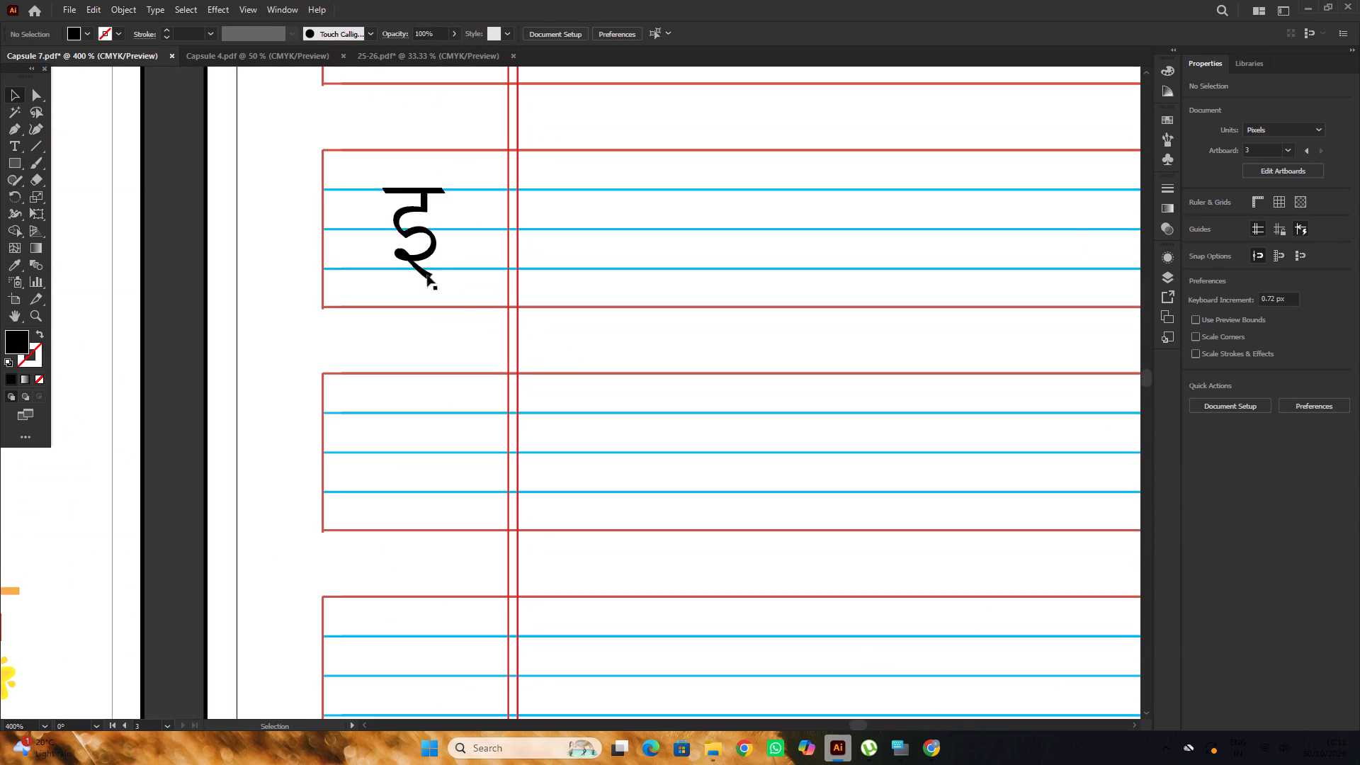
alt+drag(419, 251, 421, 475)
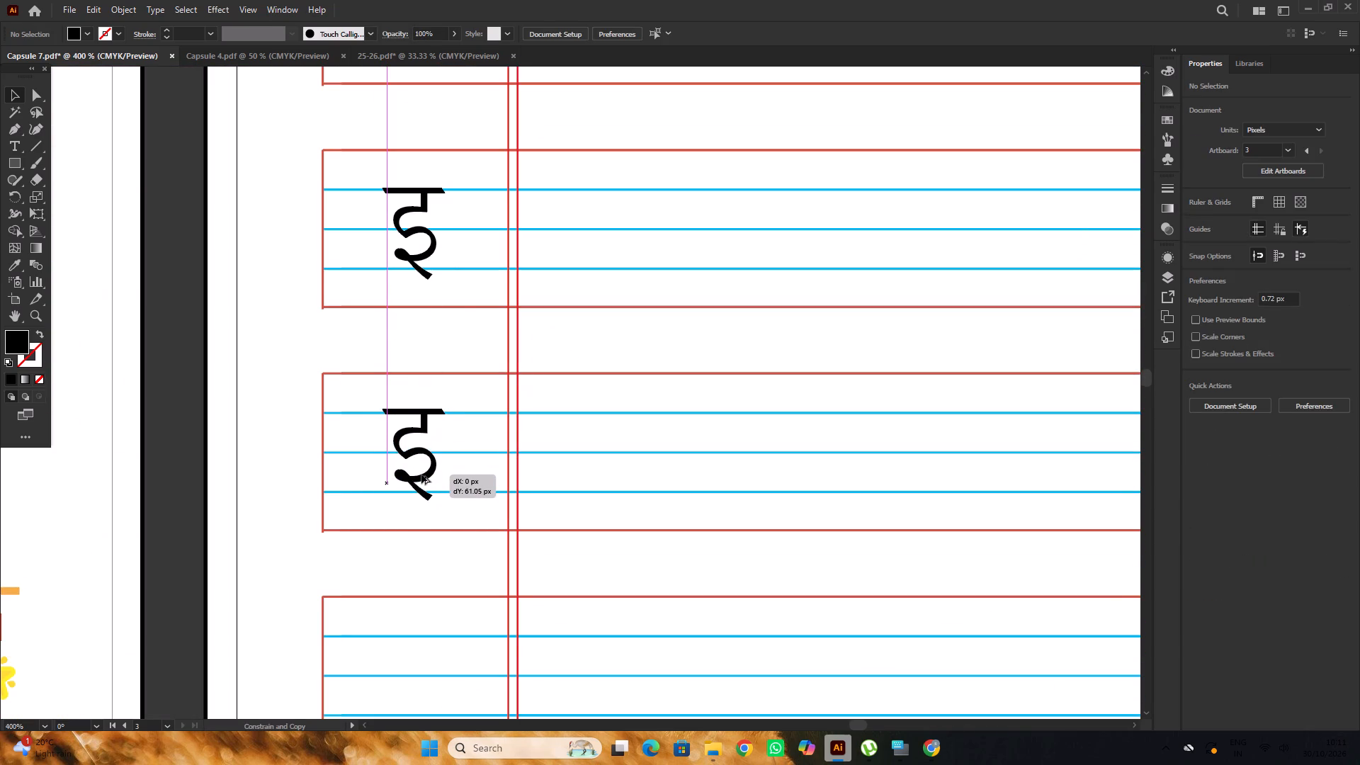
alt+drag(421, 475, 421, 475)
alt+scroll(472, 441, down, 2)
click(316, 357)
Copy the ninth-row इ straight down into page 23's tenth-row letter cell, headstroke on the upper blue line.
scroll(336, 353, down, 5)
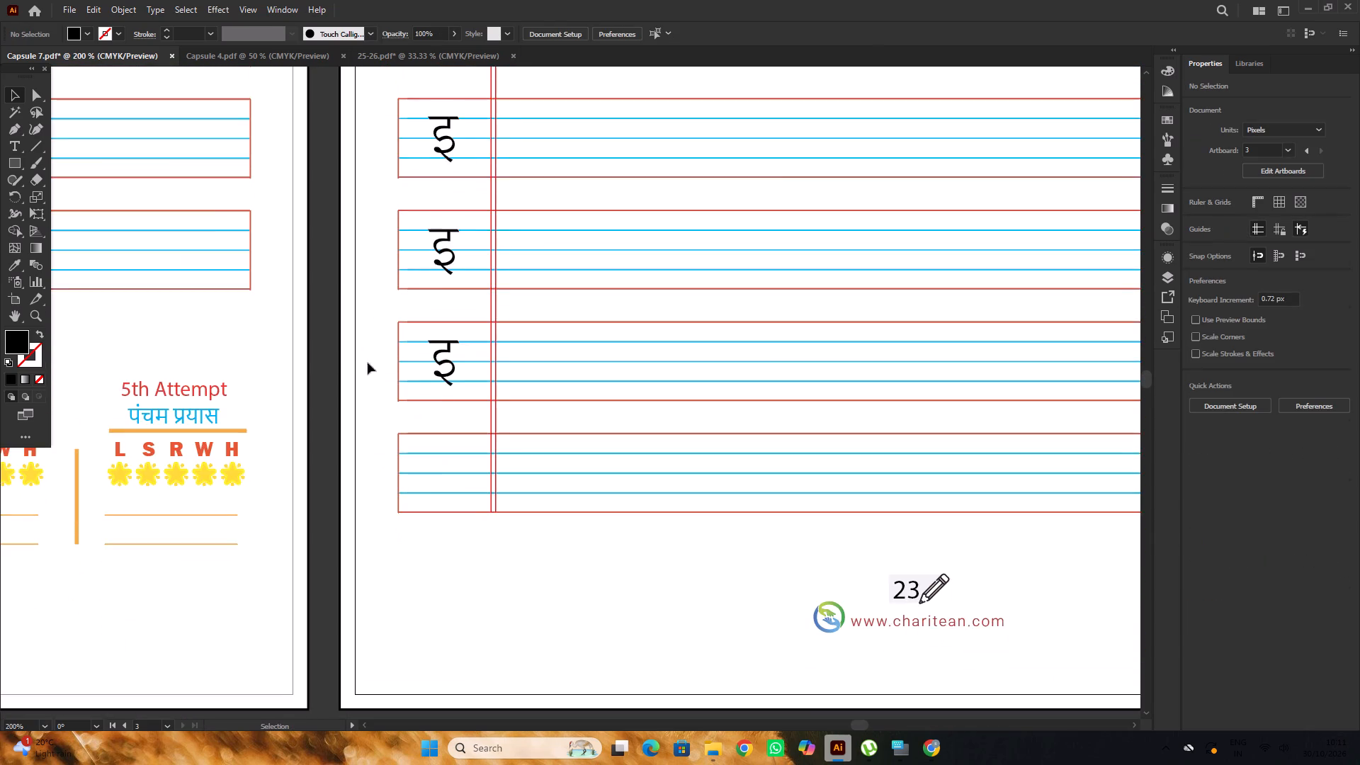
alt+scroll(469, 405, up, 2)
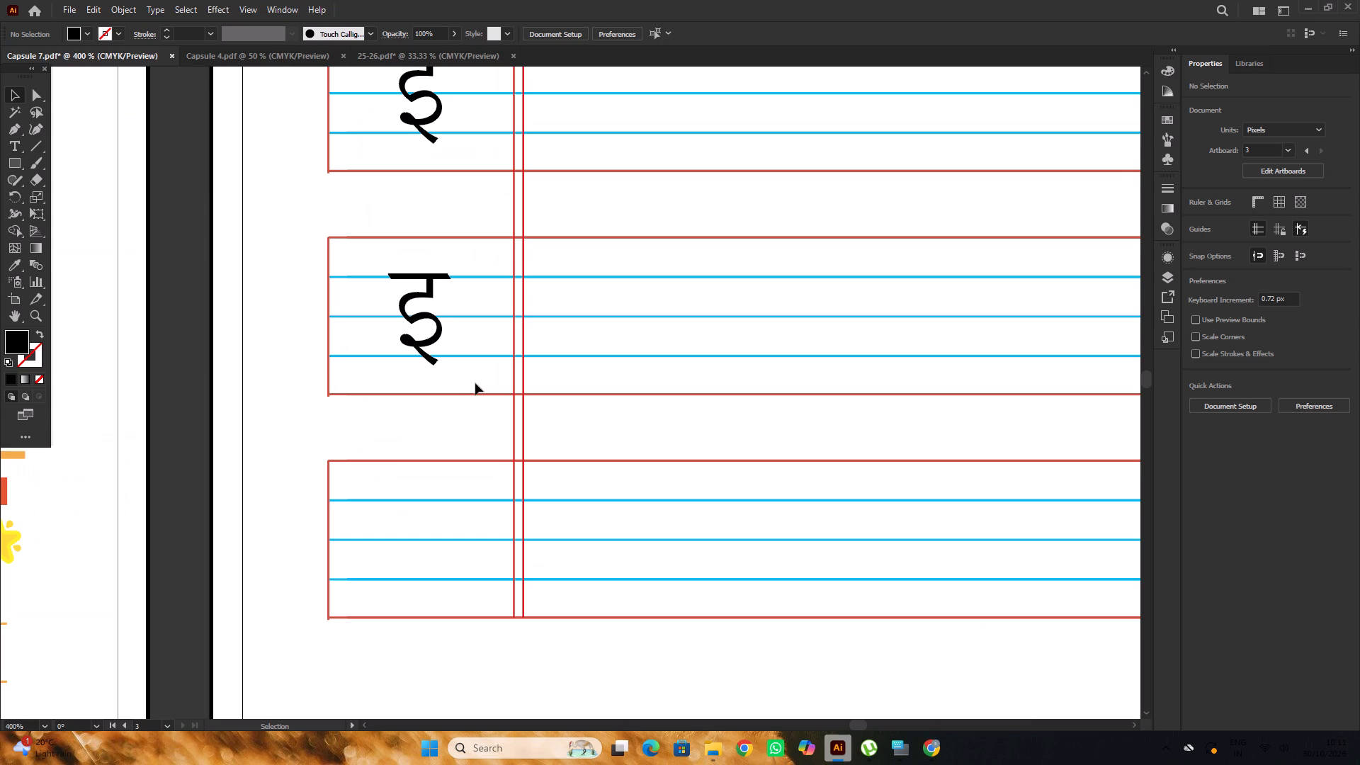
scroll(446, 339, down, 5)
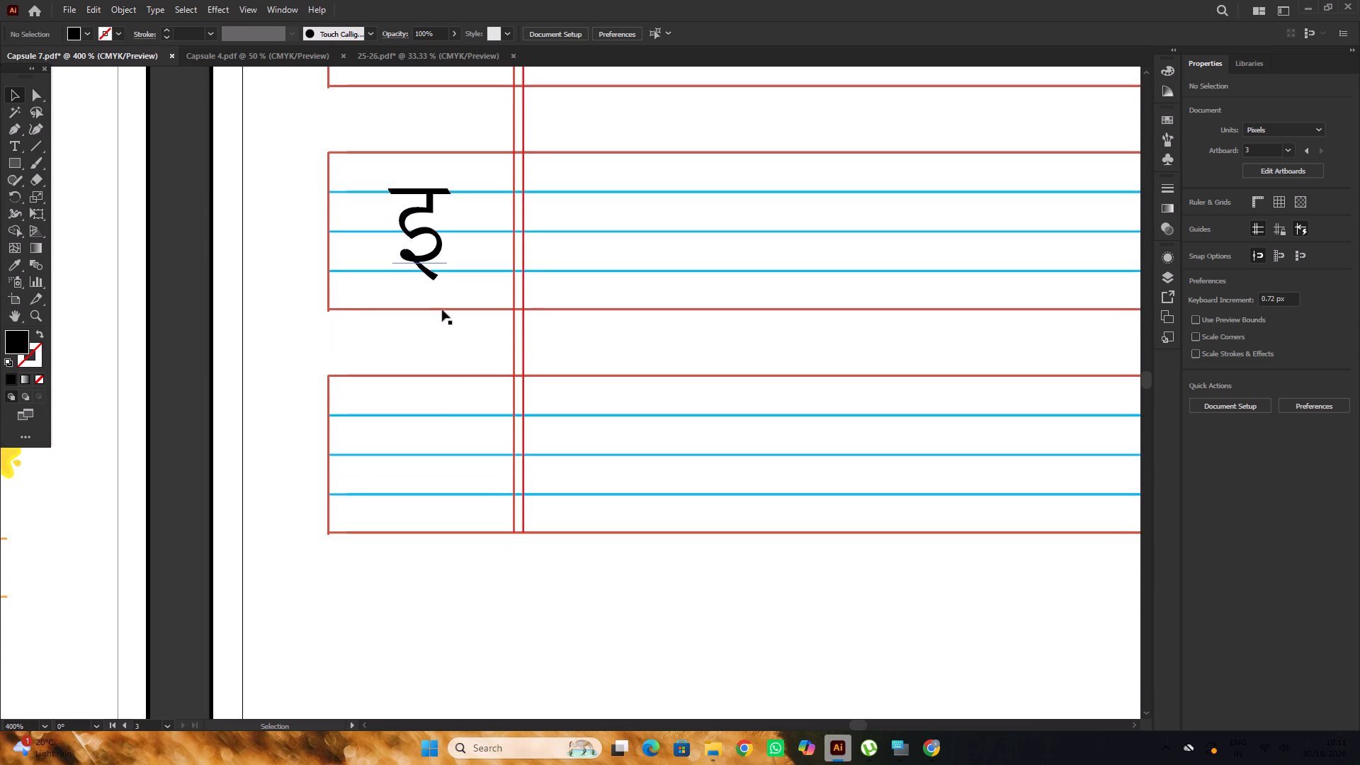
alt+drag(432, 256, 446, 480)
alt+scroll(444, 435, down, 4)
click(379, 389)
Review the model letter column and dotted tracing rows across the whole of page 23.
scroll(380, 389, down, 2)
scroll(380, 389, up, 6)
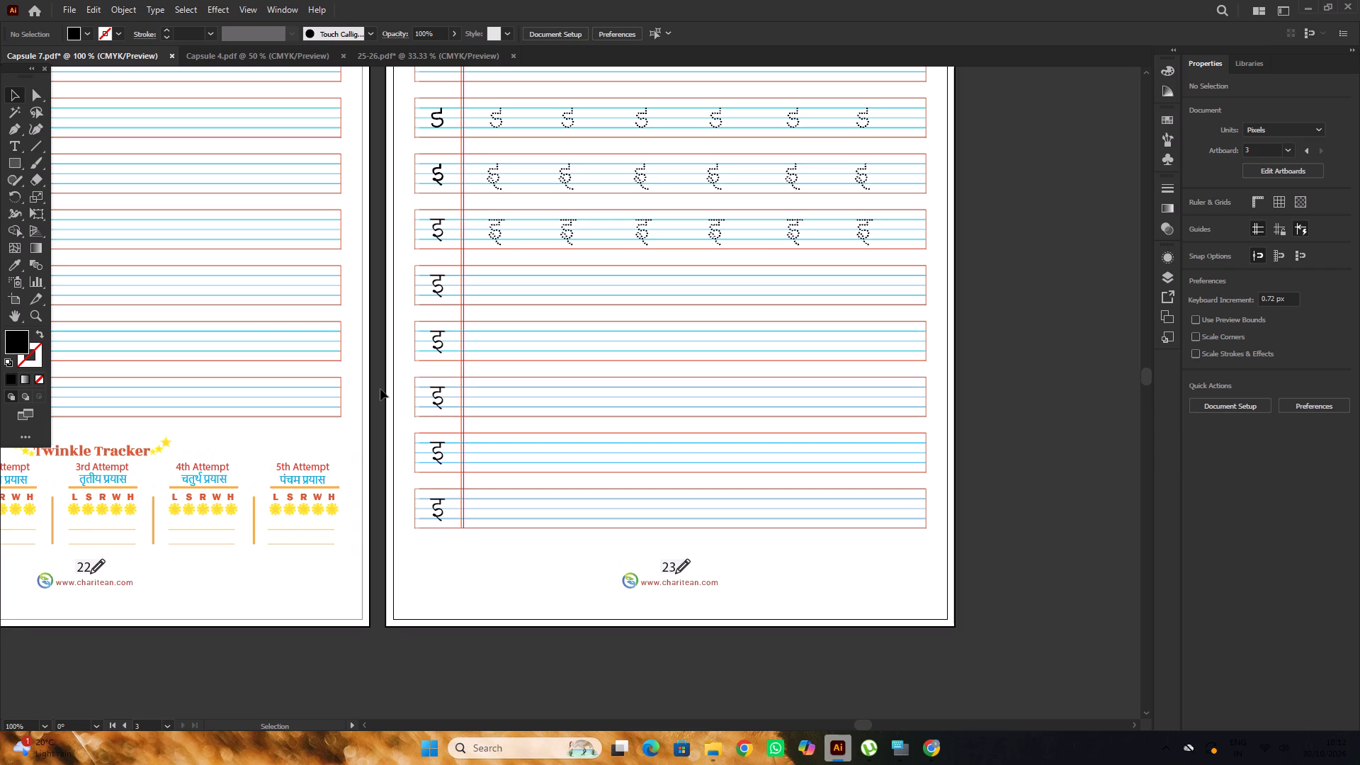
scroll(380, 389, up, 11)
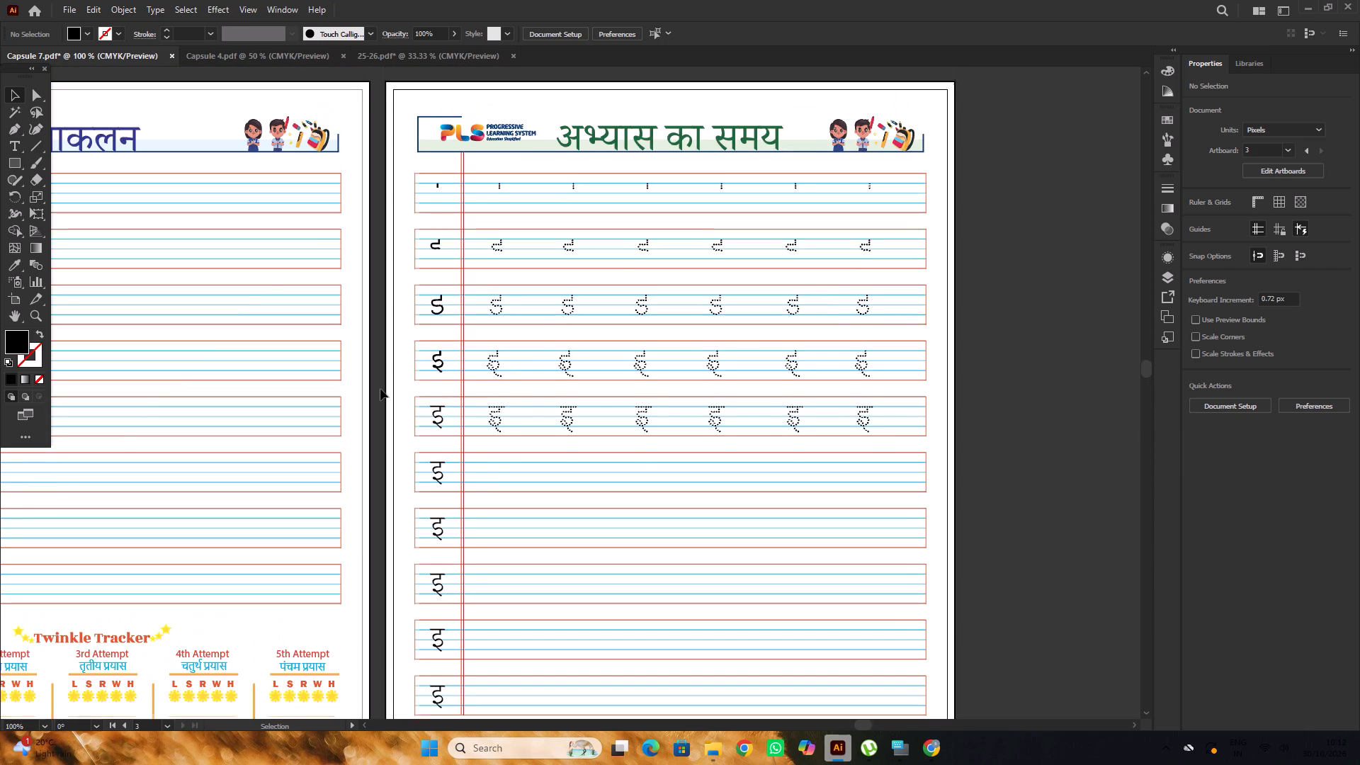
scroll(380, 389, up, 3)
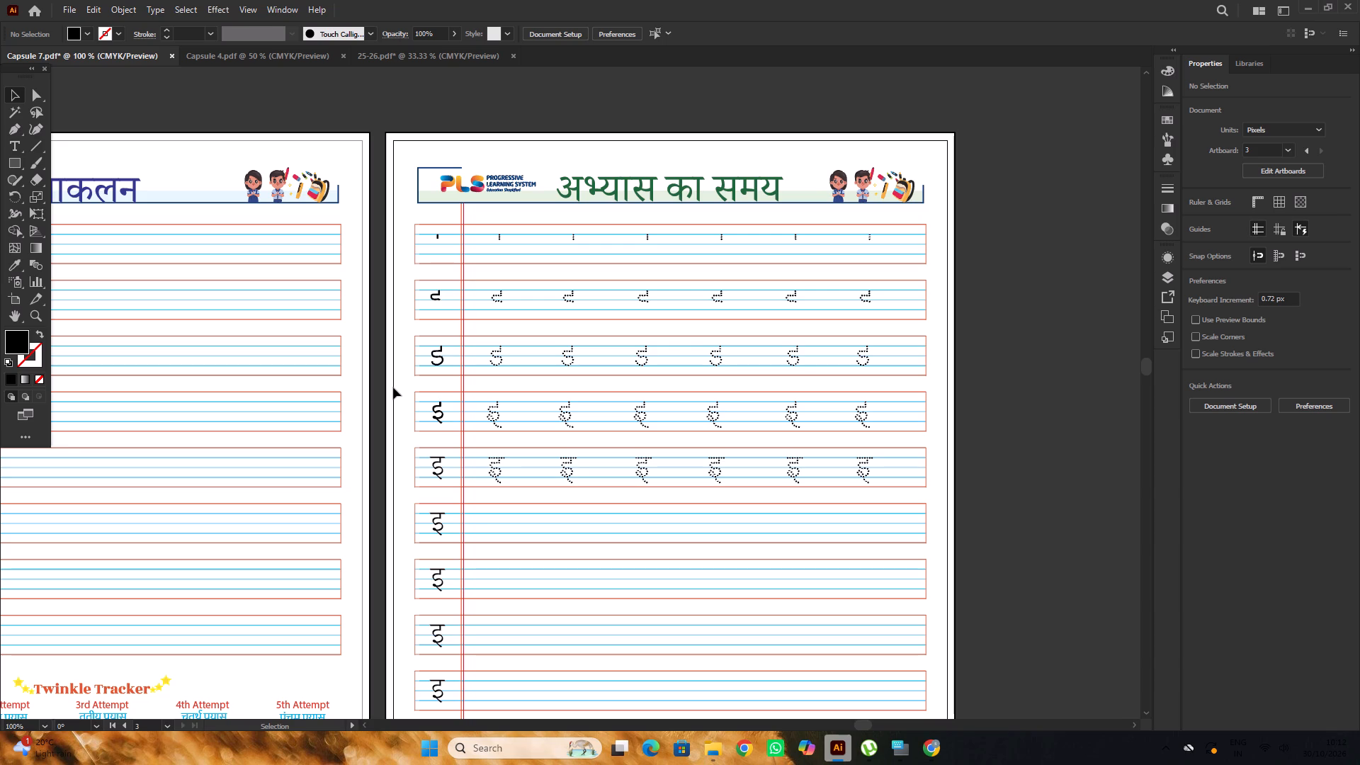
scroll(393, 387, up, 2)
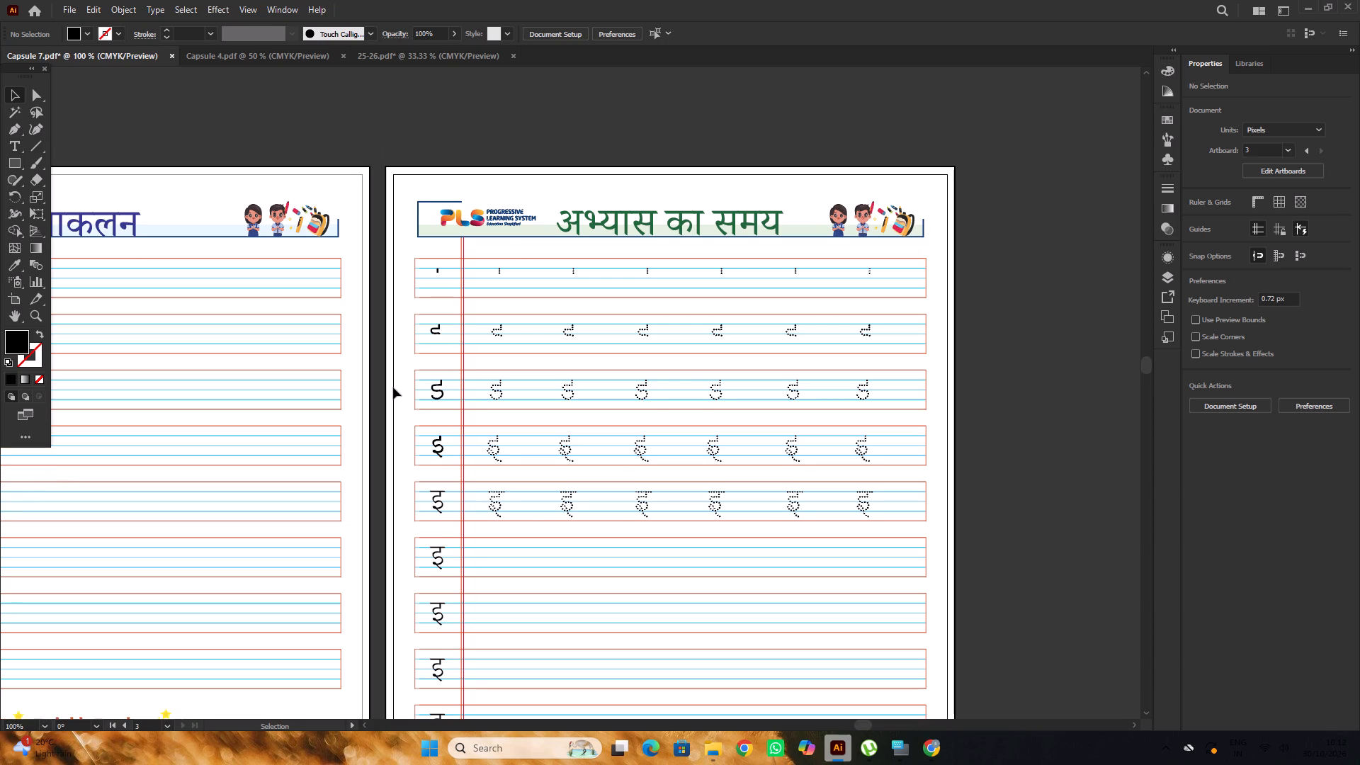
scroll(393, 387, down, 1)
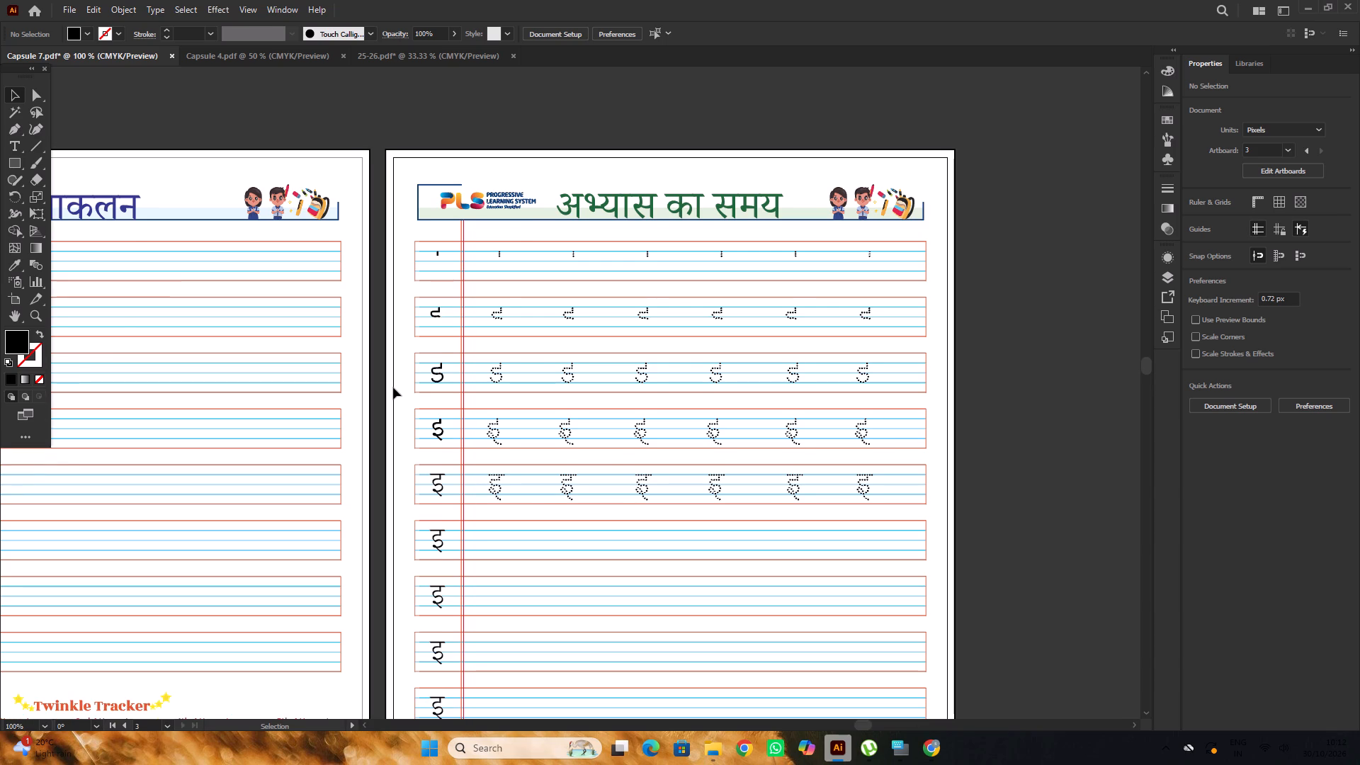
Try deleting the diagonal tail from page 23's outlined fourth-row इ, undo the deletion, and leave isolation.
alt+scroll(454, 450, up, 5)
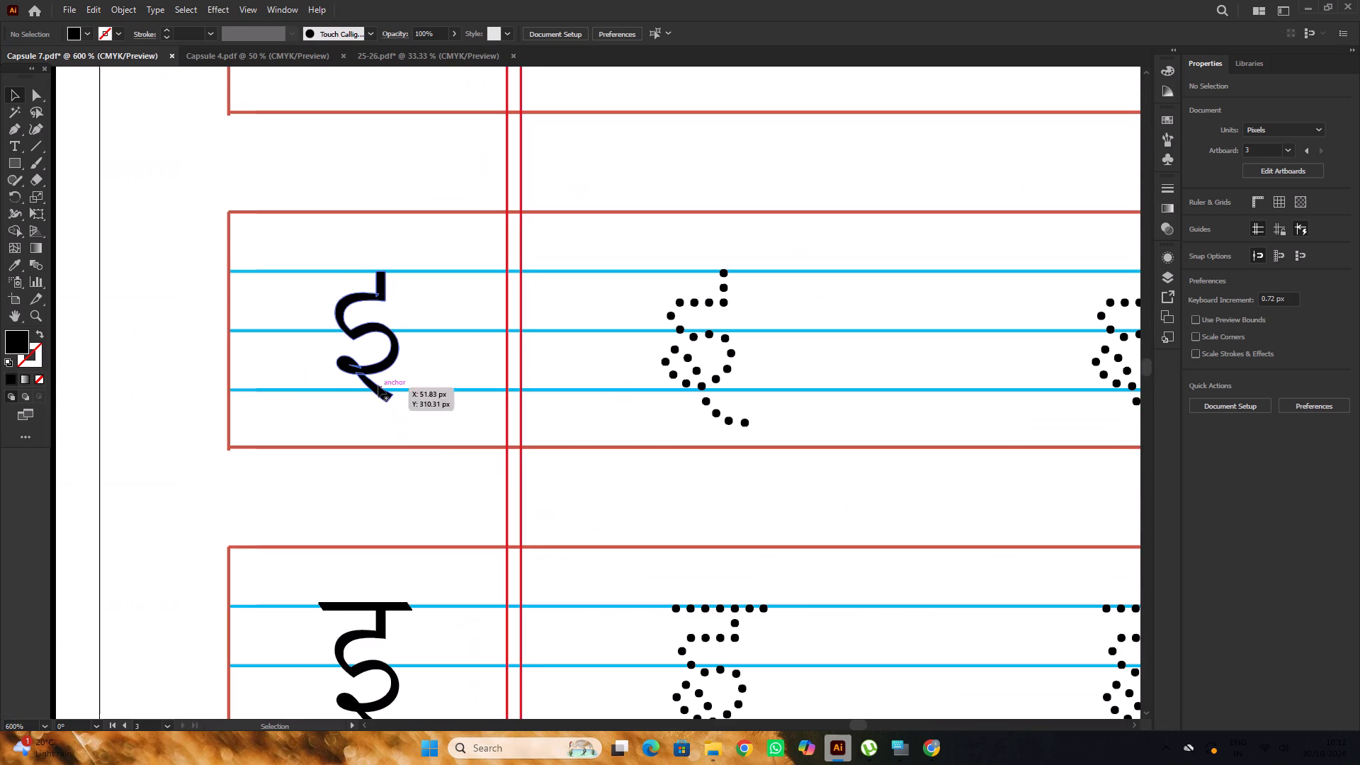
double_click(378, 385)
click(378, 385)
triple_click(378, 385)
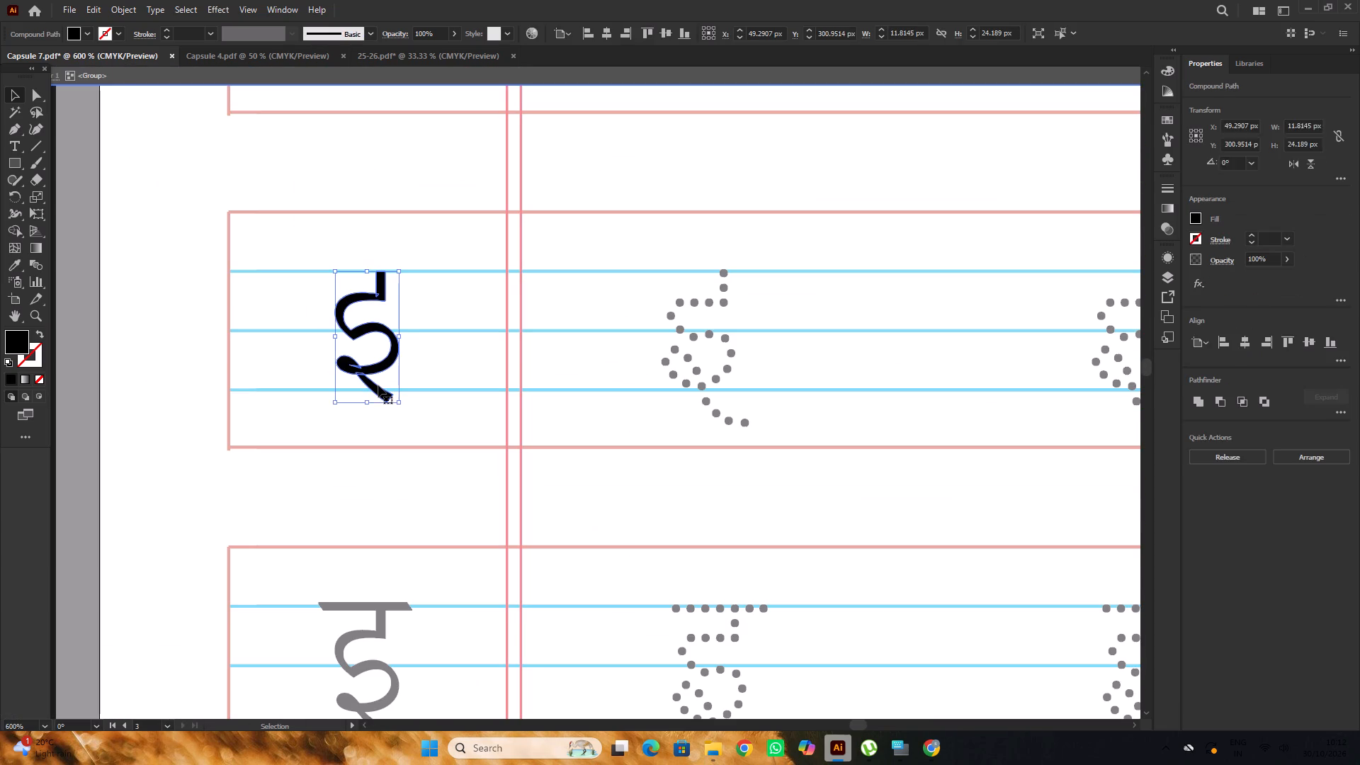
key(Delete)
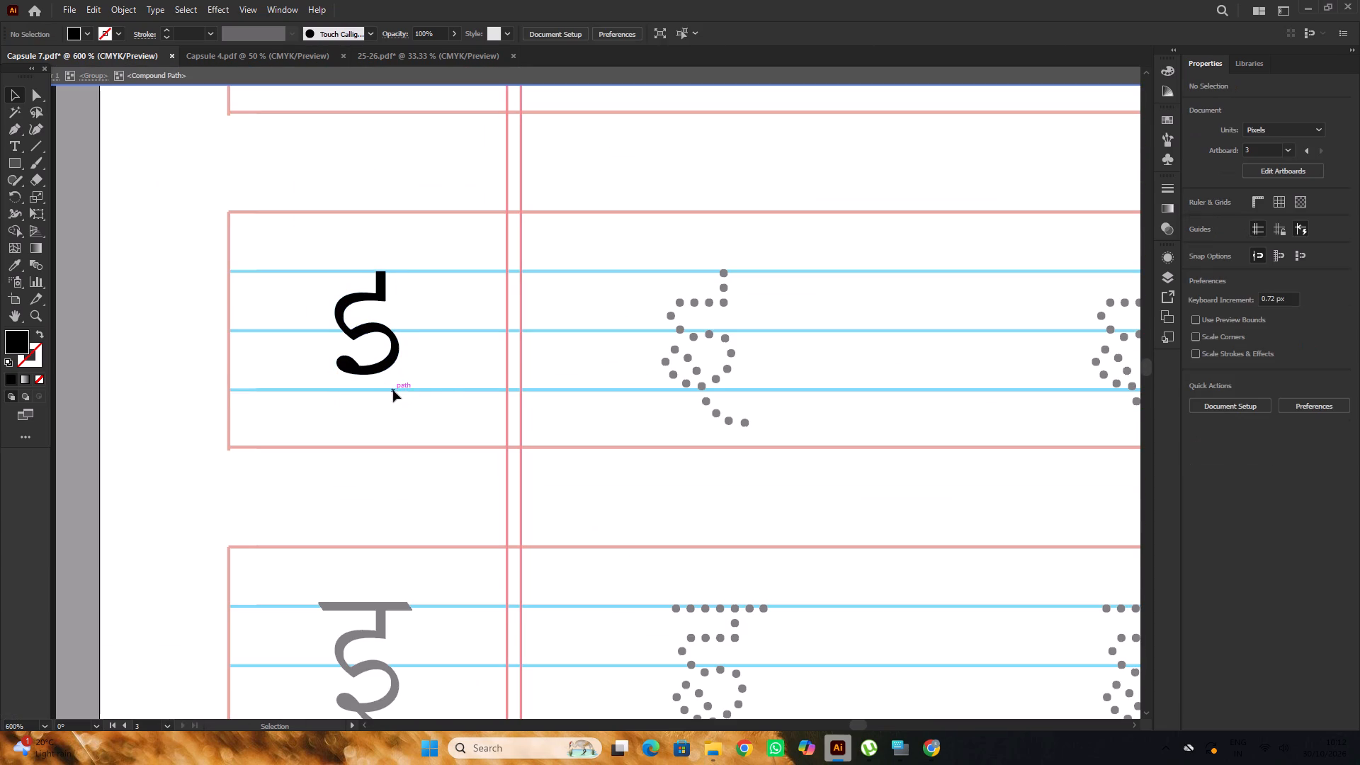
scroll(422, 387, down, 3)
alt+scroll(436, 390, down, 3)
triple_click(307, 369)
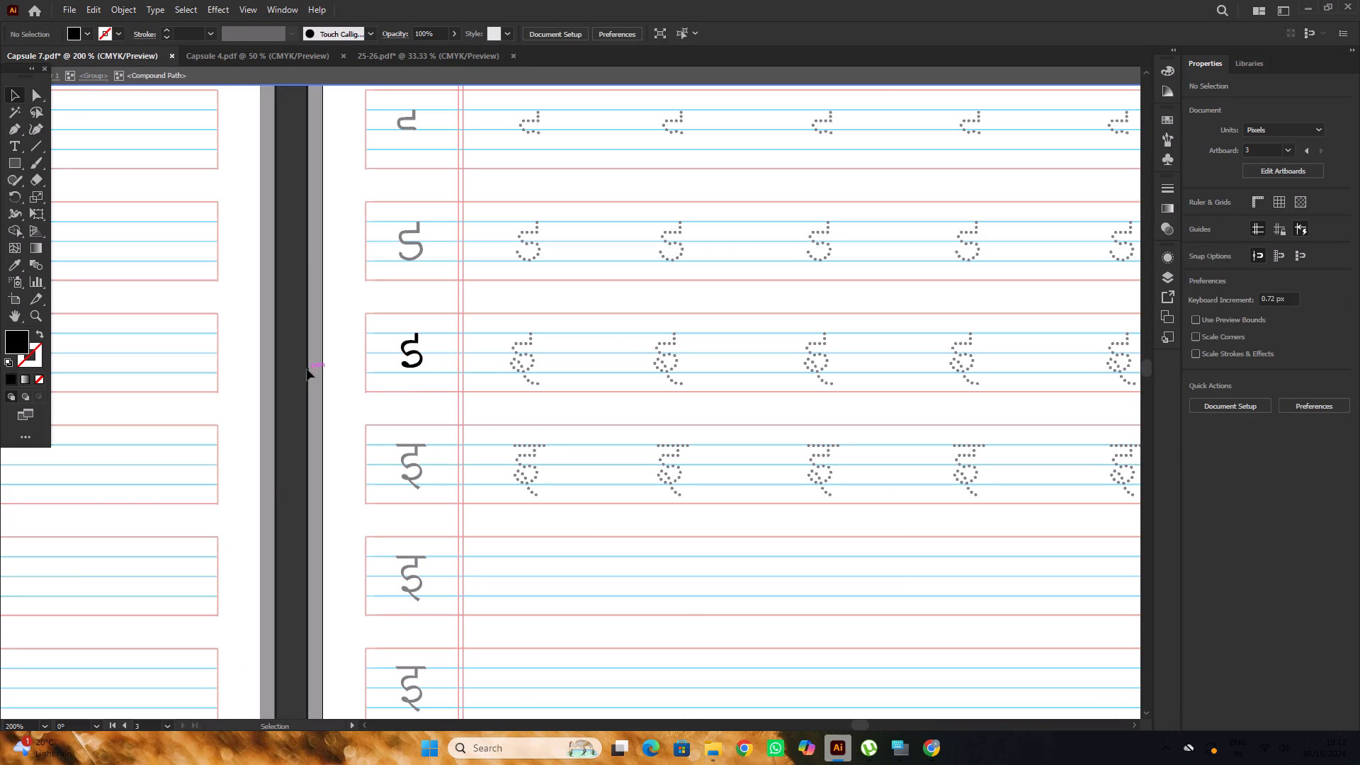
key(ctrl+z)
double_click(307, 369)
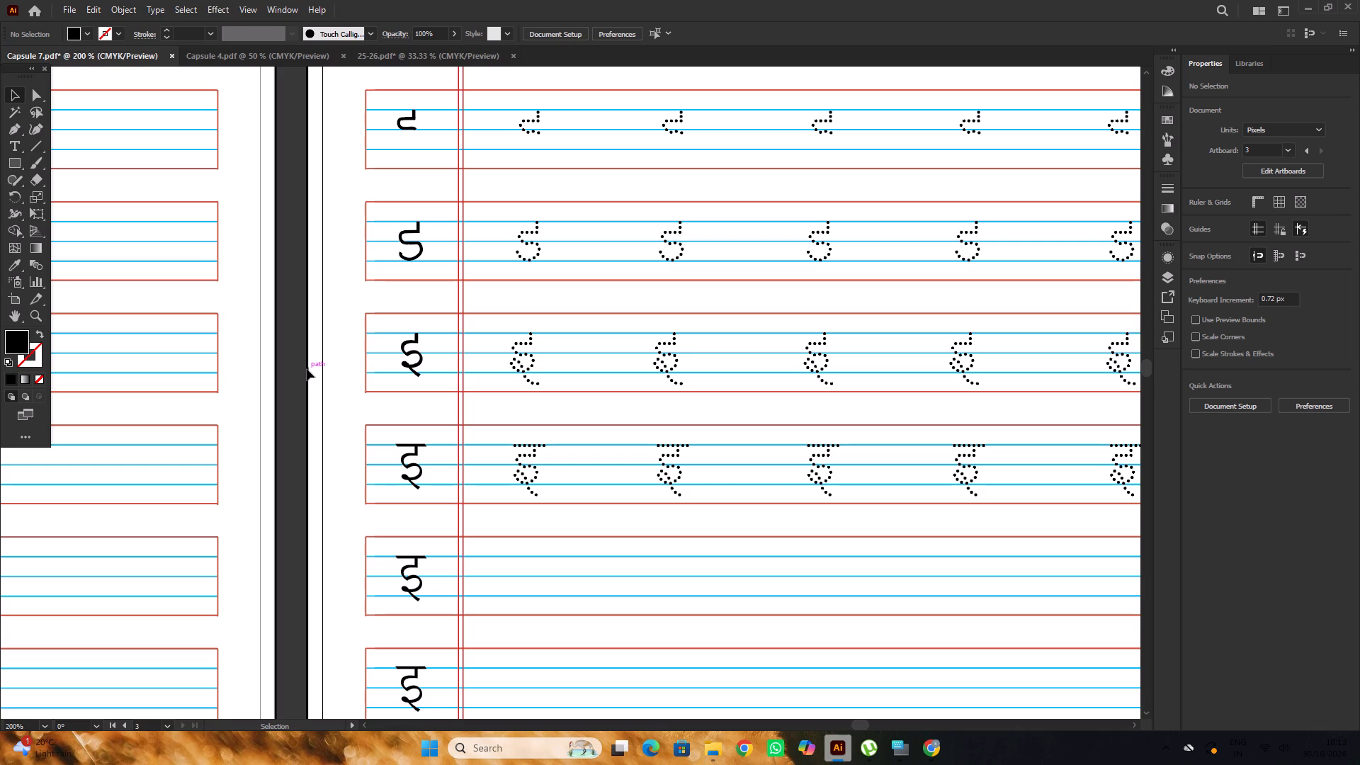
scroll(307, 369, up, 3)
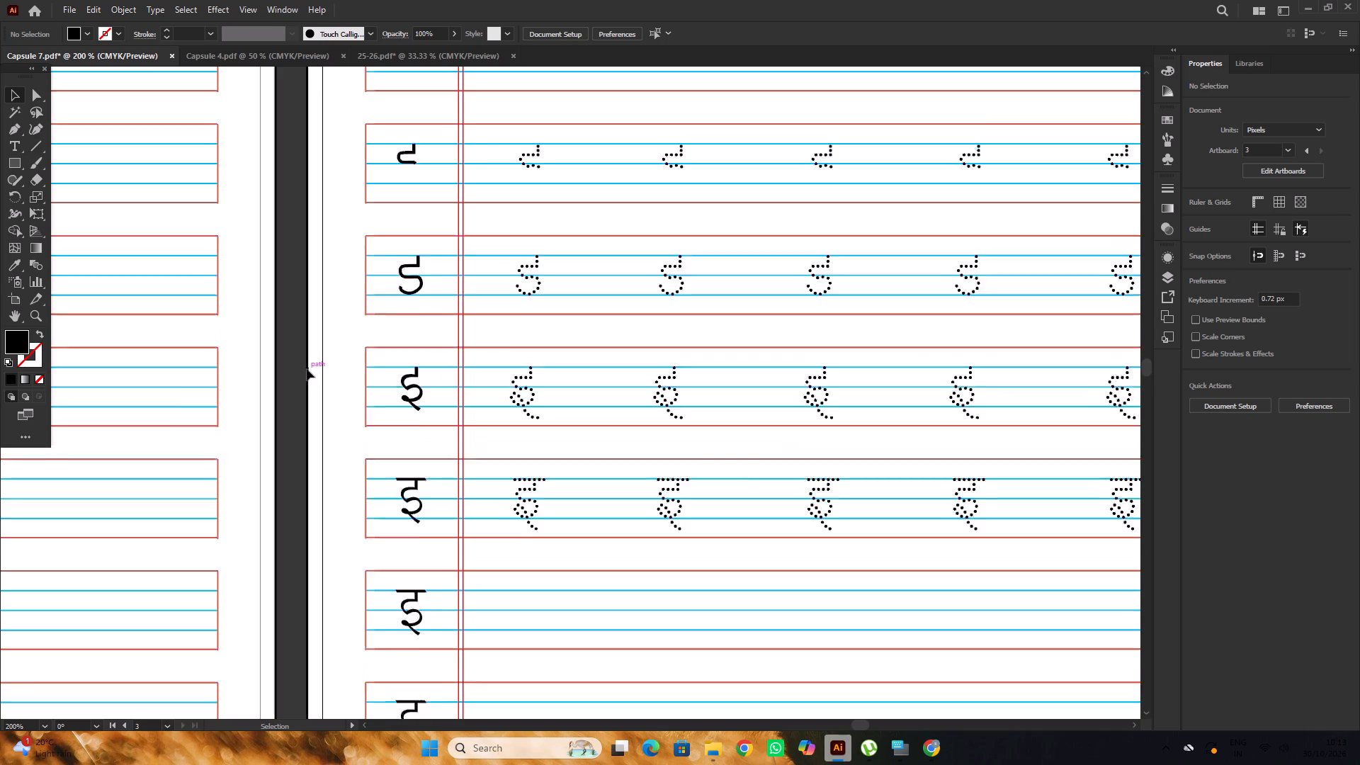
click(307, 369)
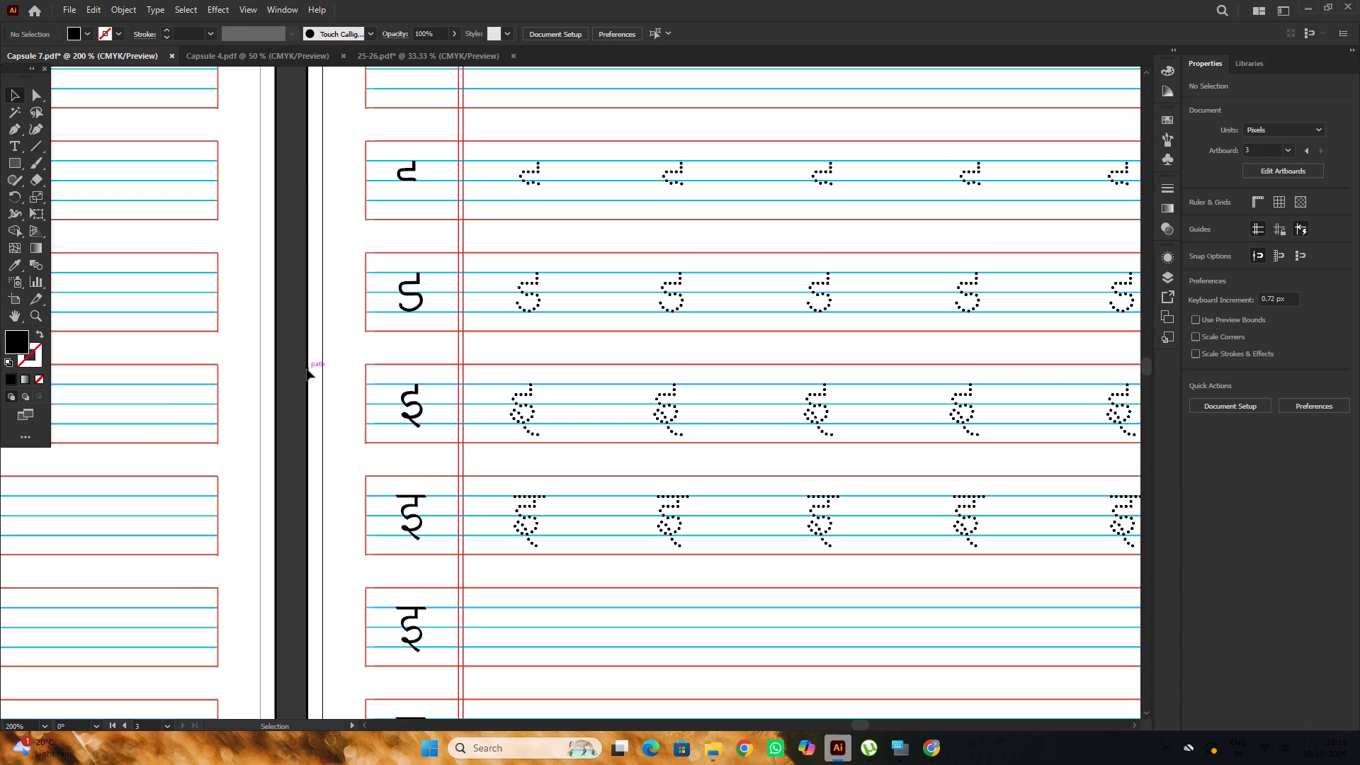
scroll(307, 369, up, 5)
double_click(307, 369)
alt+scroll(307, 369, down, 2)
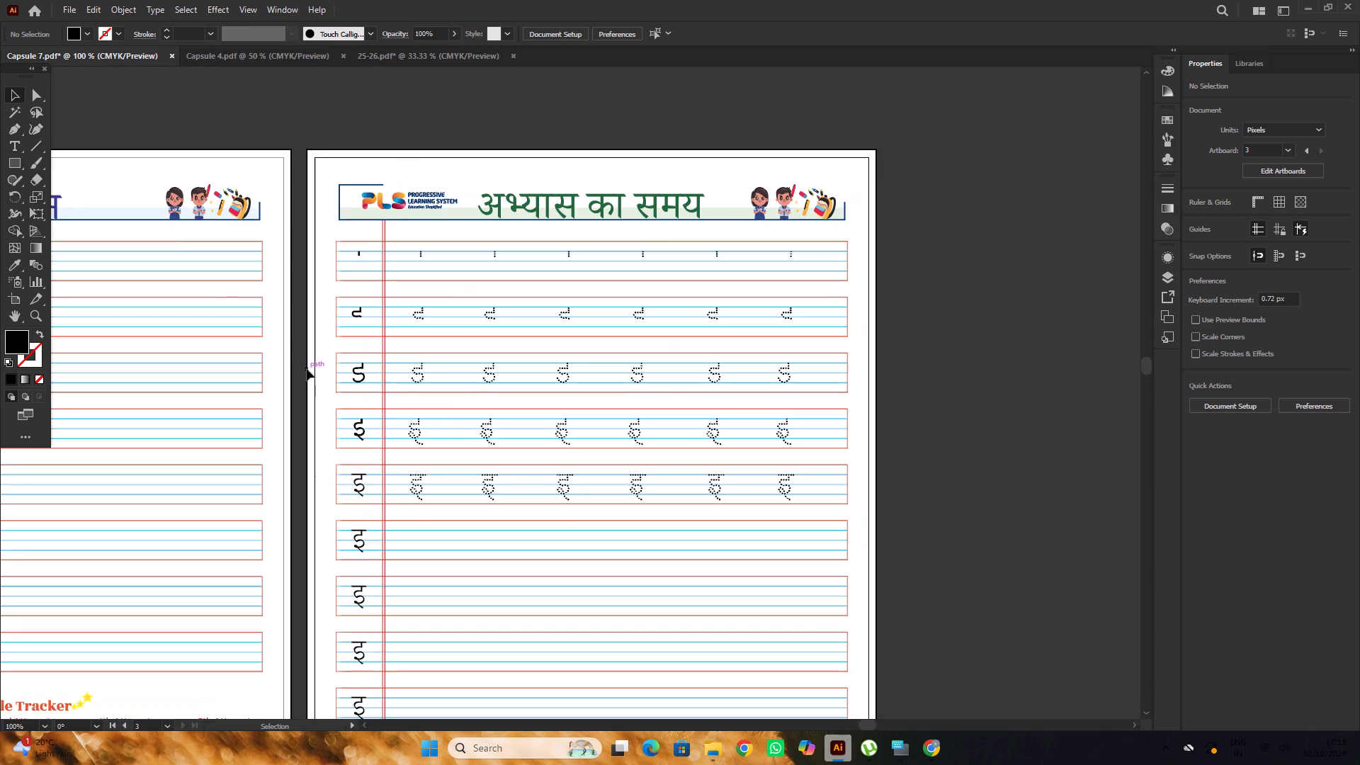
Replace page 23's third-row model letter with a copy of the outlined fourth-row letter, placed straight above with its top on the upper blue line.
scroll(307, 369, up, 2)
alt+scroll(357, 428, up, 2)
click(362, 395)
click(366, 390)
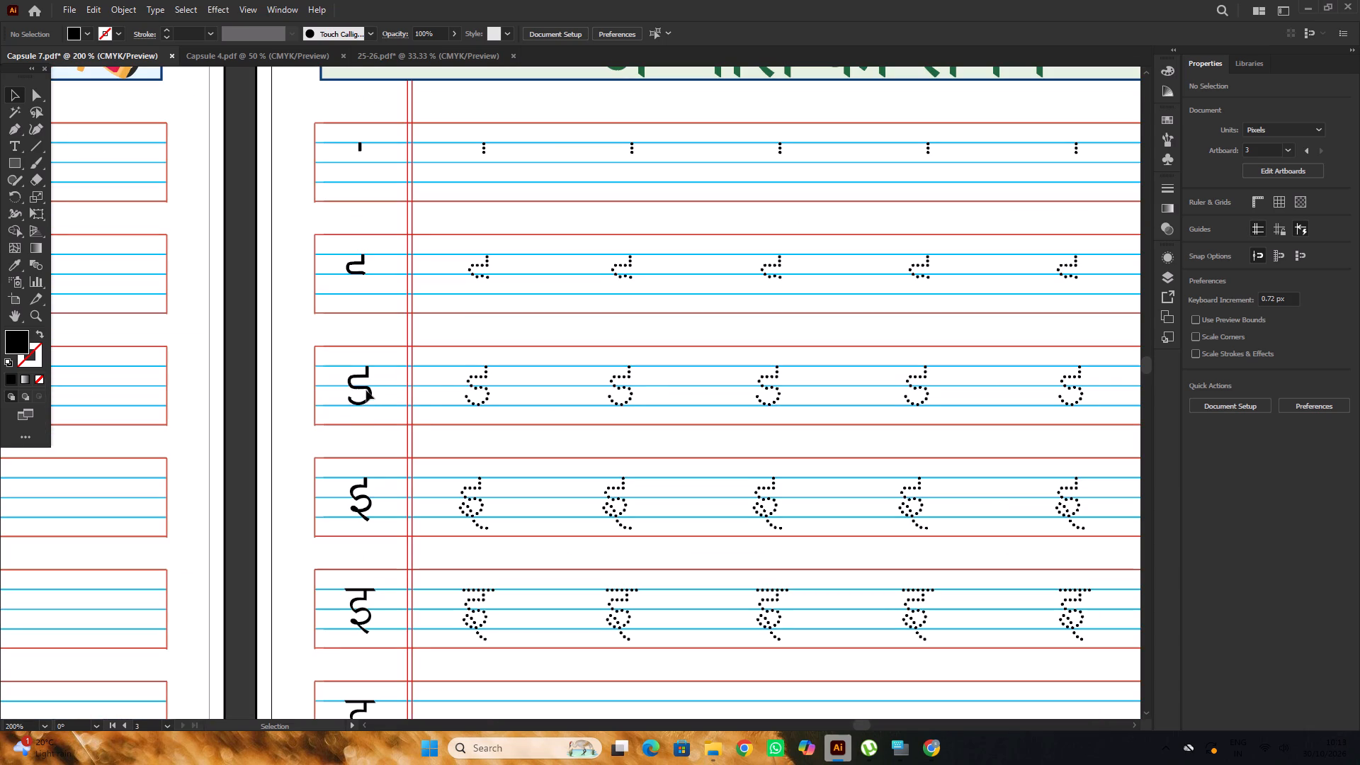
click(368, 387)
alt+scroll(369, 387, down, 1)
alt+scroll(366, 389, up, 1)
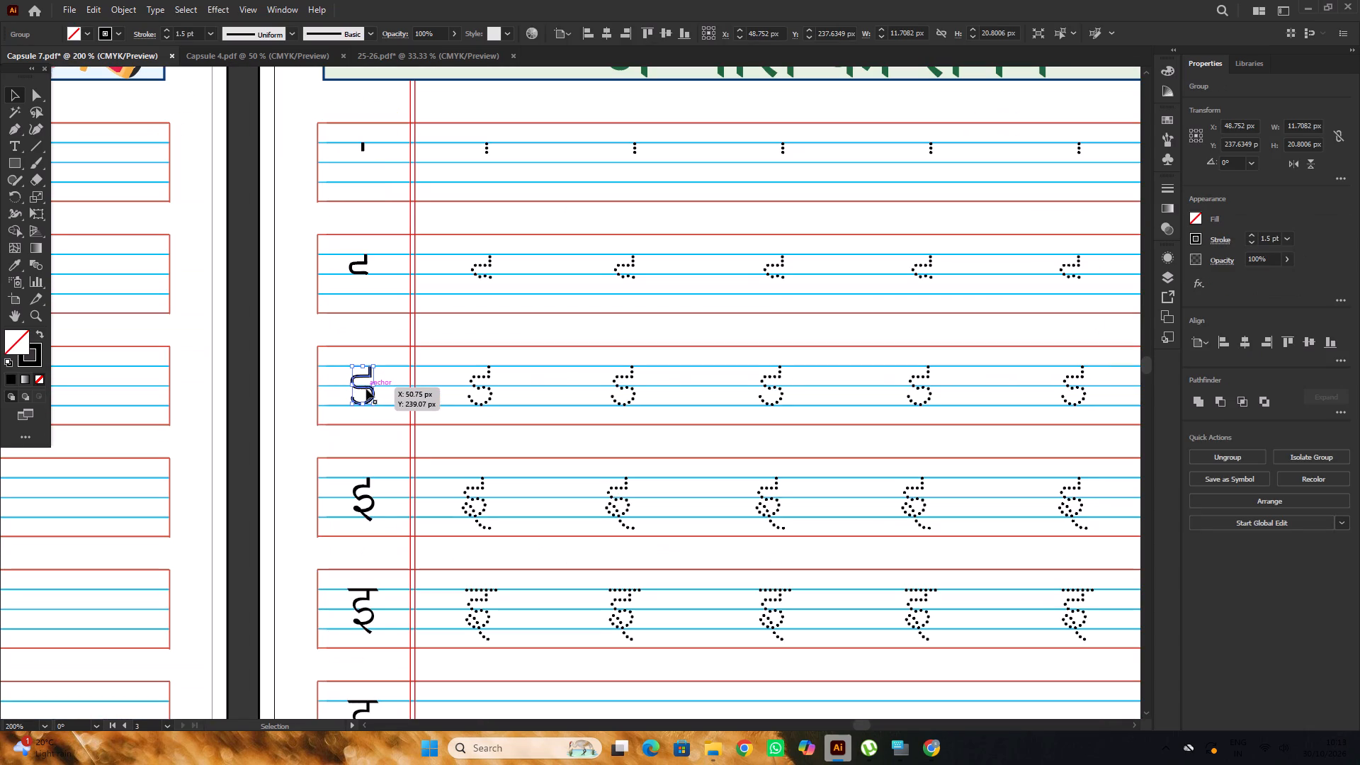
key(Delete)
alt+drag(370, 498, 375, 384)
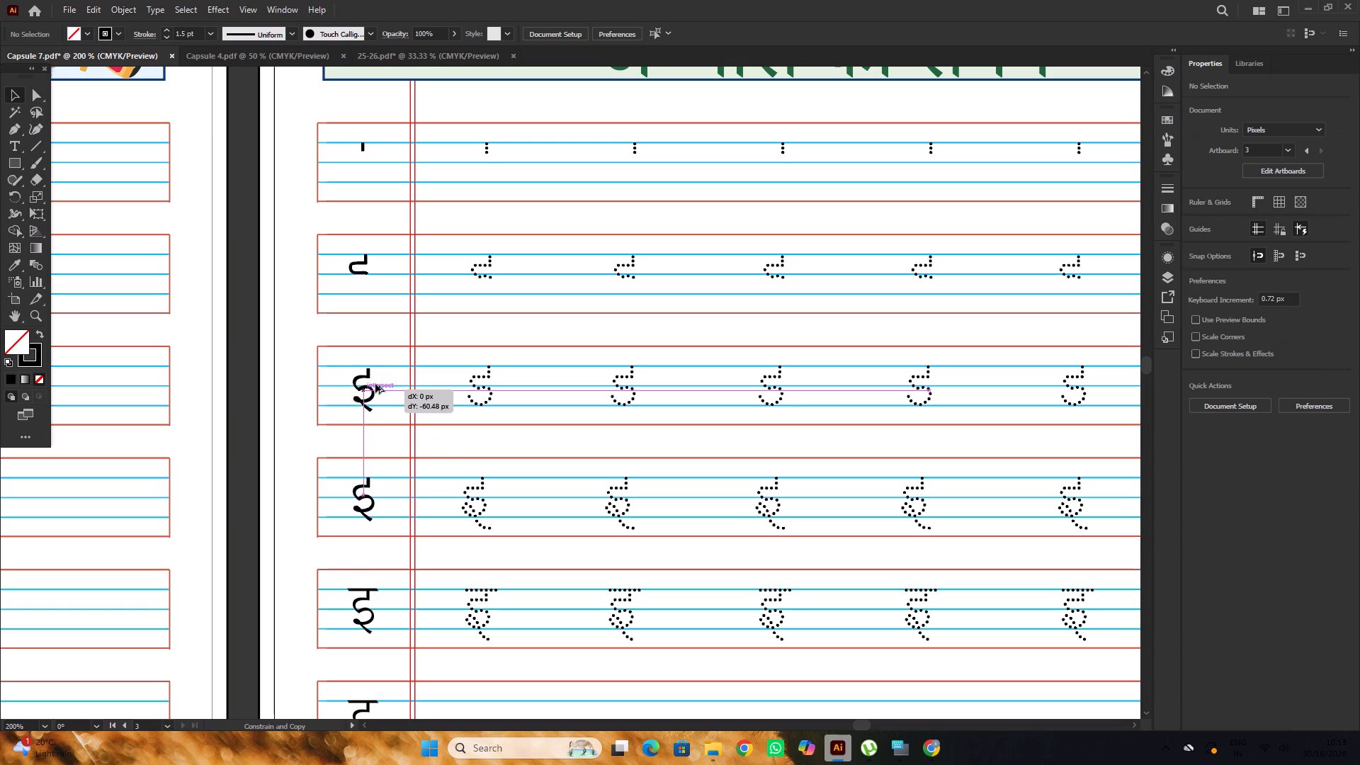
alt+drag(375, 384, 373, 387)
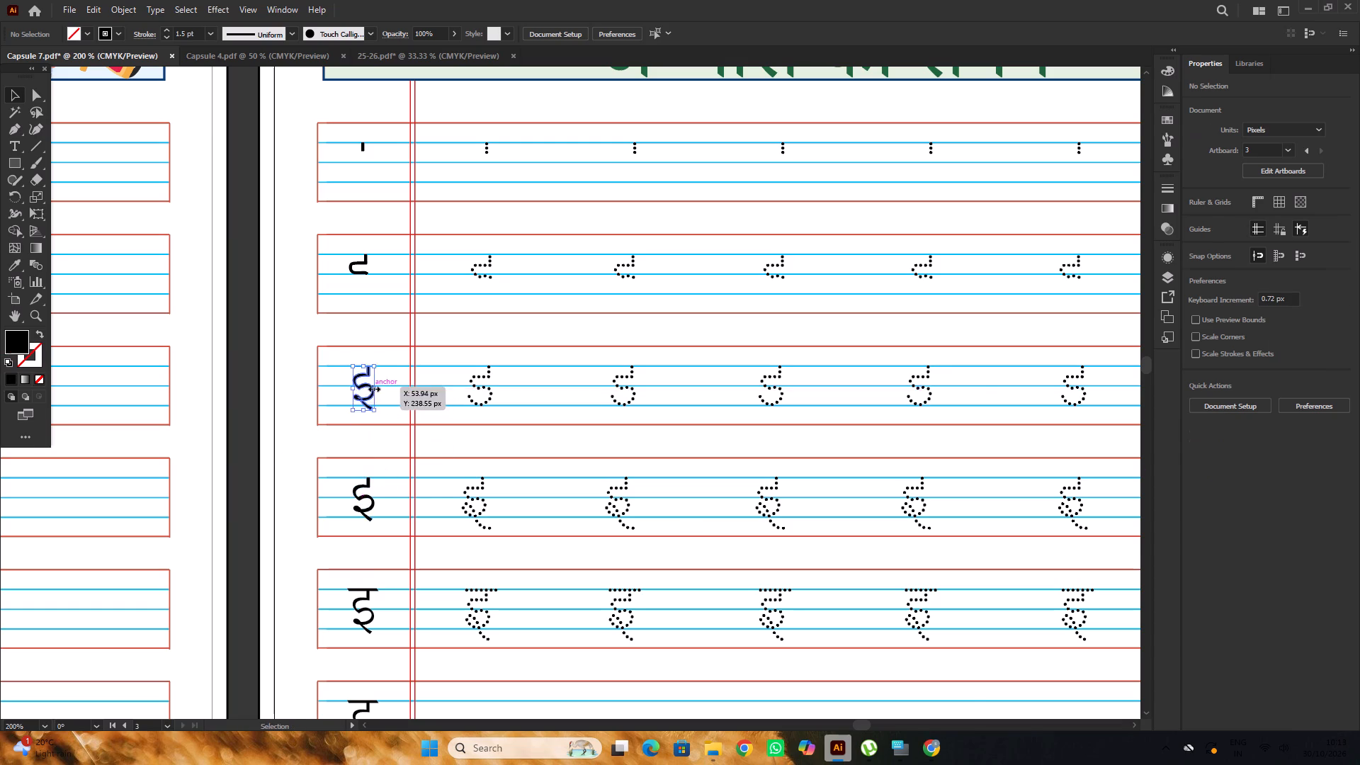
Delete the diagonal tail from the outlined third-row letter on page 23 and leave isolation.
alt+scroll(373, 387, up, 4)
click(357, 329)
alt+scroll(357, 328, down, 2)
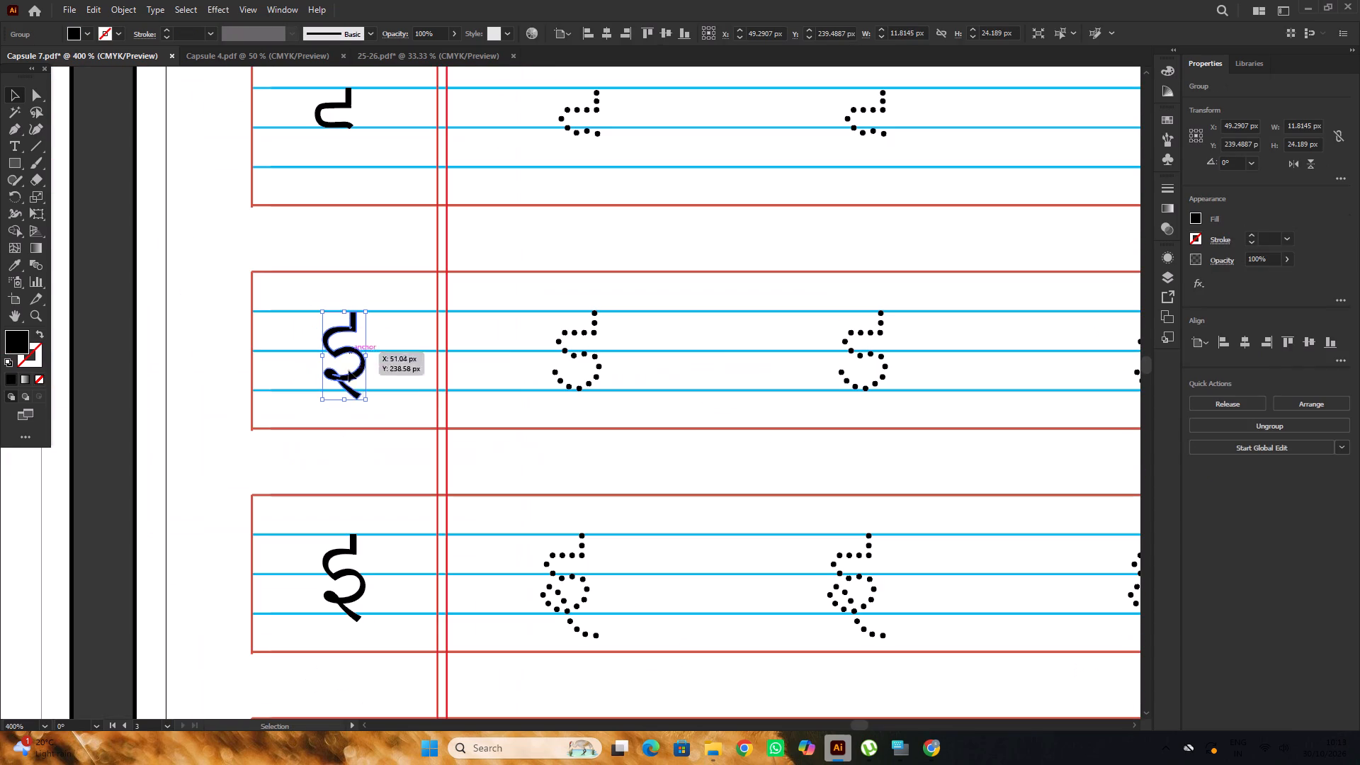
click(345, 390)
double_click(347, 389)
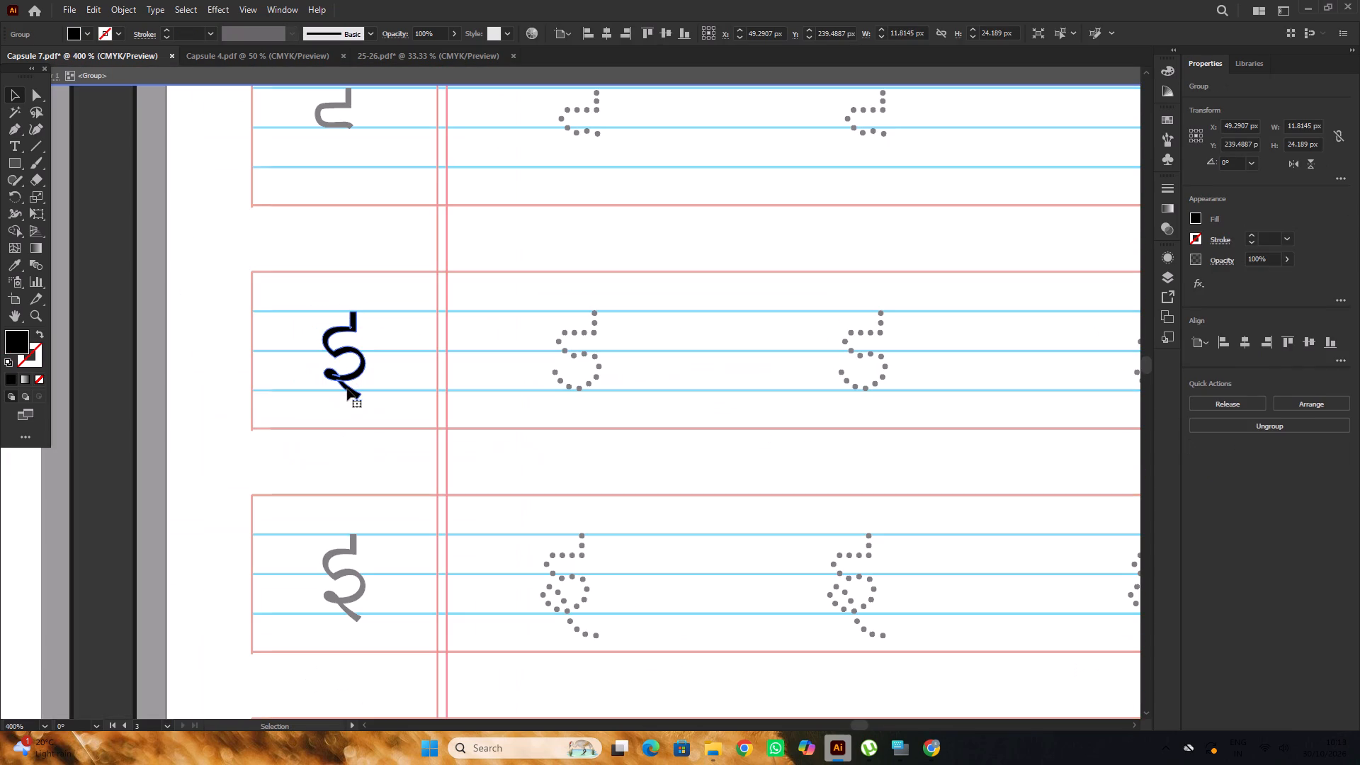
click(347, 389)
triple_click(347, 389)
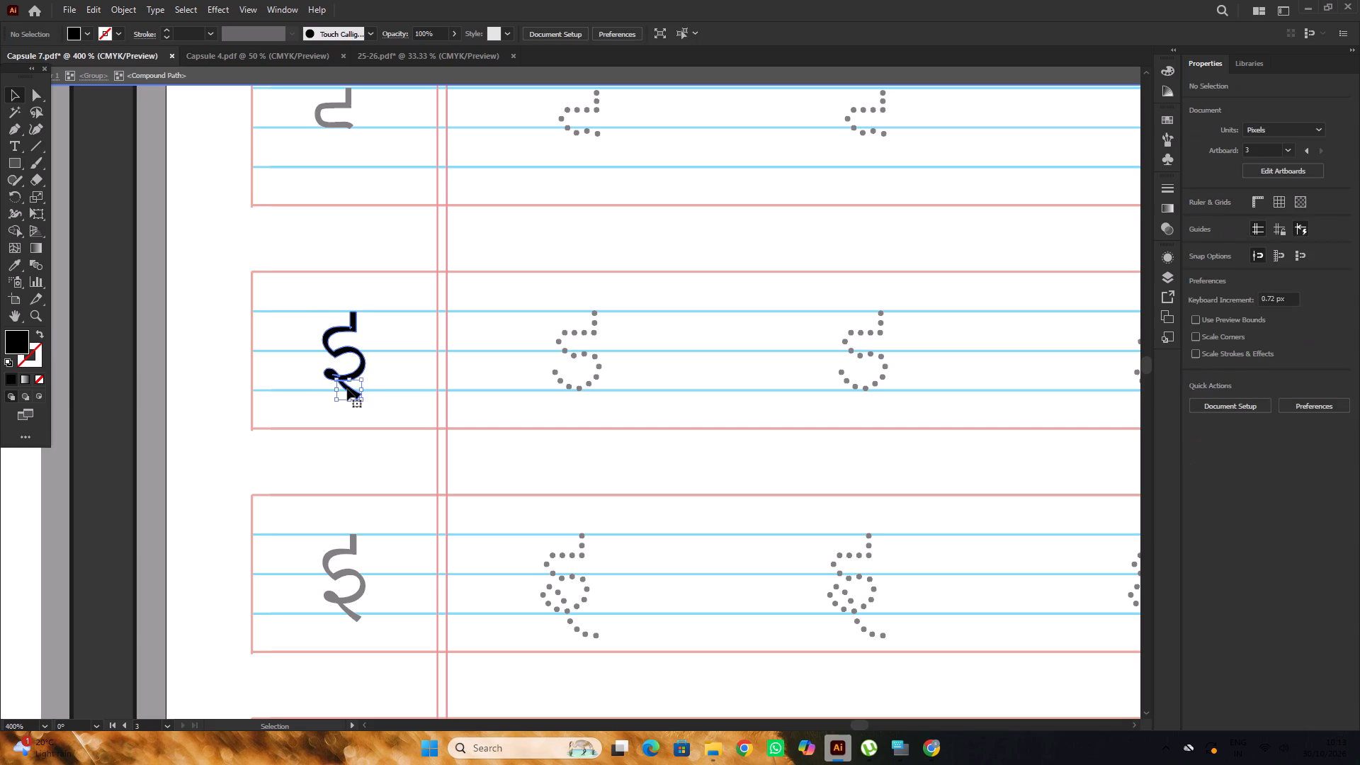
key(Delete)
alt+scroll(371, 390, down, 3)
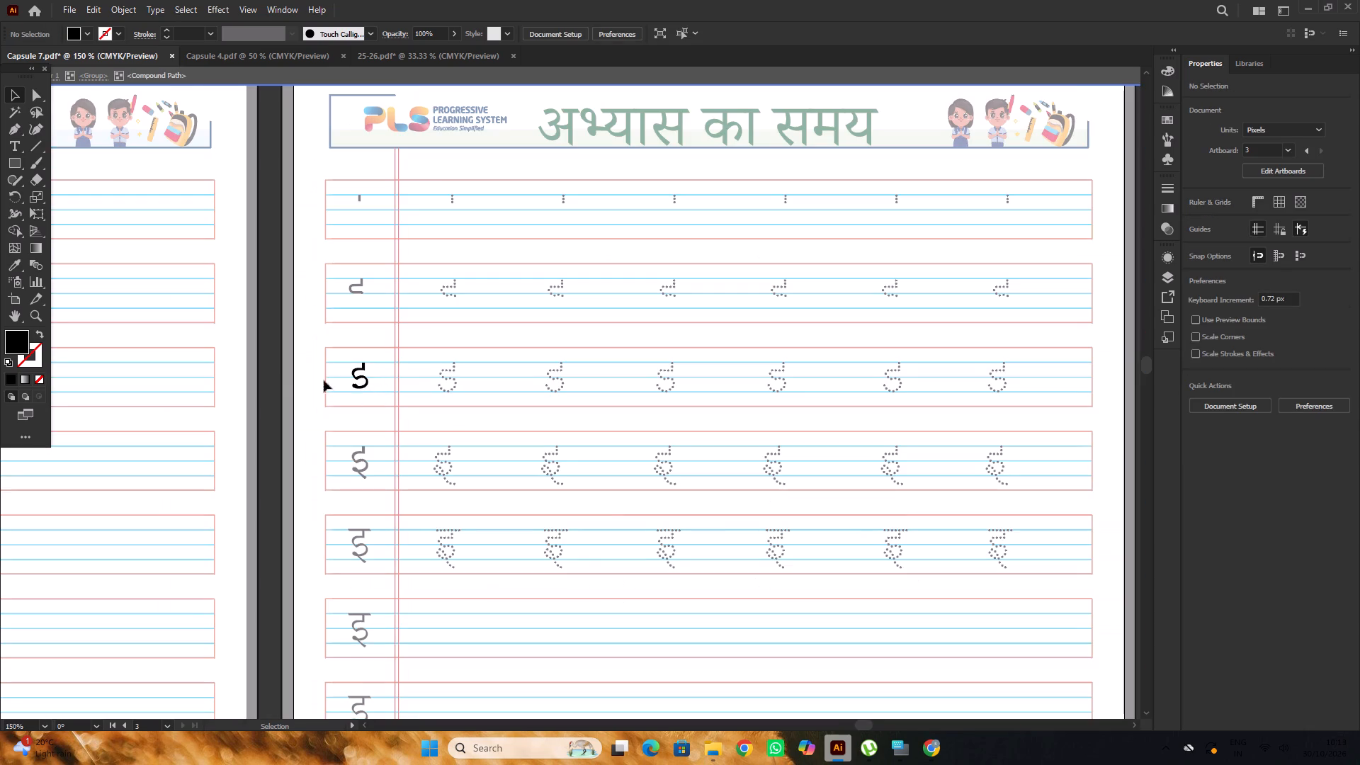
triple_click(278, 361)
click(277, 361)
Review the layout, model letters and tracing rows across pages 21, 22 and 23 of Capsule 7.
alt+scroll(373, 372, down, 3)
scroll(373, 372, down, 5)
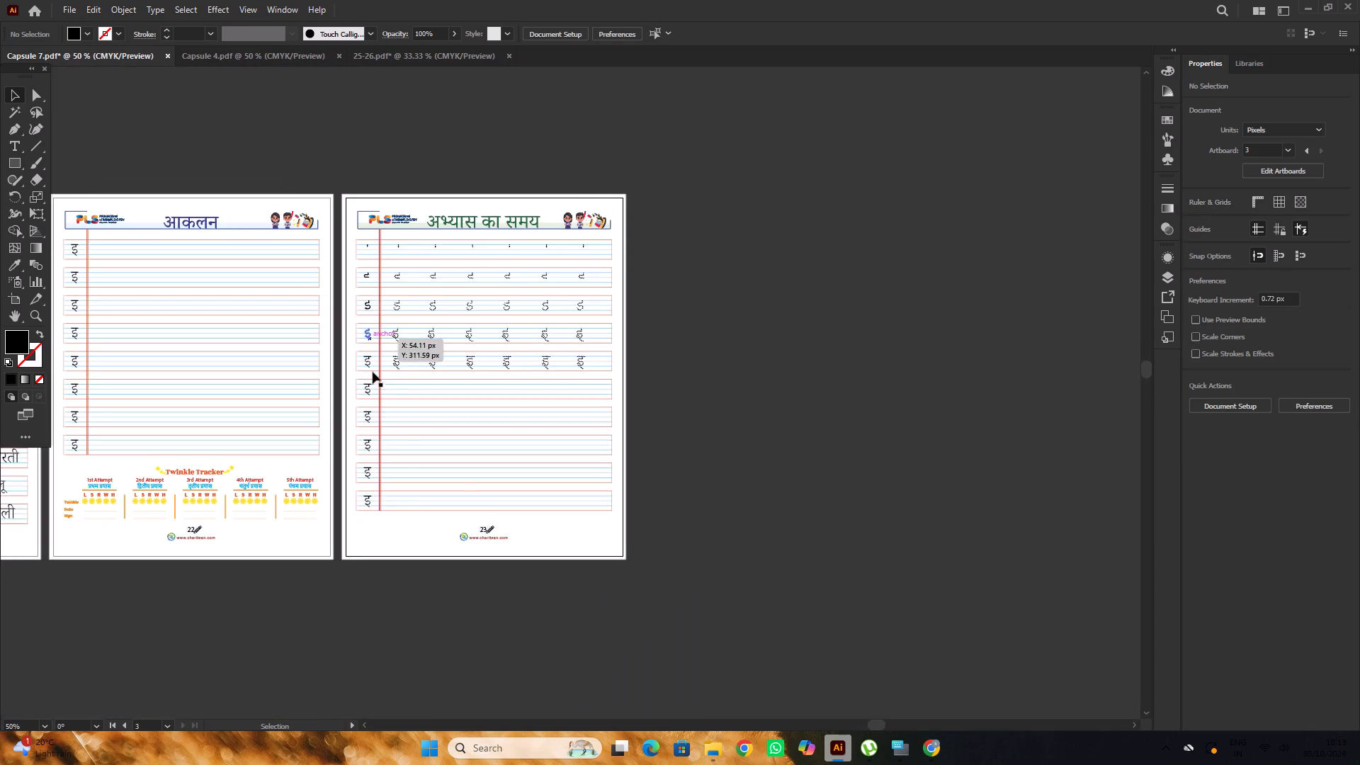
alt+scroll(382, 430, up, 3)
alt+scroll(382, 430, down, 2)
key(space)
drag(642, 406, 729, 431)
alt+scroll(652, 433, down, 3)
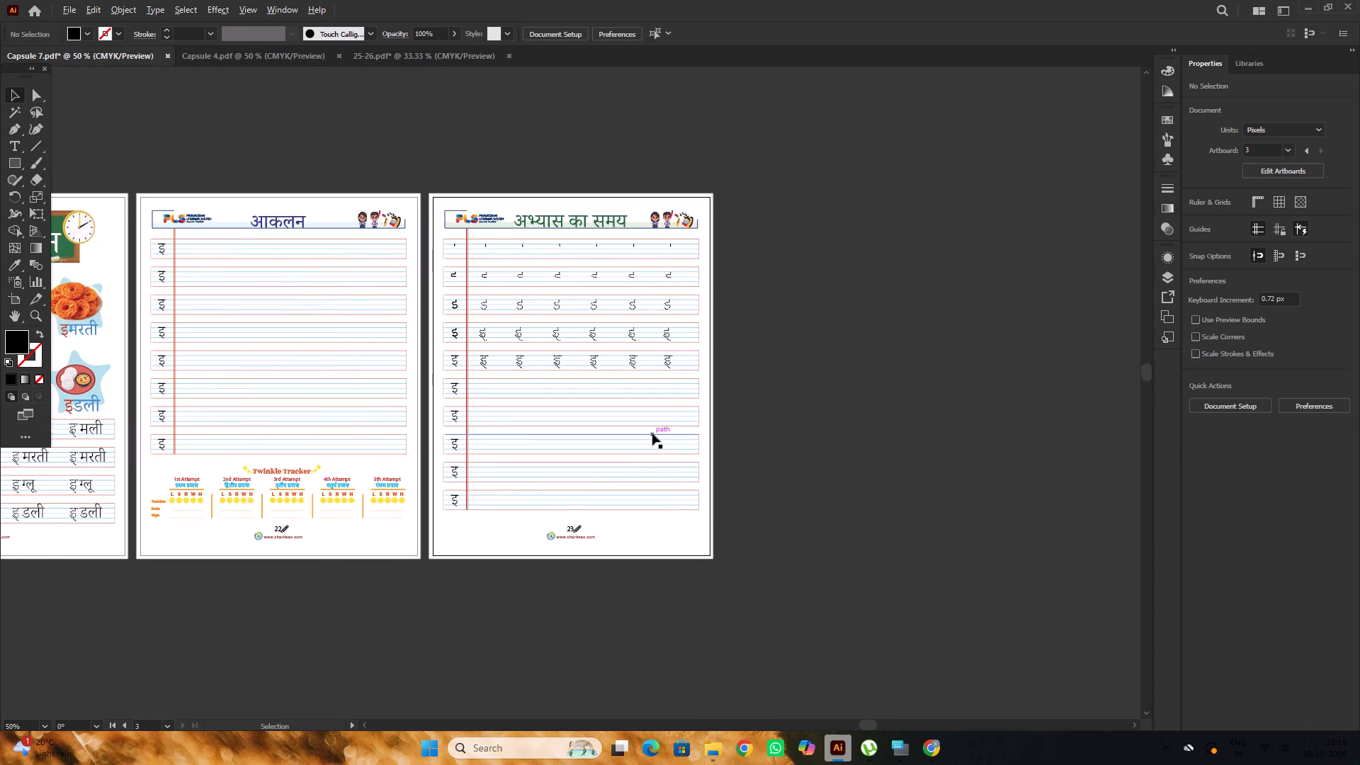
alt+scroll(652, 433, down, 4)
key(space)
drag(443, 520, 532, 528)
alt+scroll(459, 441, up, 3)
scroll(459, 441, up, 8)
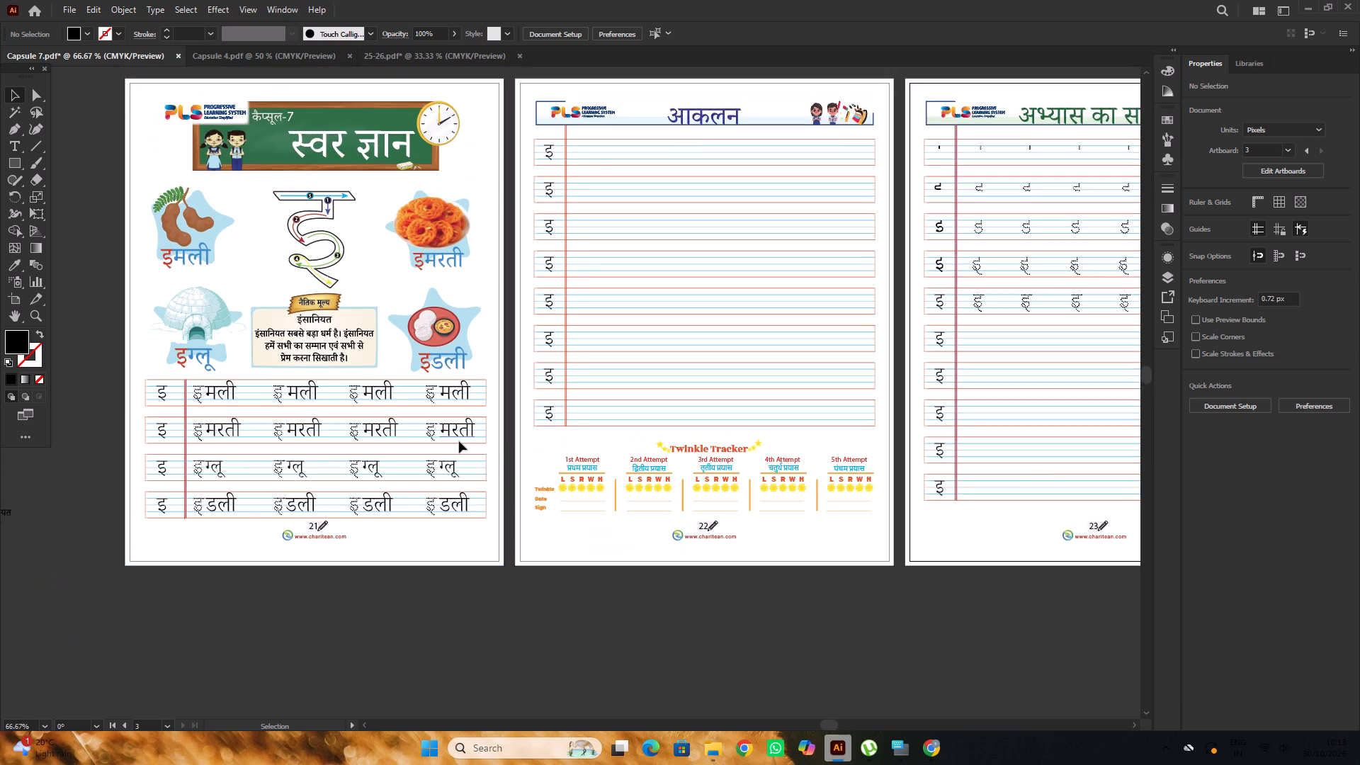
scroll(459, 441, up, 1)
alt+scroll(459, 441, down, 2)
key(space)
key(space)
key(space)
key(space)
key(space)
key(space)
key(space)
key(space)
key(space)
key(space)
key(space)
key(space)
key(space)
key(space)
key(space)
key(space)
key(space)
key(space)
key(space)
drag(688, 335, 699, 351)
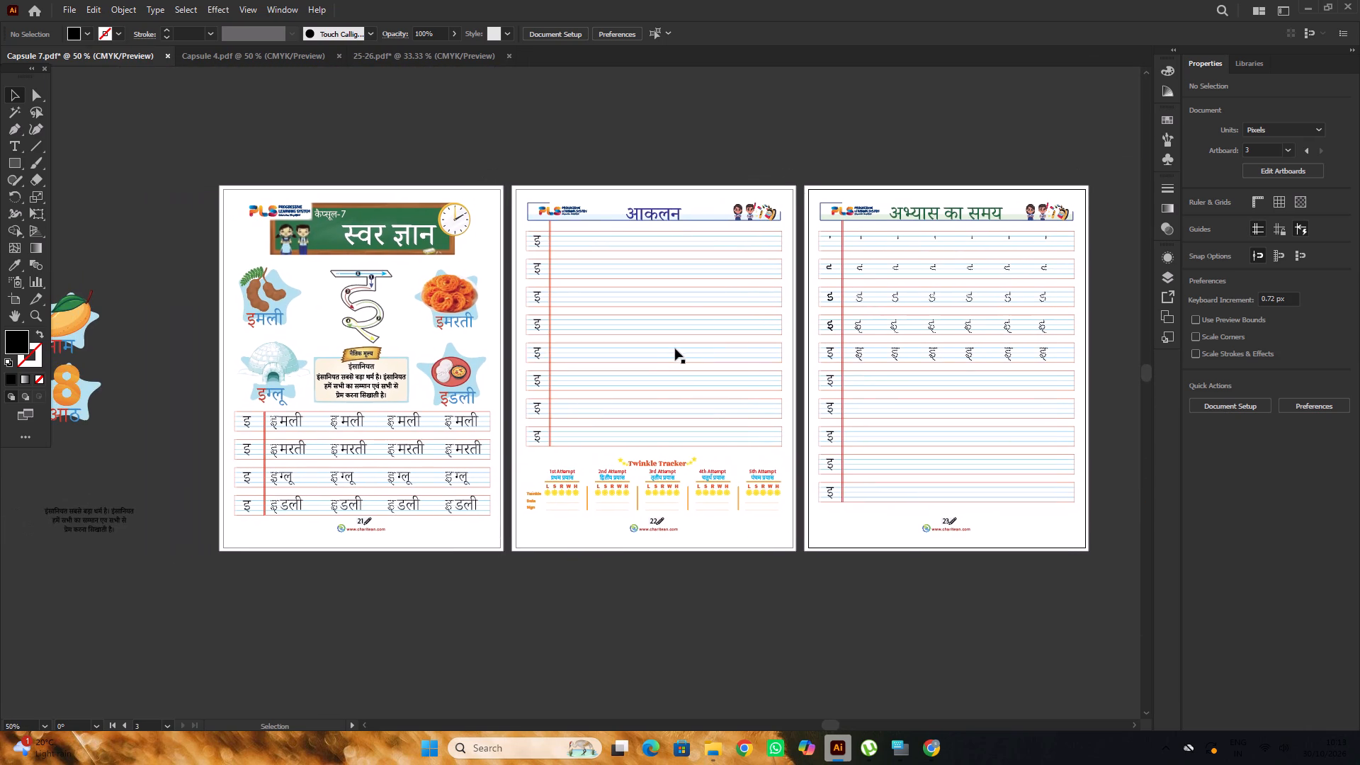
alt+scroll(387, 357, up, 3)
alt+scroll(398, 356, down, 2)
scroll(425, 351, down, 2)
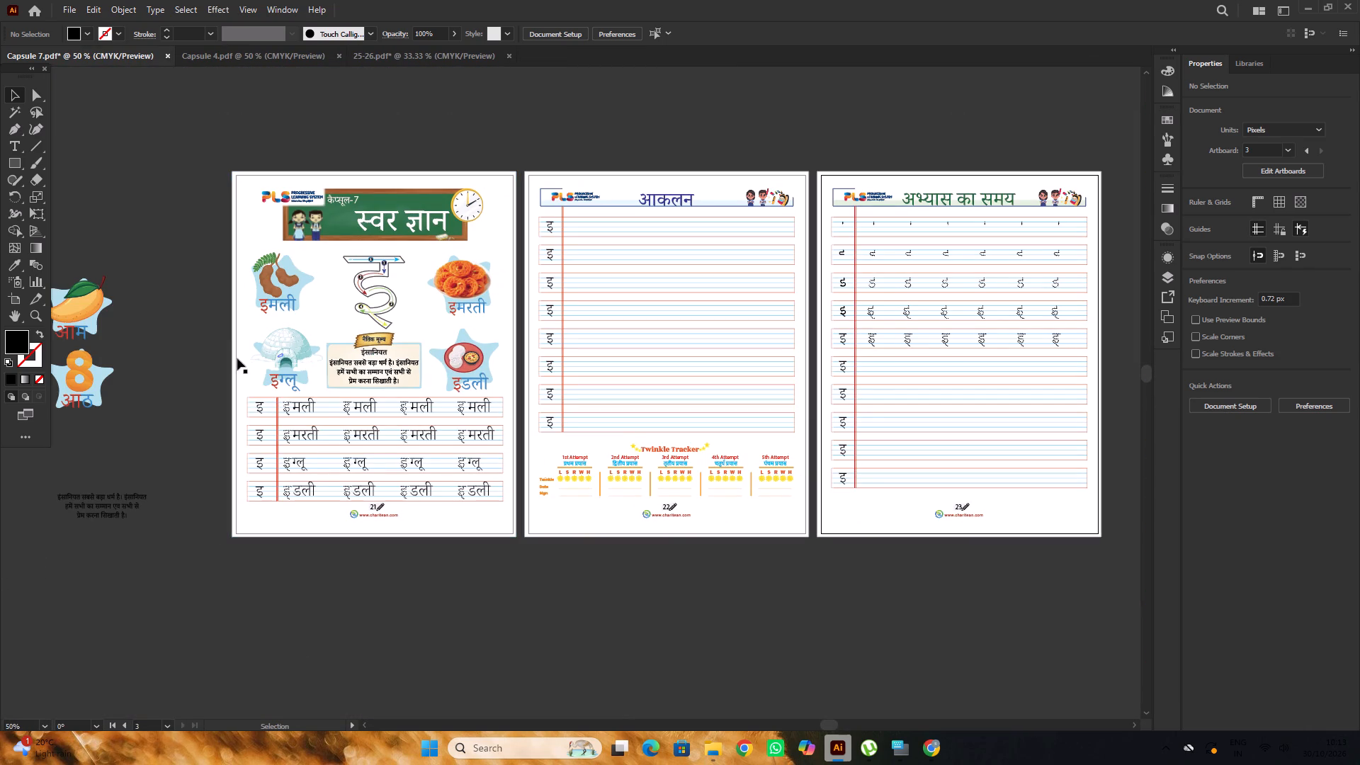
click(211, 358)
alt+scroll(212, 358, down, 2)
key(space)
drag(222, 366, 266, 368)
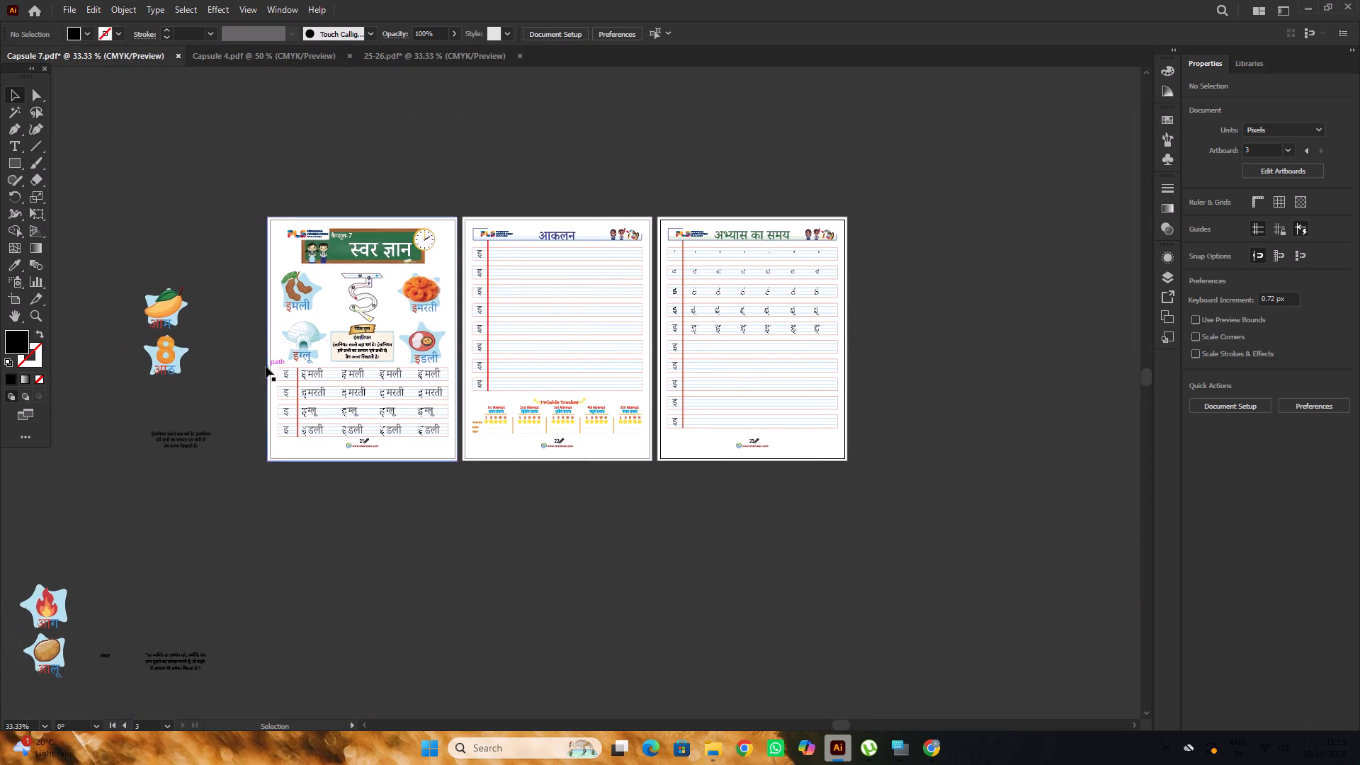
alt+scroll(266, 366, up, 1)
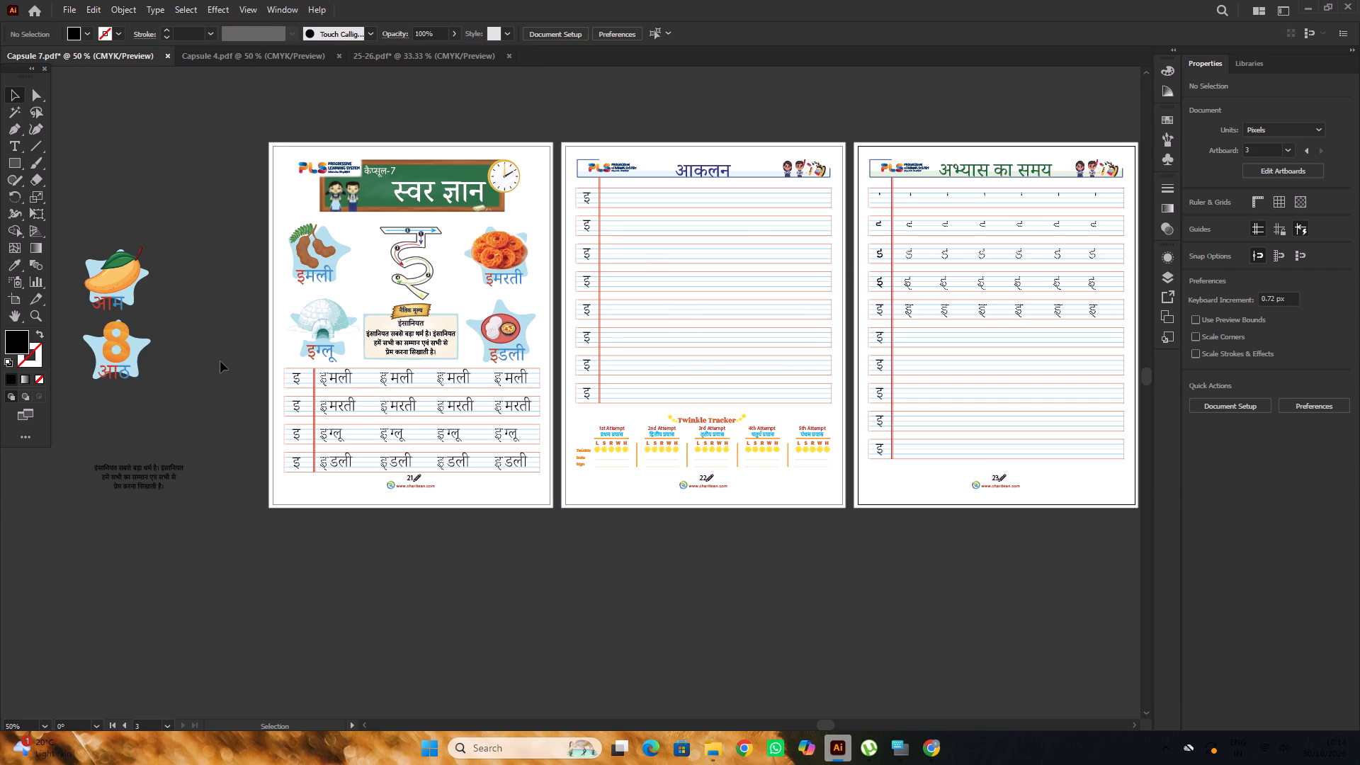
alt+scroll(220, 361, down, 1)
alt+scroll(461, 364, up, 2)
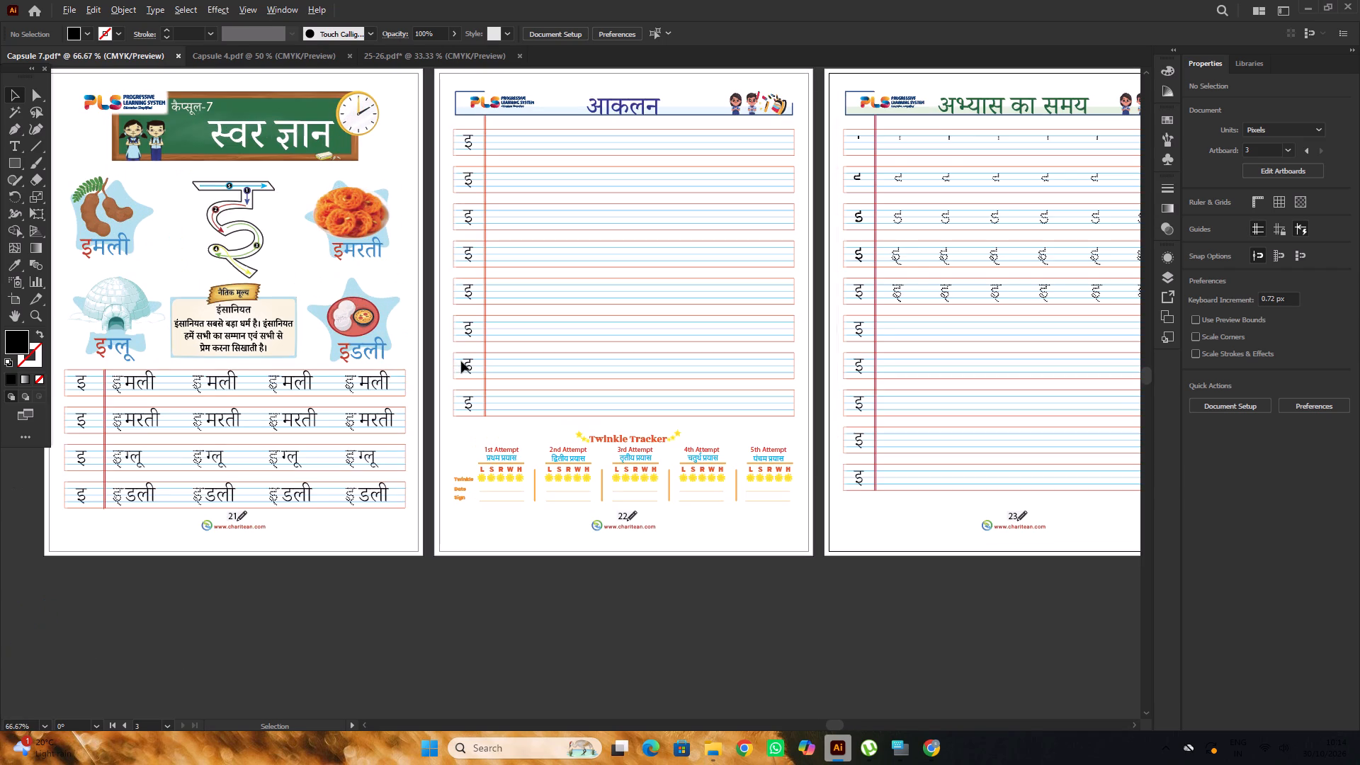
alt+scroll(461, 361, down, 2)
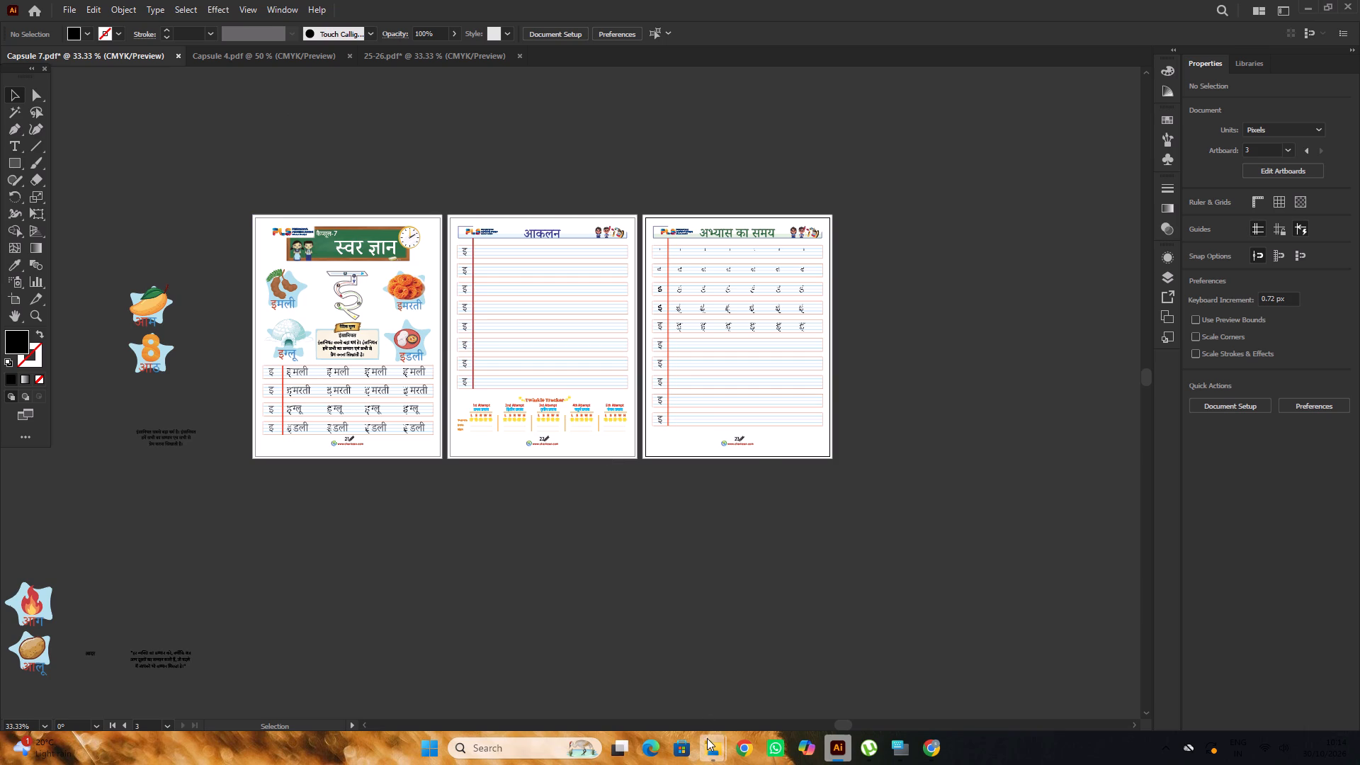
Open Capsule 6 from the PRINT A 1 folder, check the footer page number on its last page, and return to Illustrator.
click(666, 669)
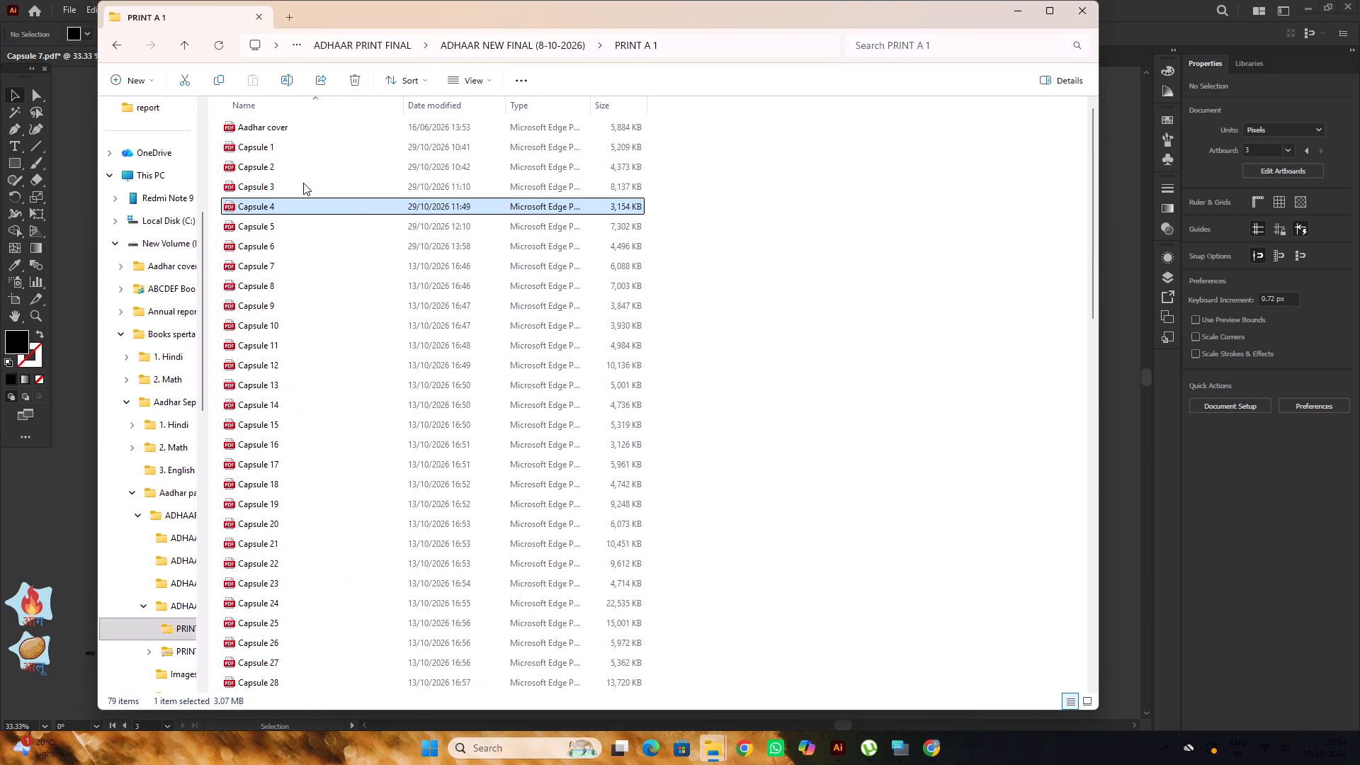
click(305, 241)
click(305, 241)
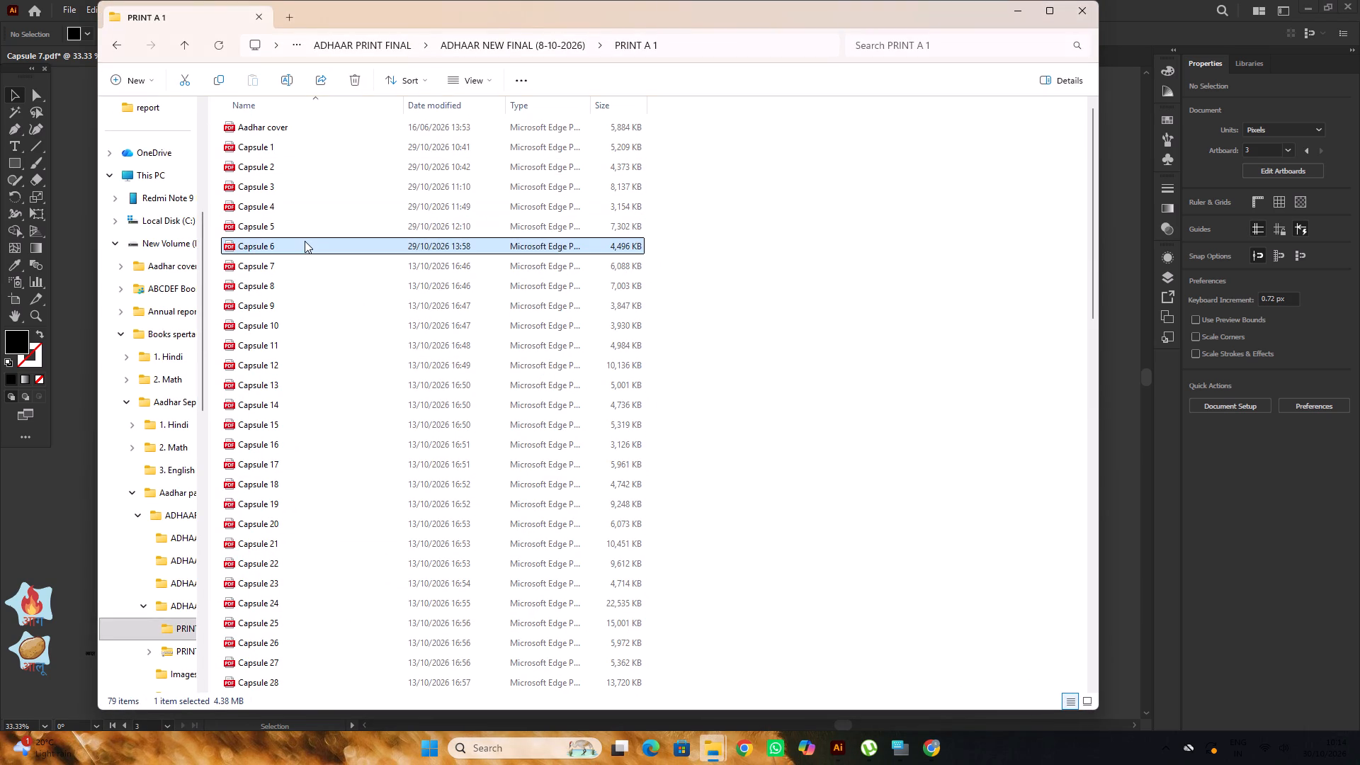
double_click(316, 244)
scroll(491, 307, down, 6)
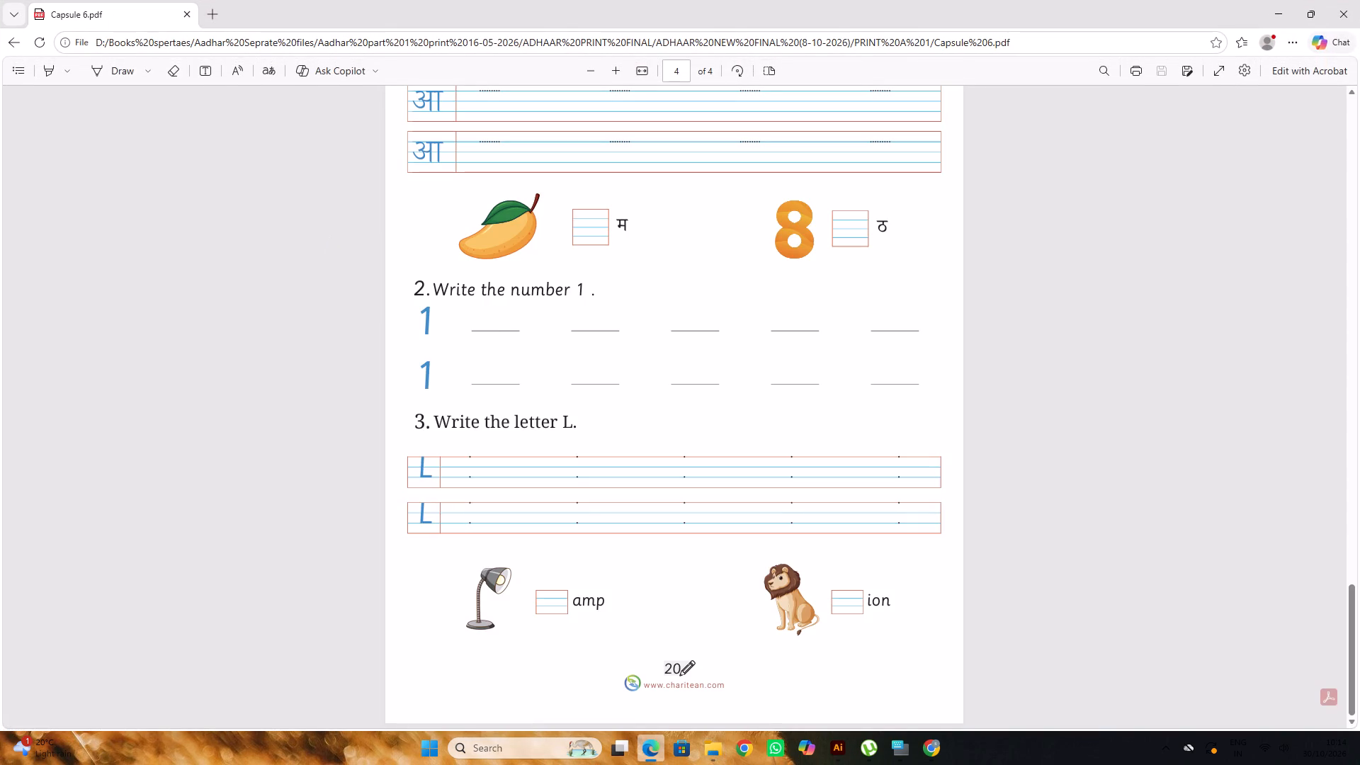
scroll(491, 305, down, 5)
scroll(491, 304, up, 5)
scroll(491, 304, down, 5)
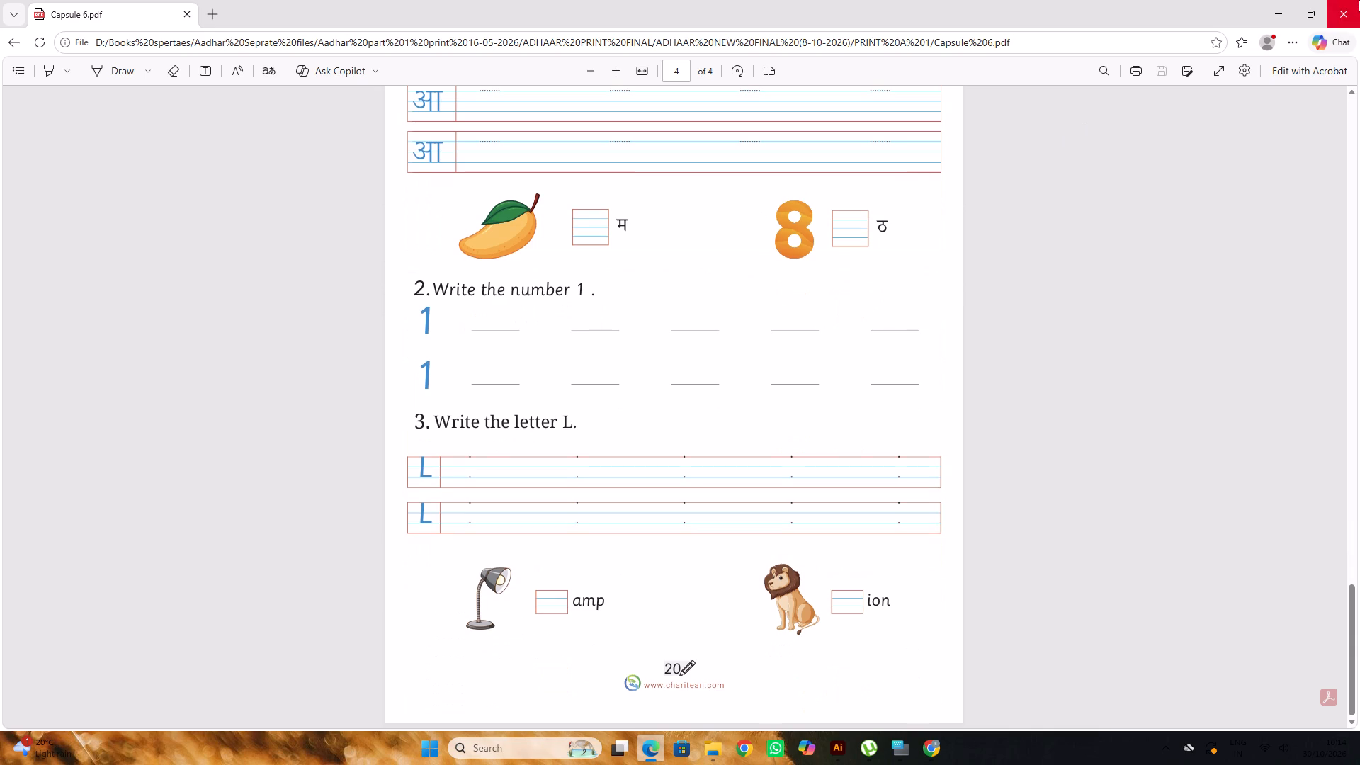
click(1353, 0)
click(842, 742)
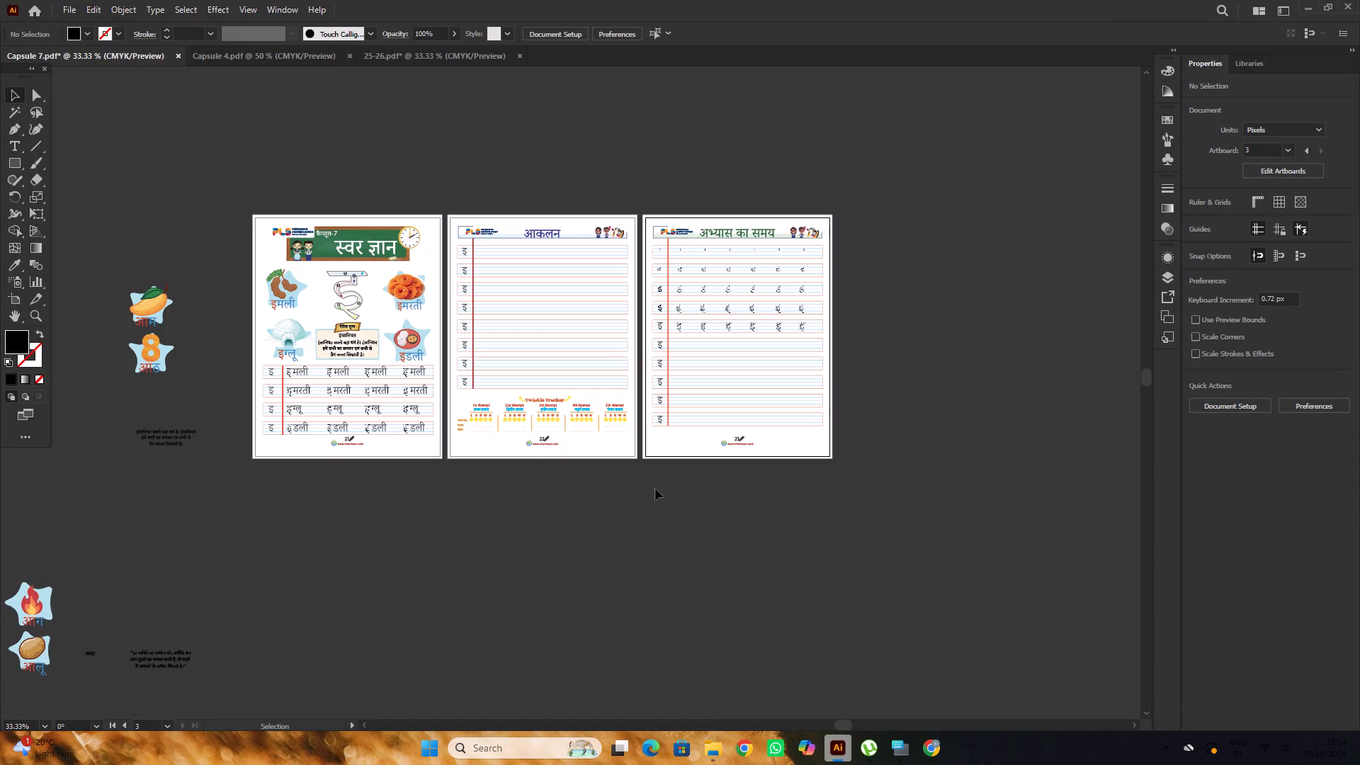
Change the font of page 21's footer page number to Sassoon Primary.
alt+scroll(367, 431, up, 2)
scroll(453, 407, down, 2)
alt+scroll(306, 422, up, 2)
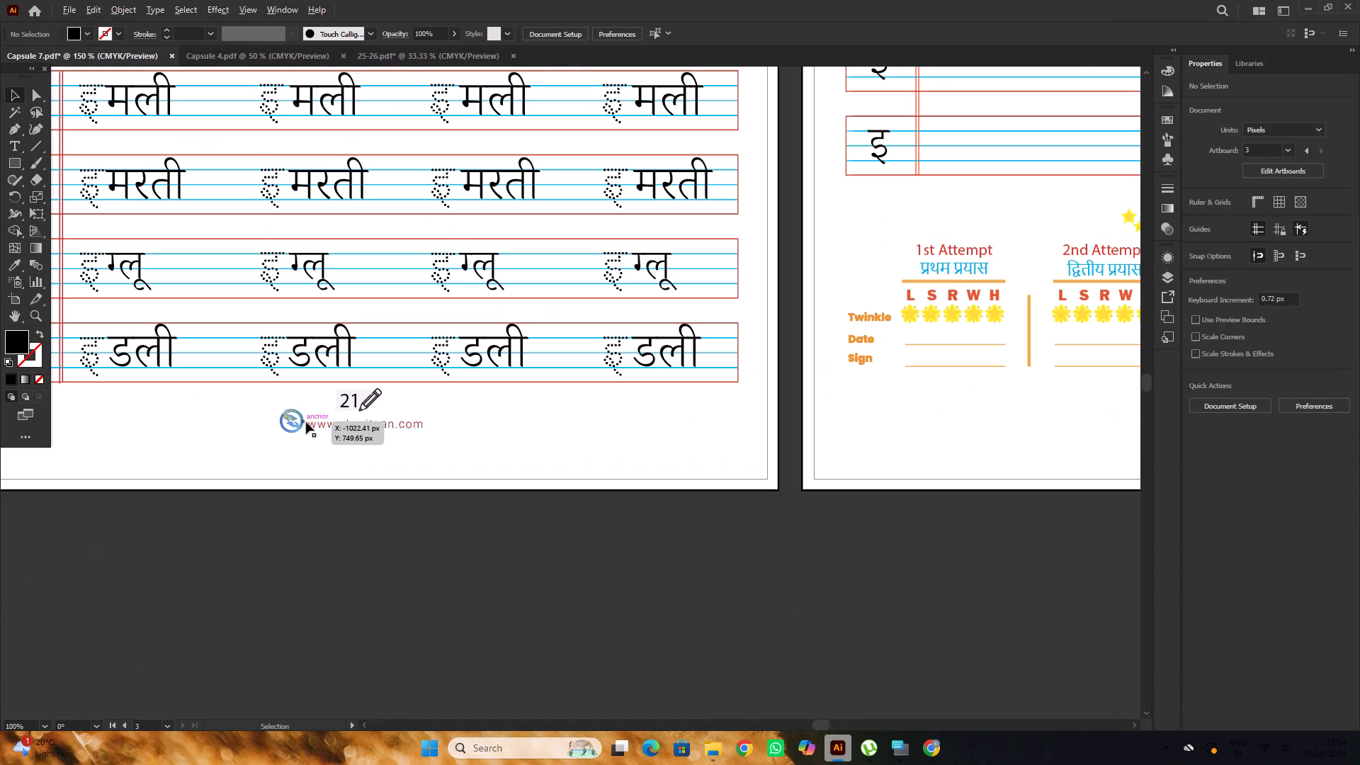
key(t)
drag(357, 401, 331, 415)
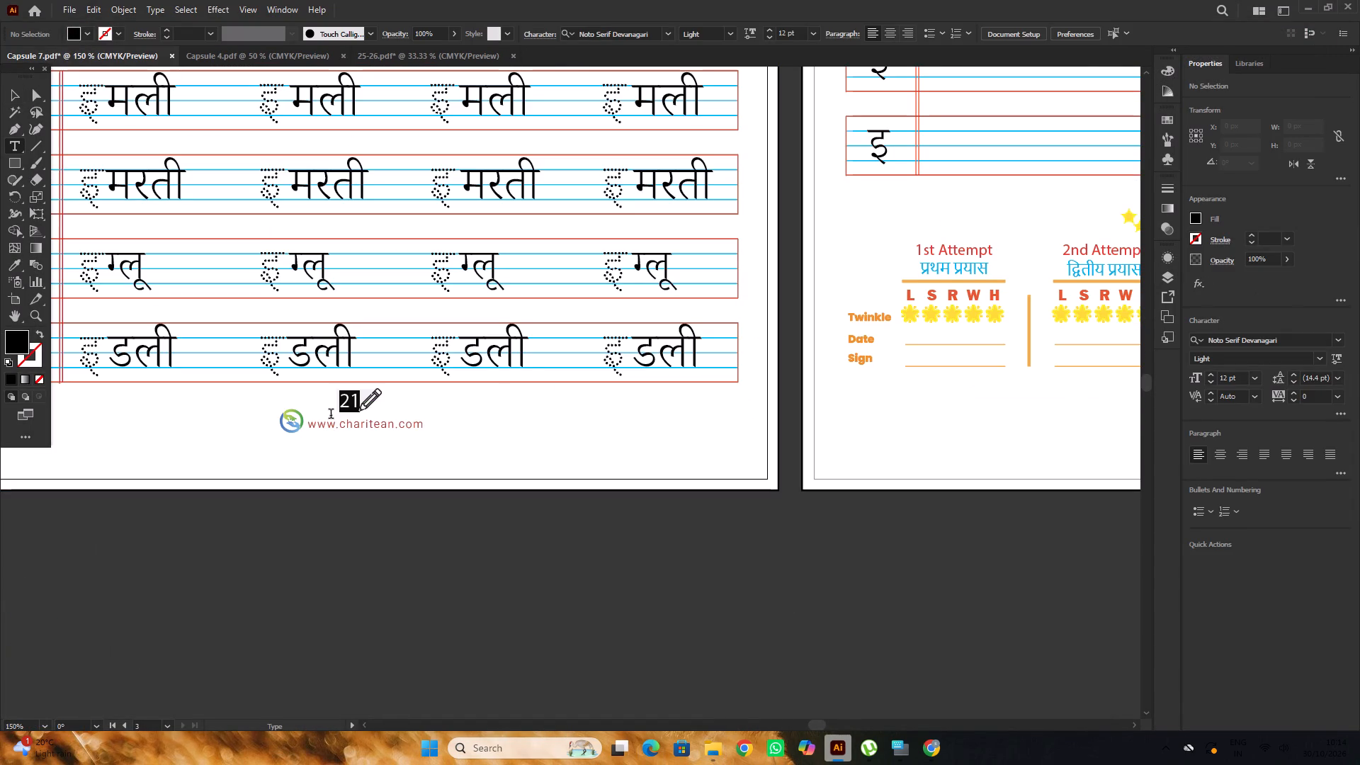
drag(331, 415, 326, 416)
click(1251, 339)
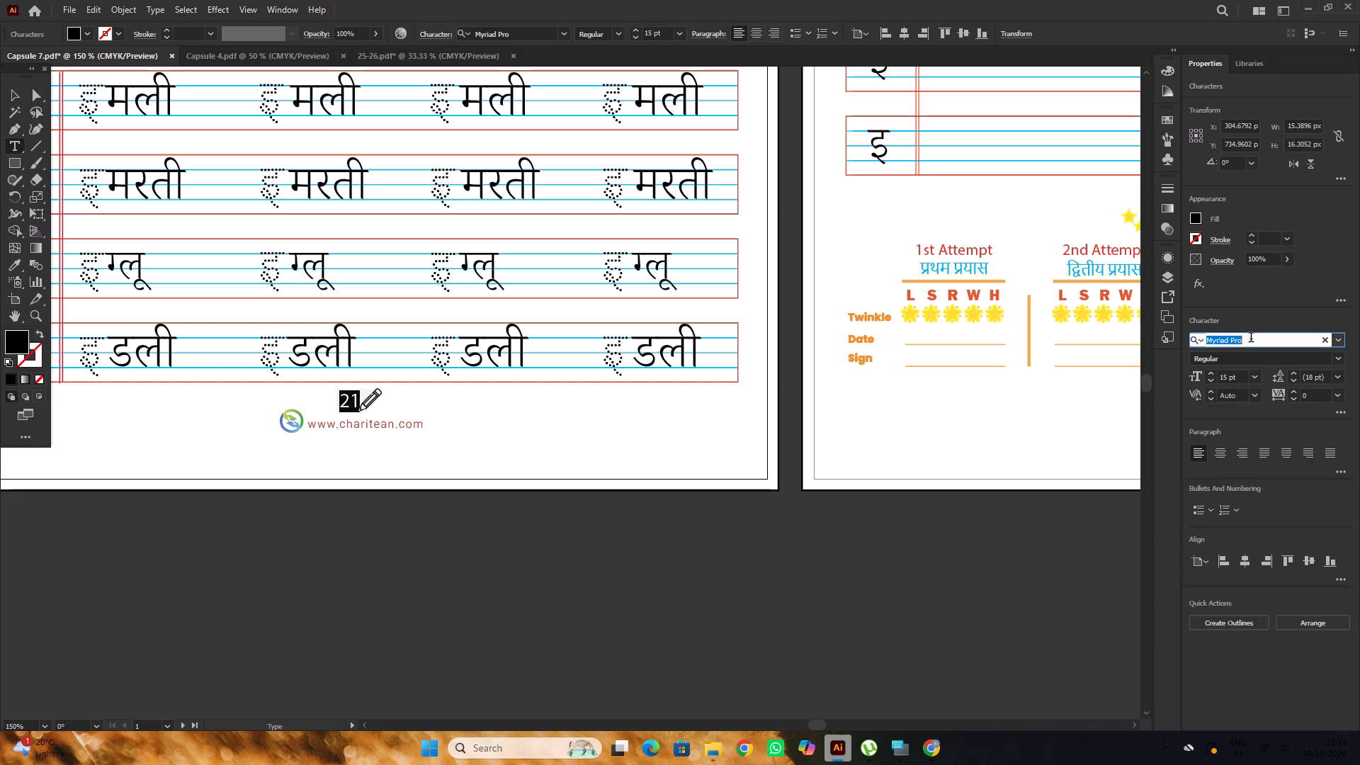
text(sass)
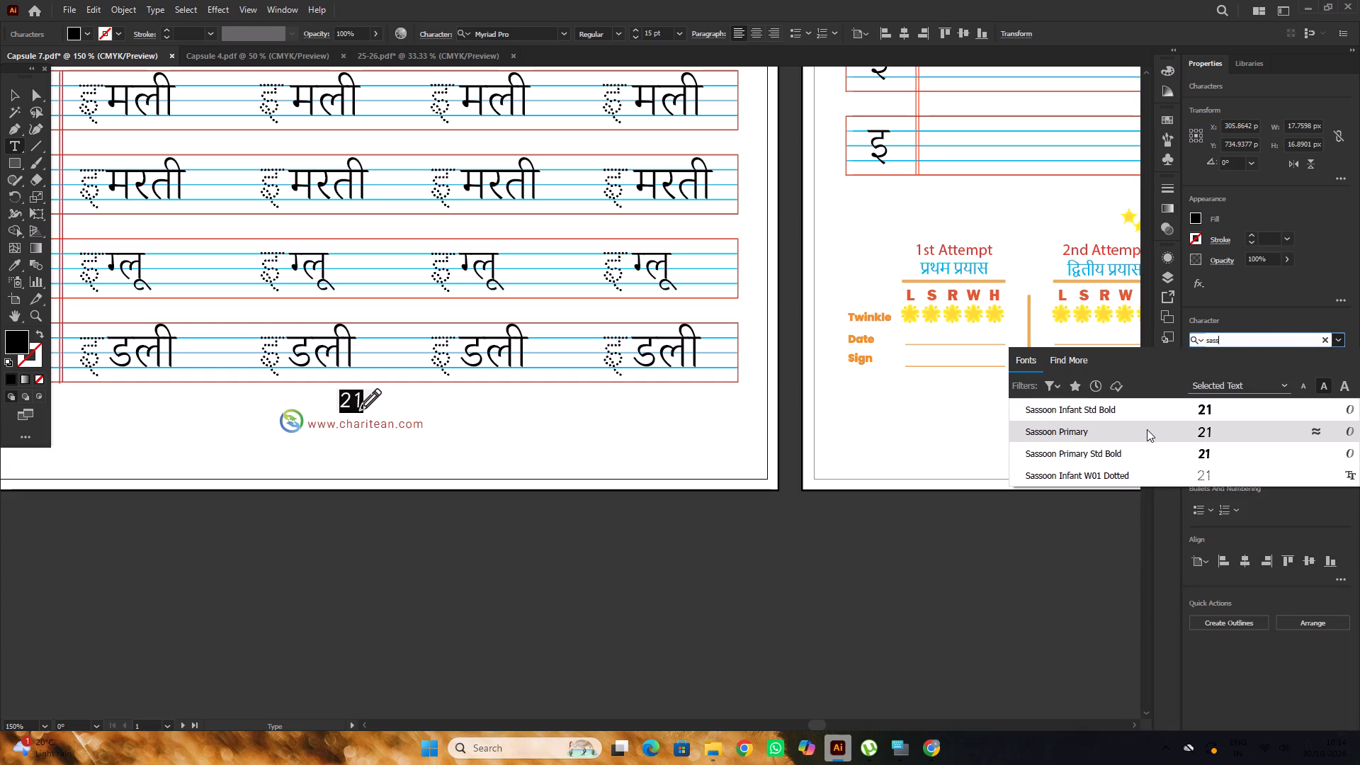
click(1147, 429)
click(11, 92)
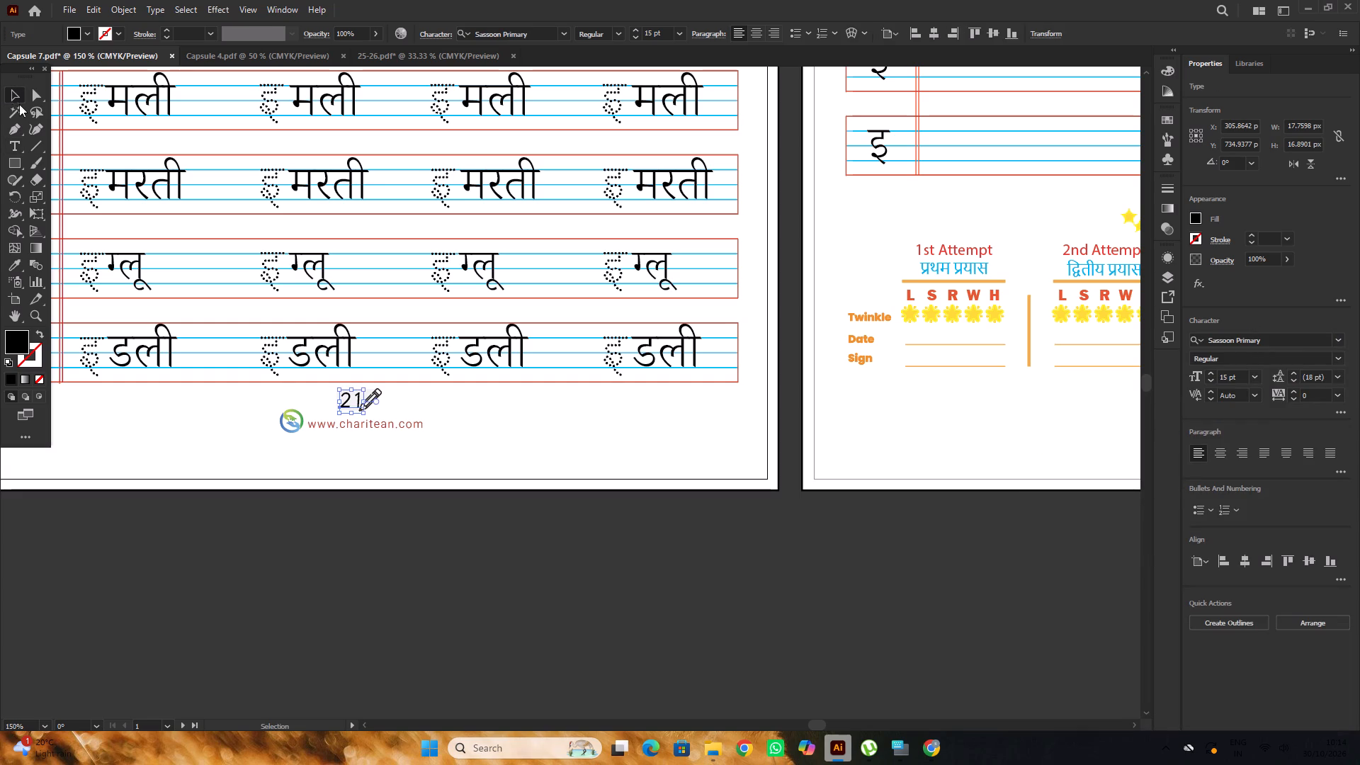
click(422, 522)
Isolate page 22's footer page number within its group, set its font to Sassoon Primary, and leave isolation.
scroll(422, 521, up, 5)
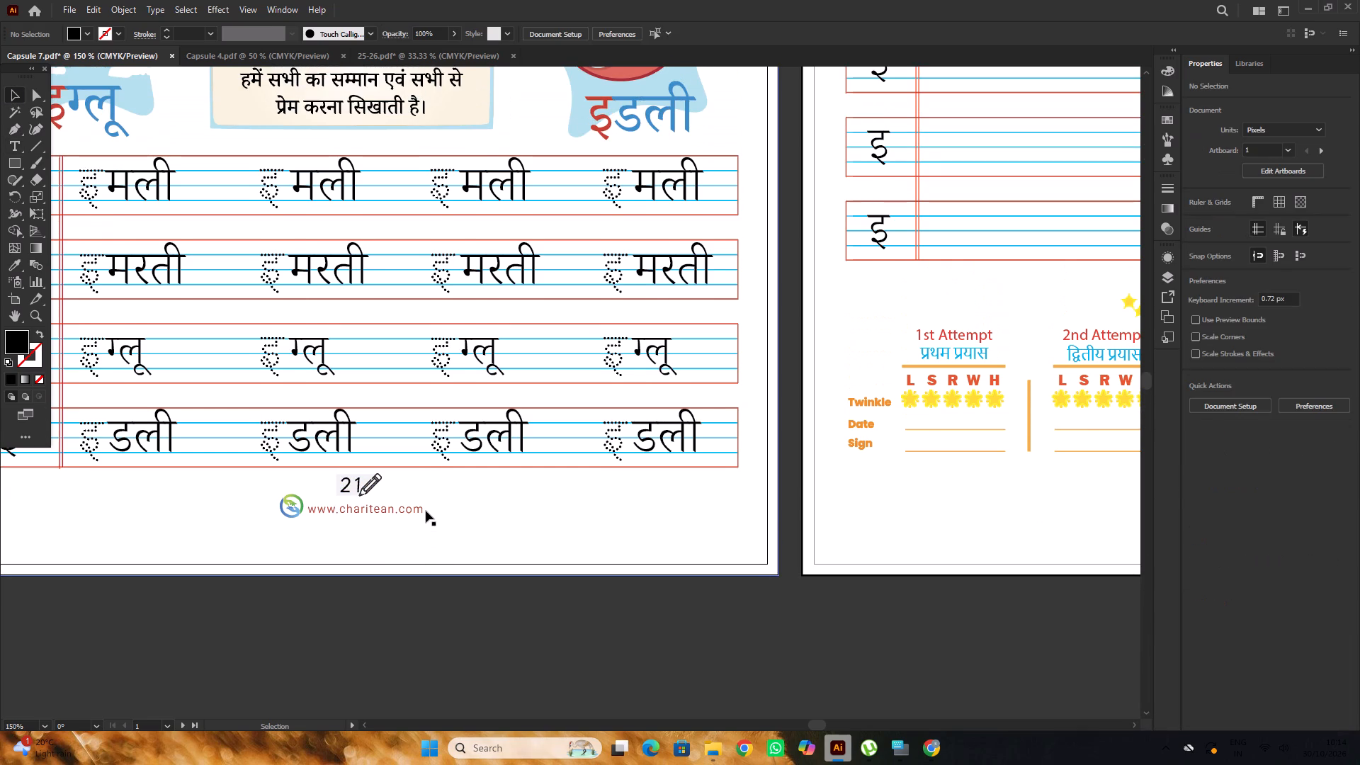
alt+scroll(369, 519, up, 3)
scroll(349, 463, down, 6)
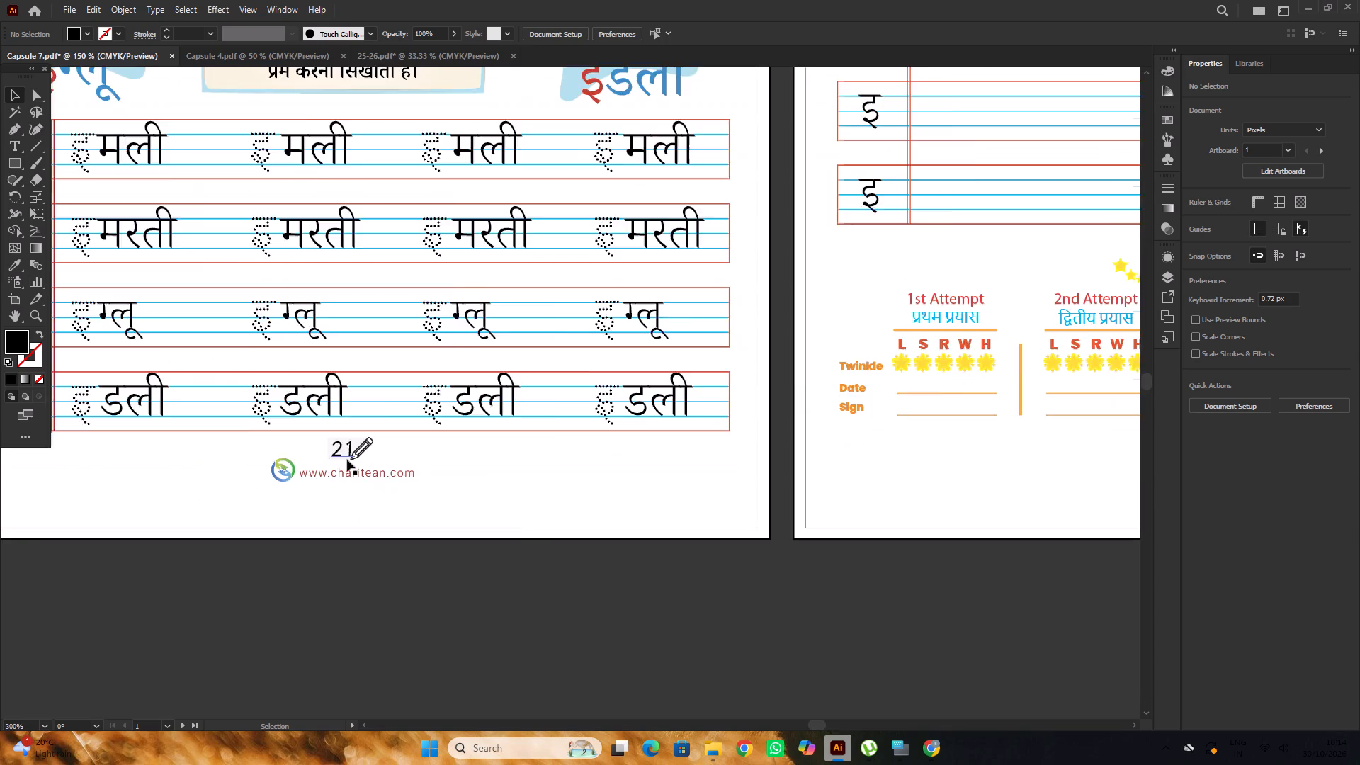
key(space)
drag(632, 497, 450, 504)
alt+scroll(526, 478, up, 3)
click(576, 447)
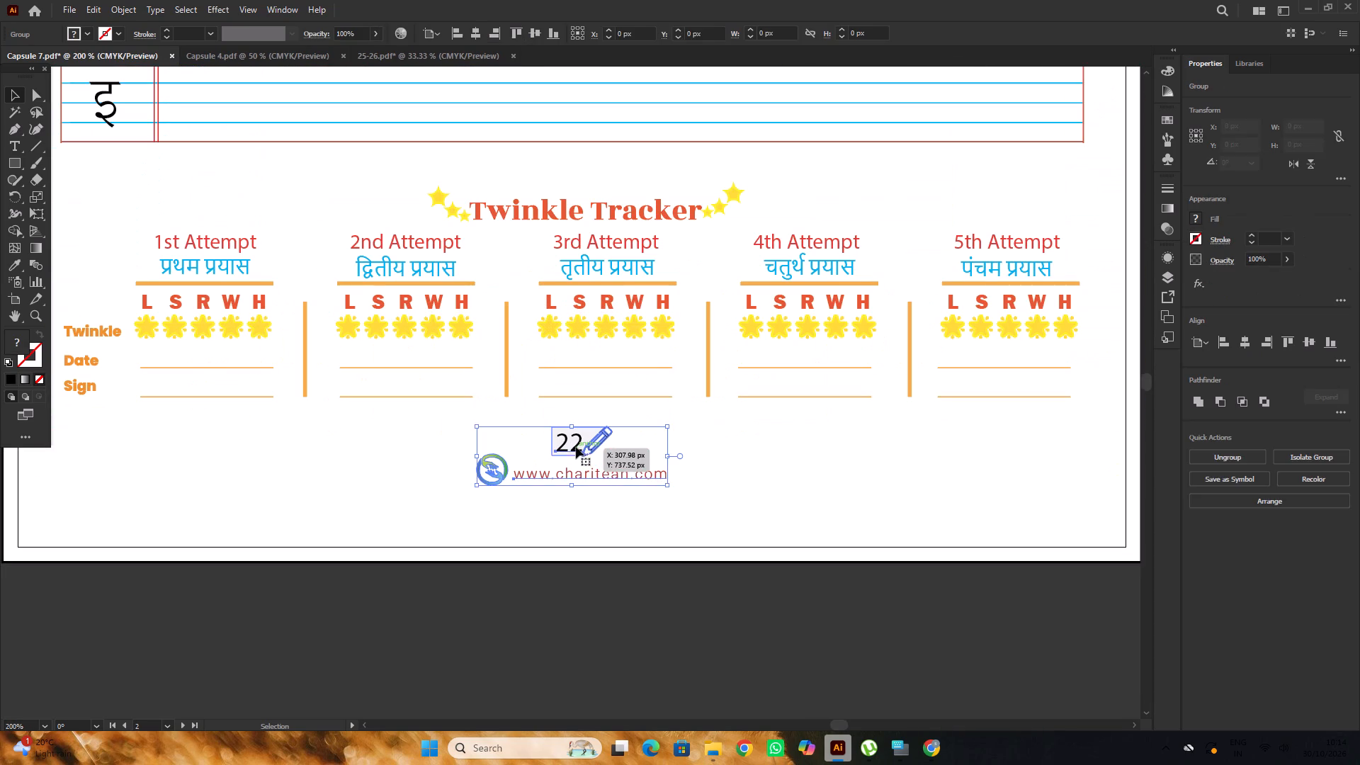
triple_click(578, 444)
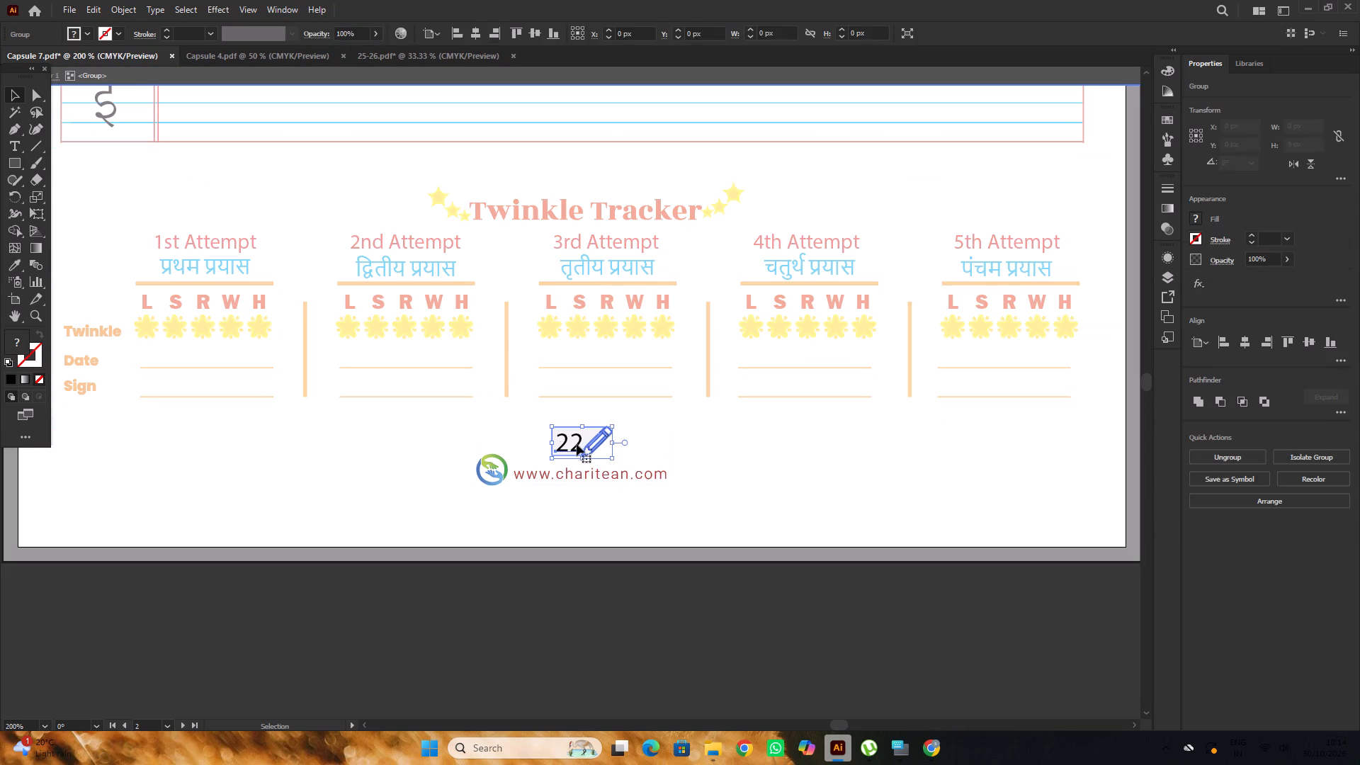
triple_click(566, 448)
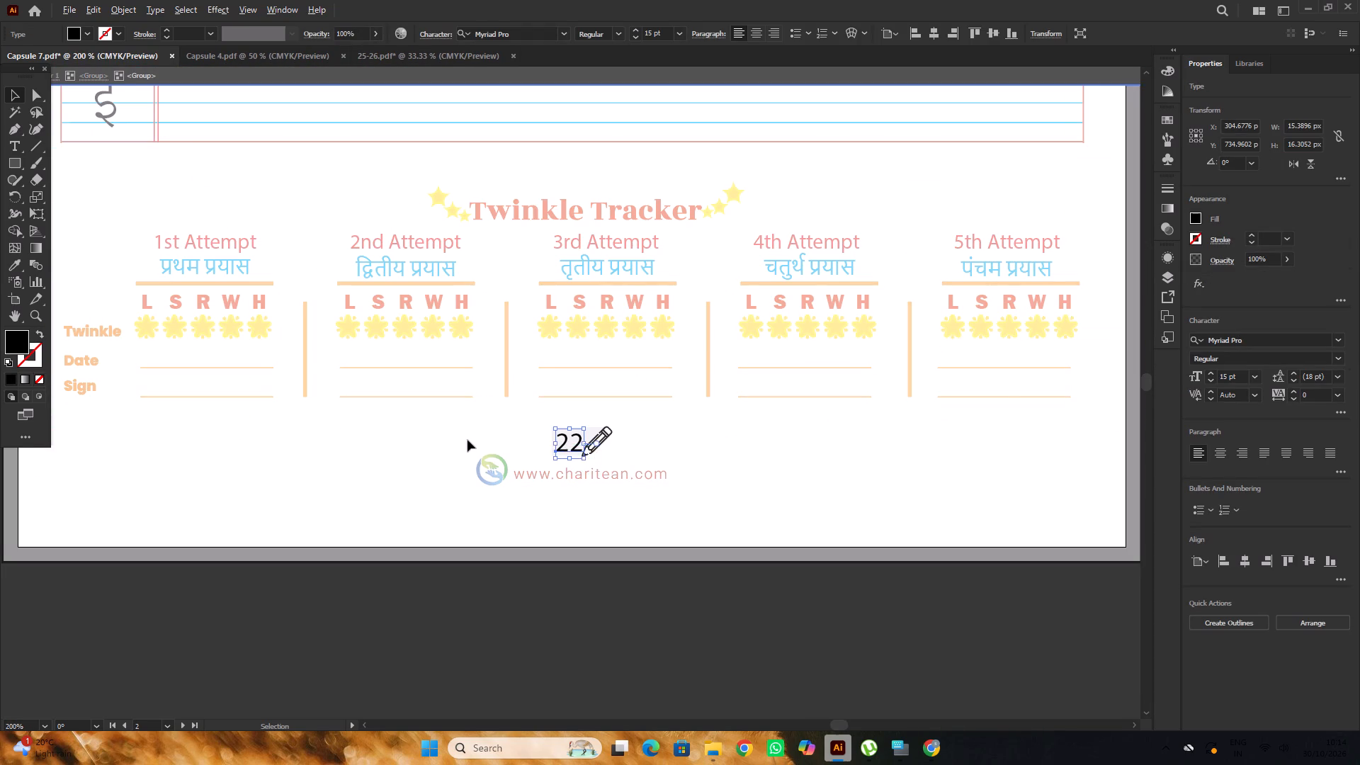
alt+scroll(467, 440, down, 4)
alt+scroll(577, 475, up, 1)
click(1245, 341)
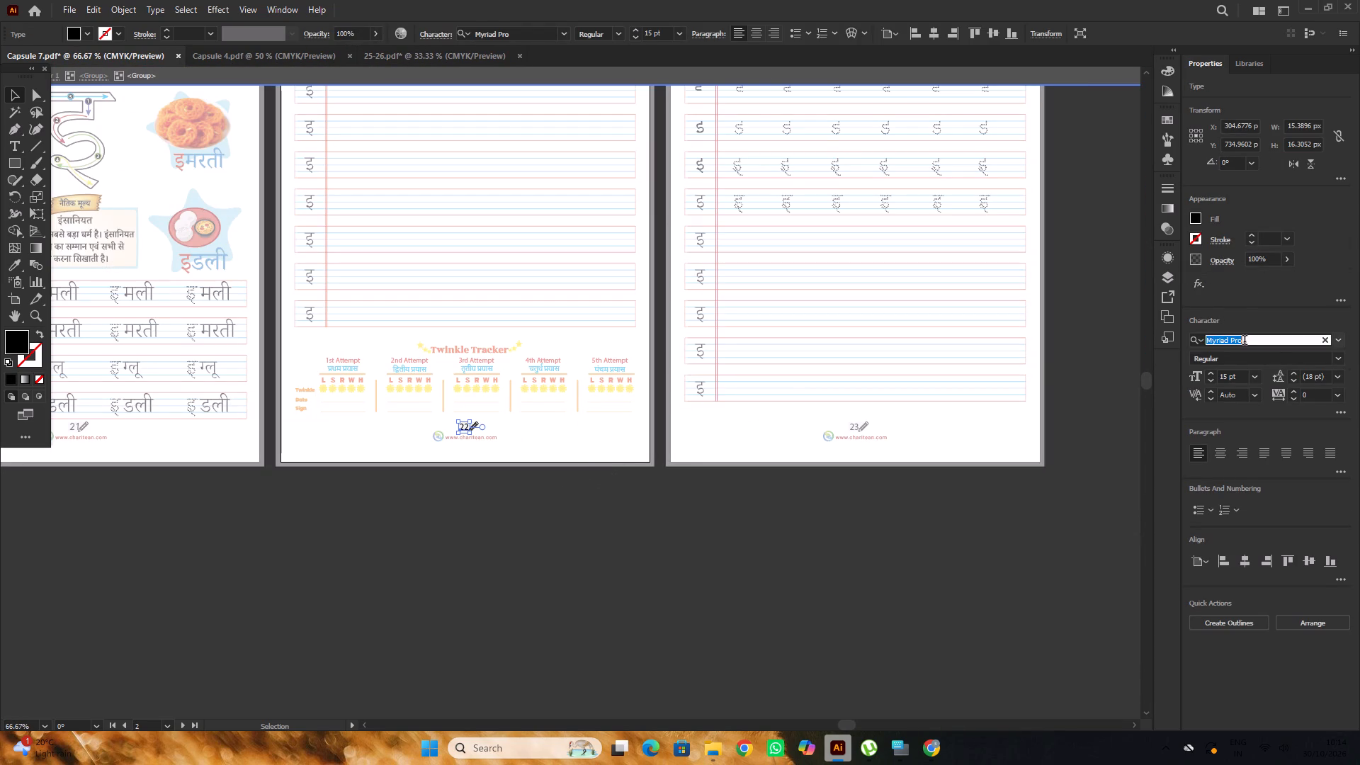
key(s)
text(ass)
click(1105, 427)
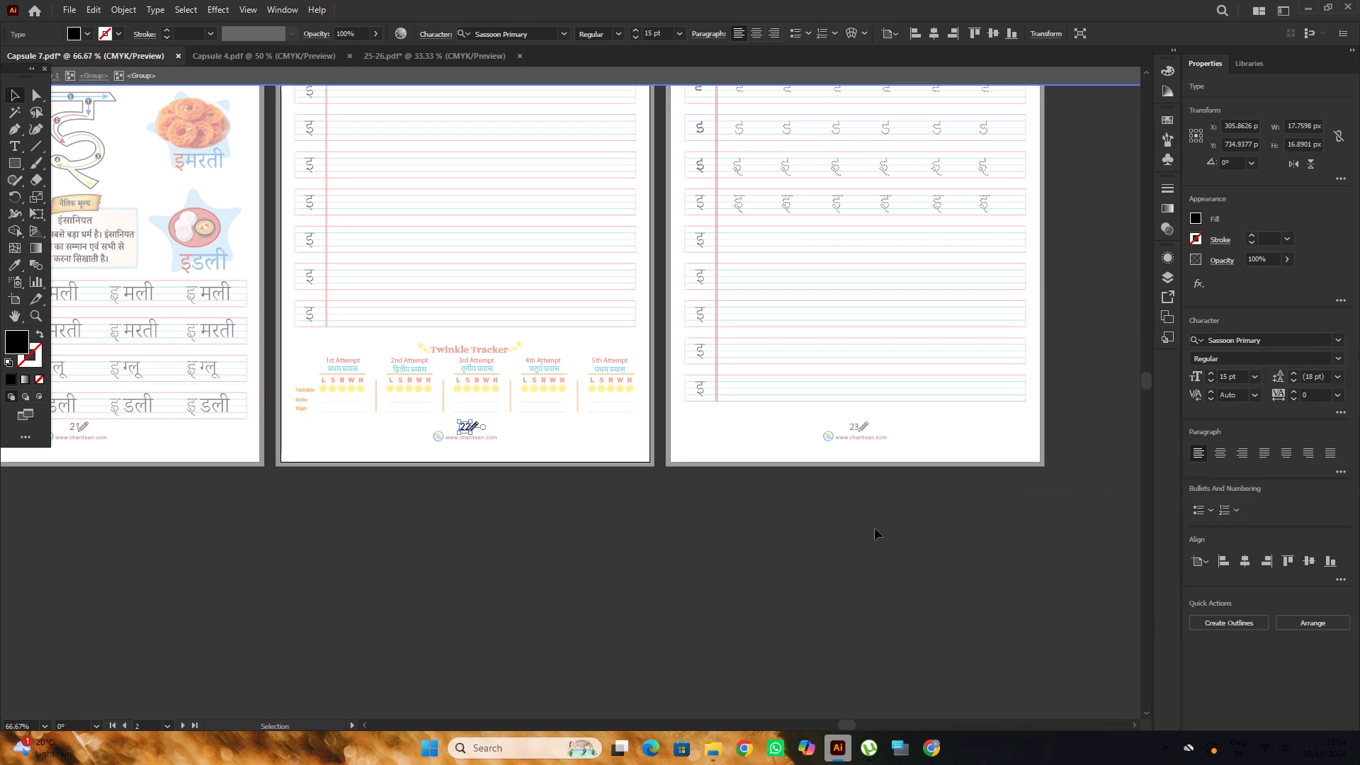
double_click(681, 585)
Move page 22's footer number about 2 px left within its group, clear of the pencil icon, and leave isolation.
alt+scroll(474, 428, up, 5)
scroll(419, 458, down, 1)
alt+scroll(419, 458, up, 2)
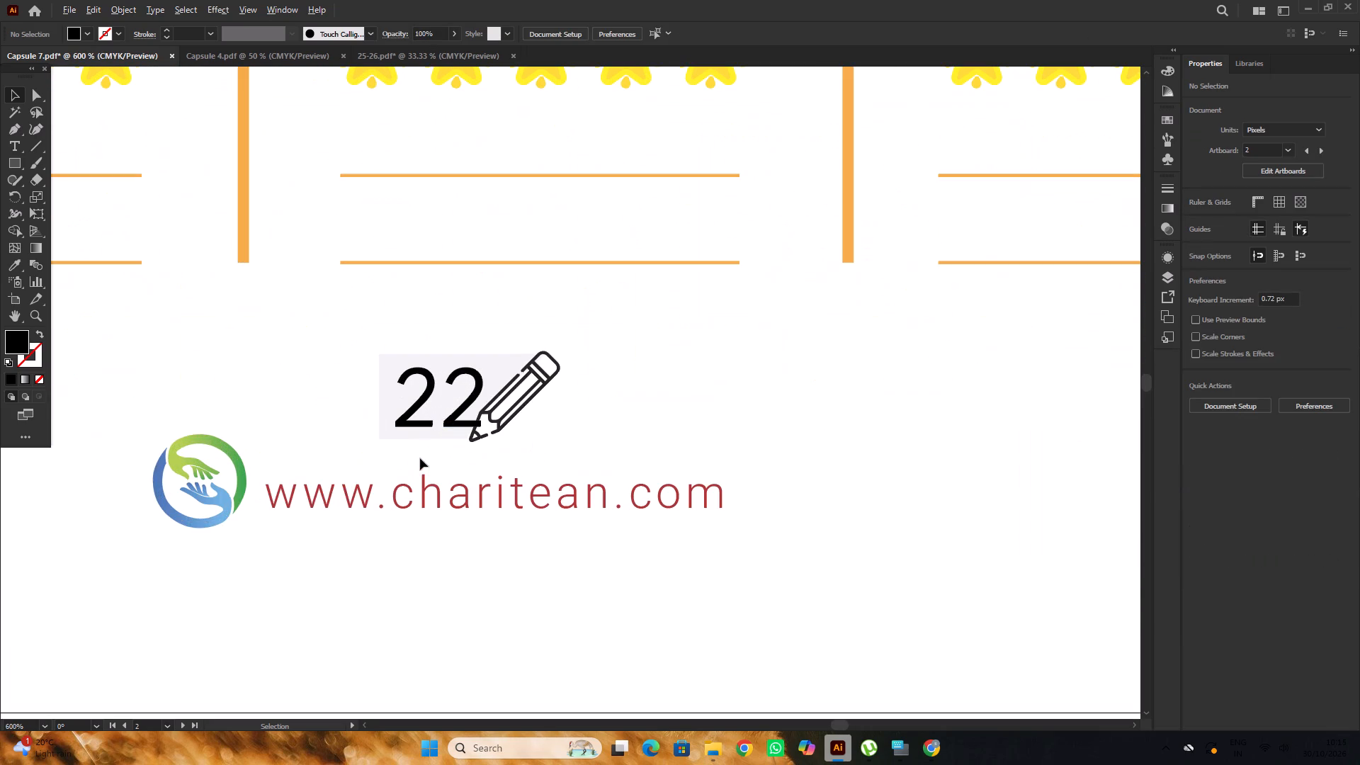
click(420, 428)
triple_click(419, 426)
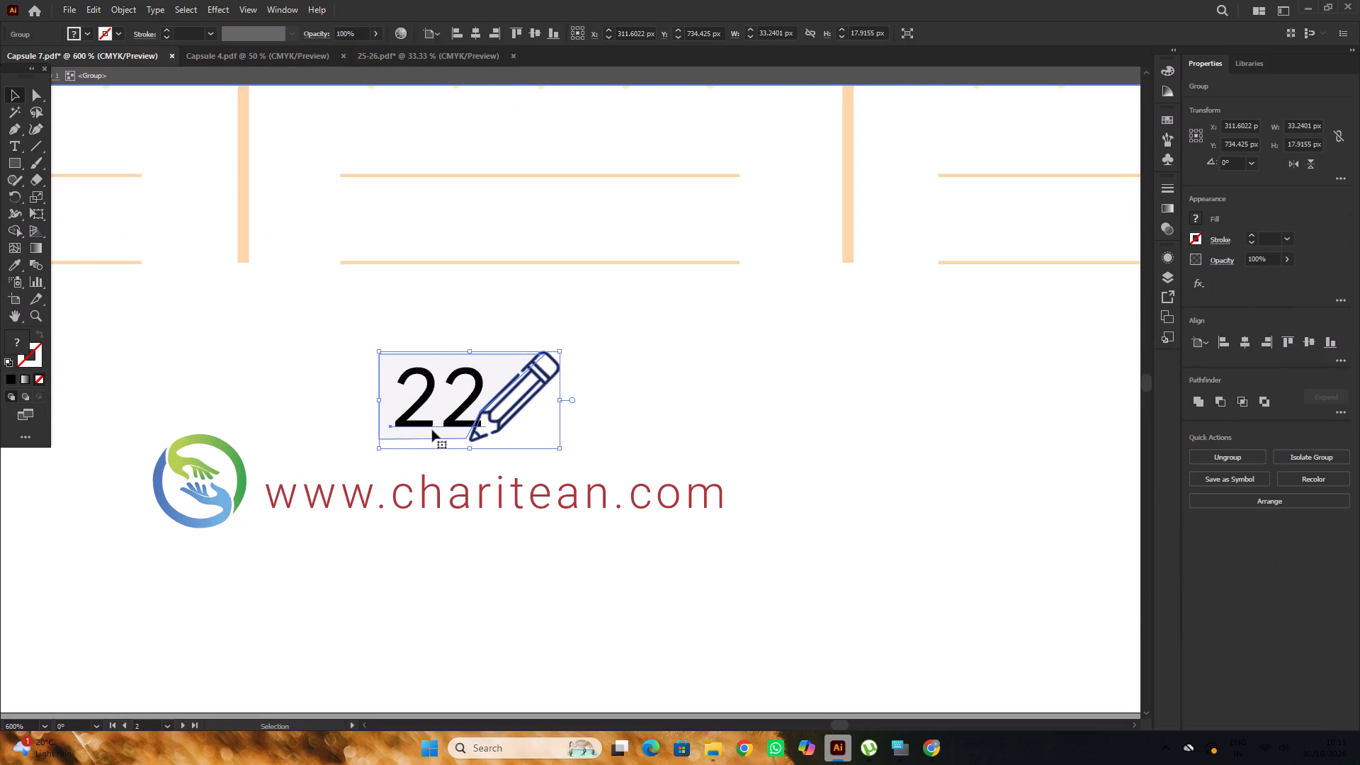
alt+scroll(407, 412, up, 3)
double_click(434, 436)
click(436, 436)
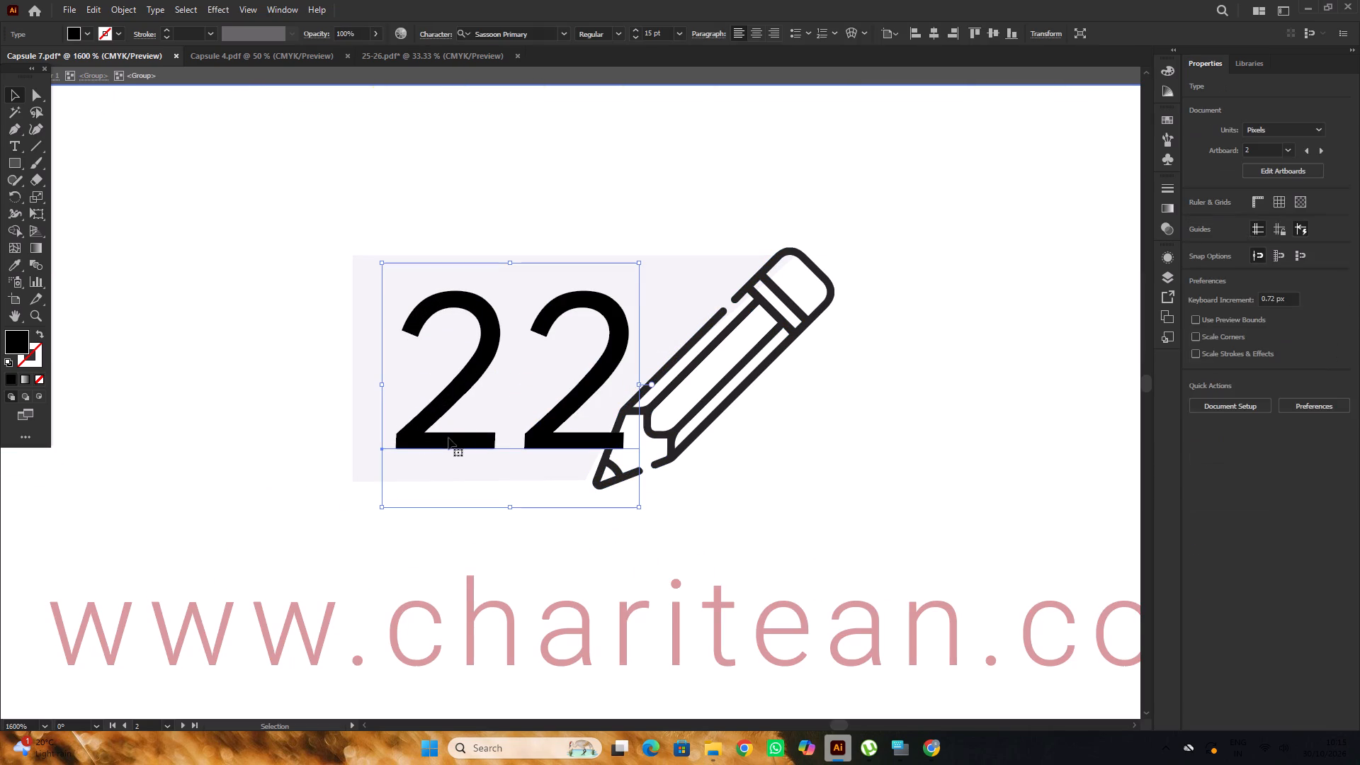
drag(460, 441, 431, 441)
alt+scroll(430, 439, down, 6)
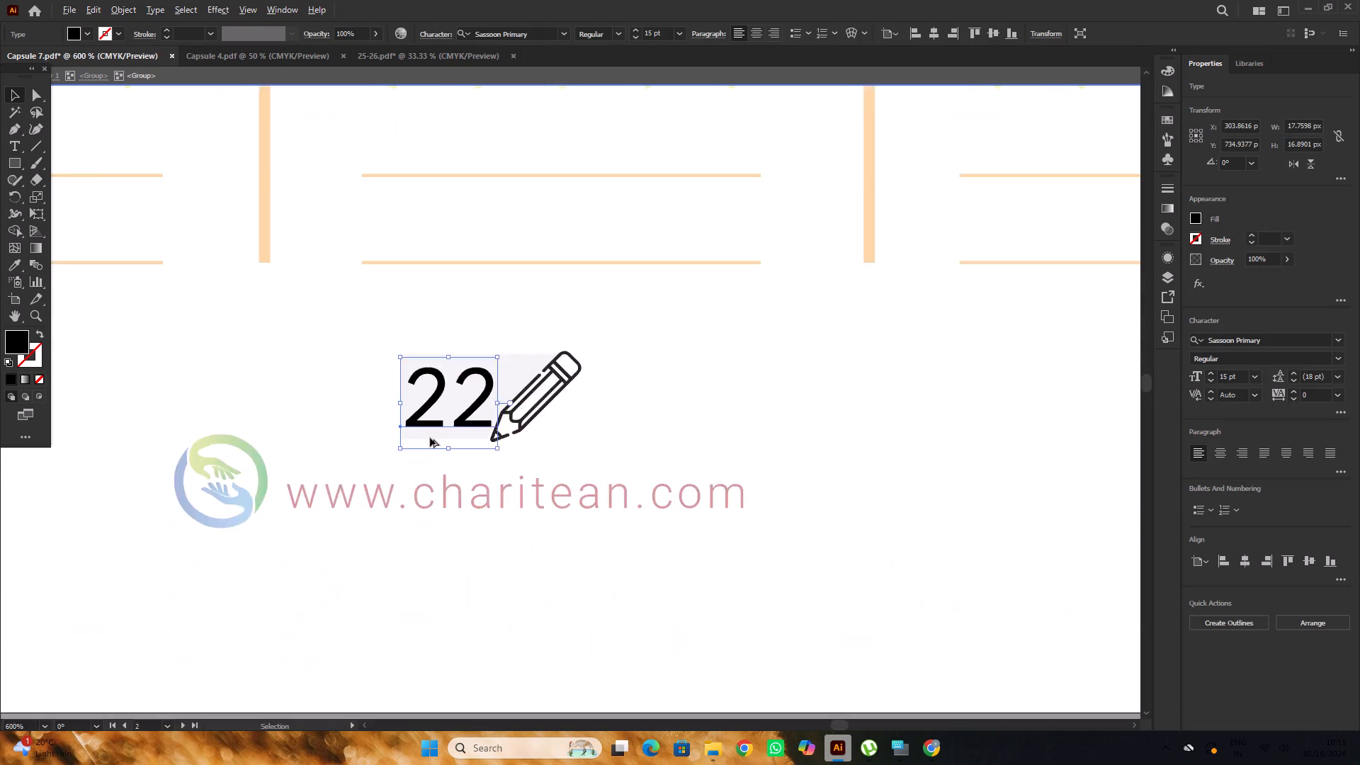
alt+scroll(430, 438, down, 3)
triple_click(576, 557)
alt+scroll(575, 555, down, 2)
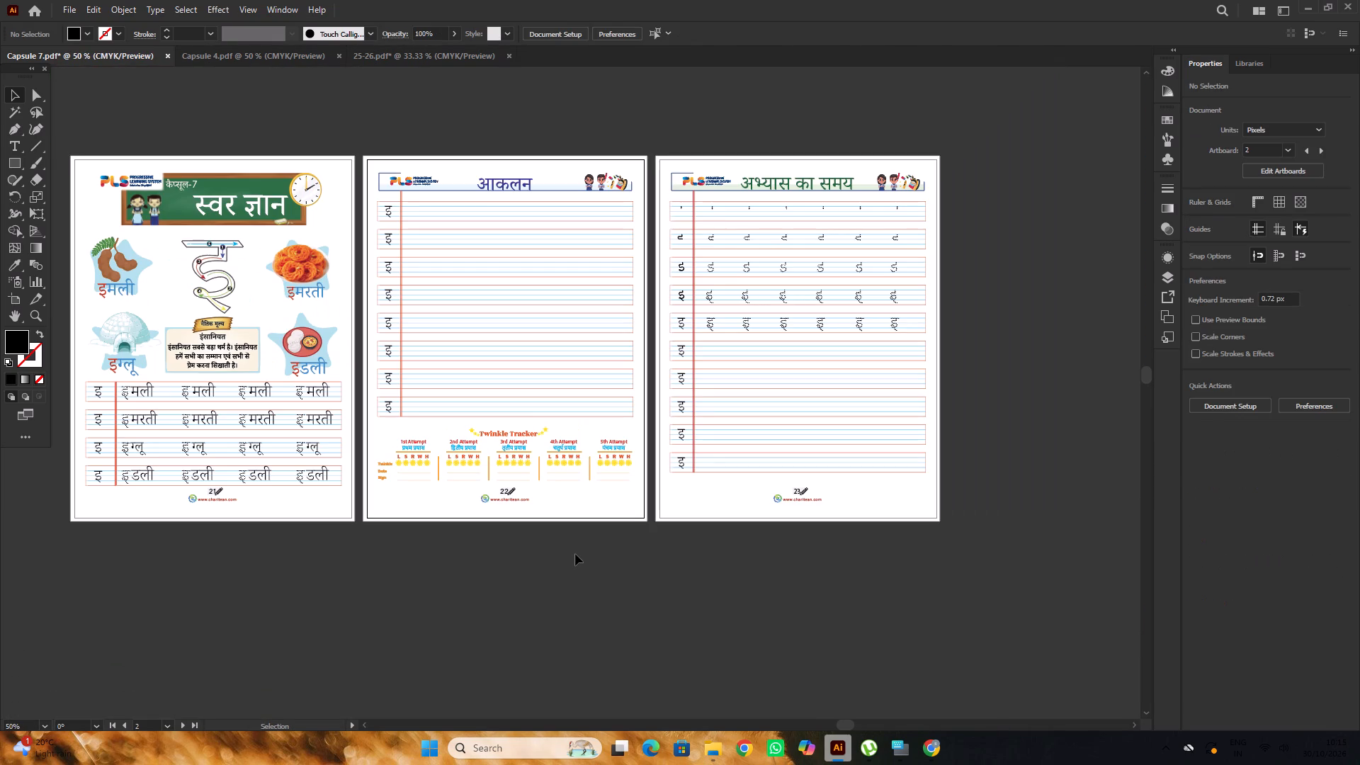
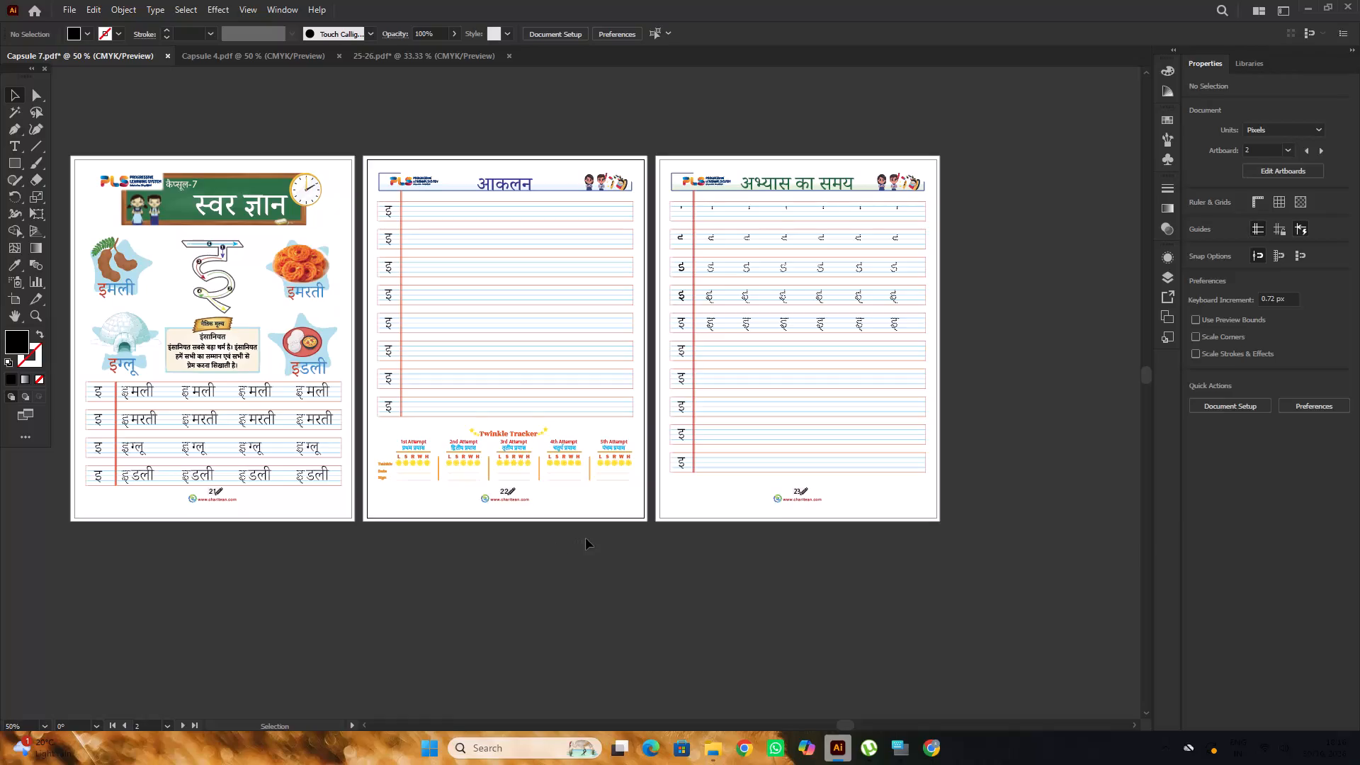
Isolate page 23's footer page number within its nested group and set its font to Sassoon Primary.
alt+scroll(824, 494, up, 2)
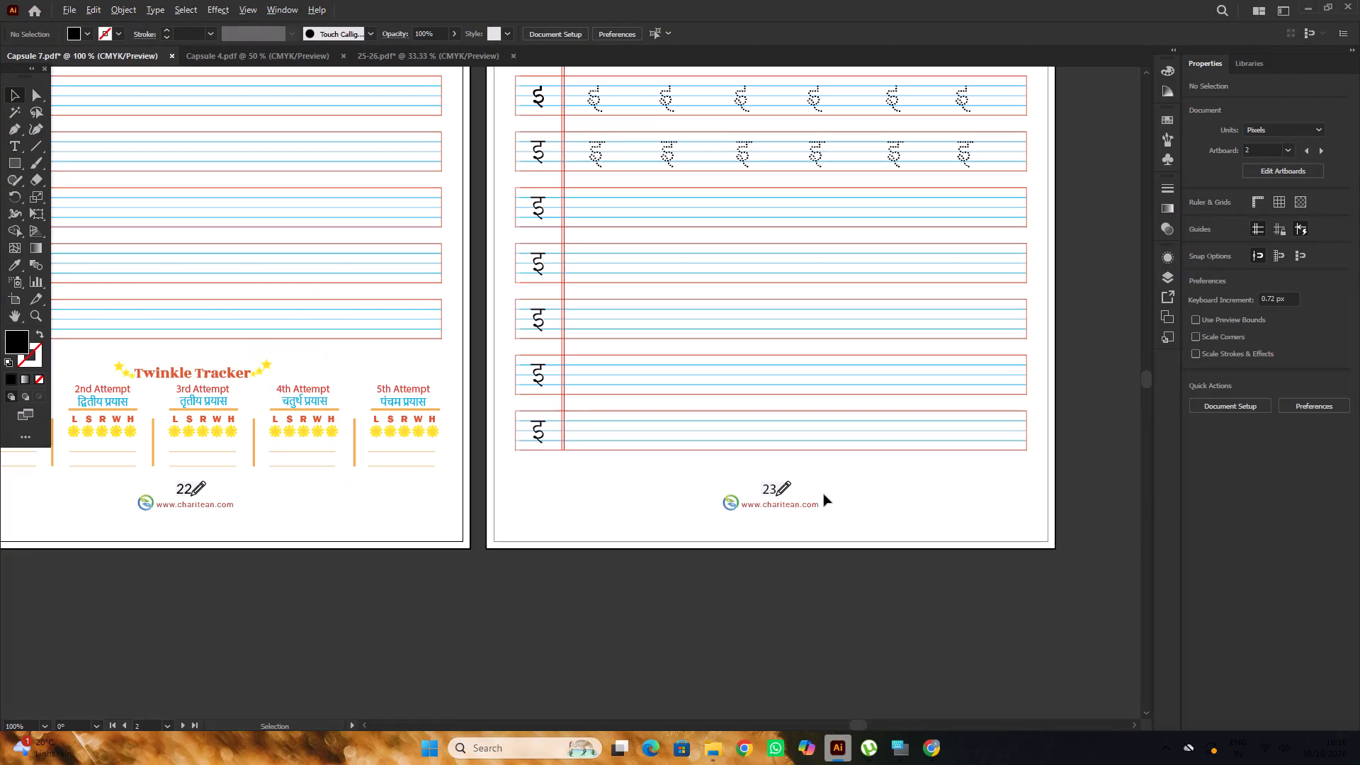
scroll(788, 465, down, 3)
alt+scroll(781, 442, up, 4)
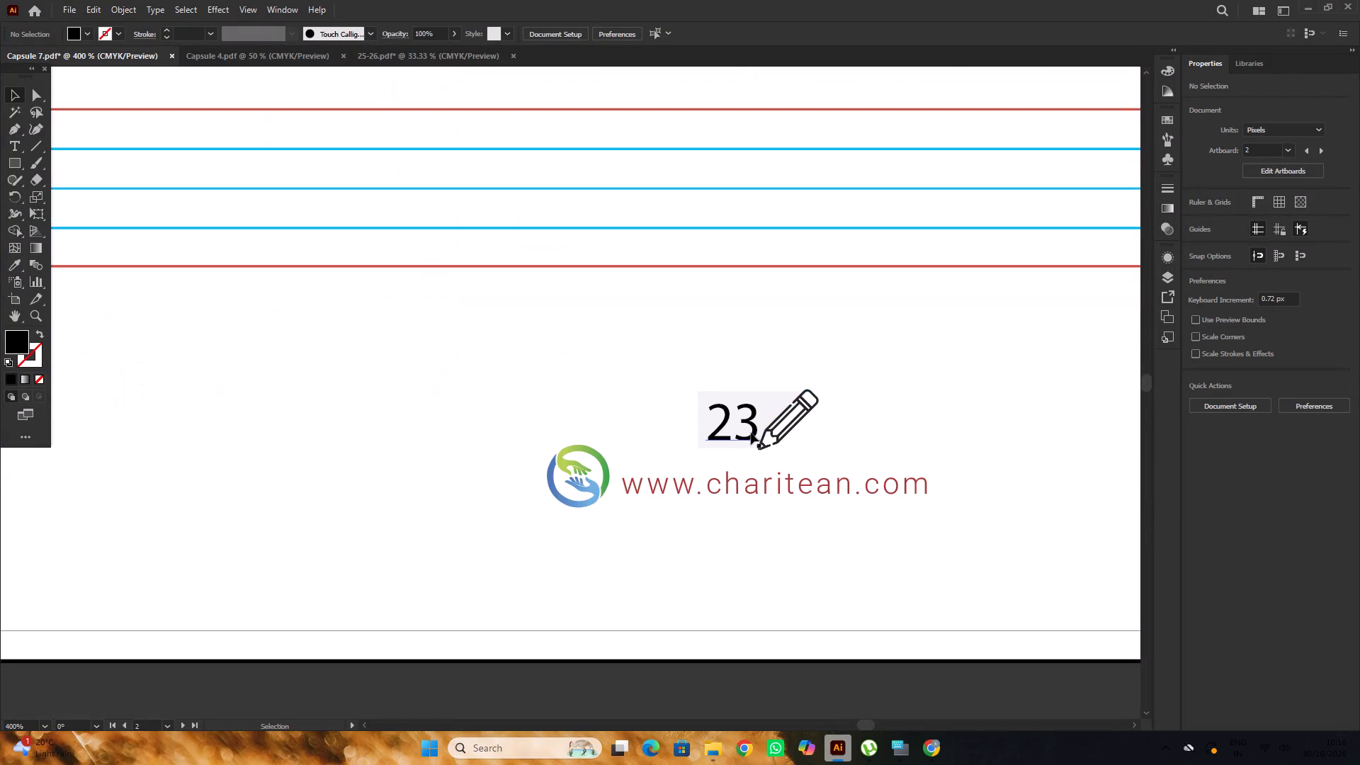
double_click(751, 432)
double_click(751, 426)
triple_click(753, 420)
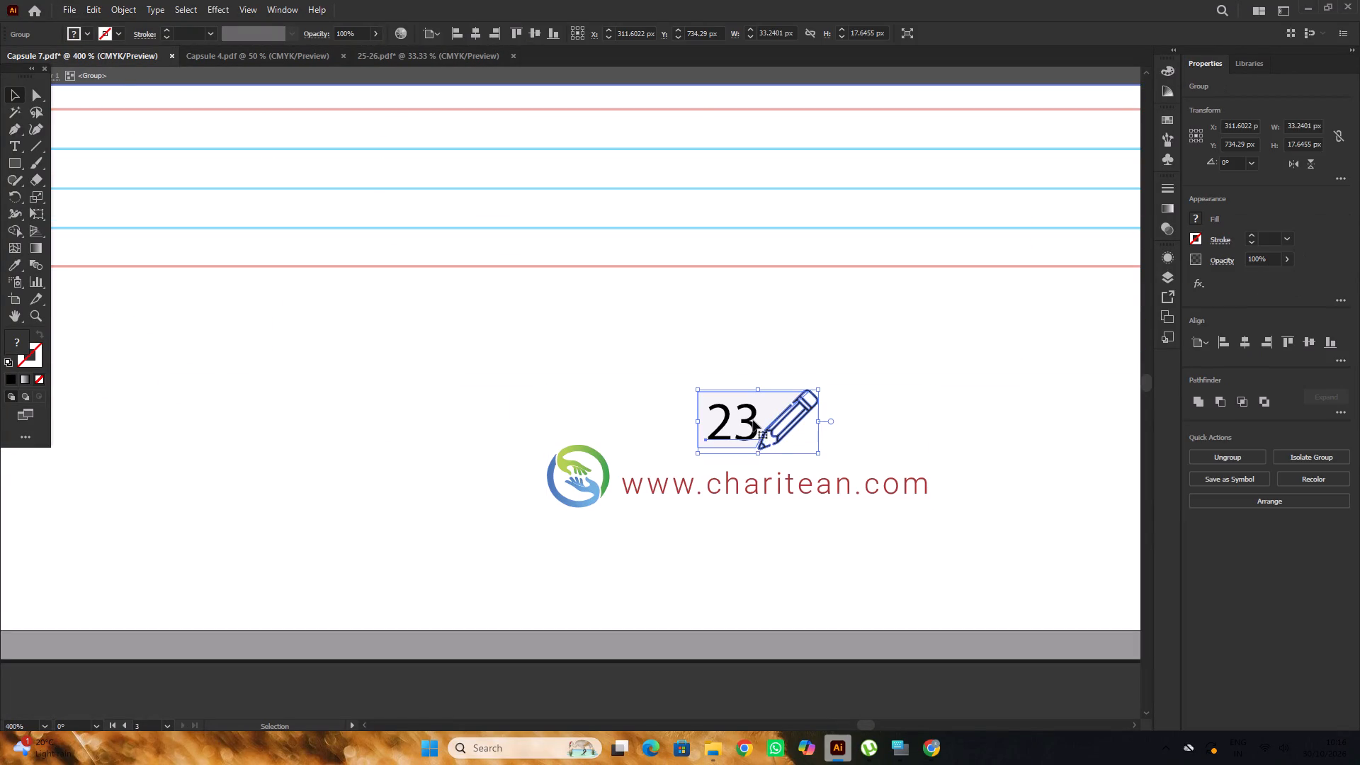
click(1238, 346)
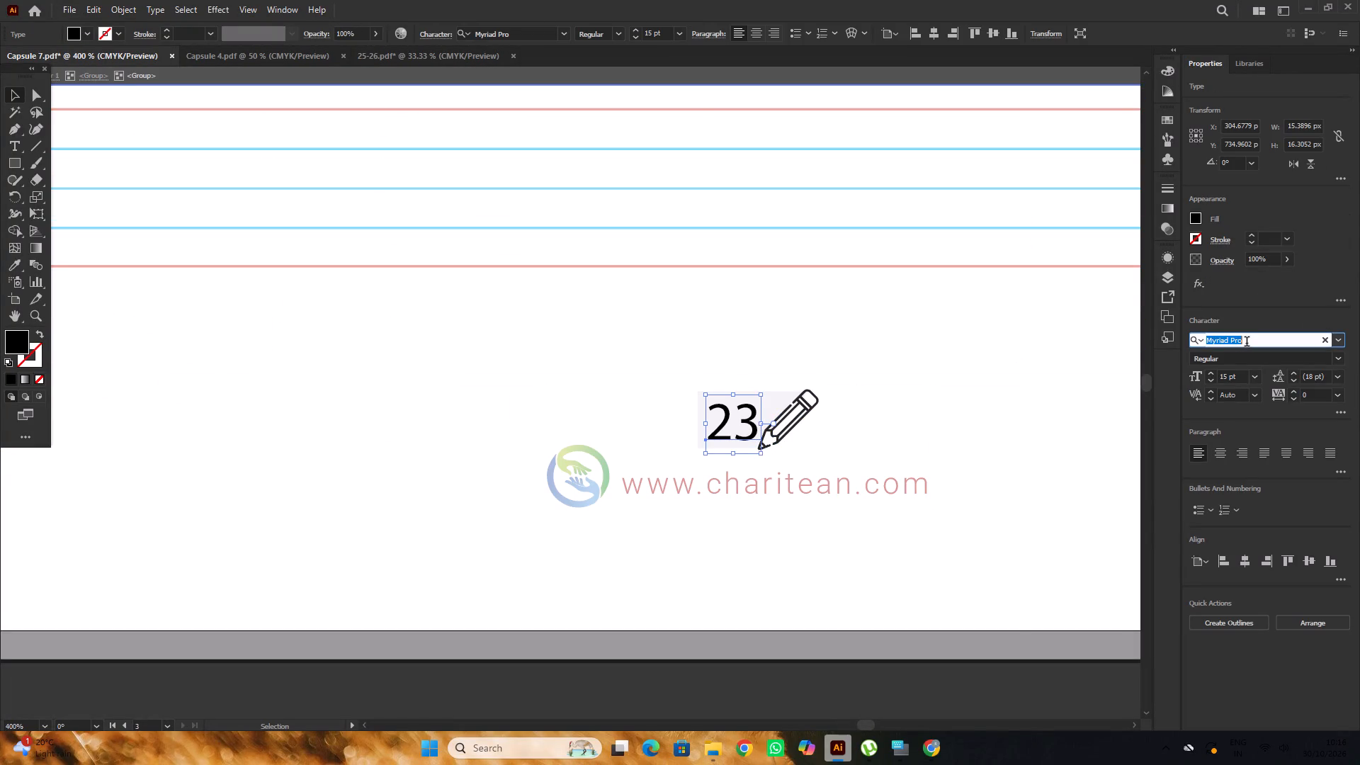
text(sas)
click(1177, 434)
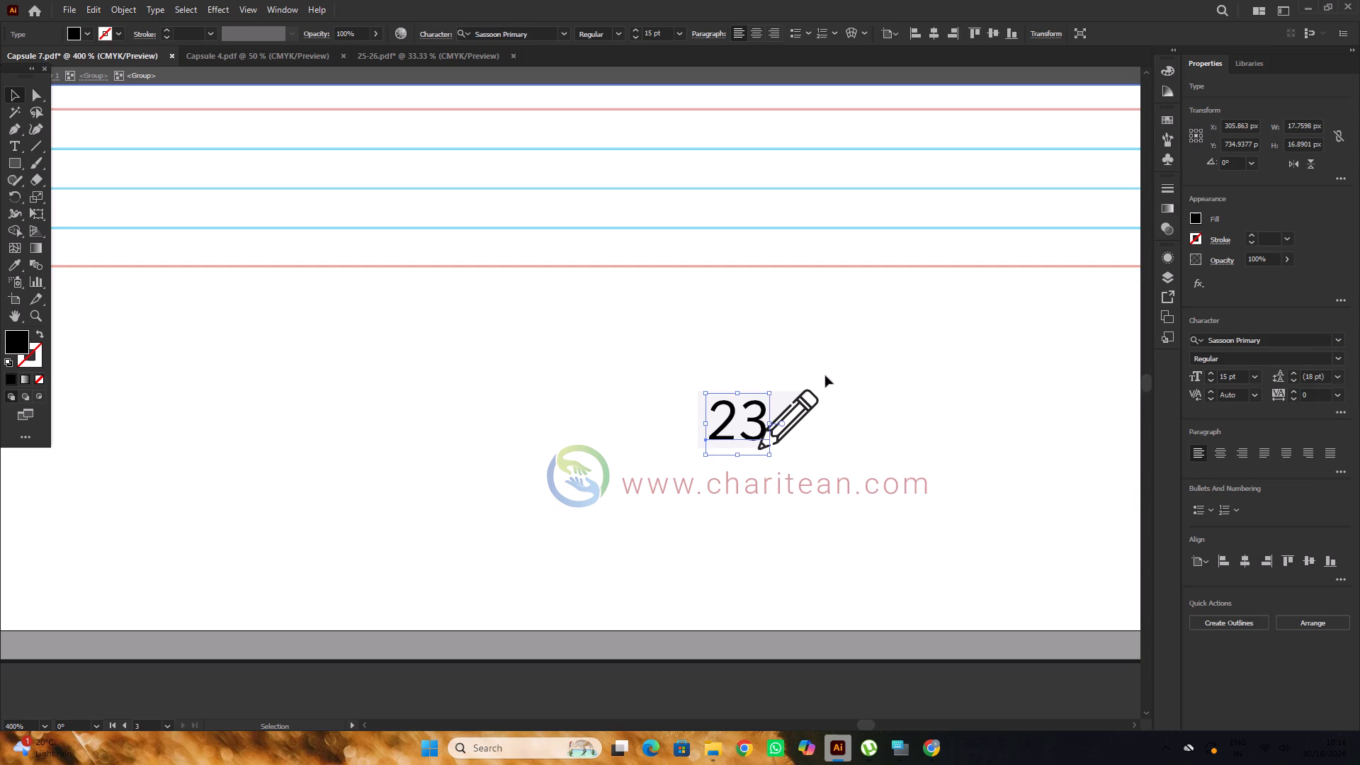
Move page 23's footer number about 2 px left within its group, clear of the pencil icon, and leave isolation.
scroll(753, 394, down, 5)
alt+scroll(753, 382, up, 2)
shift+drag(768, 322, 755, 324)
click(760, 323)
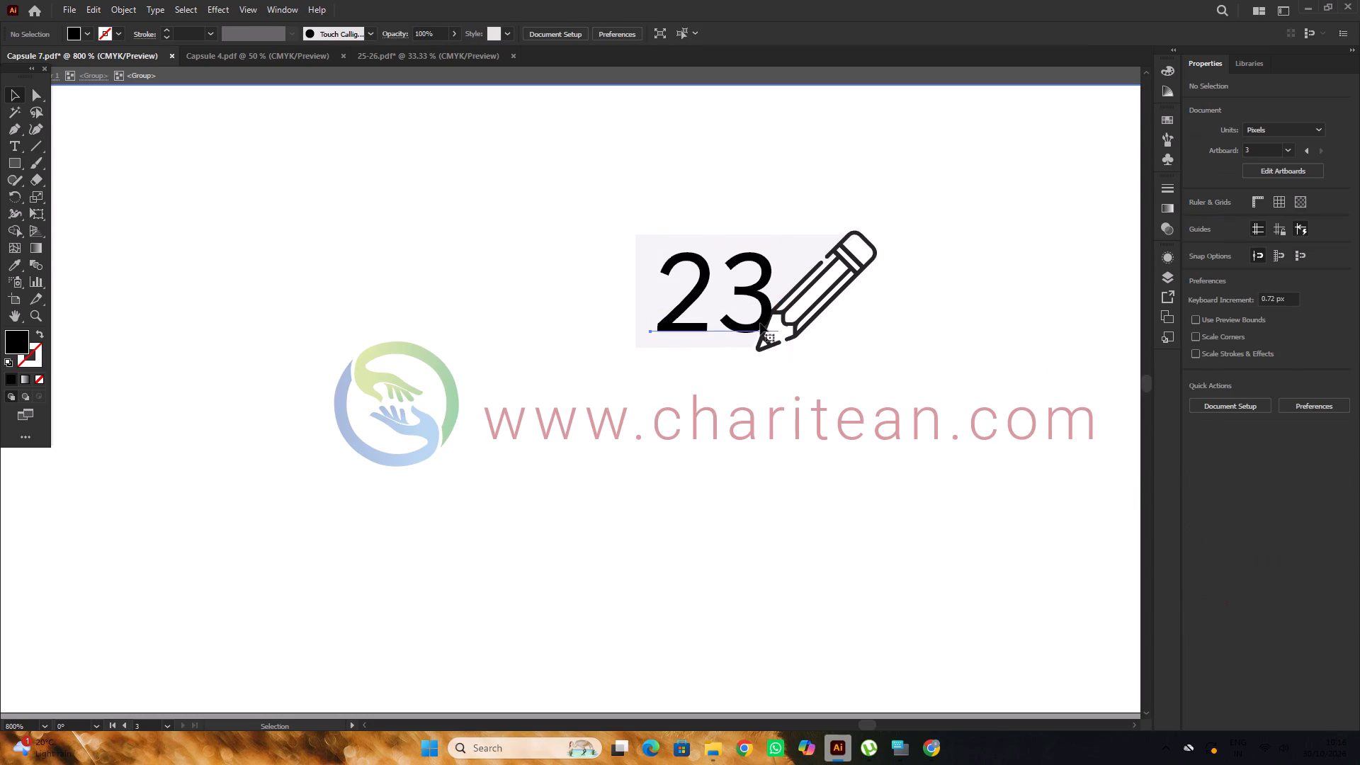
drag(759, 321, 747, 322)
alt+scroll(686, 318, down, 7)
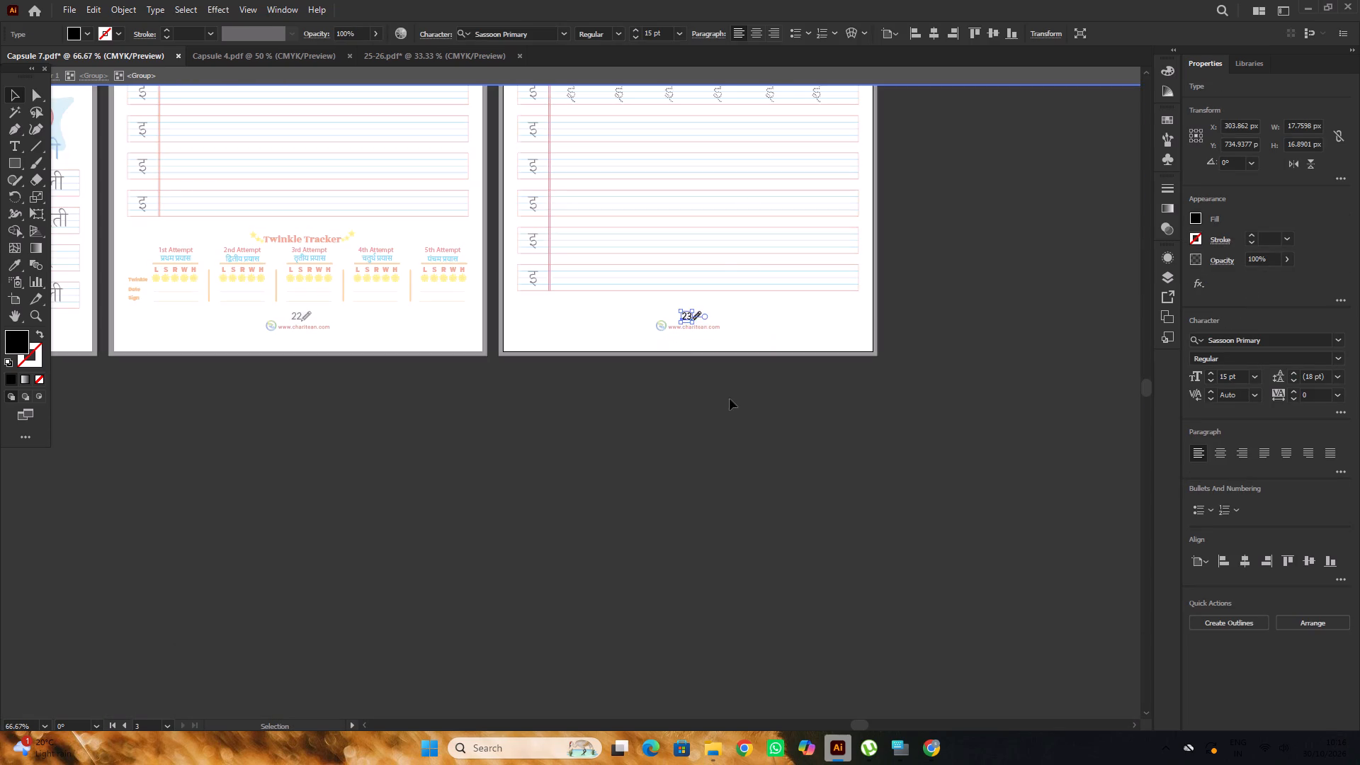
double_click(744, 414)
alt+scroll(744, 414, down, 2)
key(space)
drag(684, 436, 748, 503)
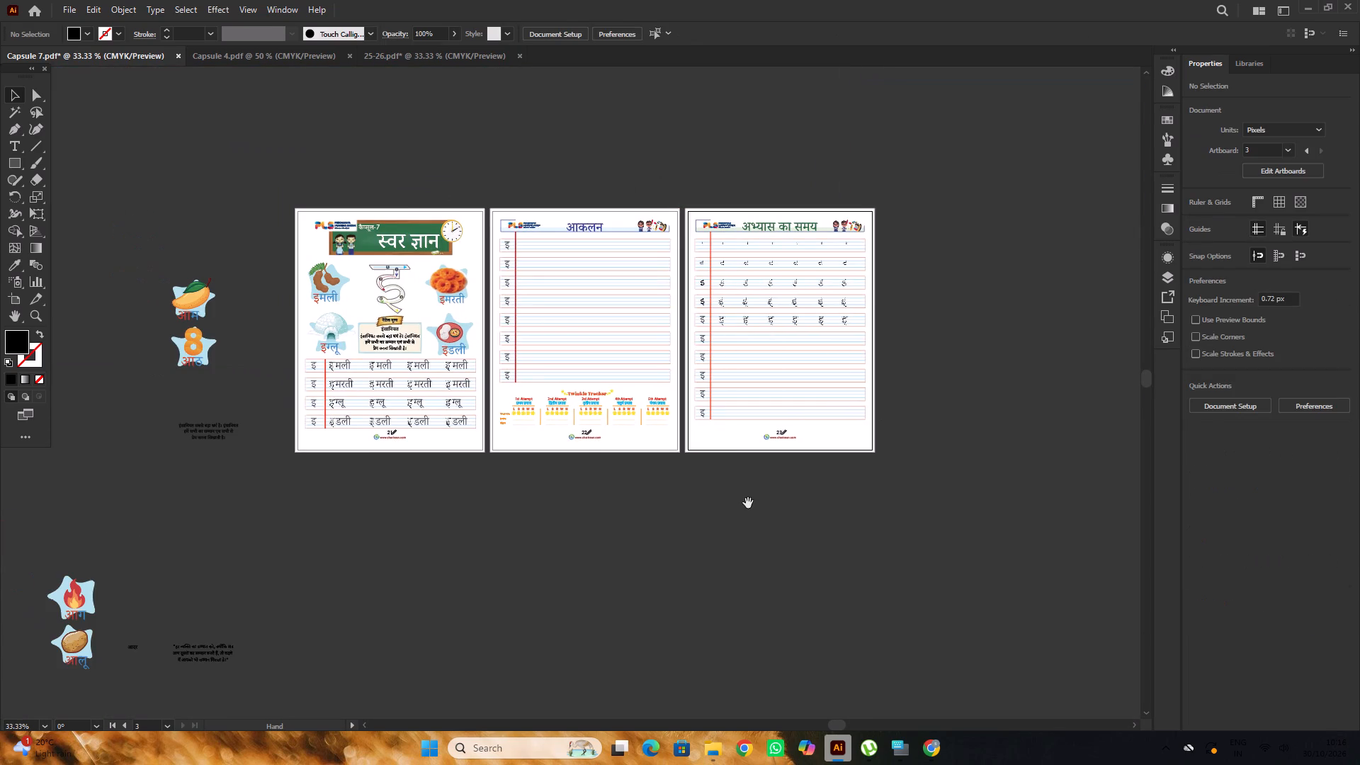
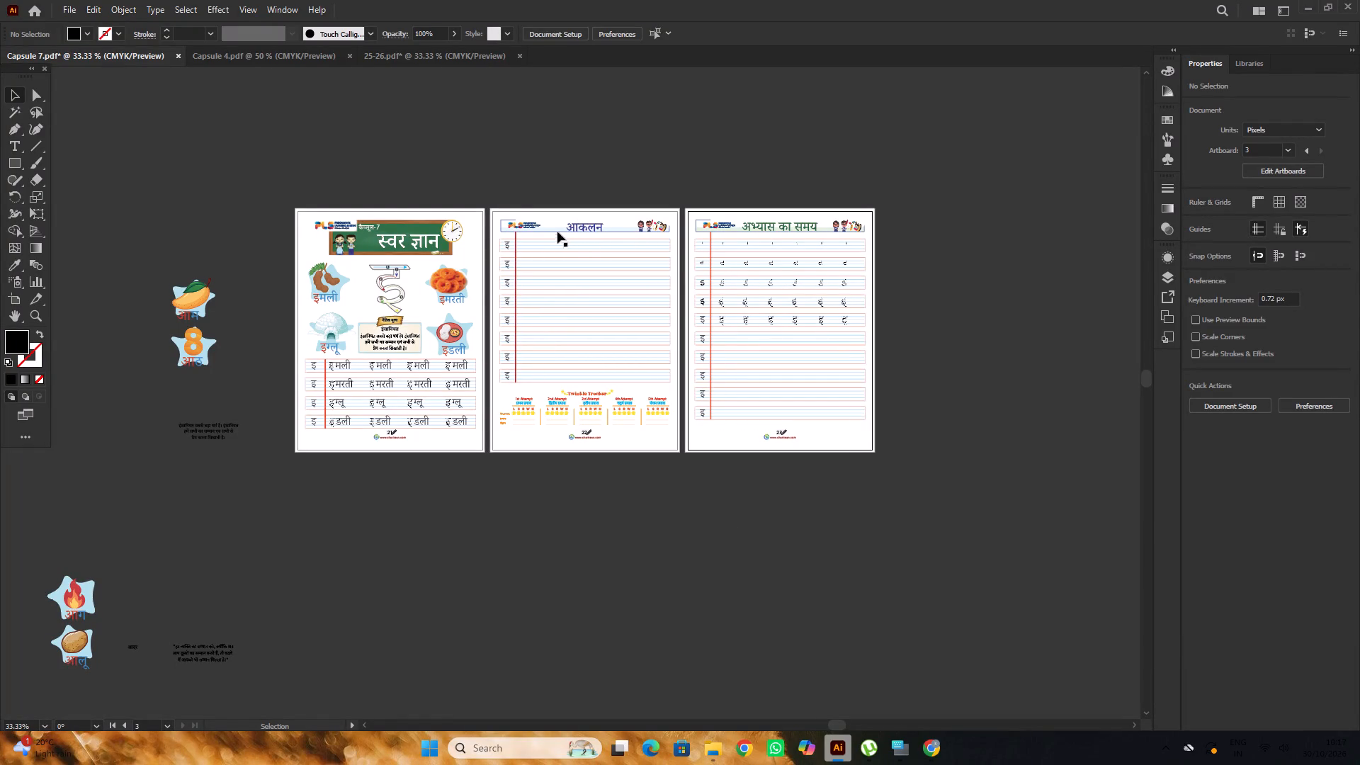
Save the document as Adobe PDF named Capsule 7 in the PRINT A 1 folder, including all artboards and replacing the existing file.
click(73, 9)
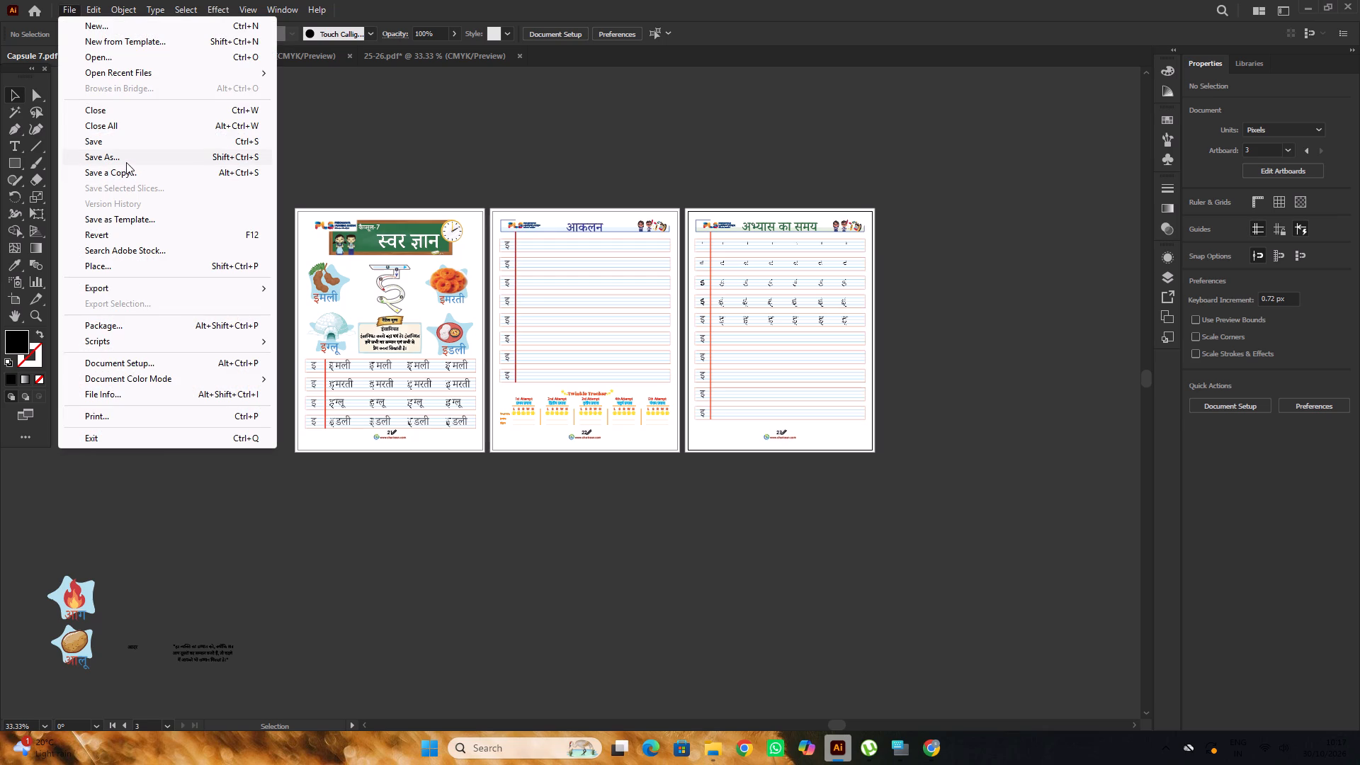
click(126, 162)
scroll(416, 399, down, 8)
scroll(416, 397, up, 13)
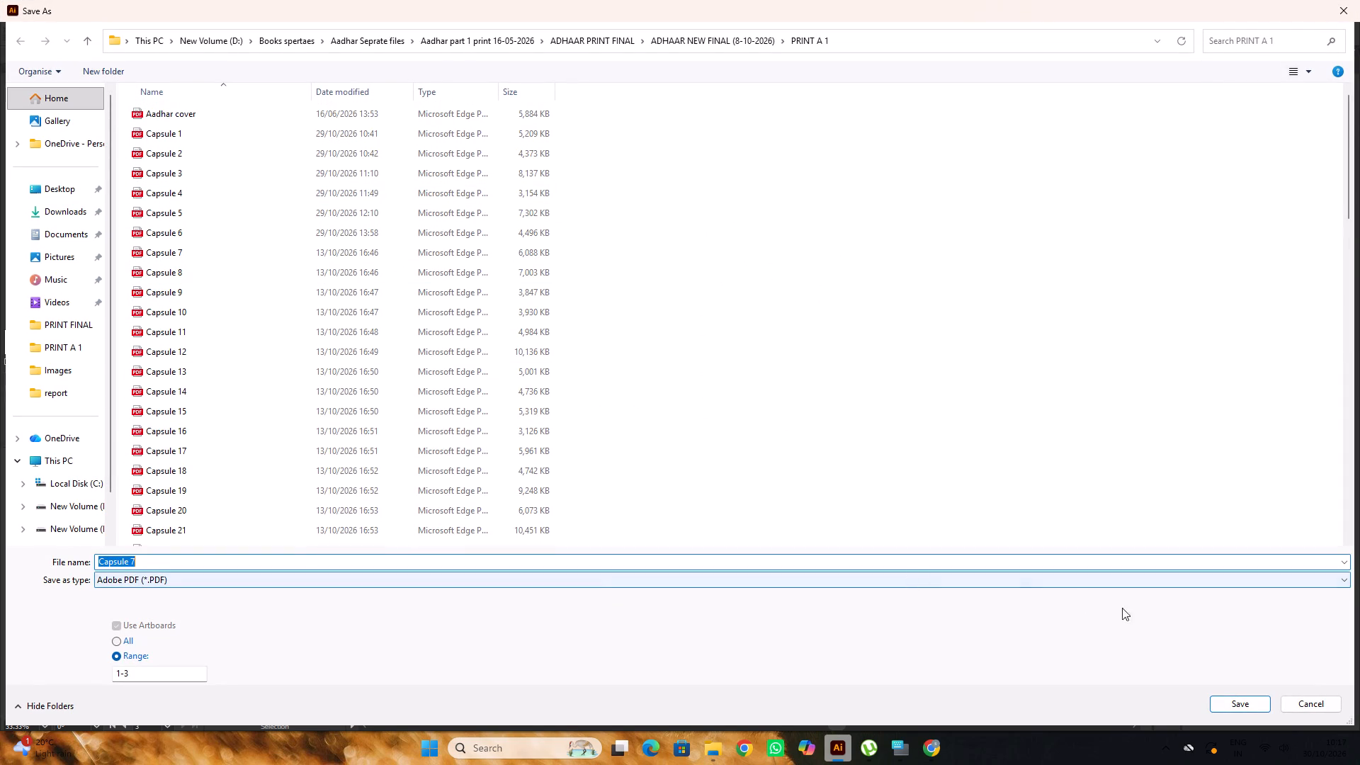
click(195, 610)
click(194, 604)
click(120, 640)
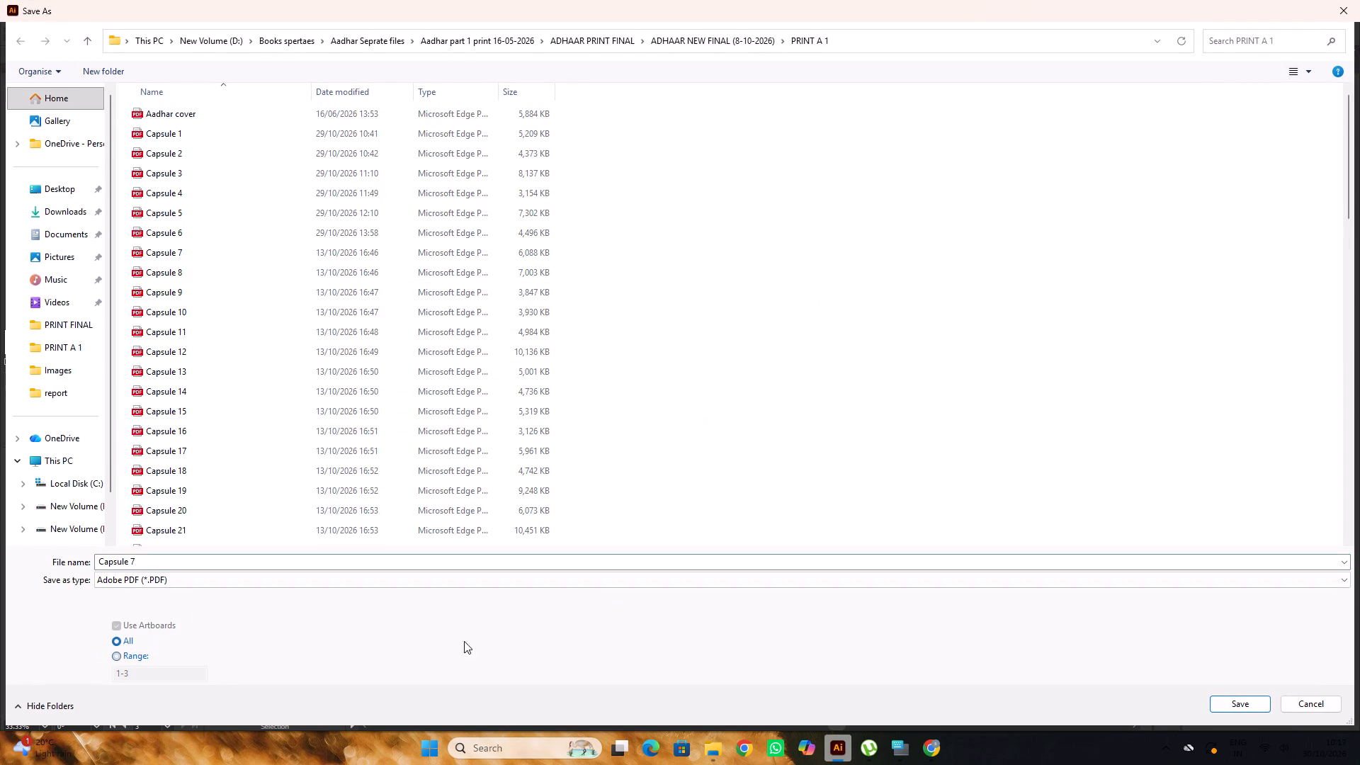
click(1235, 705)
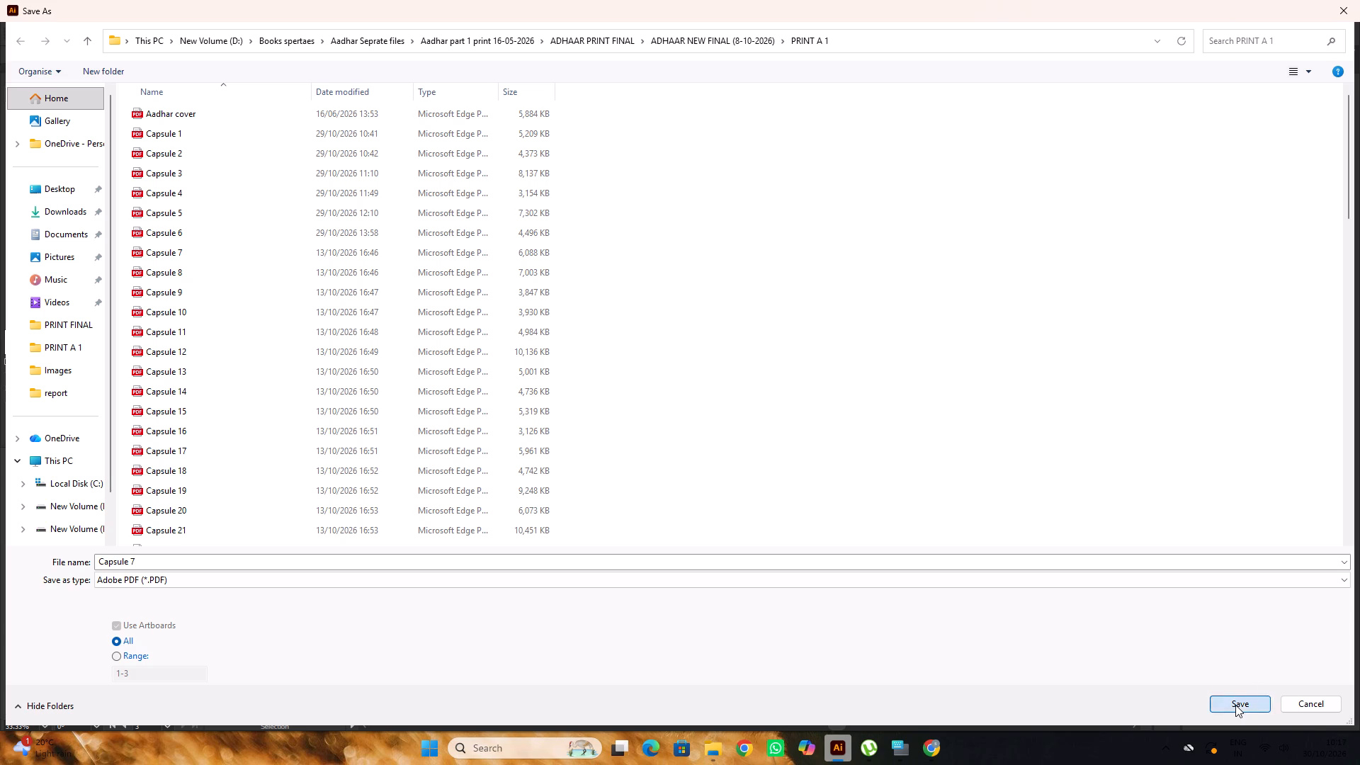
click(734, 422)
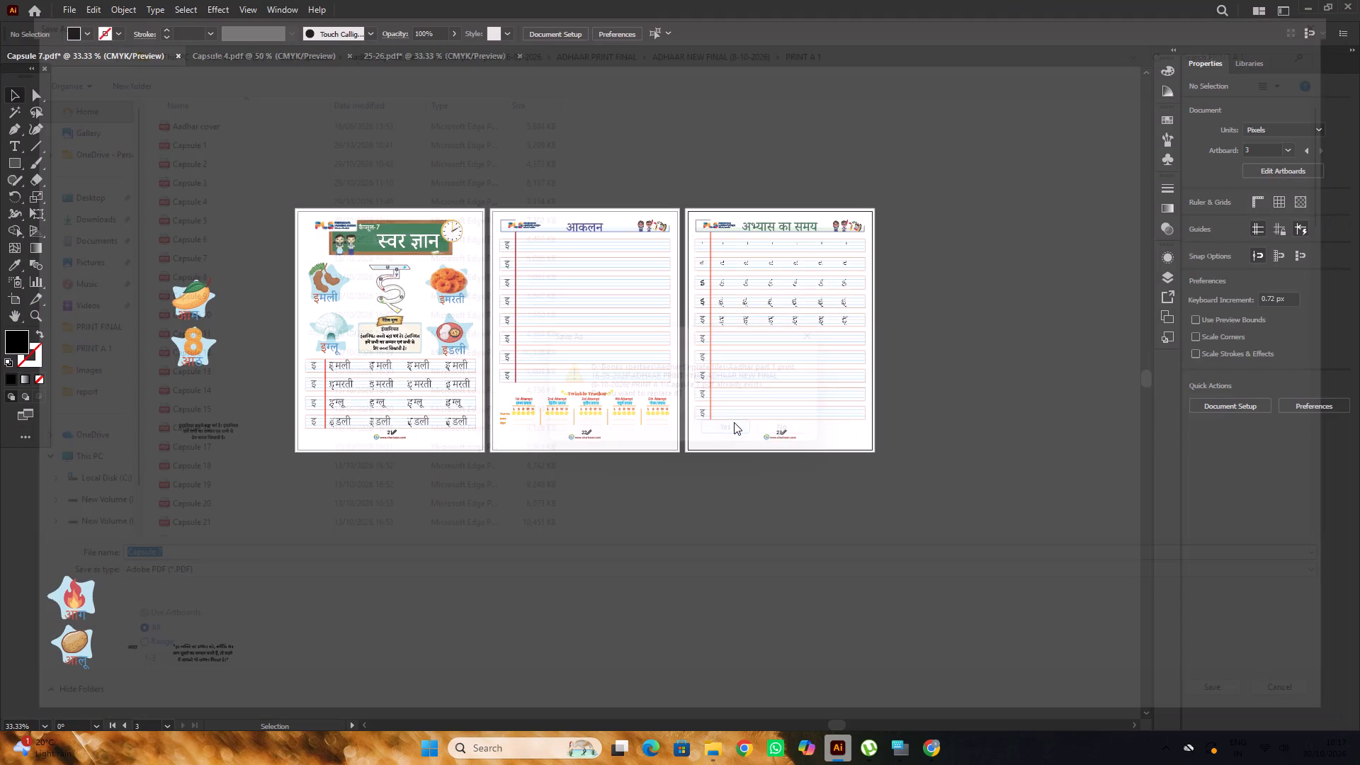
click(828, 558)
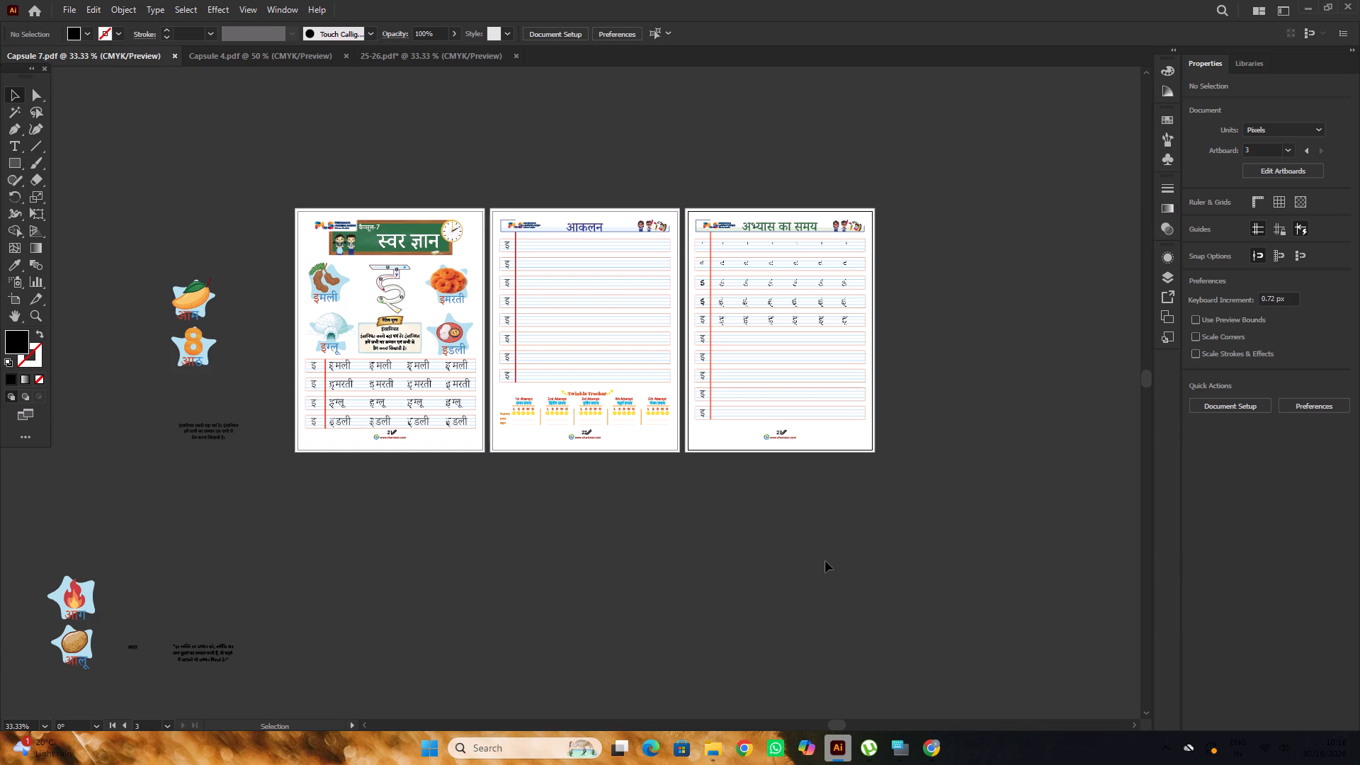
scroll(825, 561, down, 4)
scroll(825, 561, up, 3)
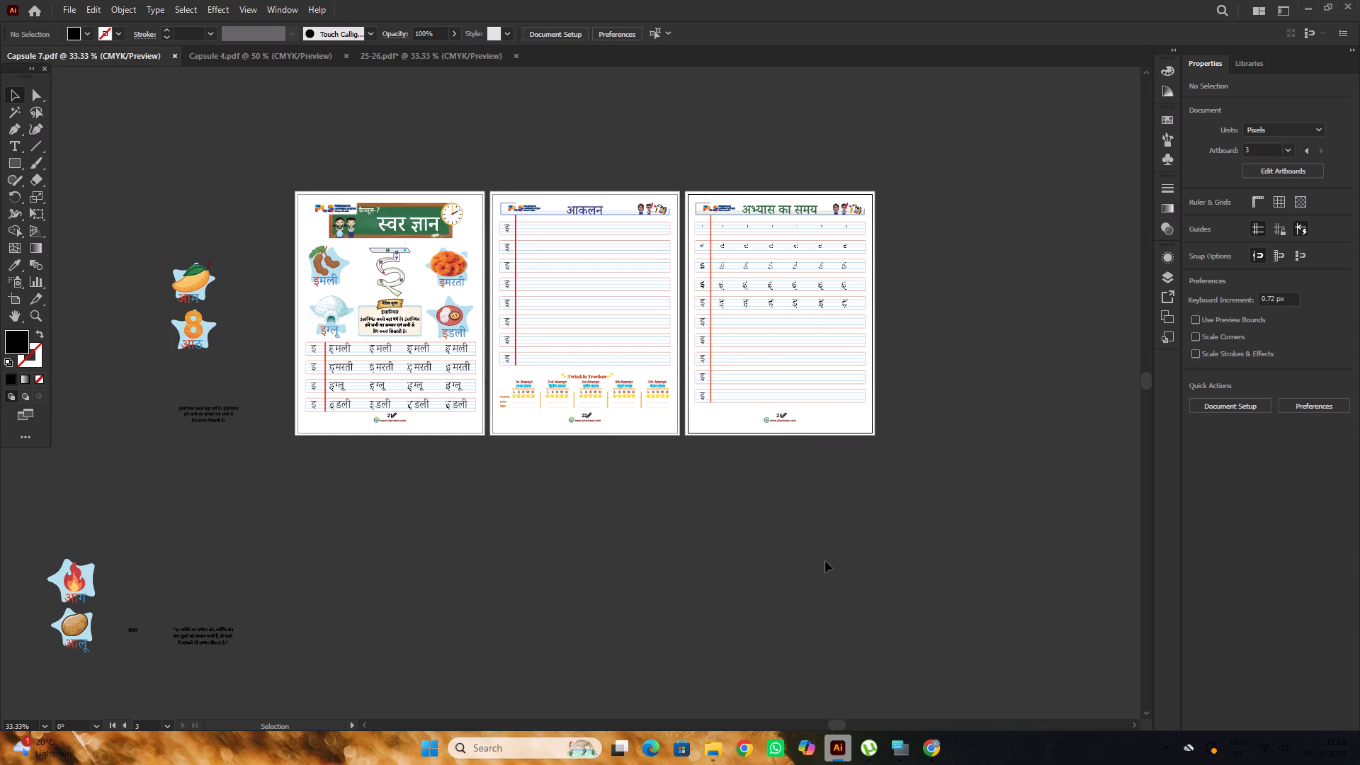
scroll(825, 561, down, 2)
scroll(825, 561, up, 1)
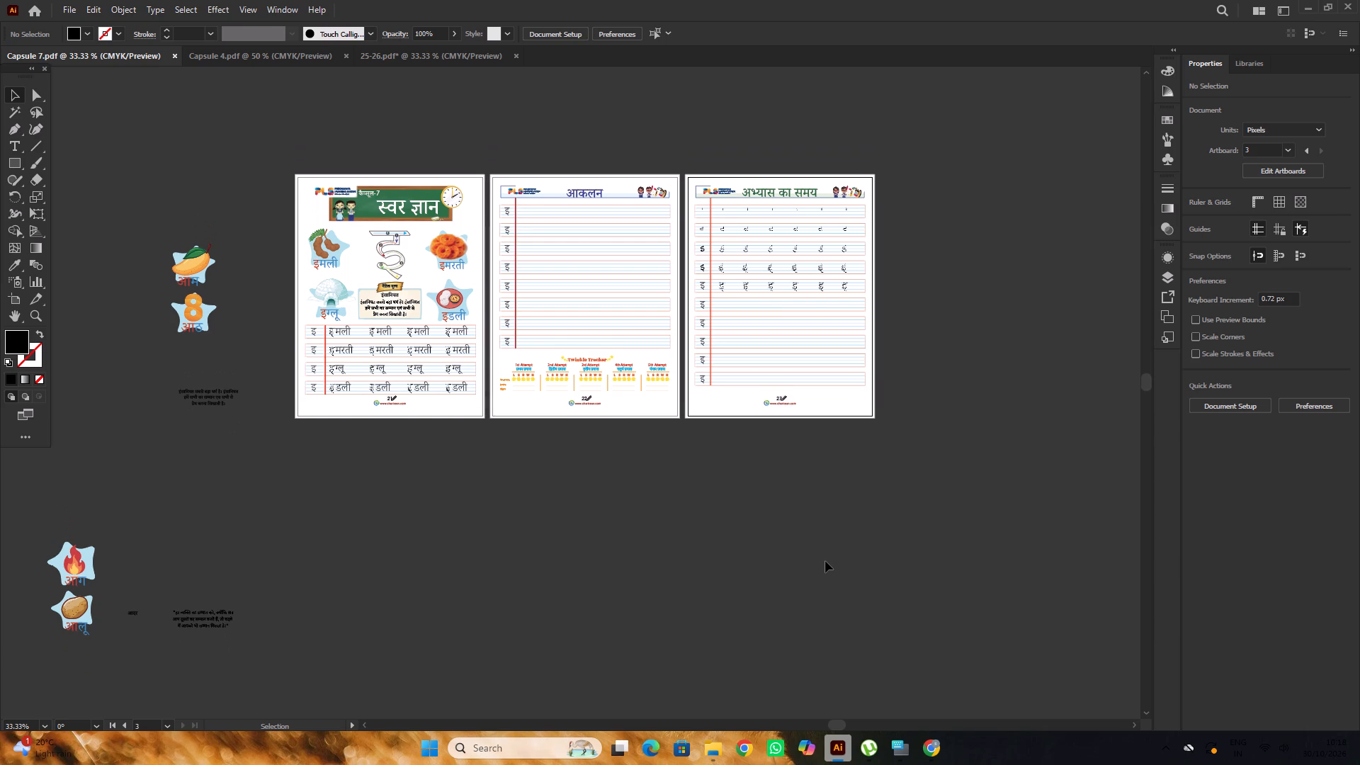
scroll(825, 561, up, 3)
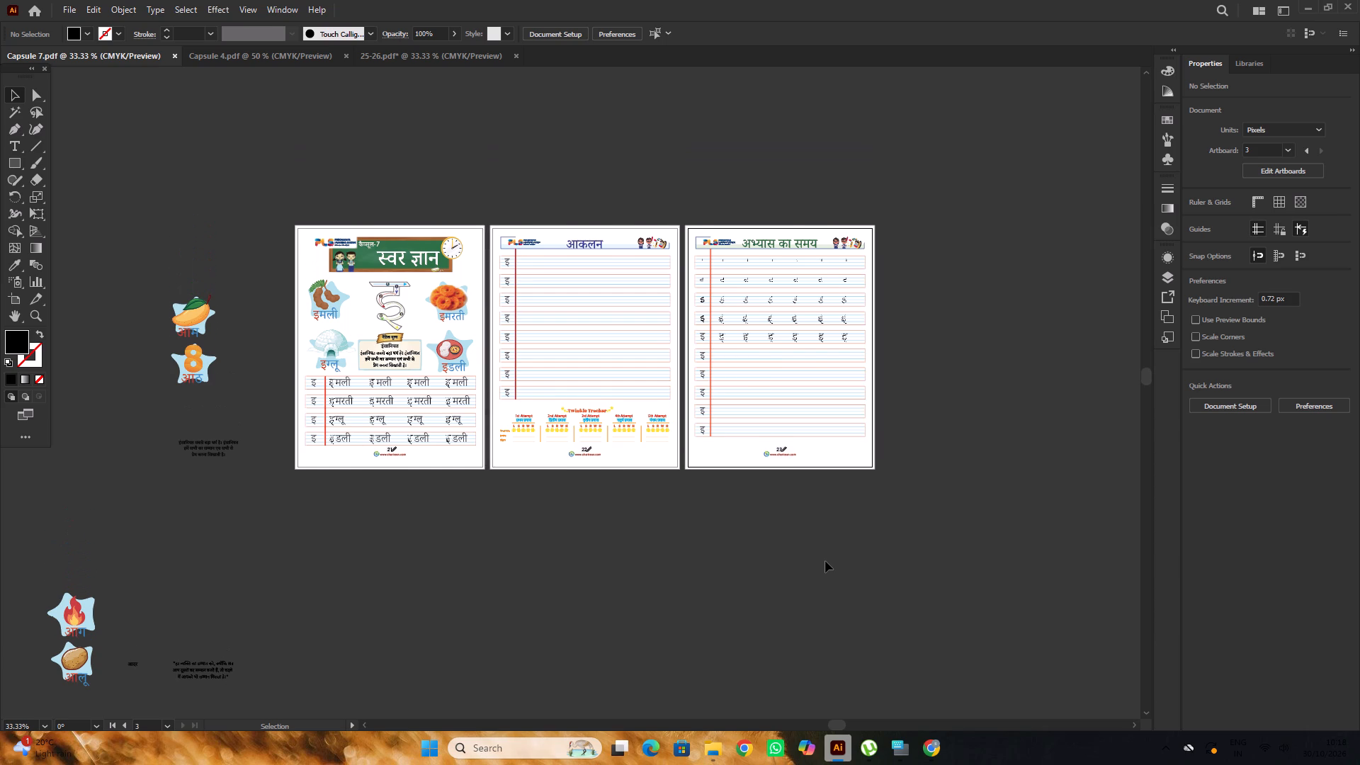
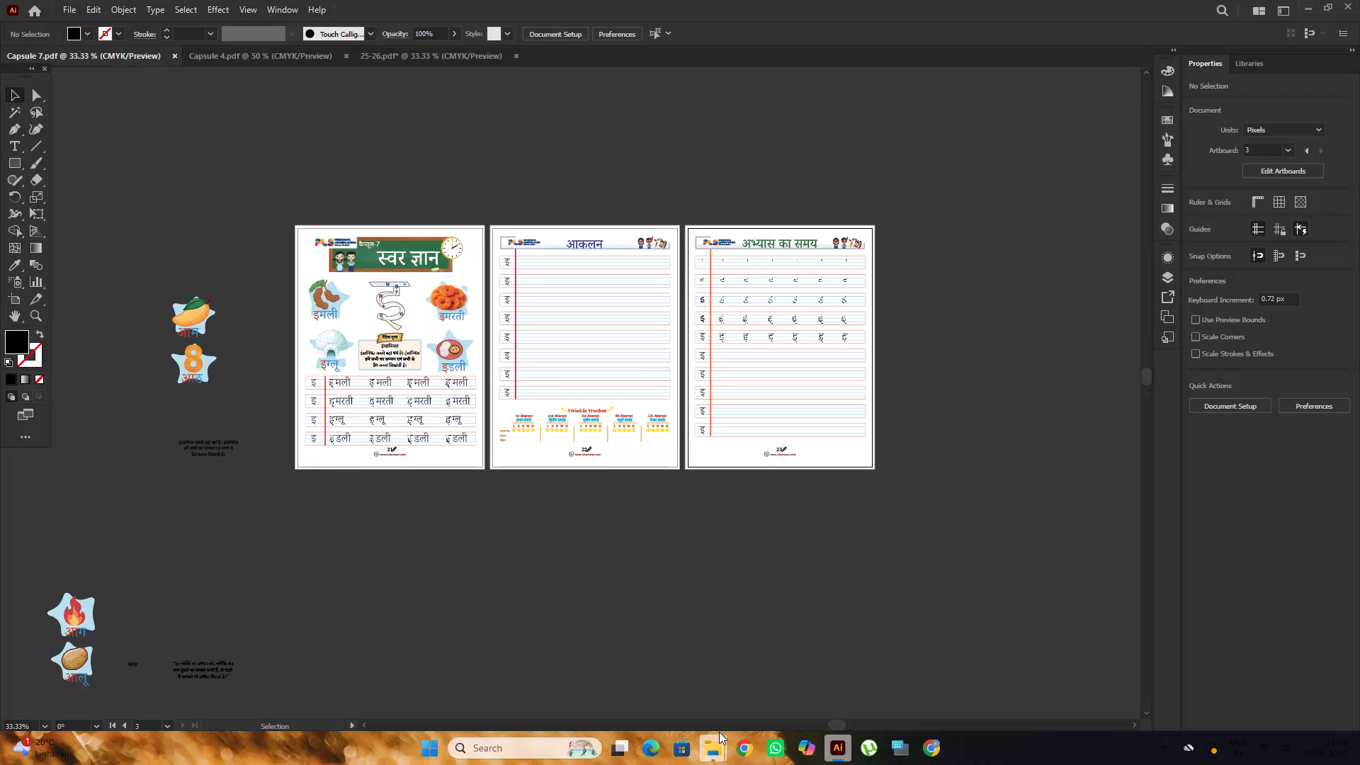
Open the Capsule 8 PDF from the PRINT A 1 folder in Illustrator.
click(677, 676)
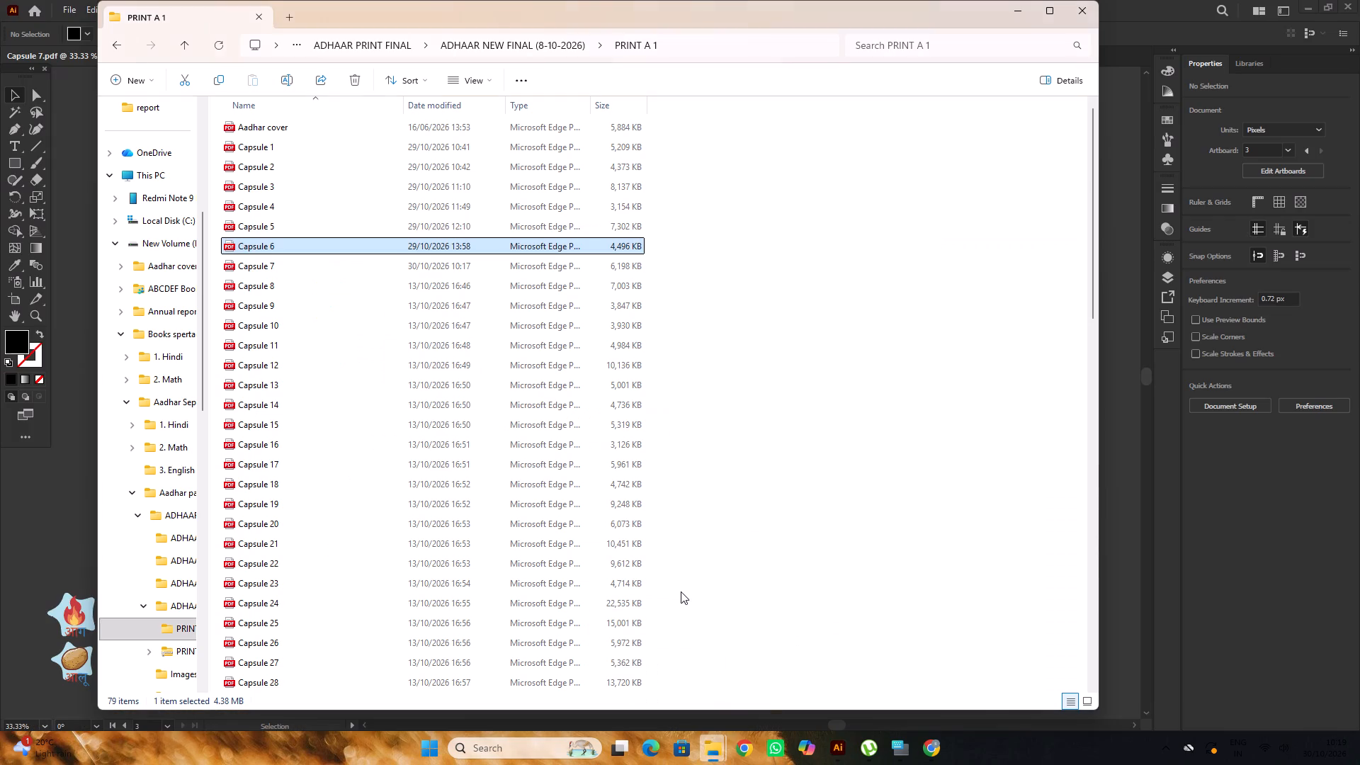
click(336, 285)
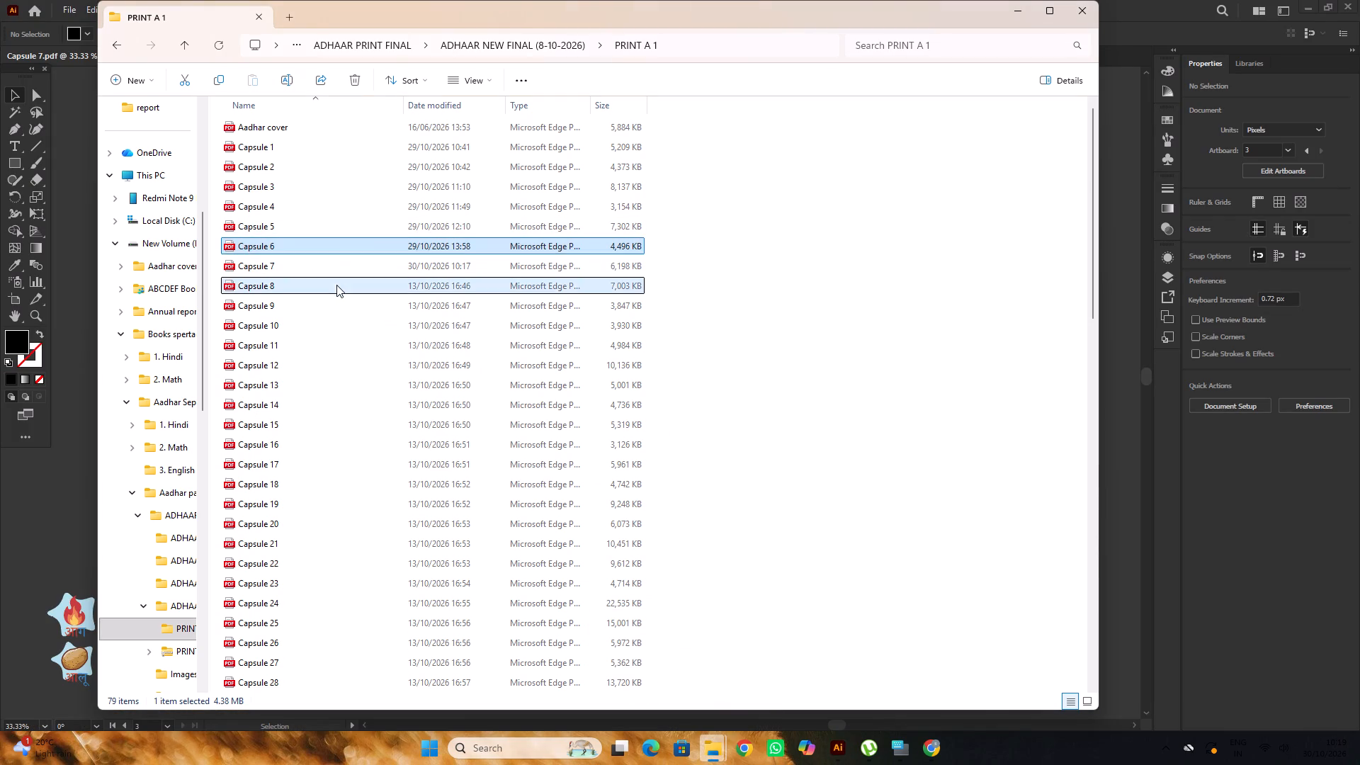
right_click(336, 285)
click(589, 369)
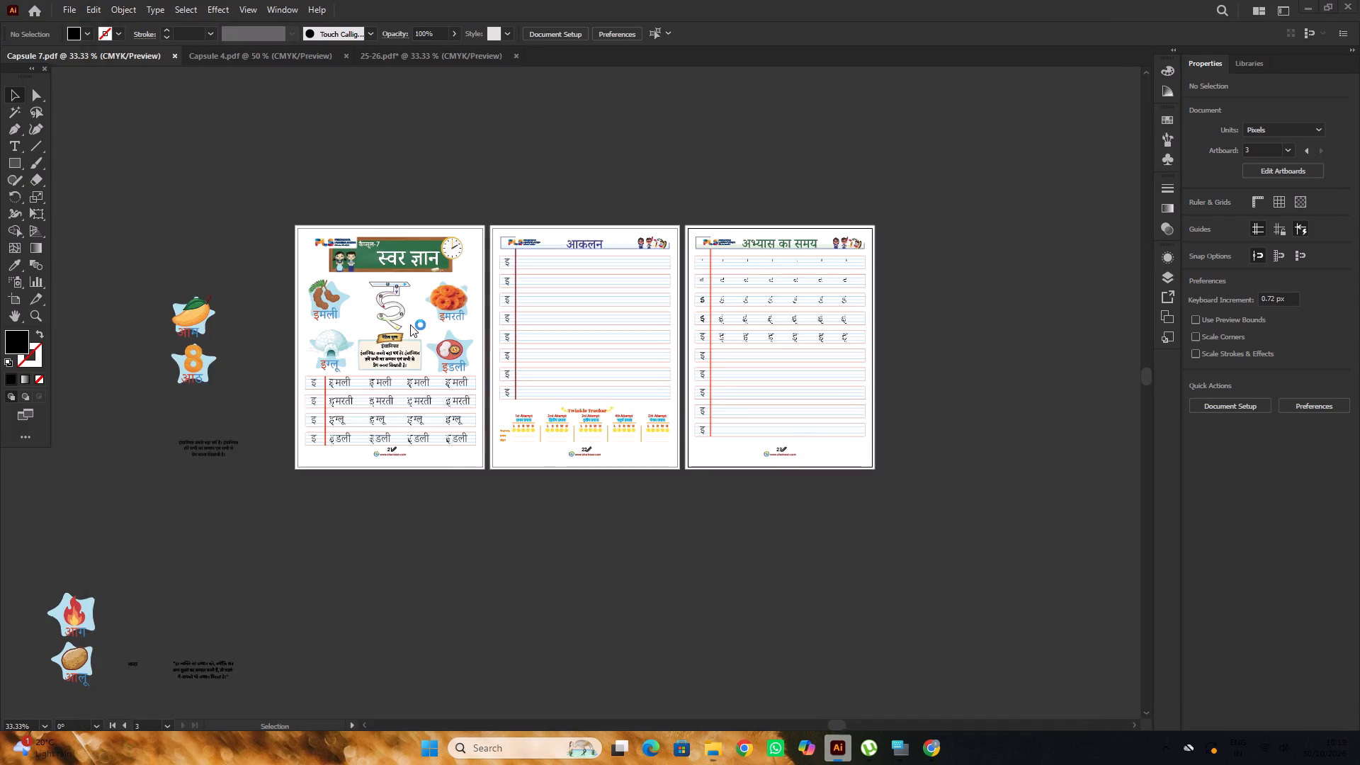
Select the background rectangles of all three Capsule 8 pages and lock them.
scroll(412, 322, up, 4)
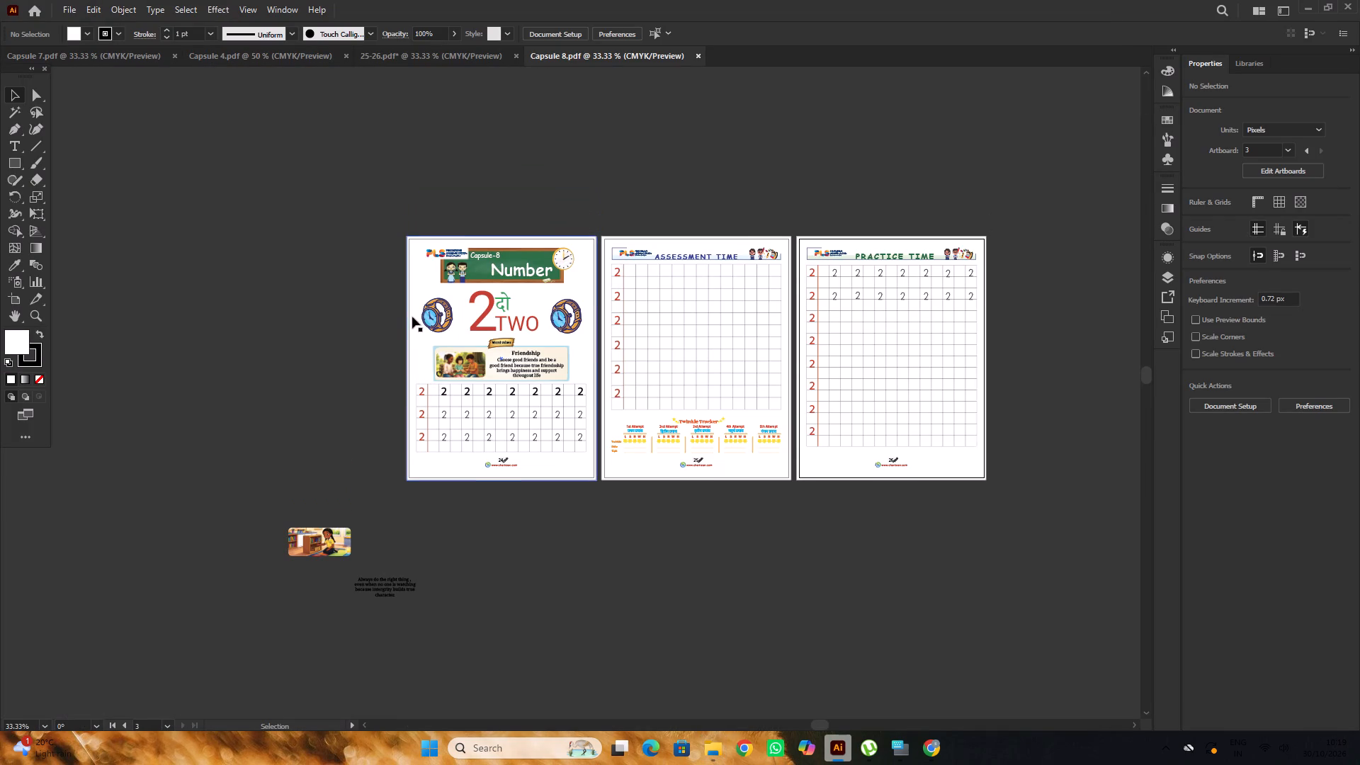
scroll(412, 312, up, 1)
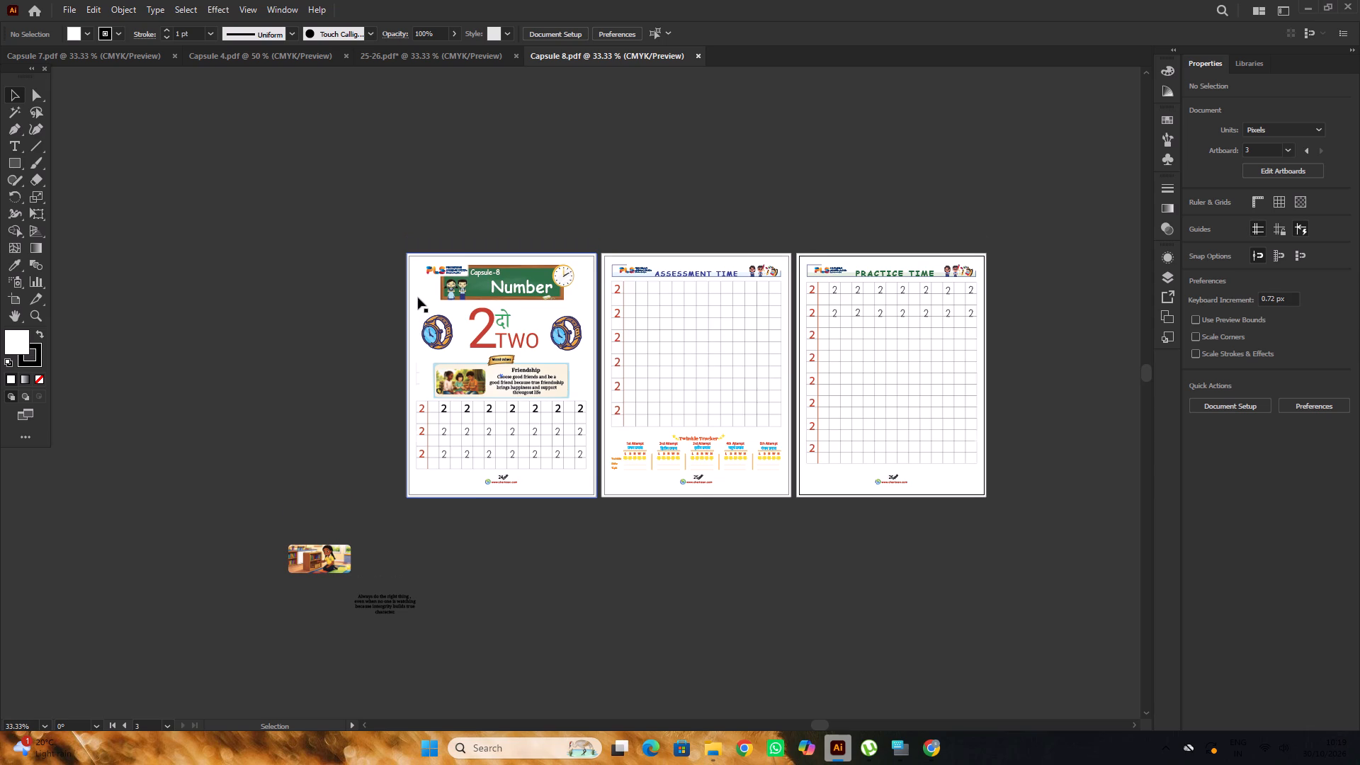
scroll(418, 297, down, 3)
scroll(422, 294, up, 3)
middle_drag(631, 186, 510, 206)
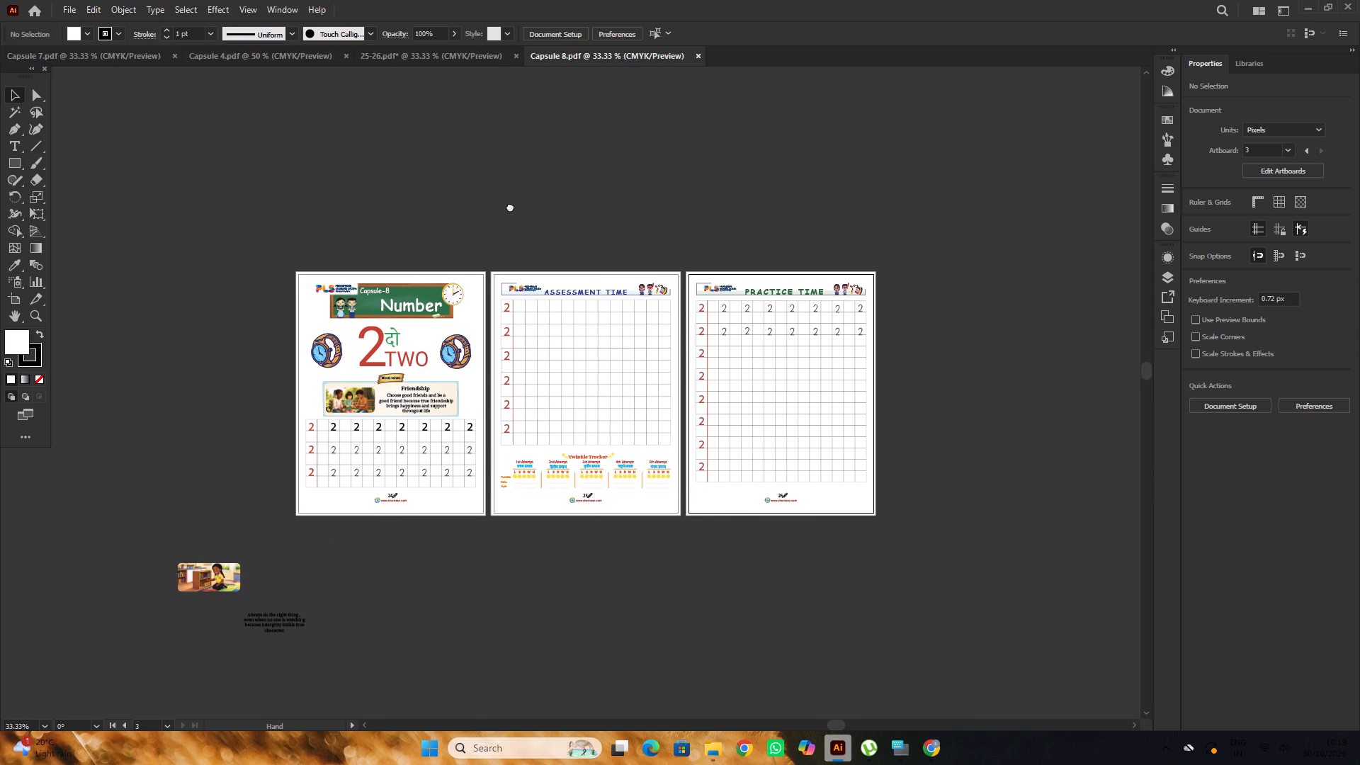
middle_drag(510, 206, 506, 208)
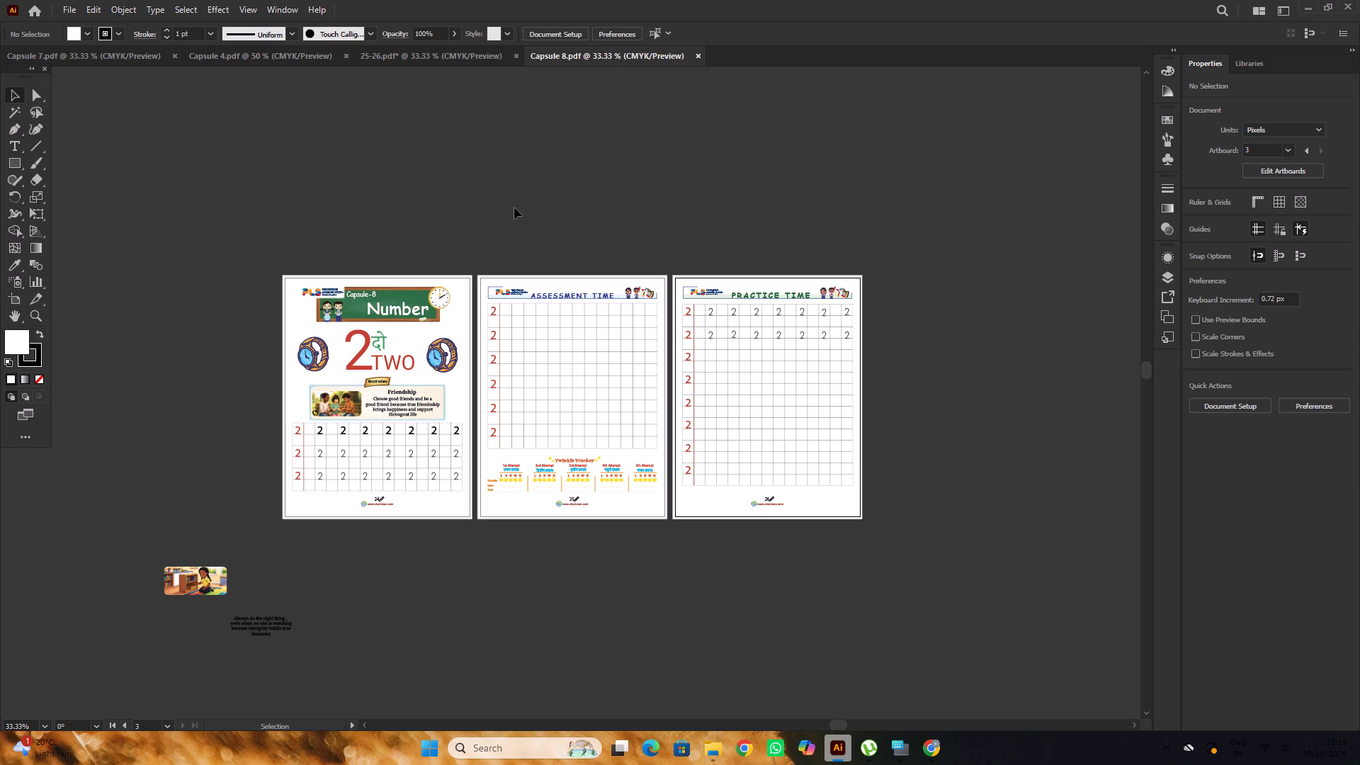
scroll(514, 208, up, 1)
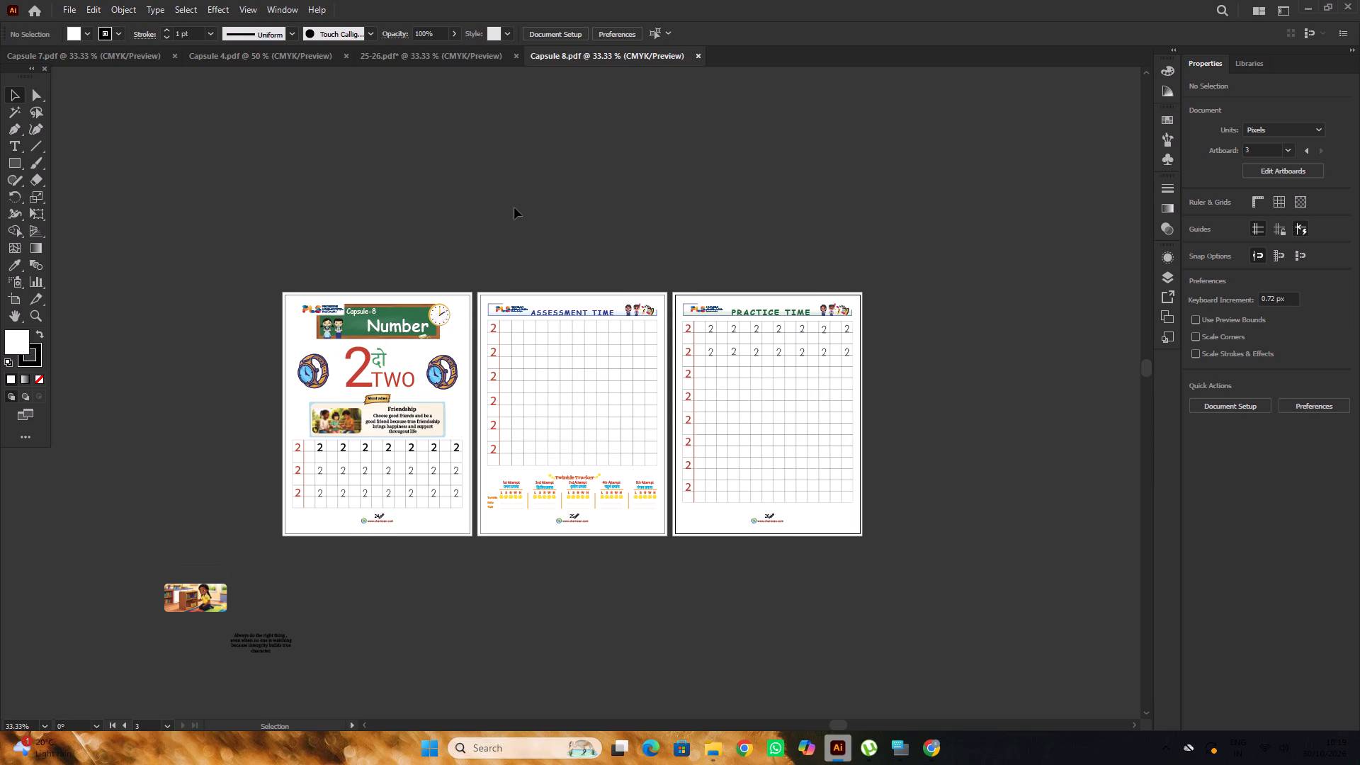
scroll(518, 260, down, 1)
alt+scroll(518, 259, up, 1)
click(440, 290)
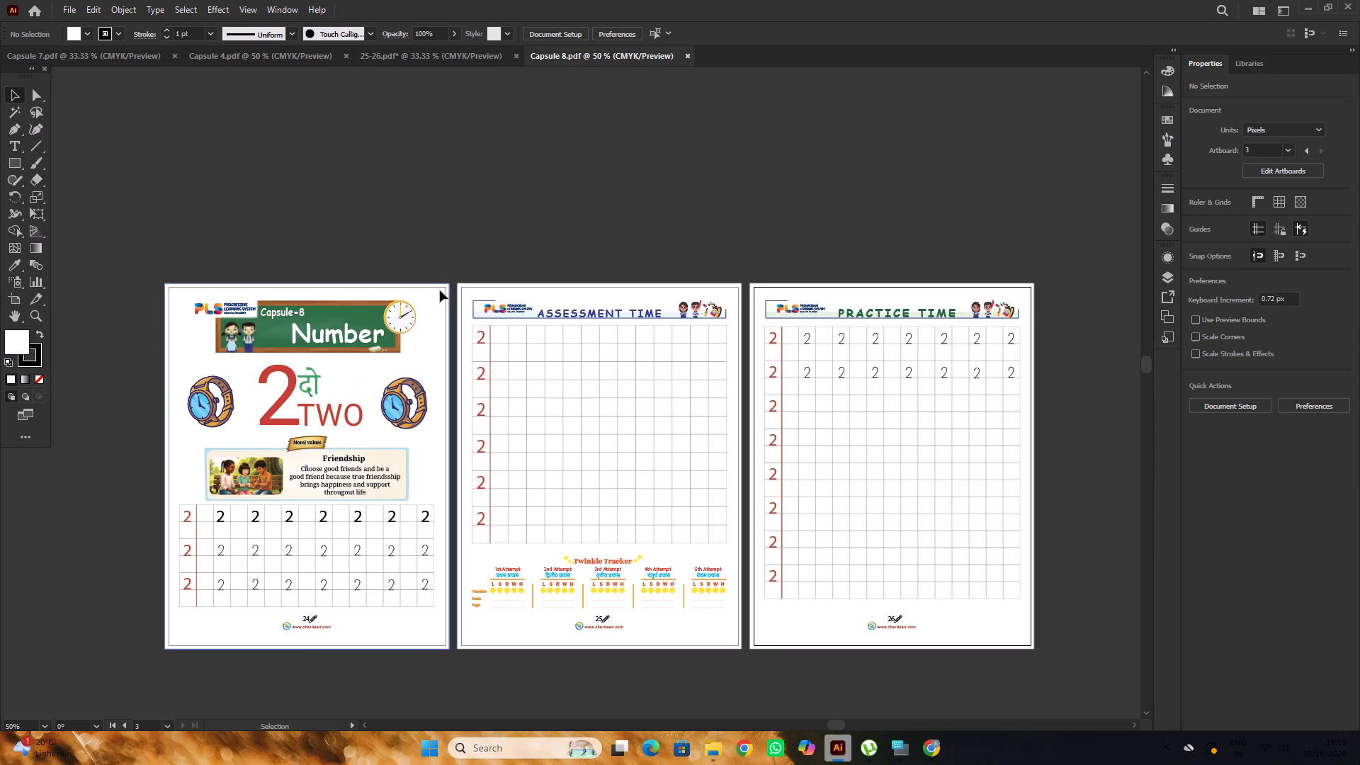
shift+click(535, 298)
shift+click(867, 293)
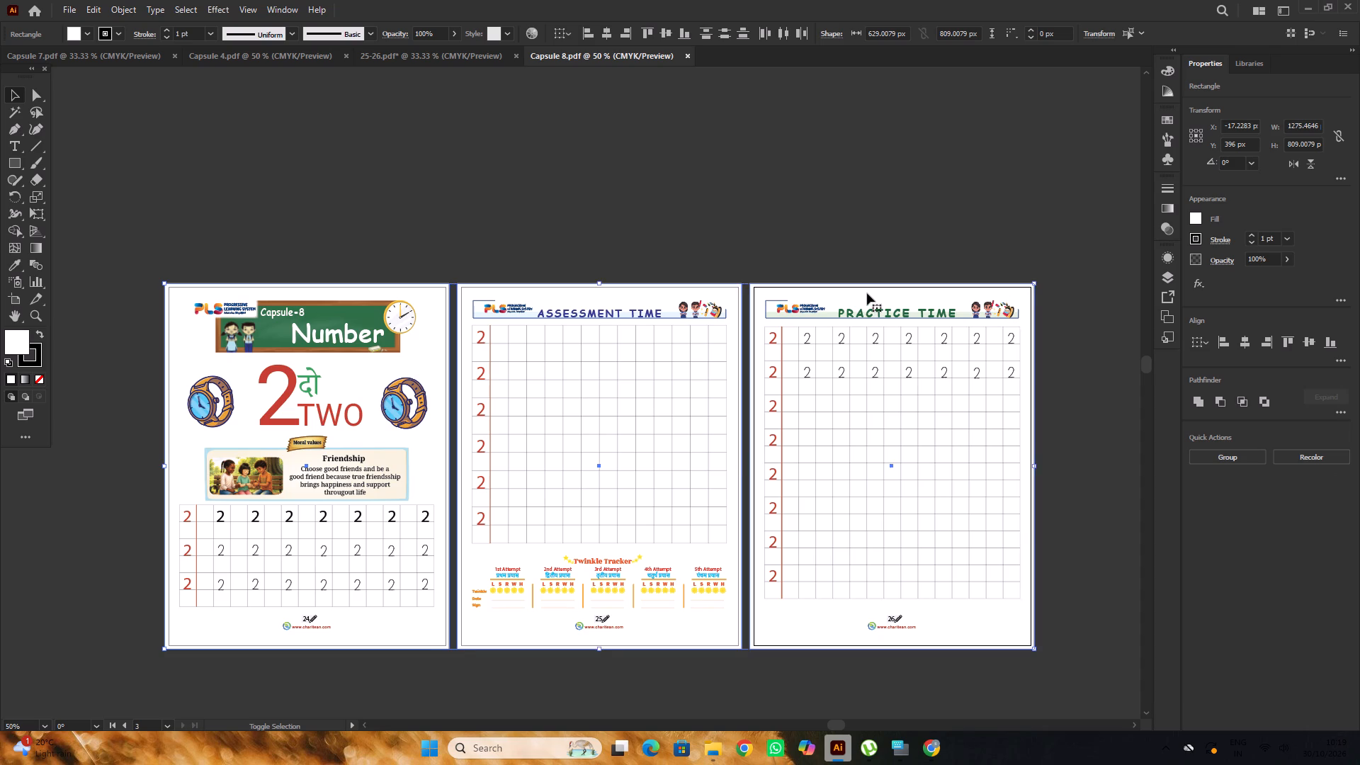
key(ctrl+2)
Delete the Capsule-8 label from the green header board on the first page.
alt+scroll(601, 327, down, 1)
alt+scroll(392, 320, up, 4)
click(407, 335)
scroll(407, 333, up, 2)
scroll(408, 329, down, 3)
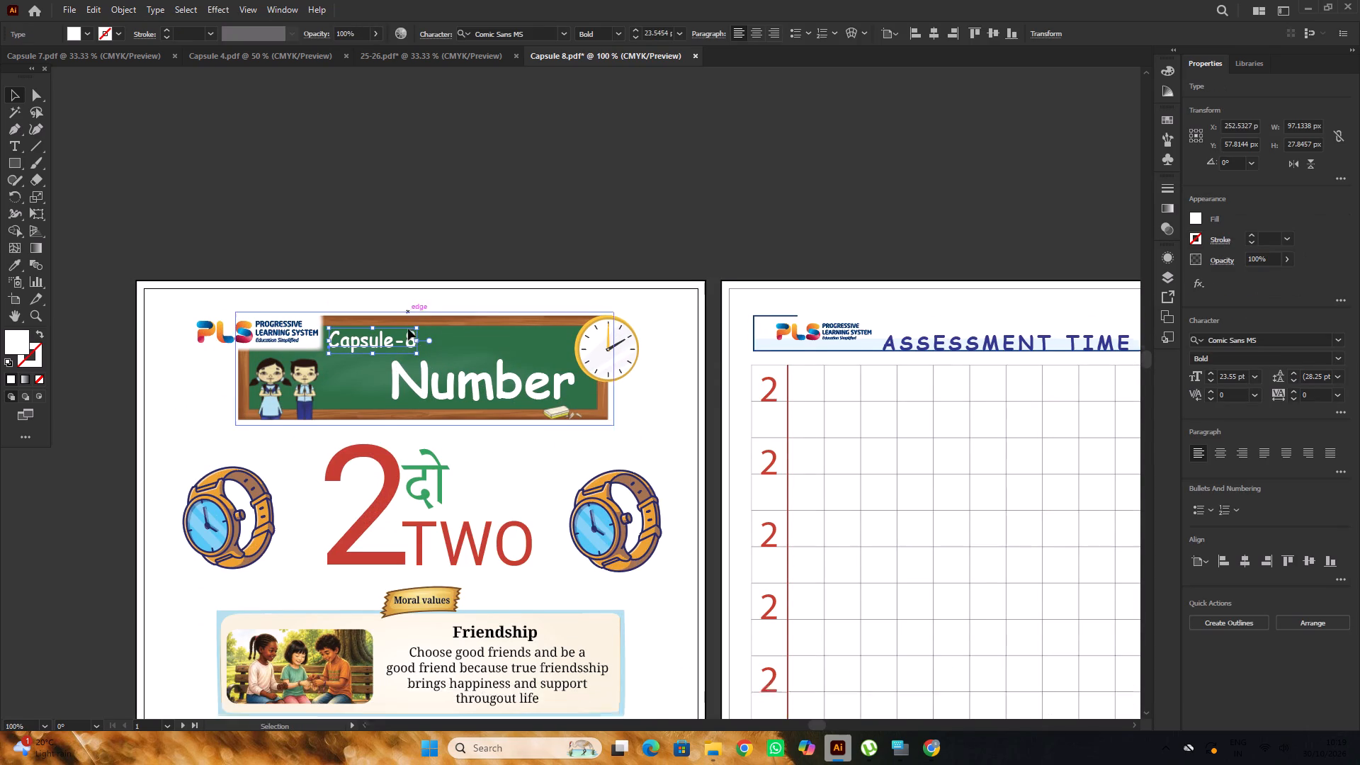
scroll(408, 329, up, 2)
key(Delete)
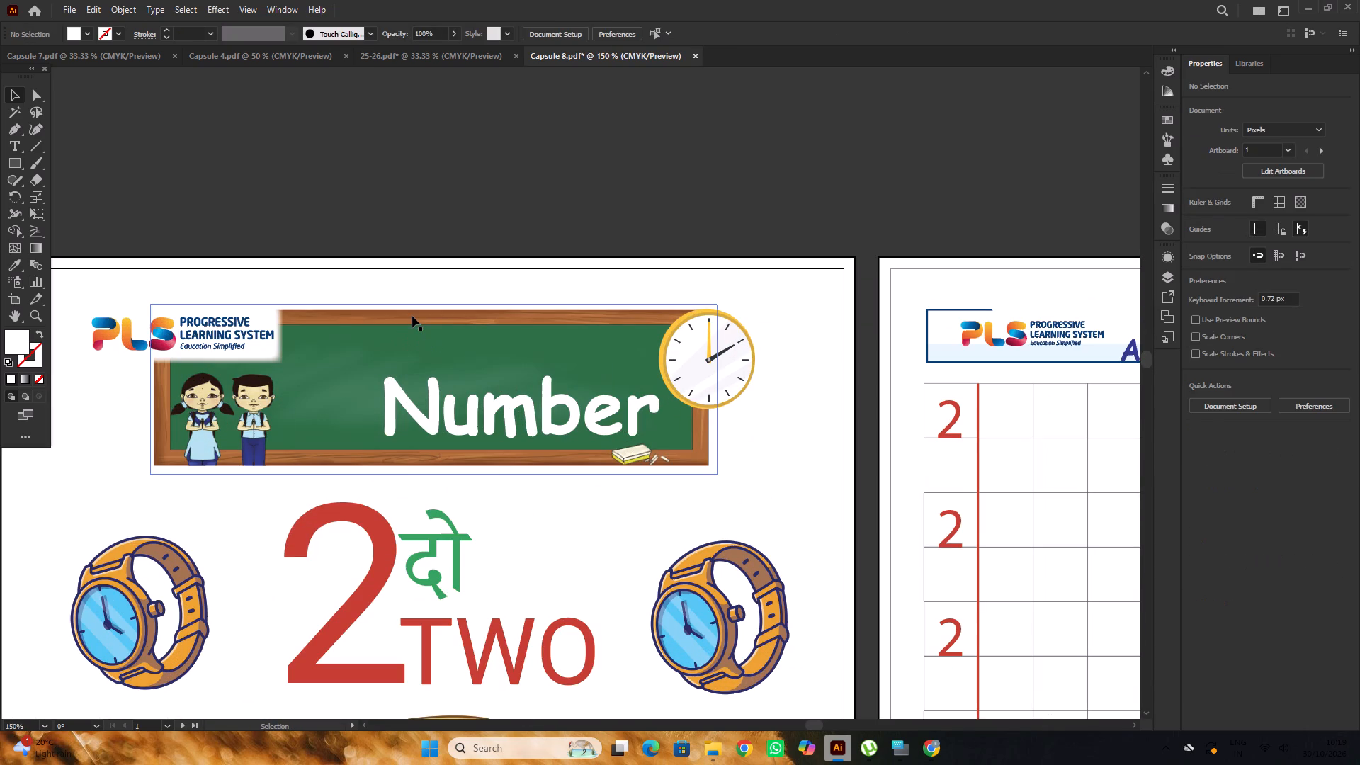
Look through the other open documents and the Capsule 4 PDF in the PRINT A 1 folder for a reference header board.
click(403, 62)
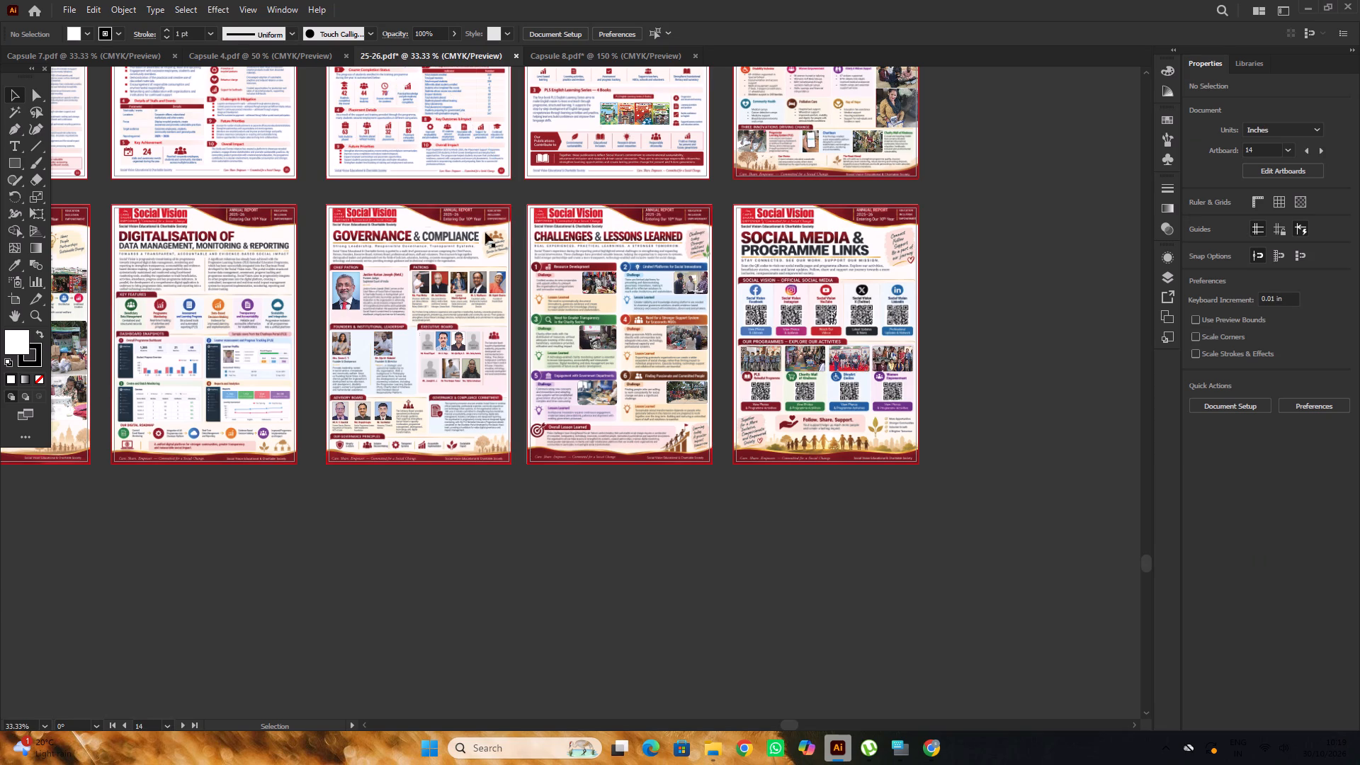
alt+scroll(566, 226, down, 1)
scroll(566, 224, up, 2)
click(306, 50)
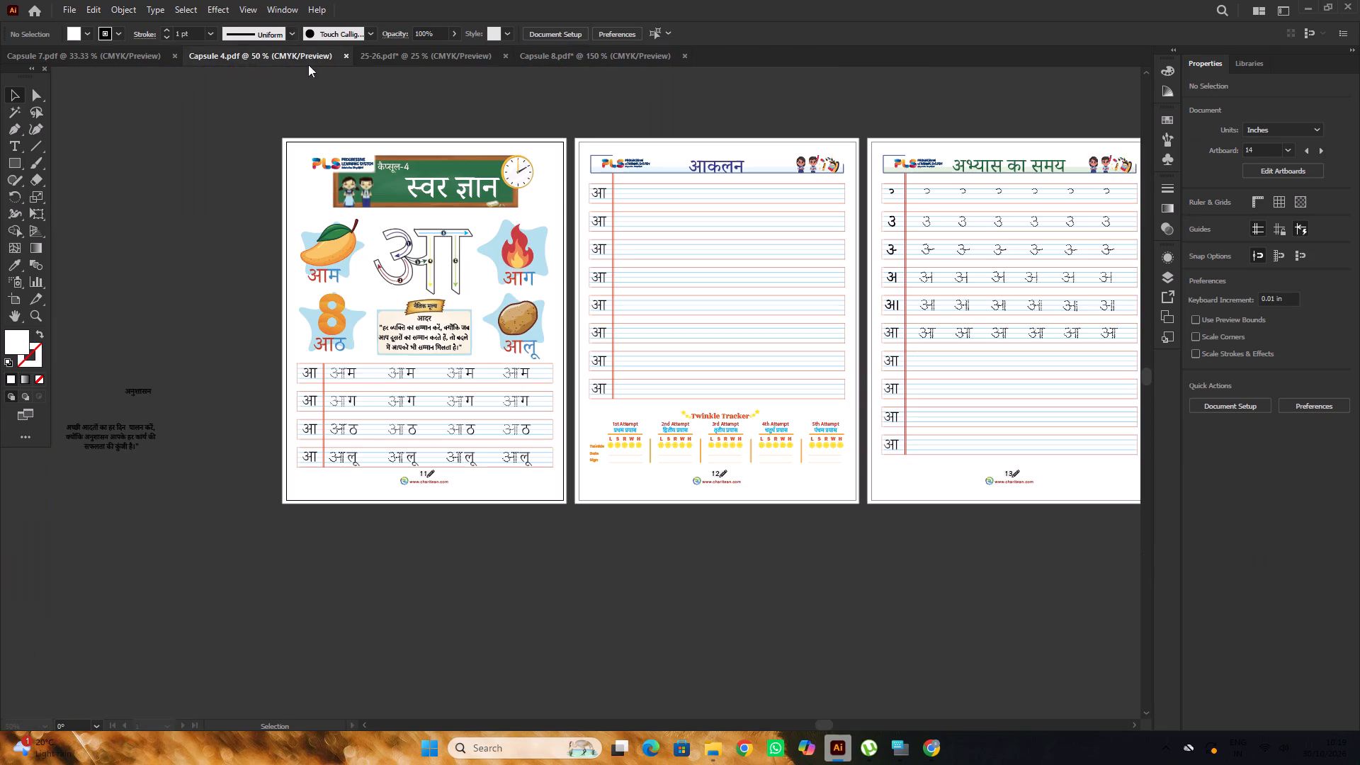
click(86, 59)
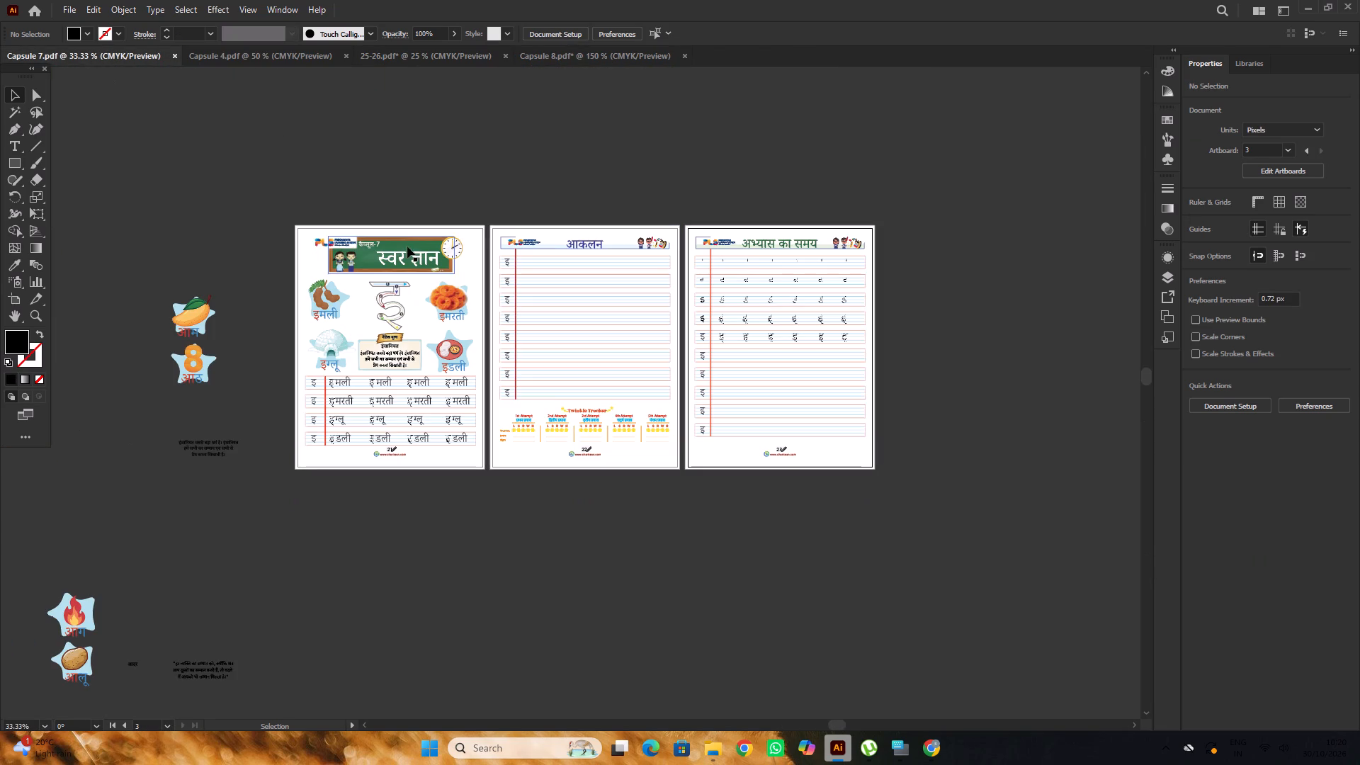
alt+scroll(375, 228, up, 4)
alt+scroll(375, 228, down, 1)
click(570, 47)
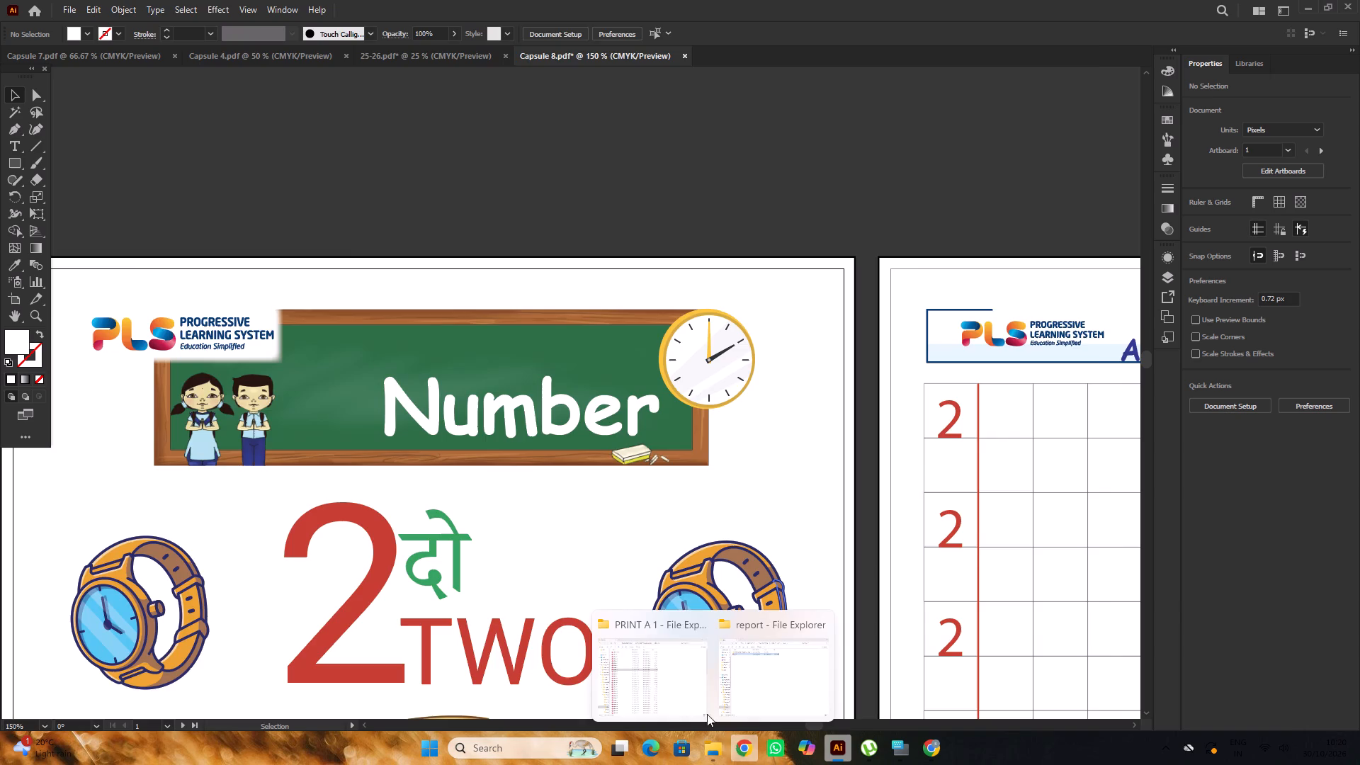
click(662, 667)
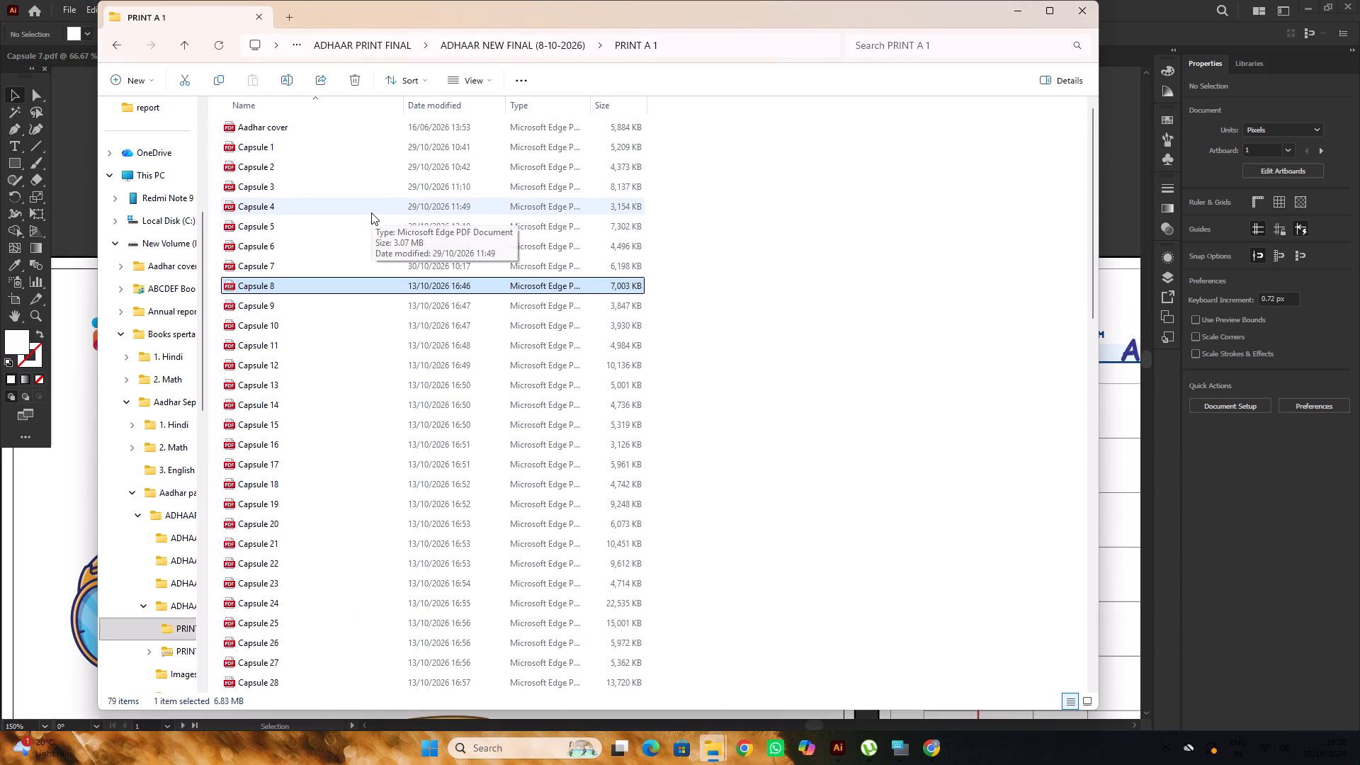
double_click(342, 212)
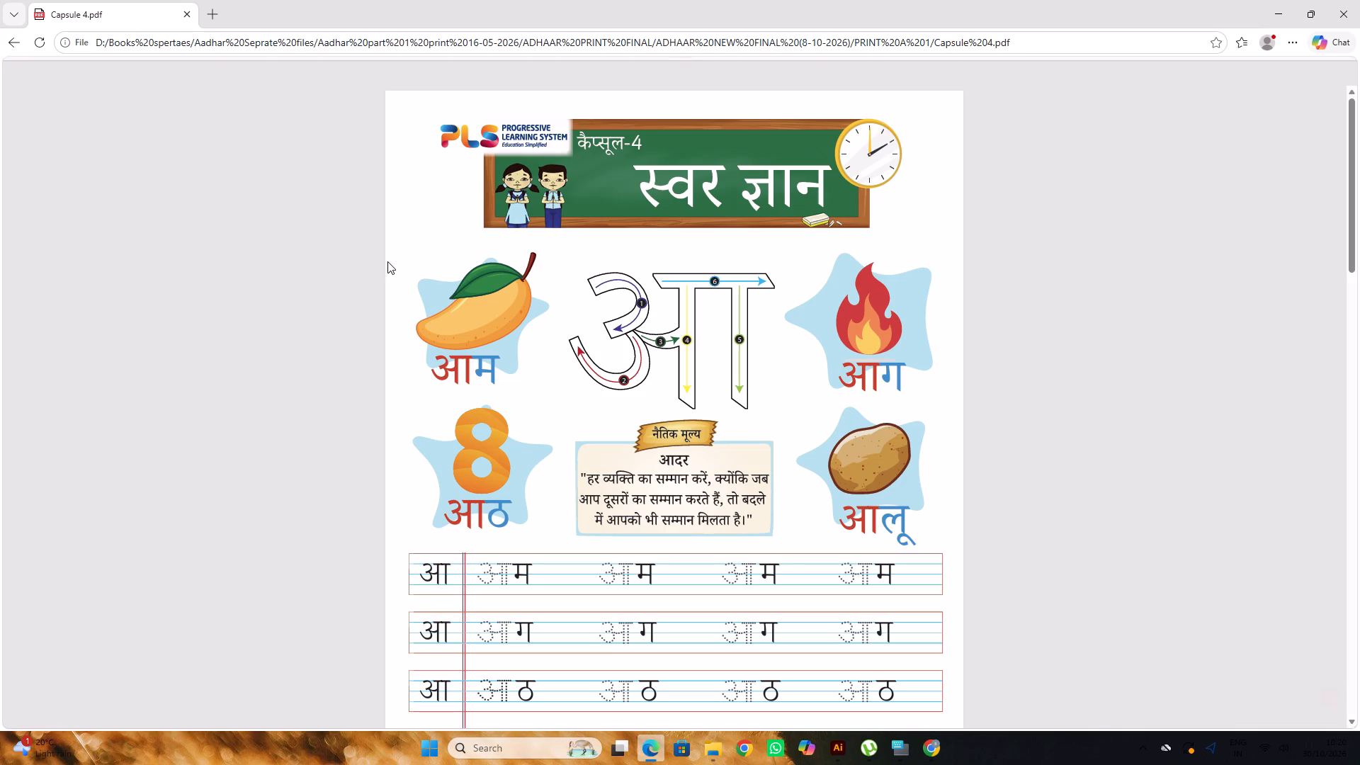
click(1348, 1)
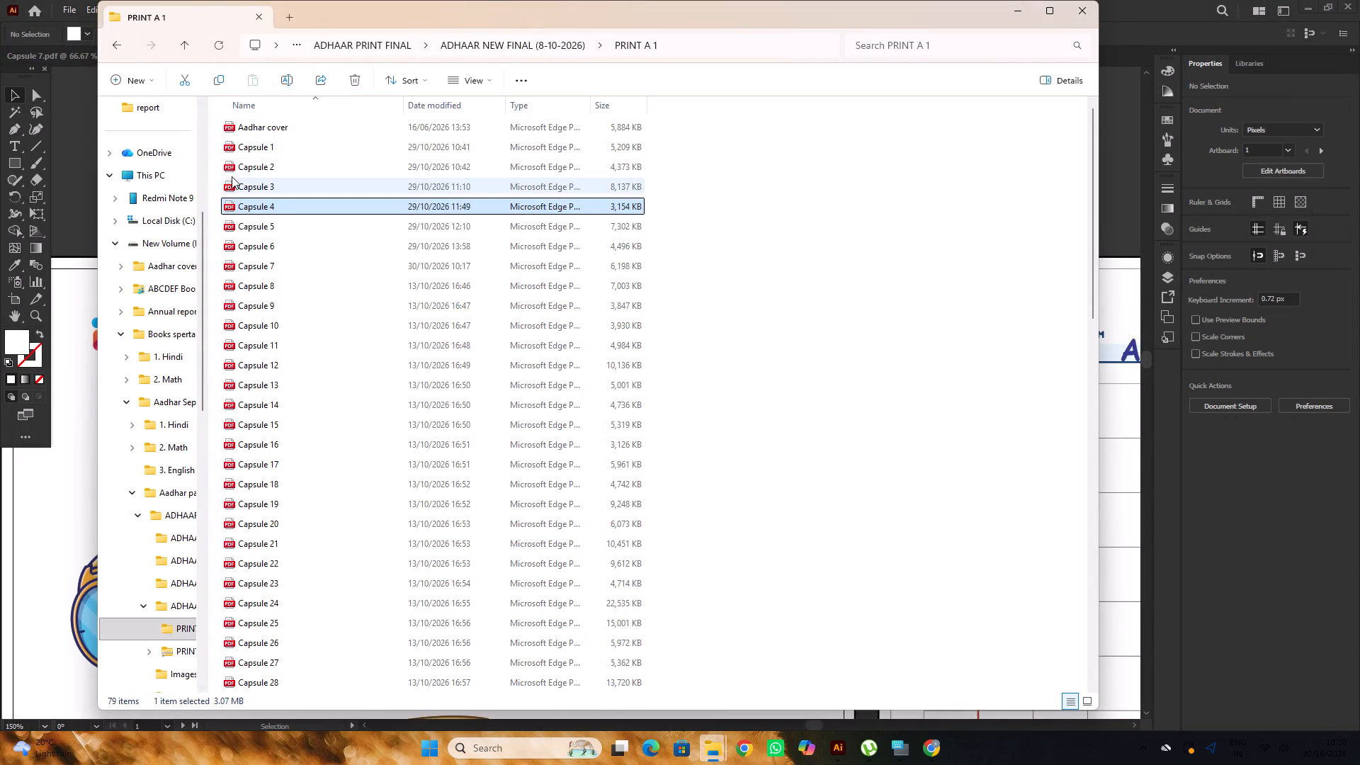
Open the Capsule 2 PDF from the PRINT A 1 folder in Illustrator, ignoring all missing linked images, and view its pages.
click(239, 174)
right_click(239, 173)
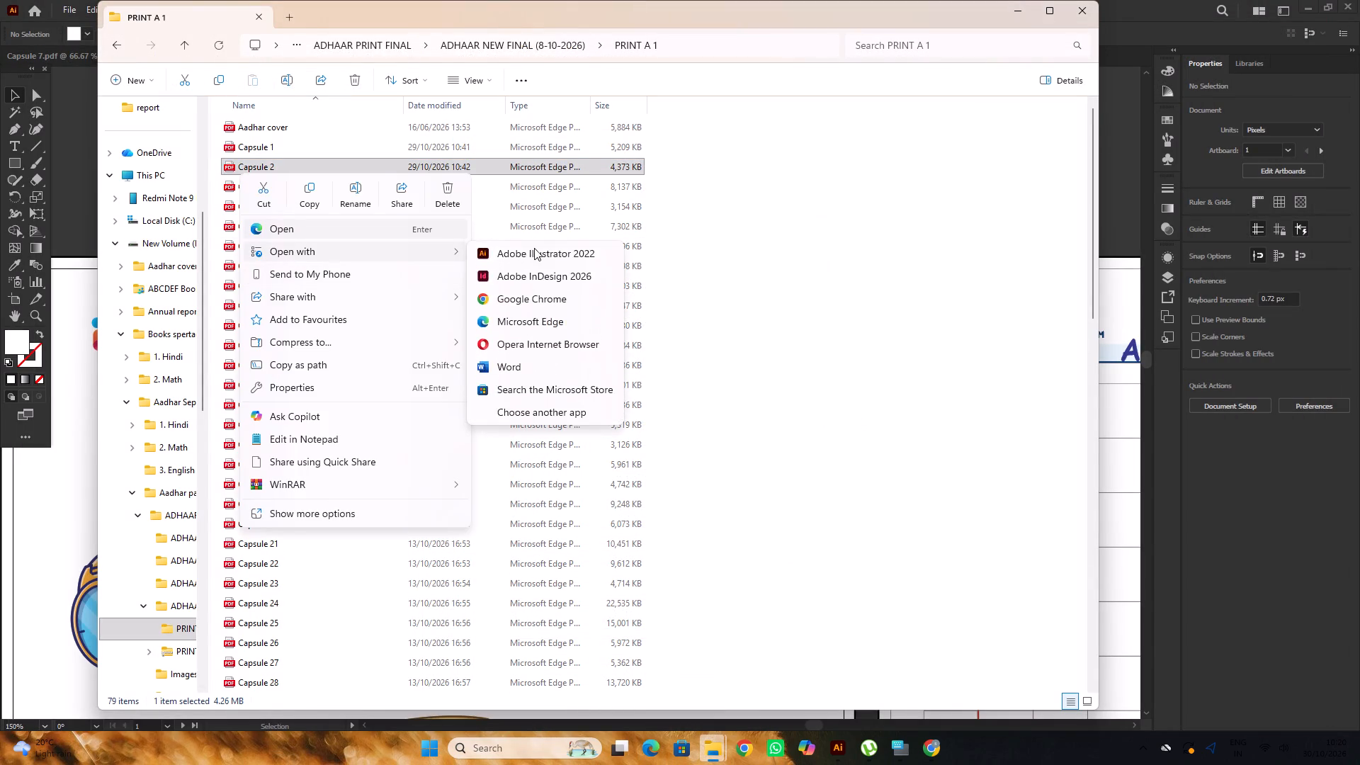
click(534, 248)
click(582, 387)
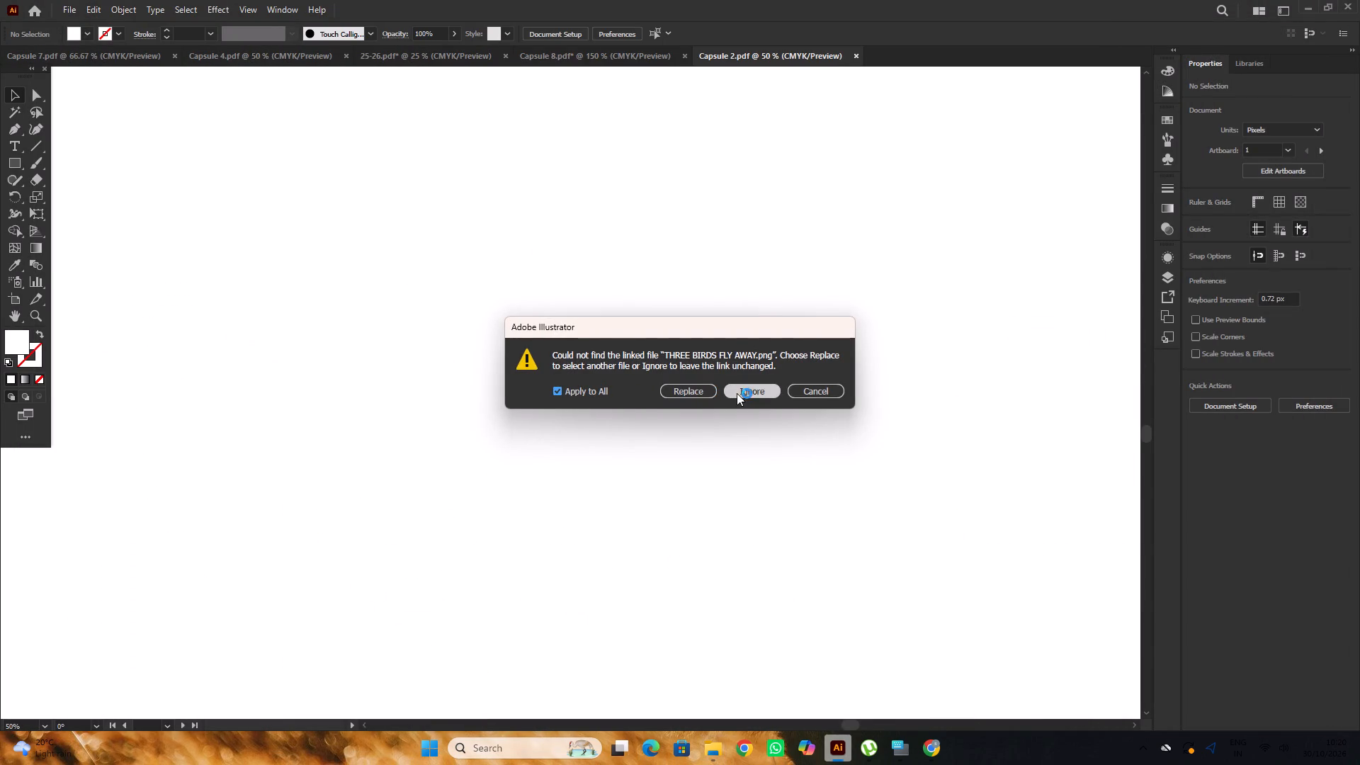
click(742, 387)
alt+scroll(674, 357, down, 1)
scroll(674, 357, down, 1)
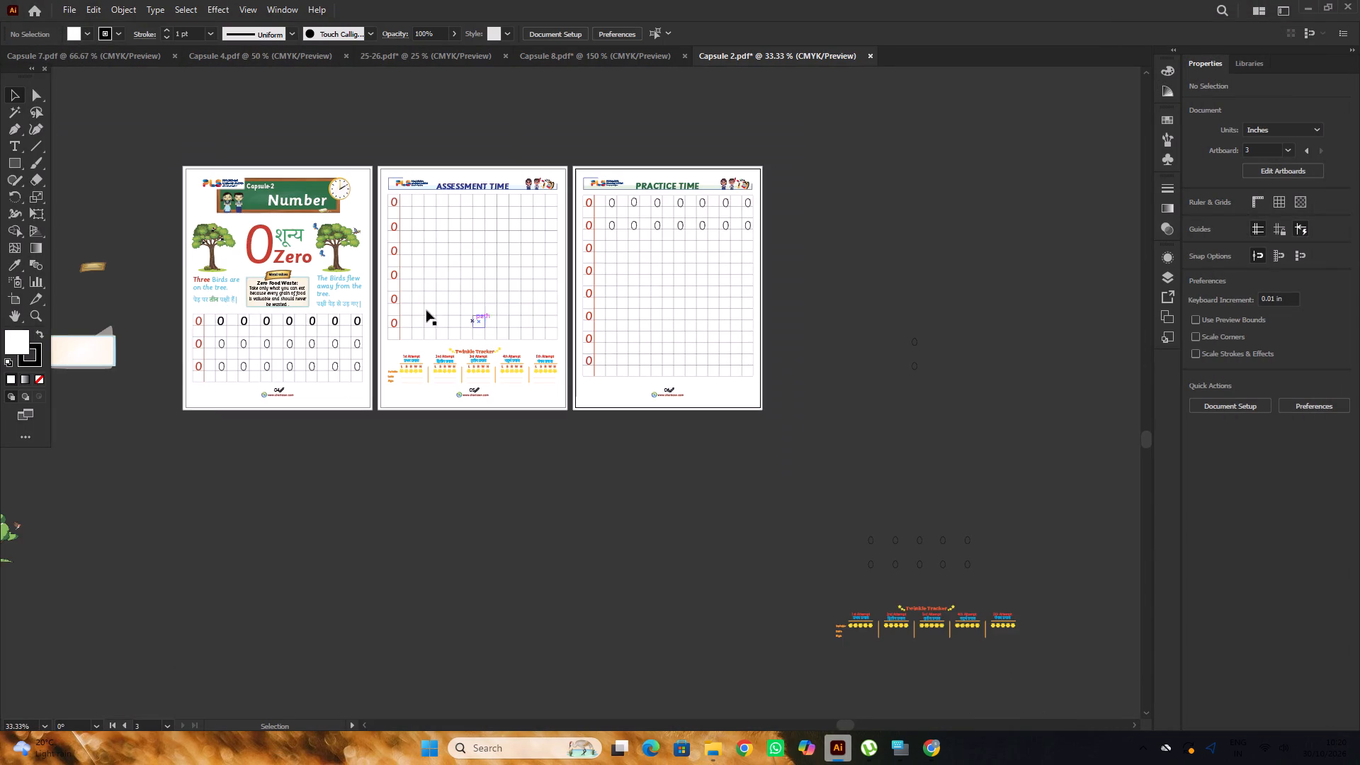
alt+scroll(220, 276, up, 3)
alt+scroll(516, 268, down, 2)
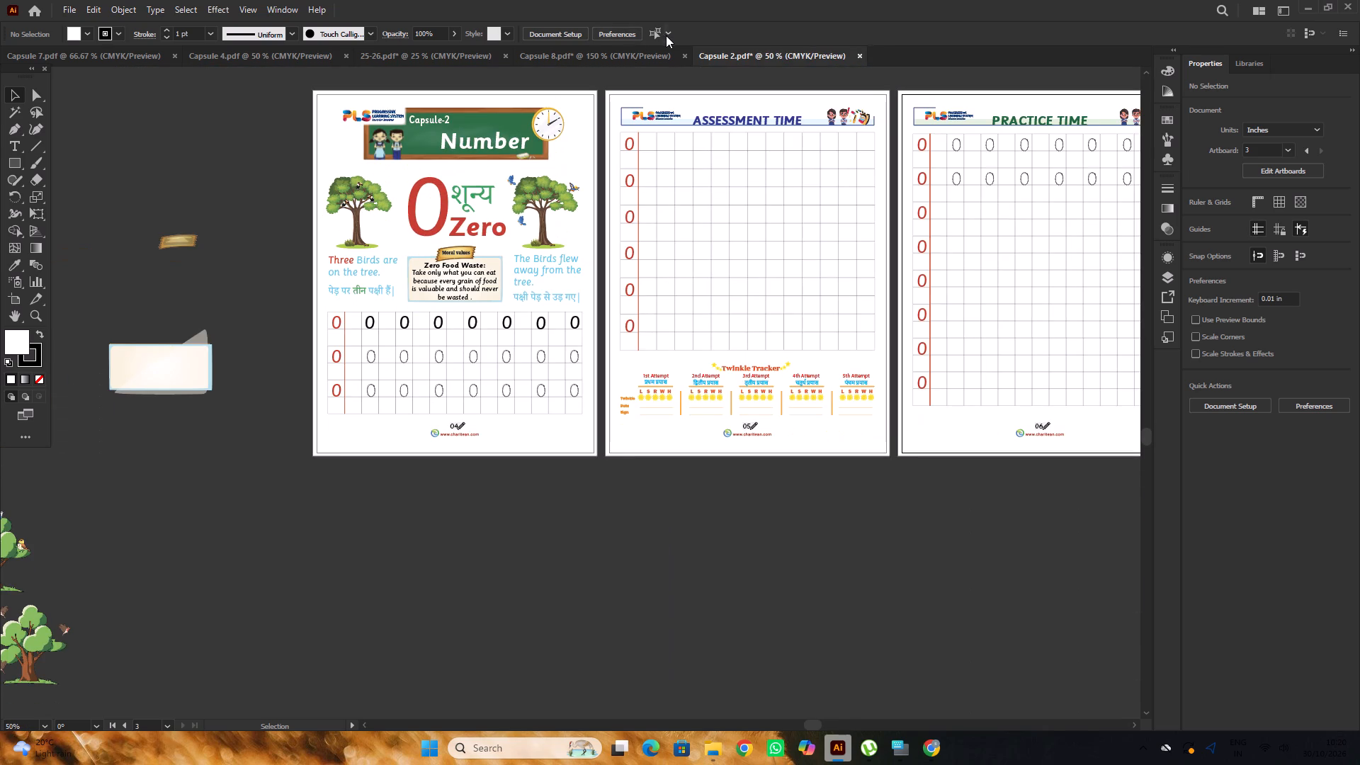
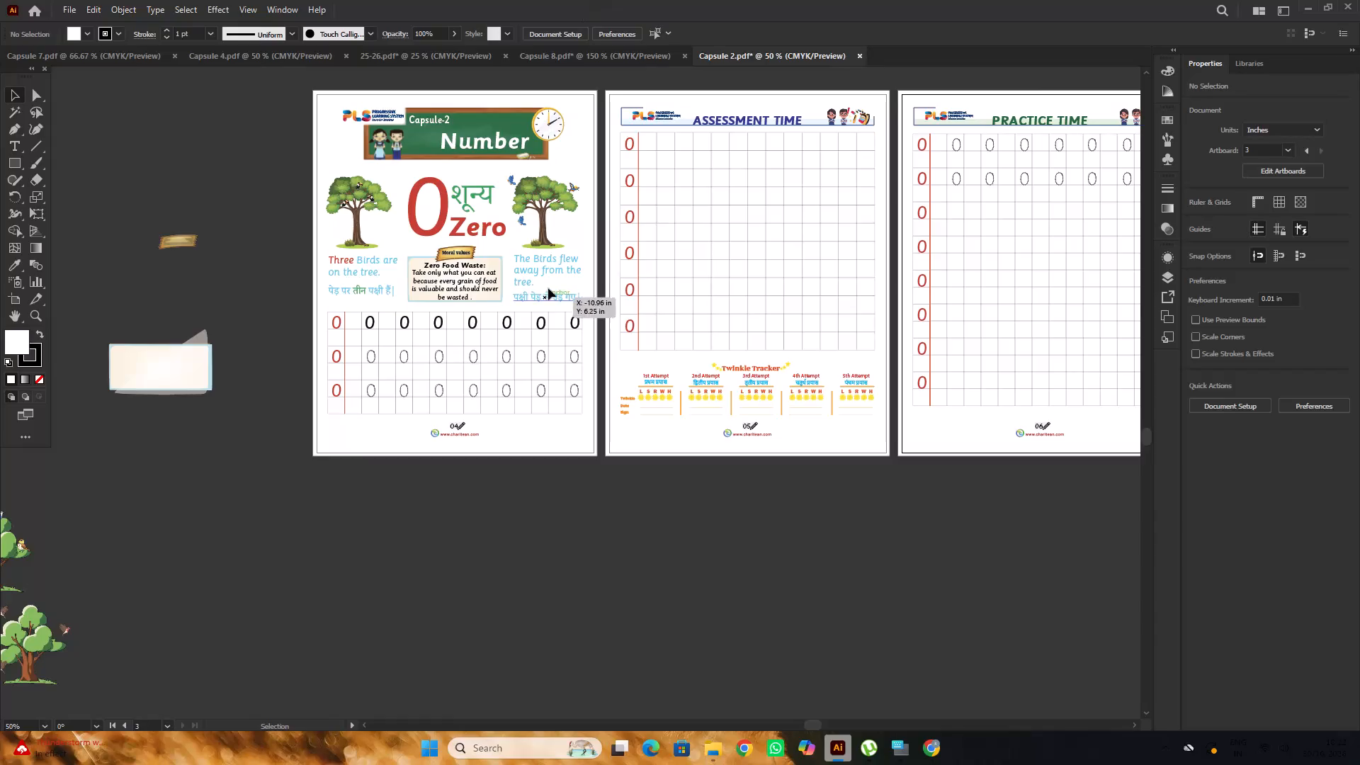
Copy the Capsule-2 label from Capsule 2's header board and paste it in place onto Capsule 8's first-page header board.
scroll(548, 288, up, 6)
alt+scroll(464, 316, up, 2)
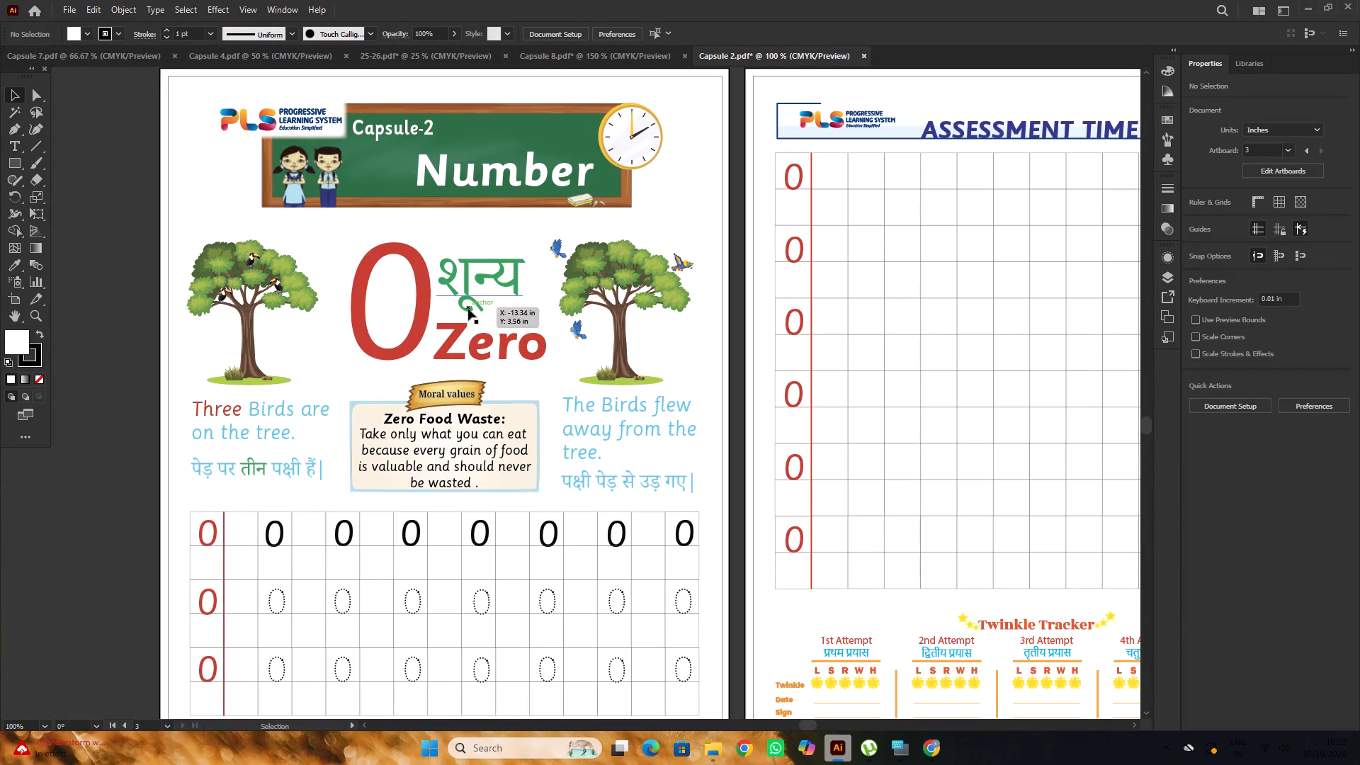
scroll(469, 307, up, 1)
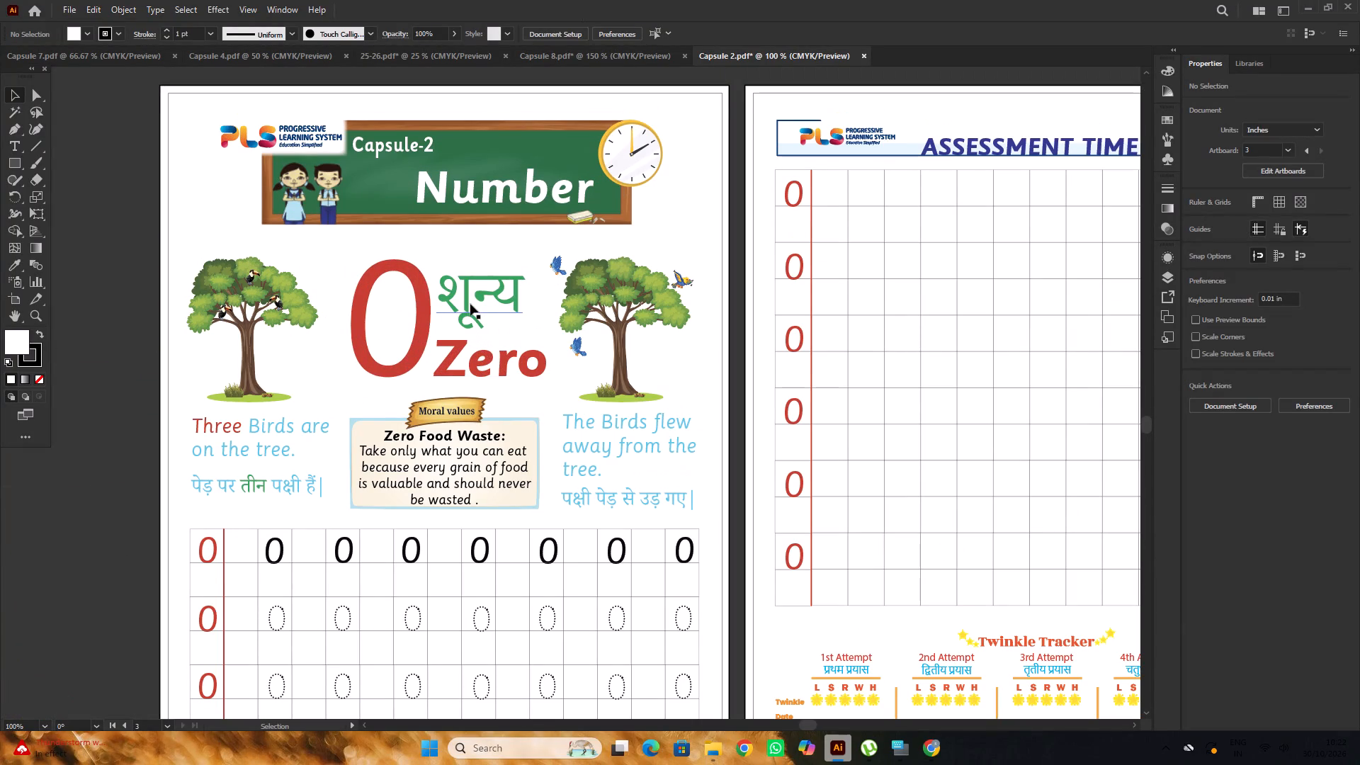
alt+scroll(474, 261, down, 1)
scroll(427, 227, up, 1)
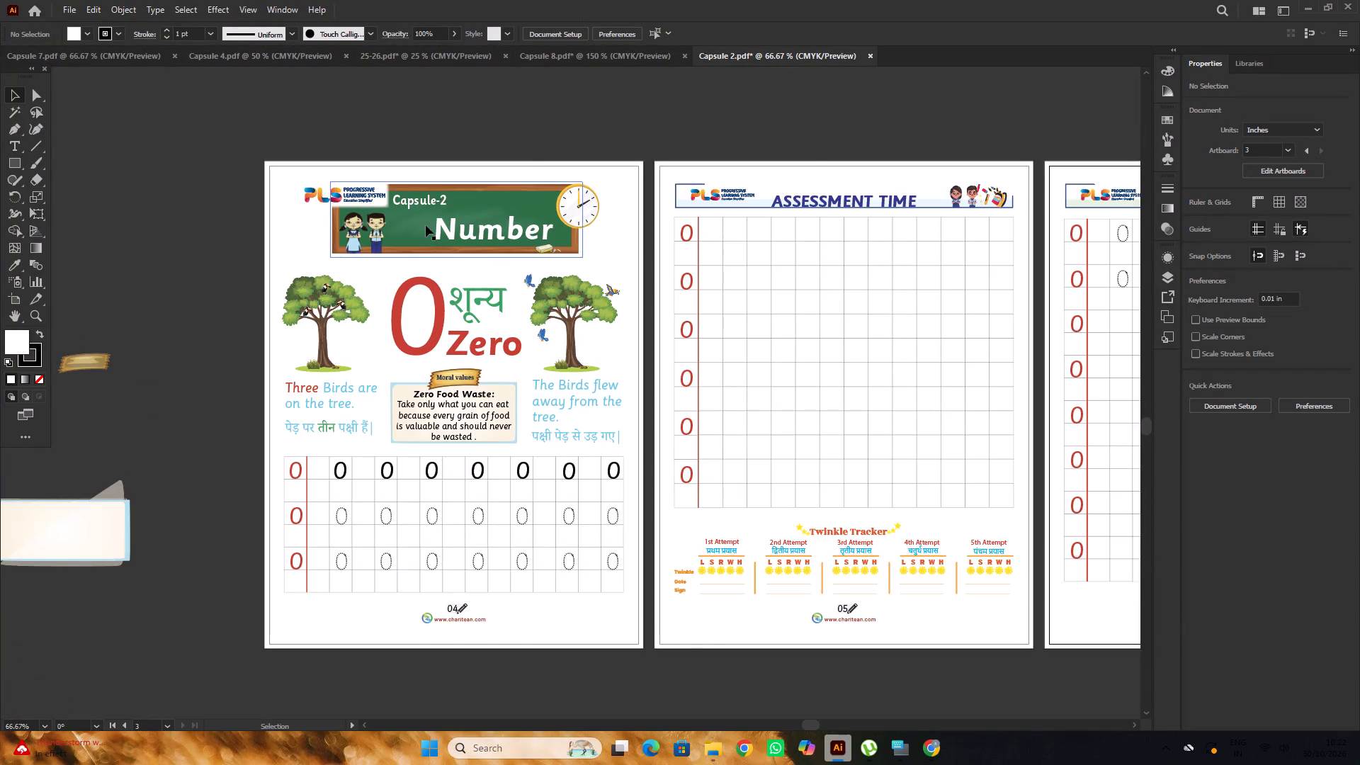
scroll(426, 225, up, 2)
click(433, 192)
key(ctrl+c)
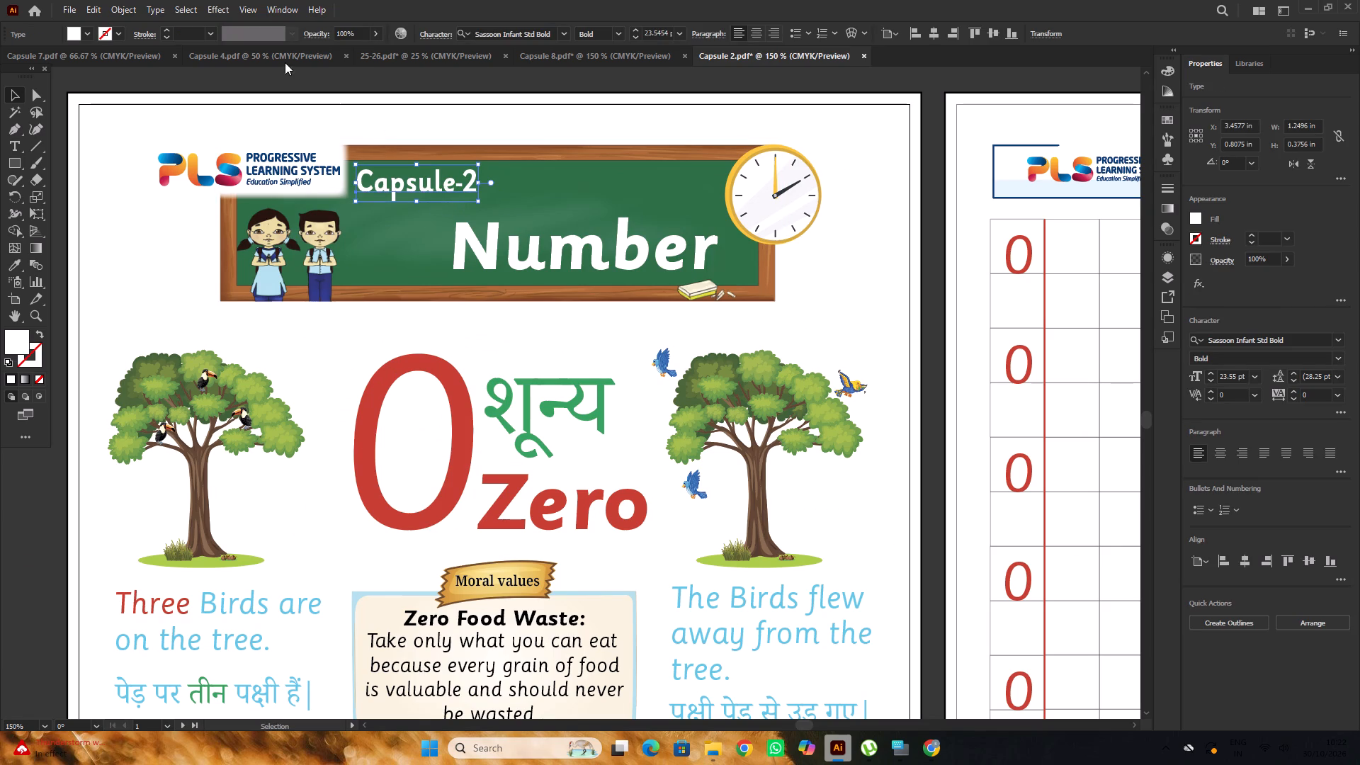
click(572, 55)
alt+scroll(381, 248, down, 2)
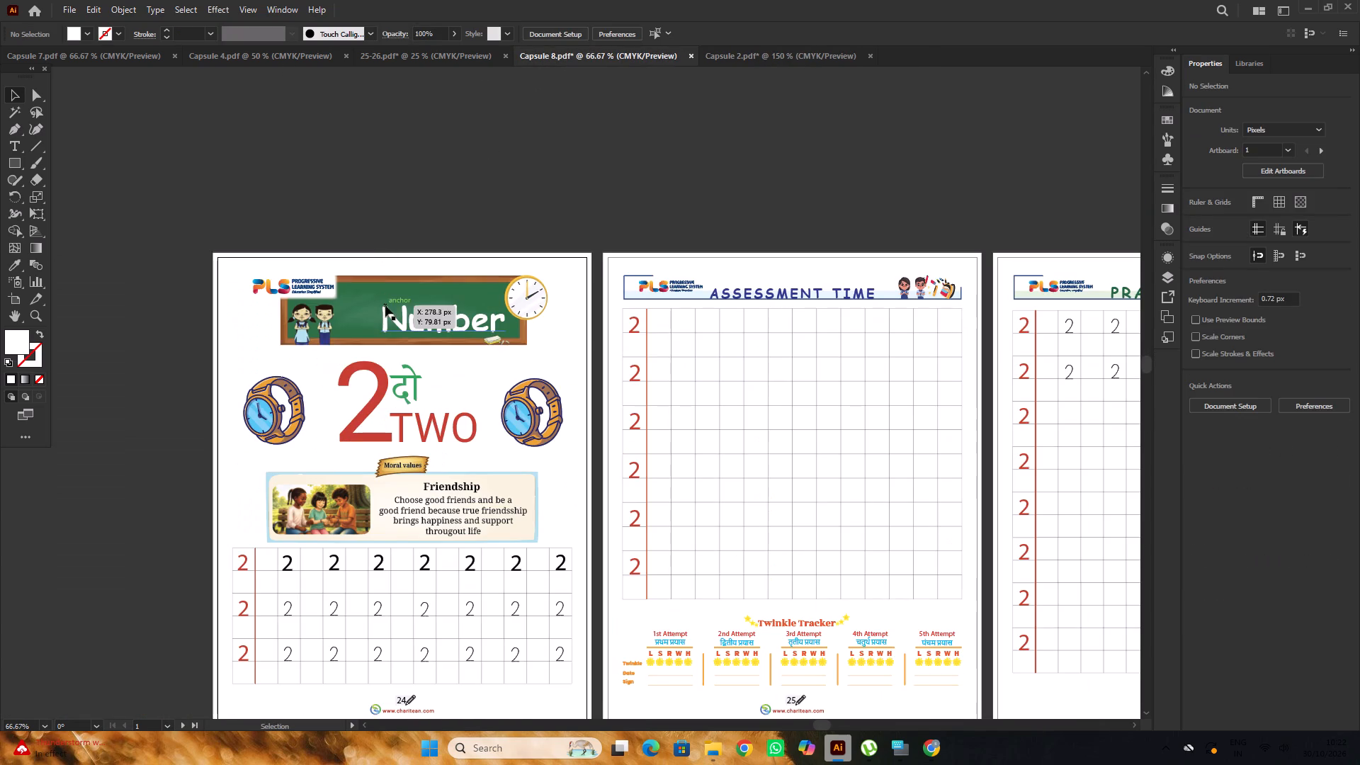
ctrl+click(429, 208)
key(ctrl+f)
key(ctrl+f)
key(ctrl+f)
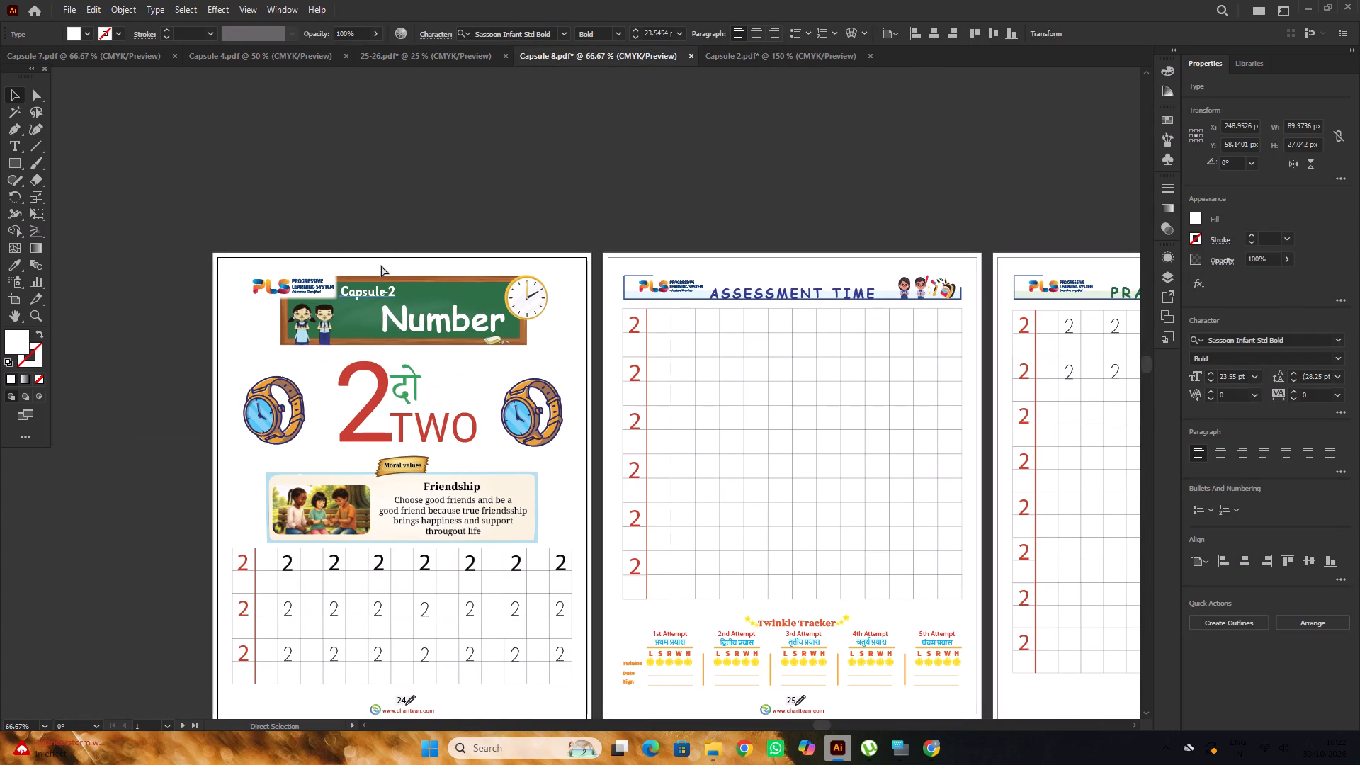
Change the number in the pasted header label so that it reads Capsule-8.
scroll(380, 280, down, 3)
alt+scroll(380, 271, up, 3)
key(t)
drag(408, 202, 412, 200)
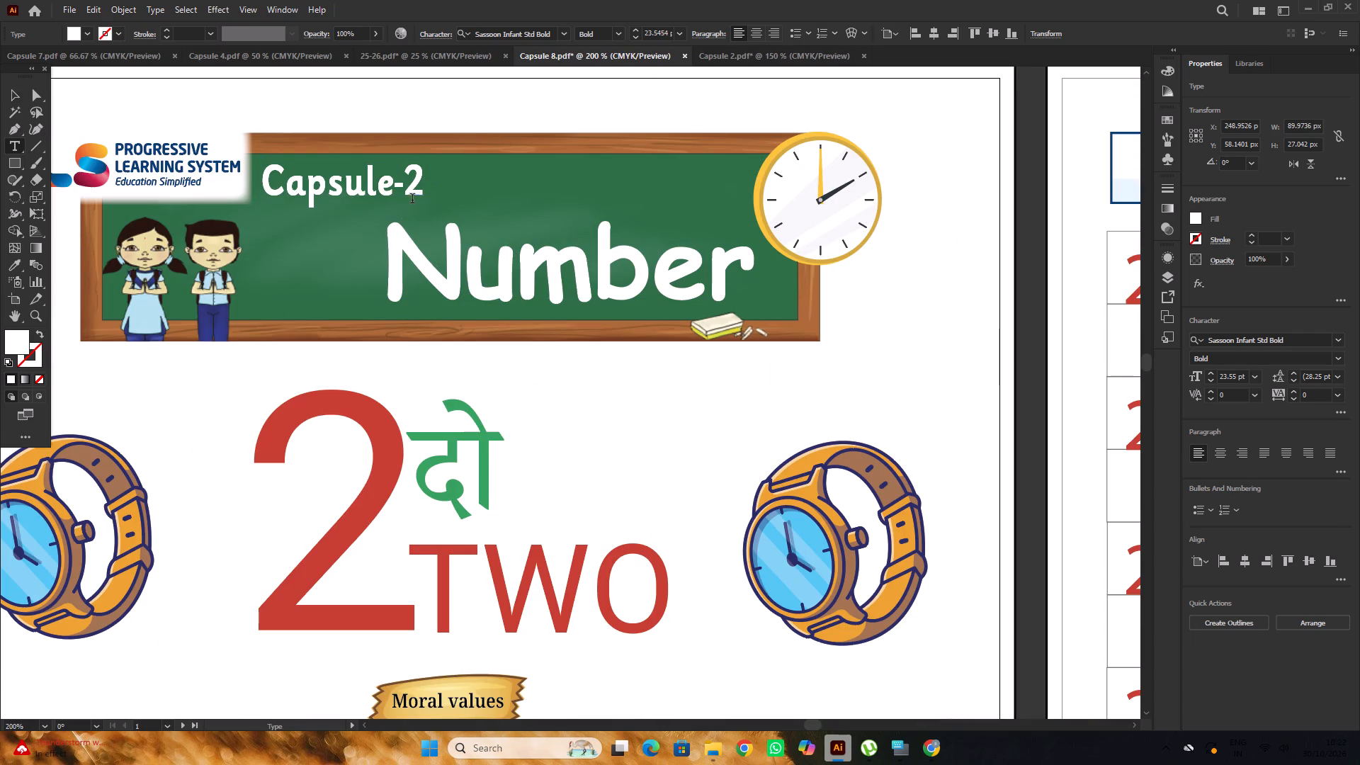
drag(412, 200, 420, 196)
key(8)
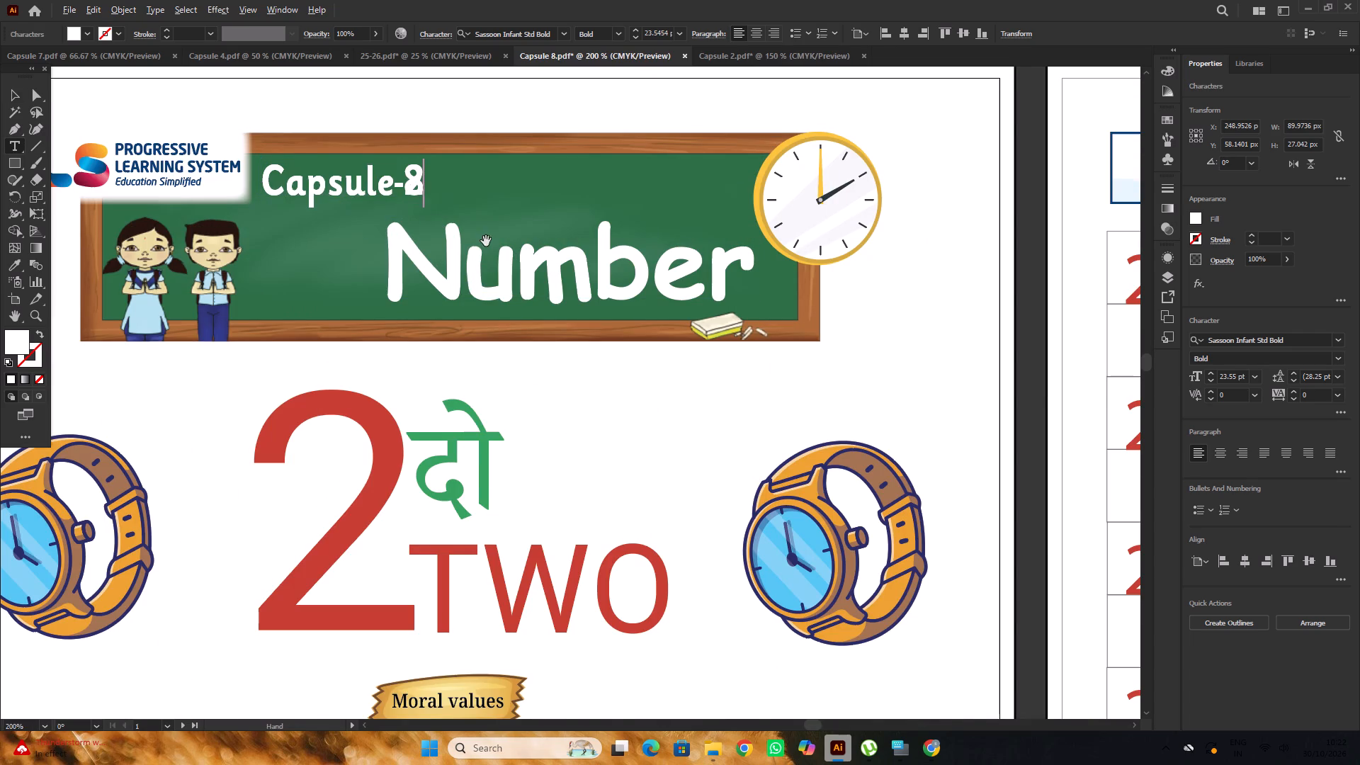
alt+scroll(486, 241, down, 1)
key(ctrl+z)
alt+scroll(436, 205, up, 1)
click(427, 195)
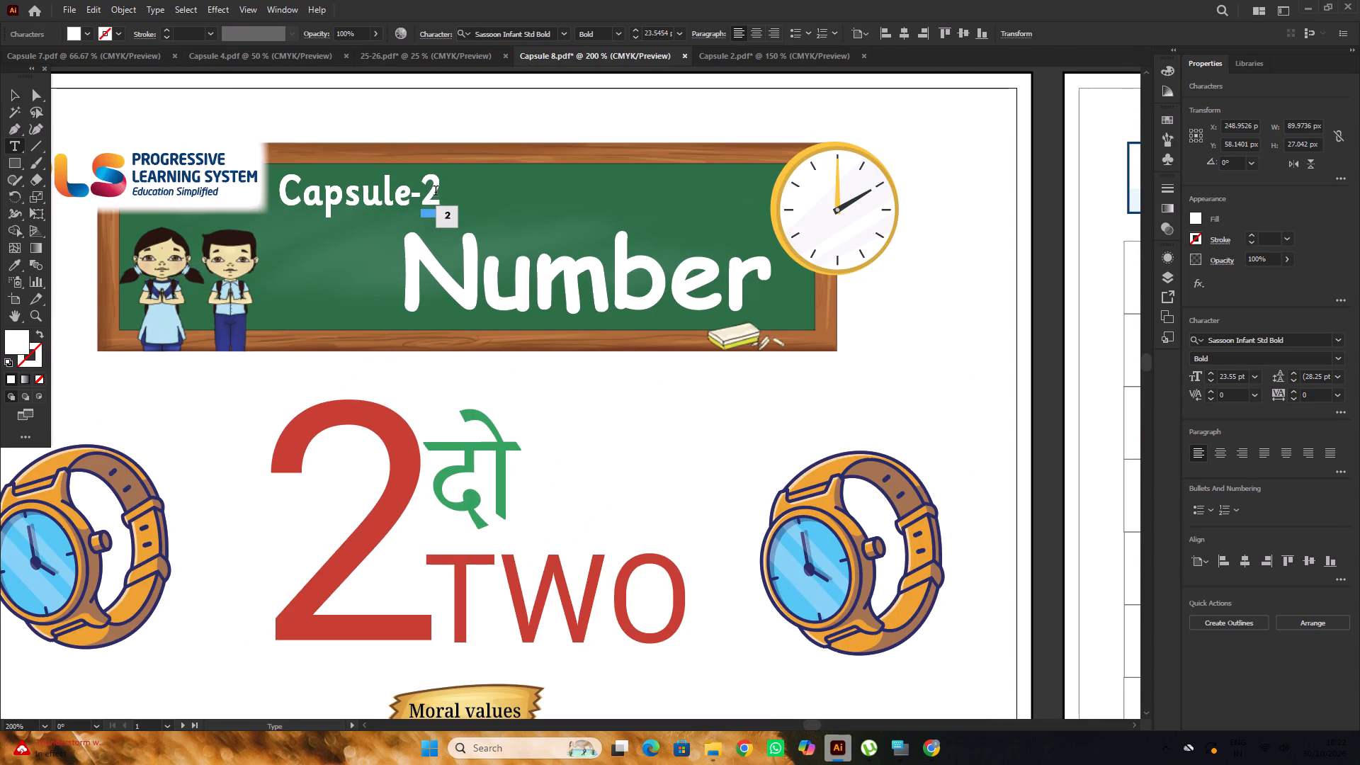
drag(436, 192, 426, 207)
key(8)
alt+scroll(426, 207, down, 2)
click(13, 98)
click(119, 81)
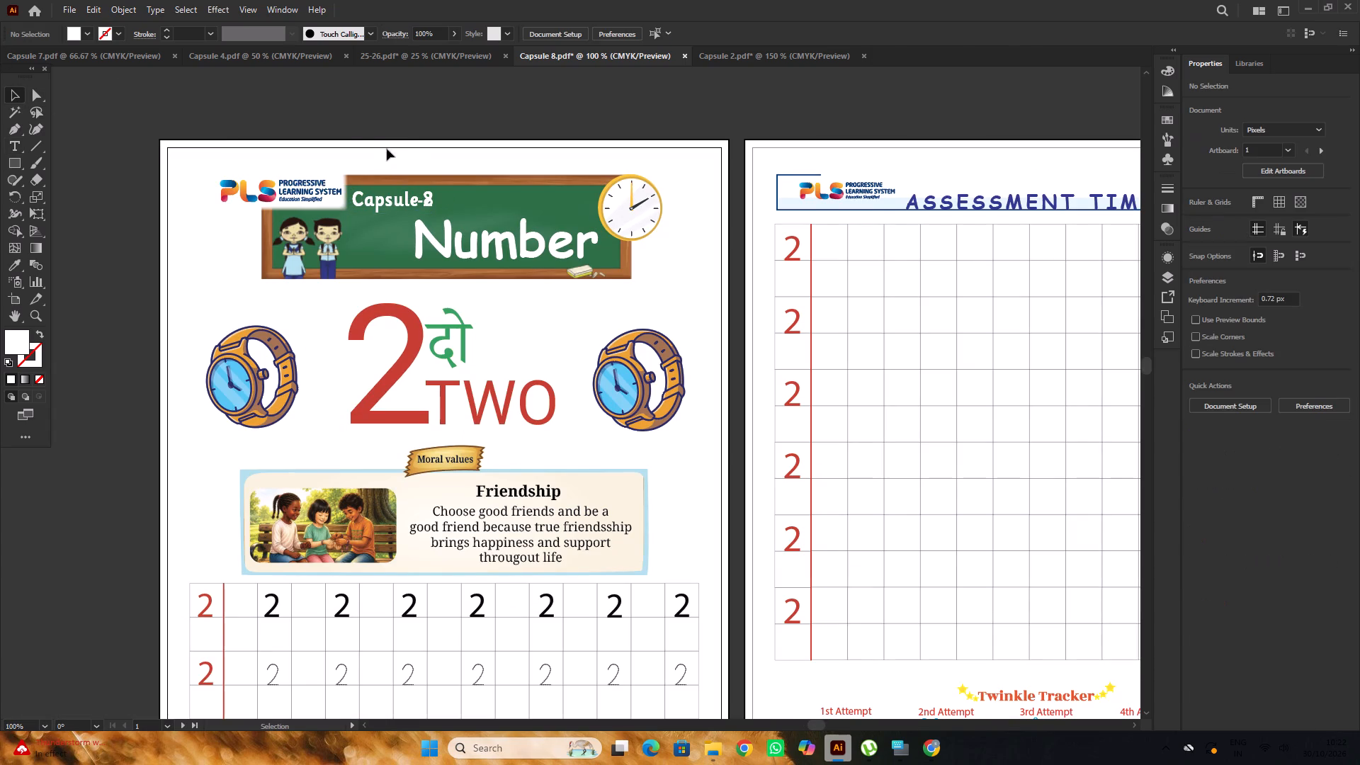
Delete the duplicate Capsule-2 labels under the Capsule-8 label, moving Capsule-8 aside and back to its place on the board.
alt+scroll(409, 204, up, 4)
drag(429, 198, 425, 123)
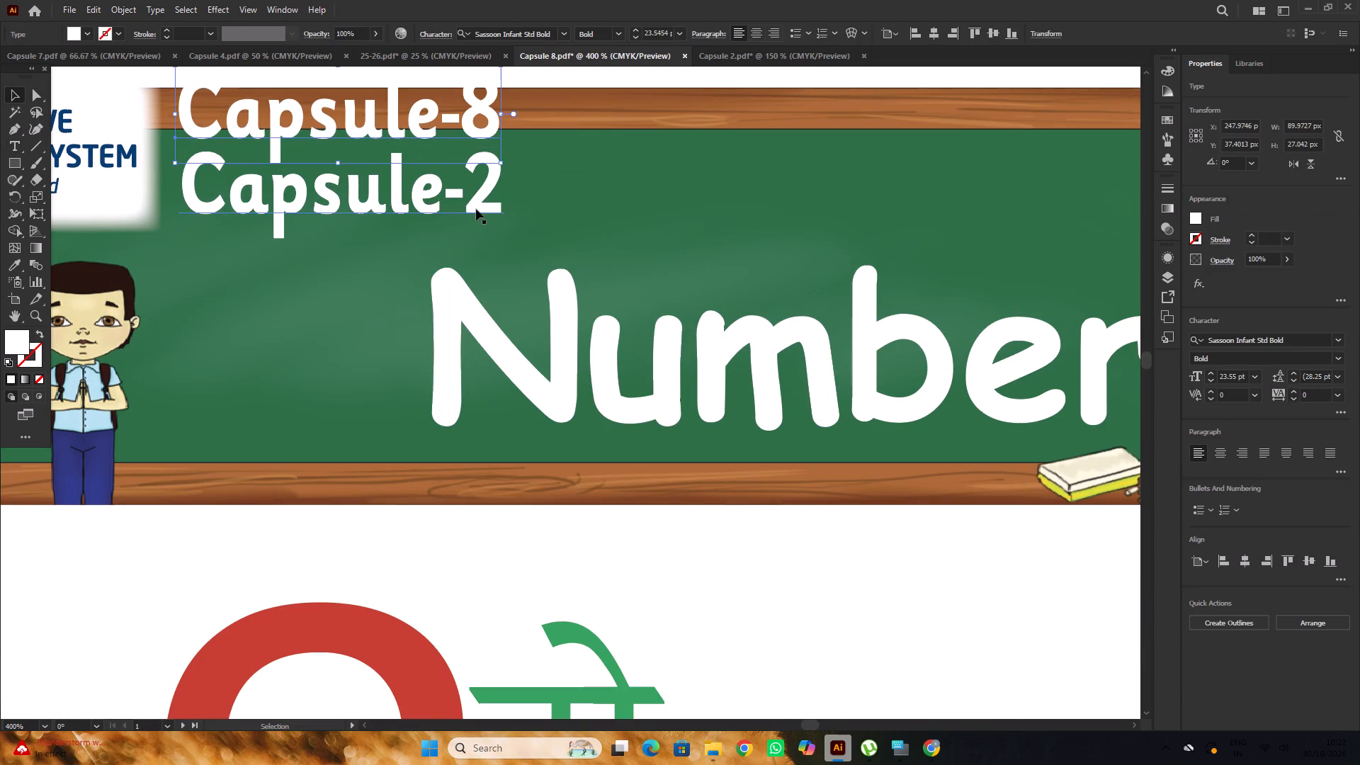
alt+scroll(476, 208, down, 1)
click(474, 200)
key(Delete)
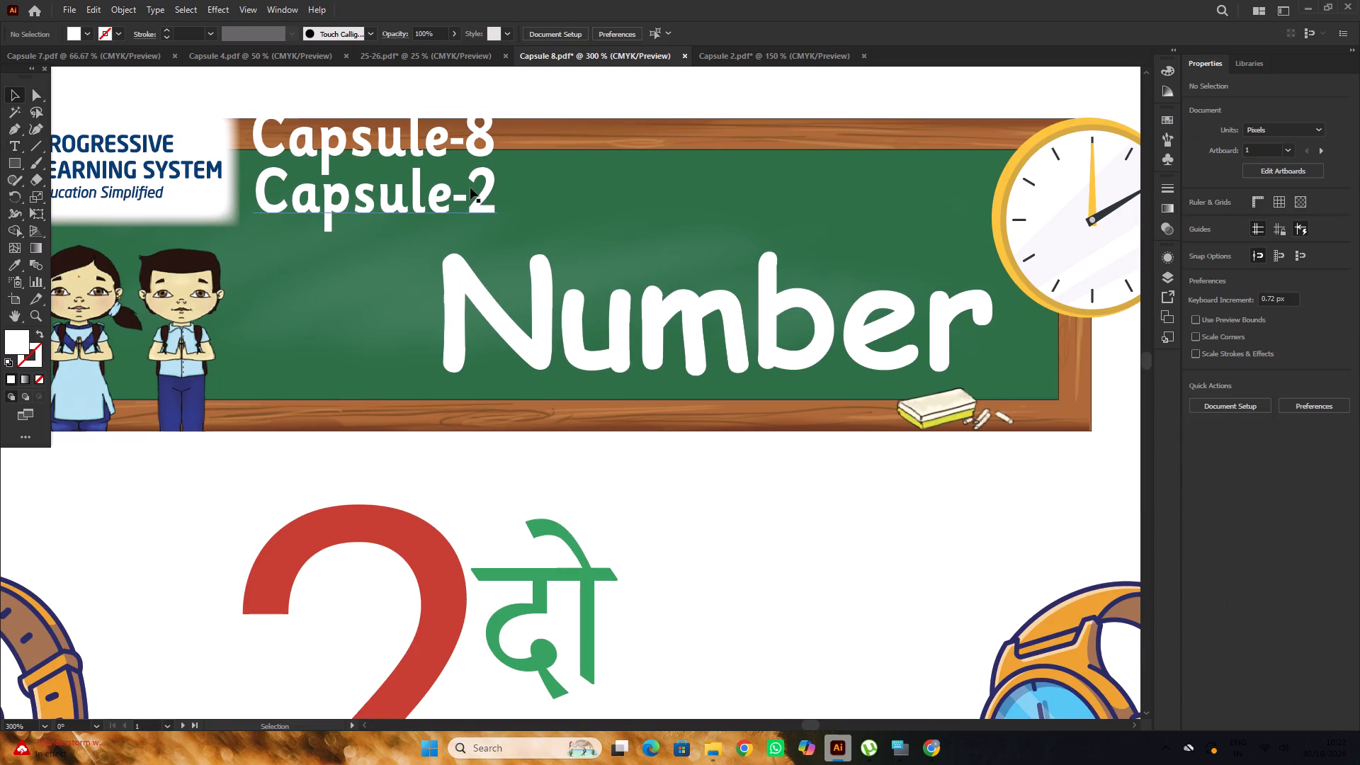
click(468, 207)
key(Delete)
drag(472, 145, 463, 206)
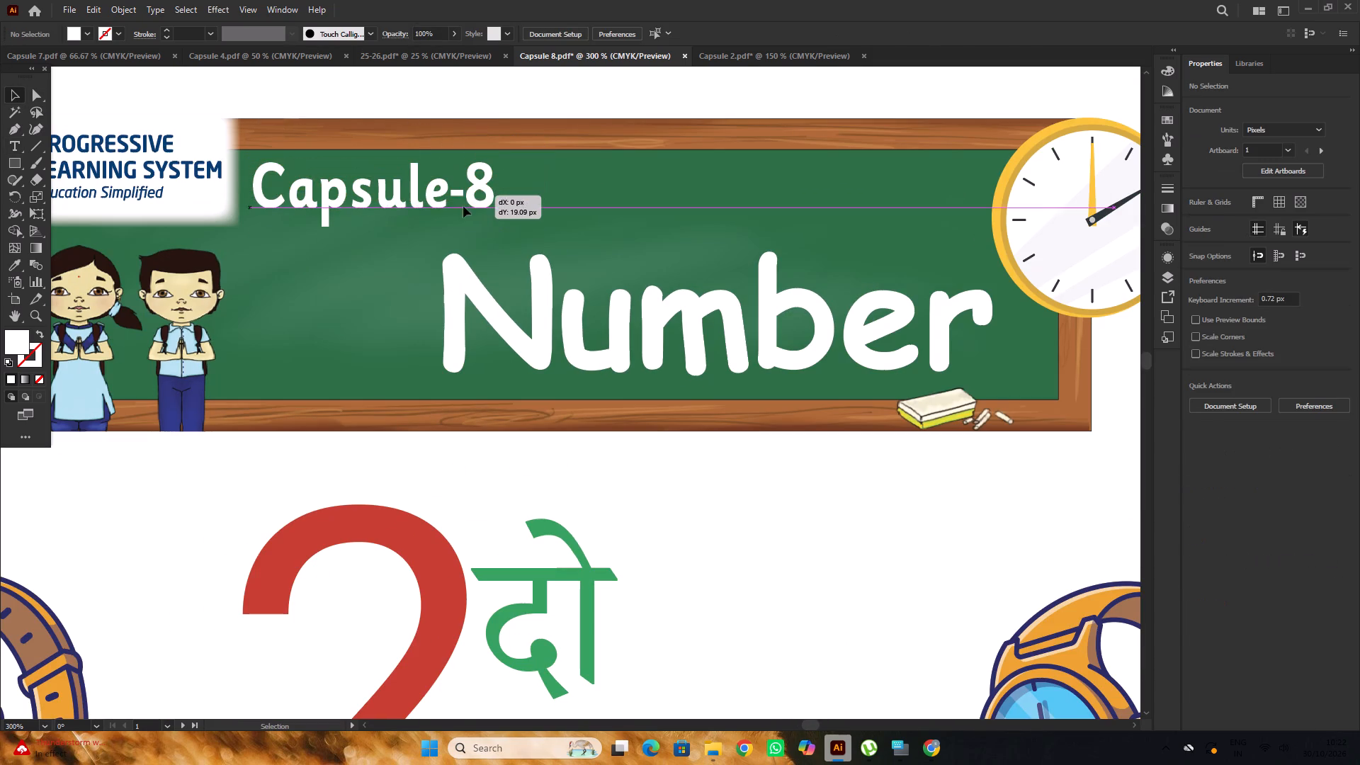
drag(463, 206, 461, 200)
scroll(488, 190, down, 6)
click(489, 133)
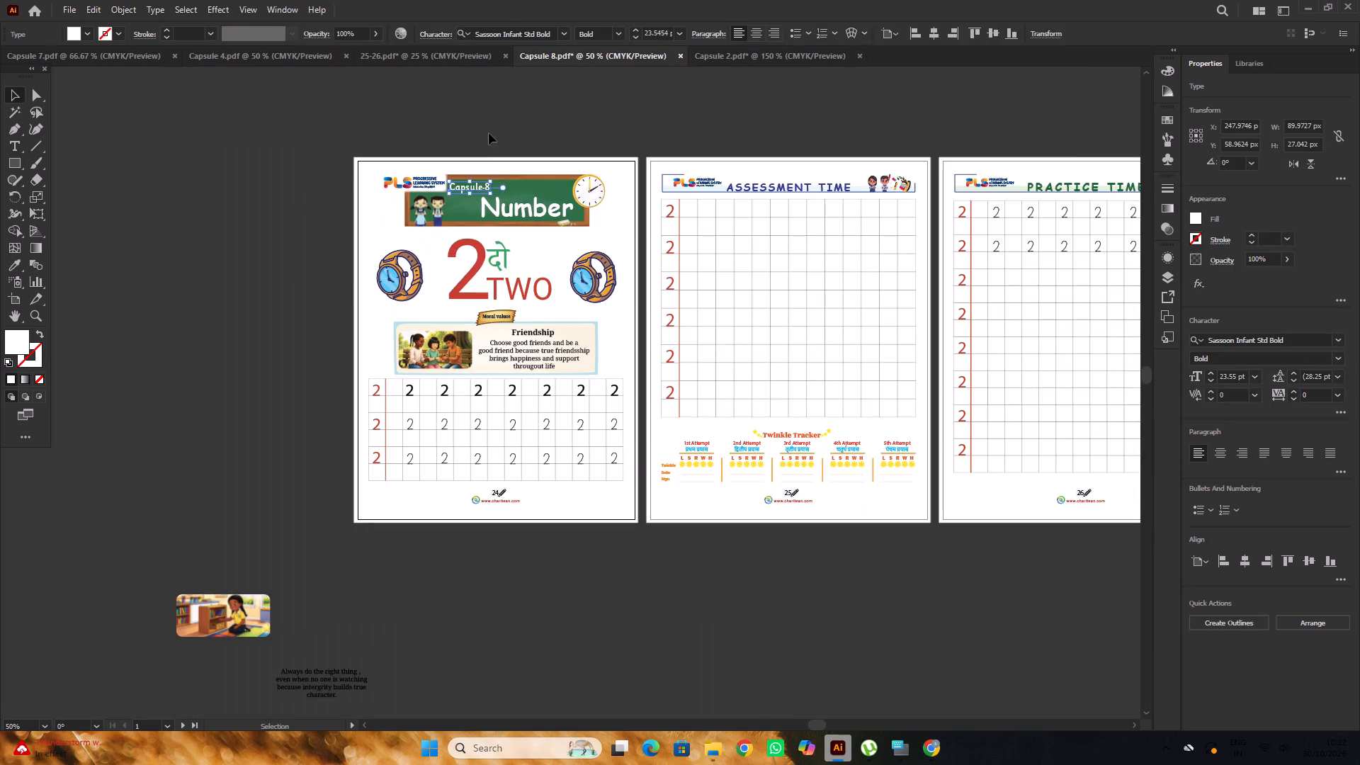
Replace the Number heading on Capsule 8's header board with the Number heading copied in place from Capsule 2.
alt+scroll(517, 215, up, 2)
click(521, 209)
key(Delete)
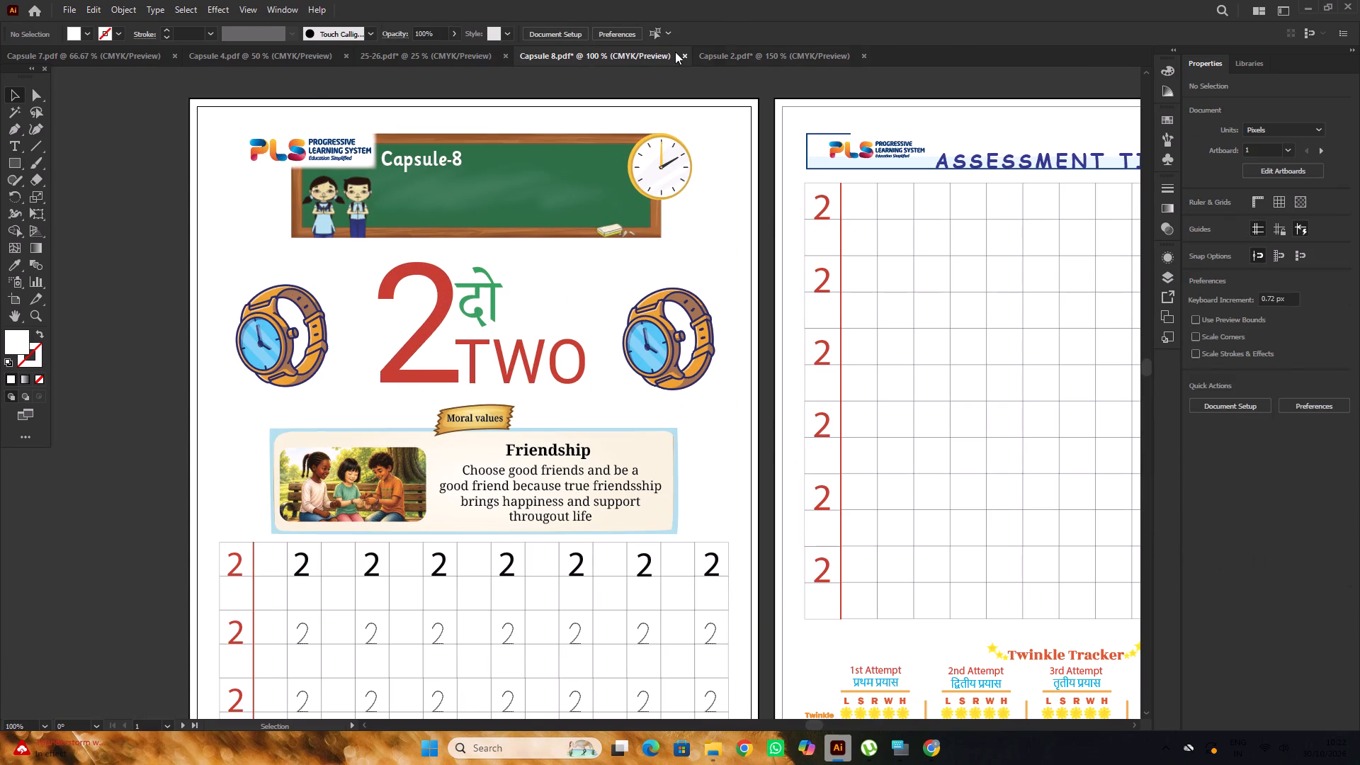
click(723, 48)
click(583, 247)
key(ctrl+c)
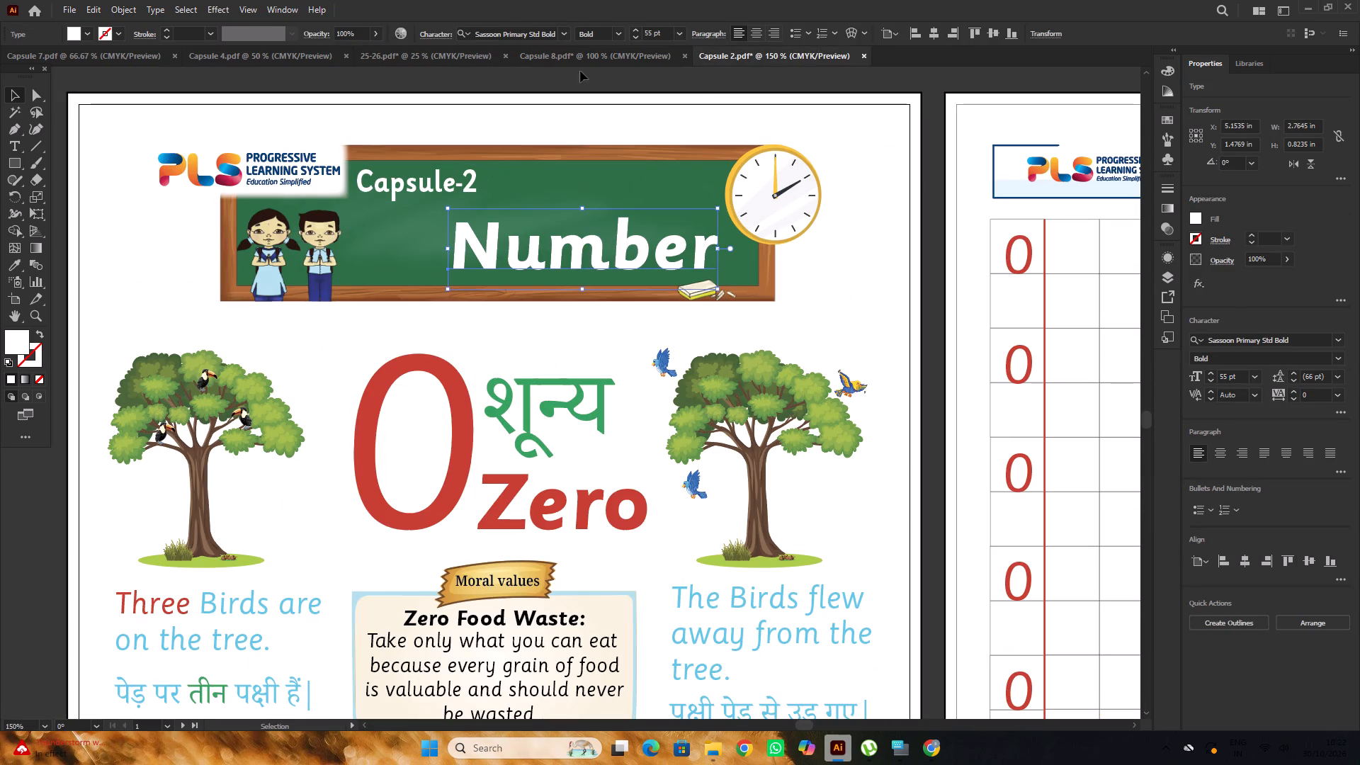
click(561, 52)
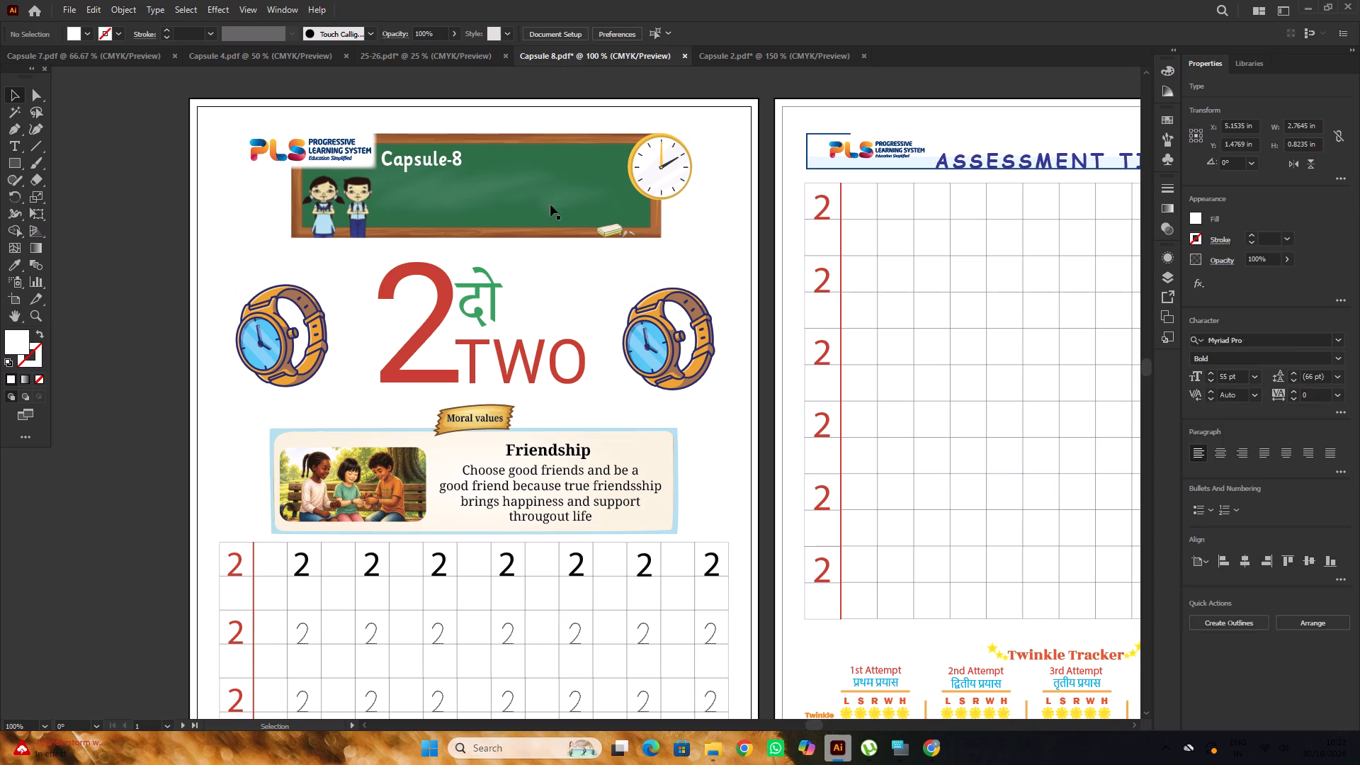
key(ctrl+f)
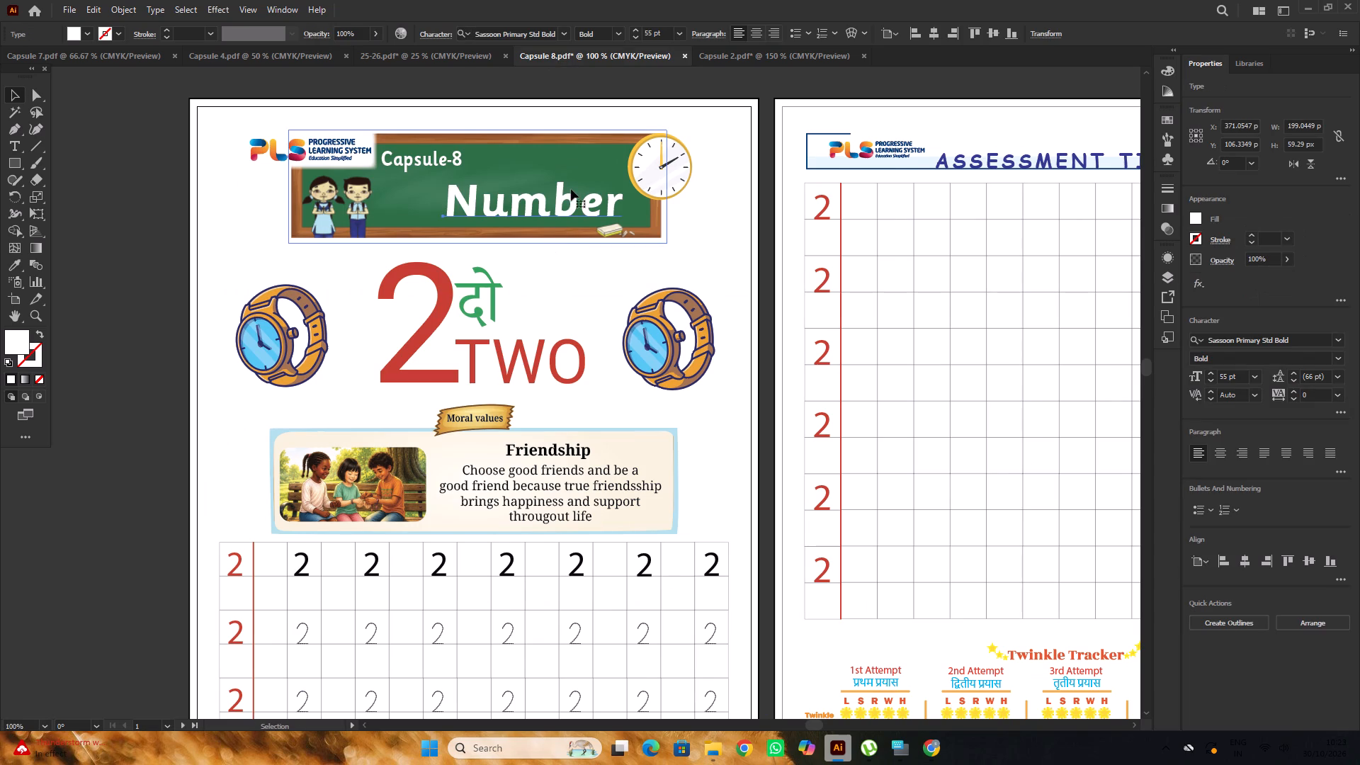
alt+scroll(571, 189, down, 2)
click(292, 188)
Set the large red 2 on the first page to Sassoon Primary and move it about 20 px left, clear of TWO.
alt+scroll(503, 260, up, 1)
click(501, 251)
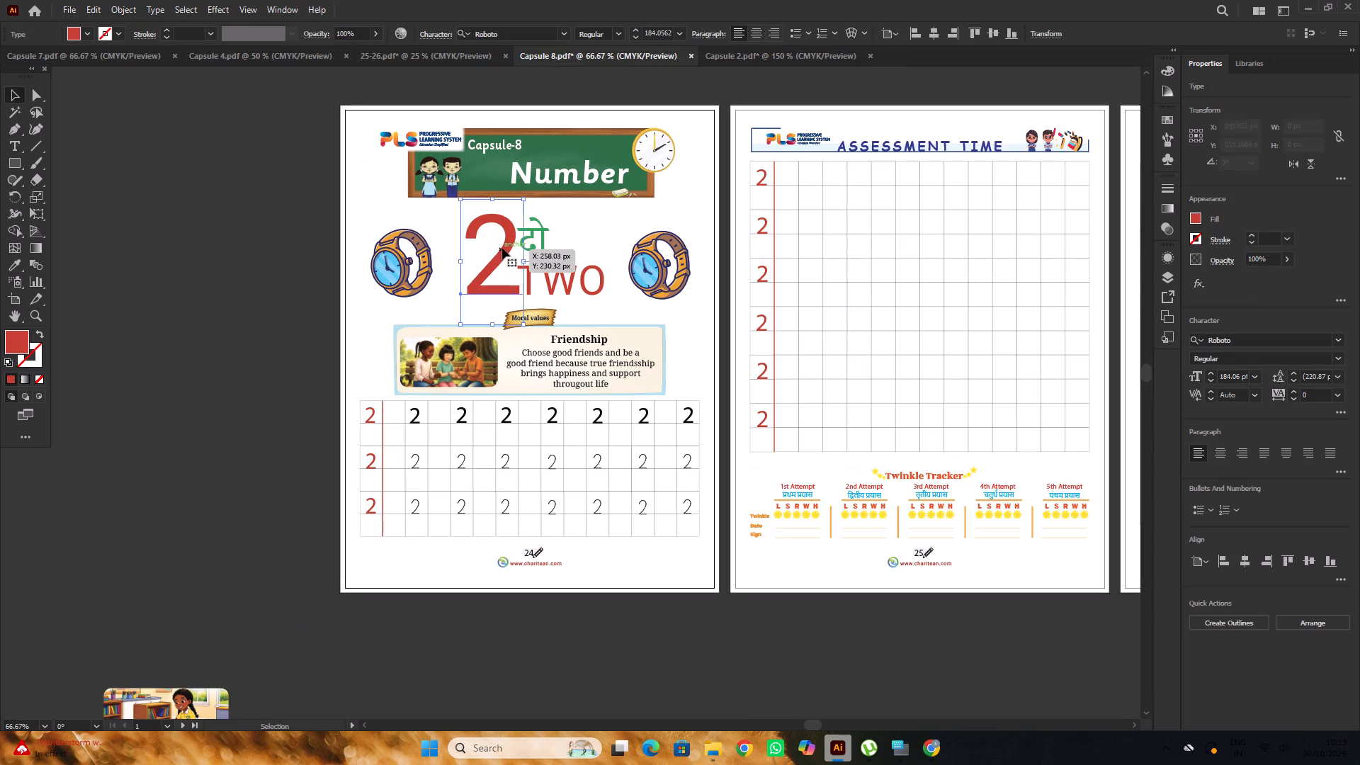
click(1259, 344)
text(sas)
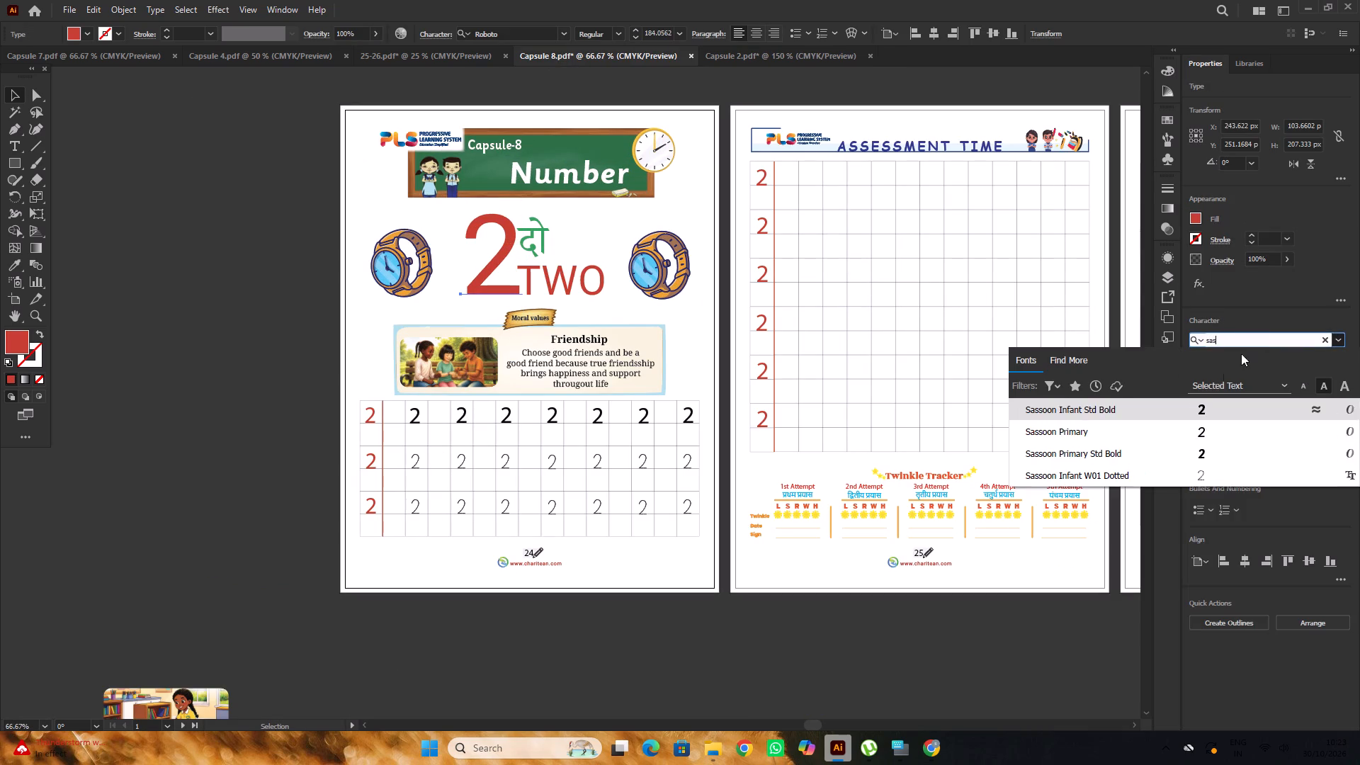
key(s)
click(1098, 431)
alt+scroll(500, 281, up, 2)
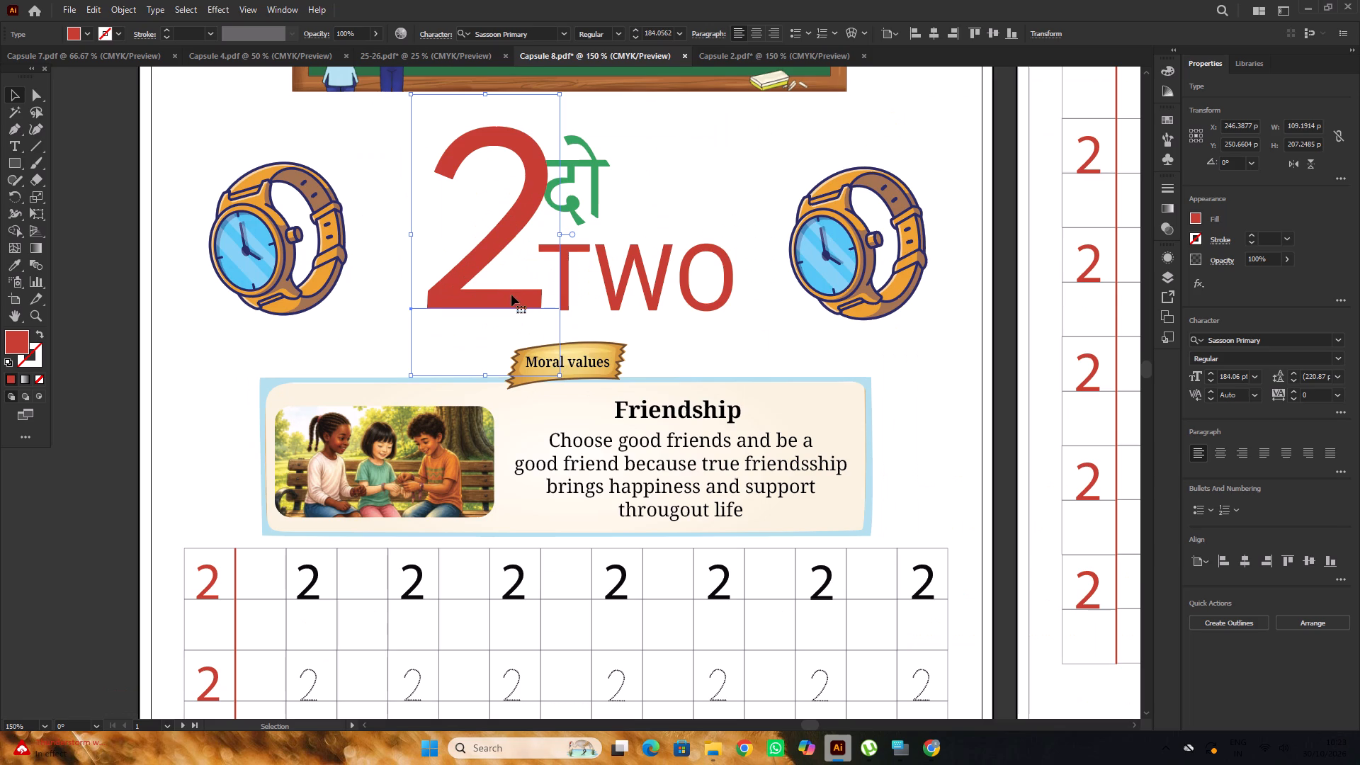
drag(521, 296, 492, 298)
alt+scroll(514, 293, down, 2)
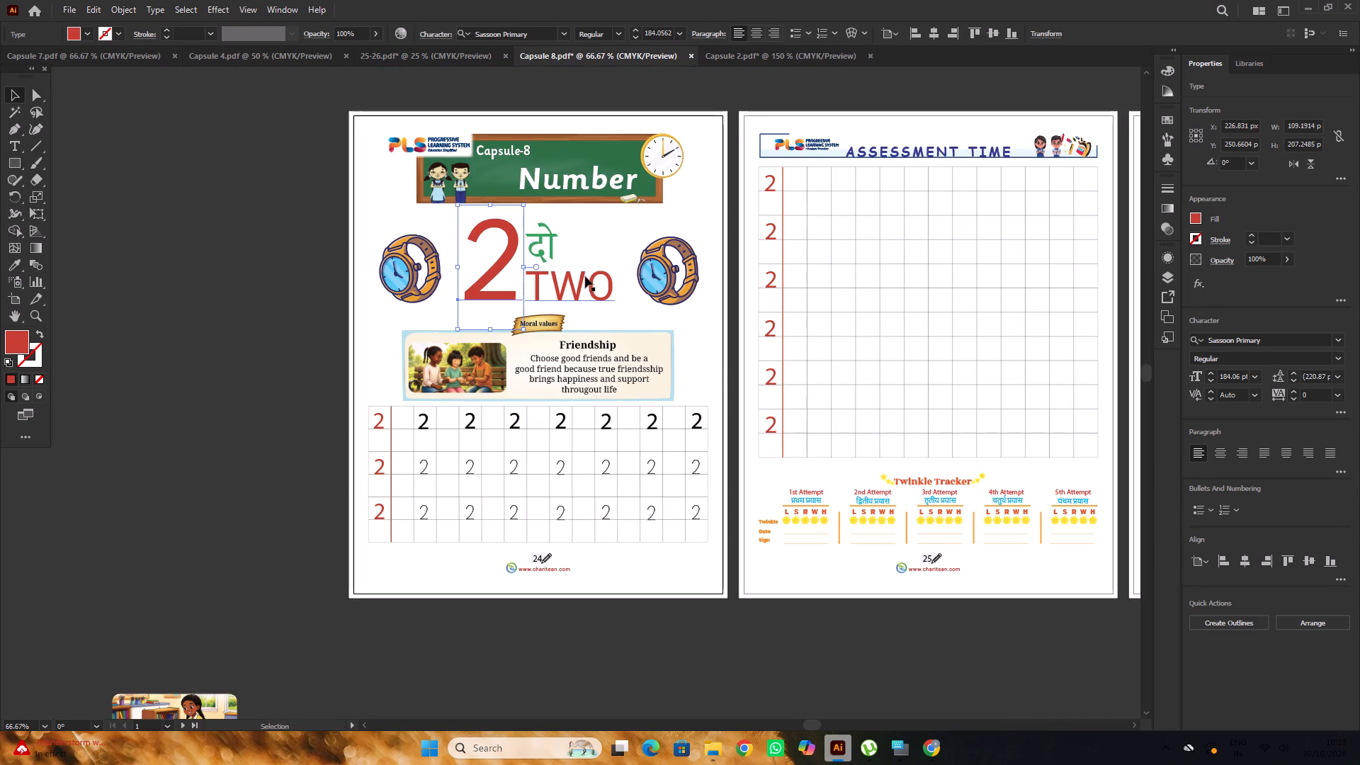
Set the word TWO to Sassoon Infant Std Bold, checking the font of the word Zero in Capsule 2 as reference.
click(585, 276)
click(1250, 344)
text(sas)
key(s)
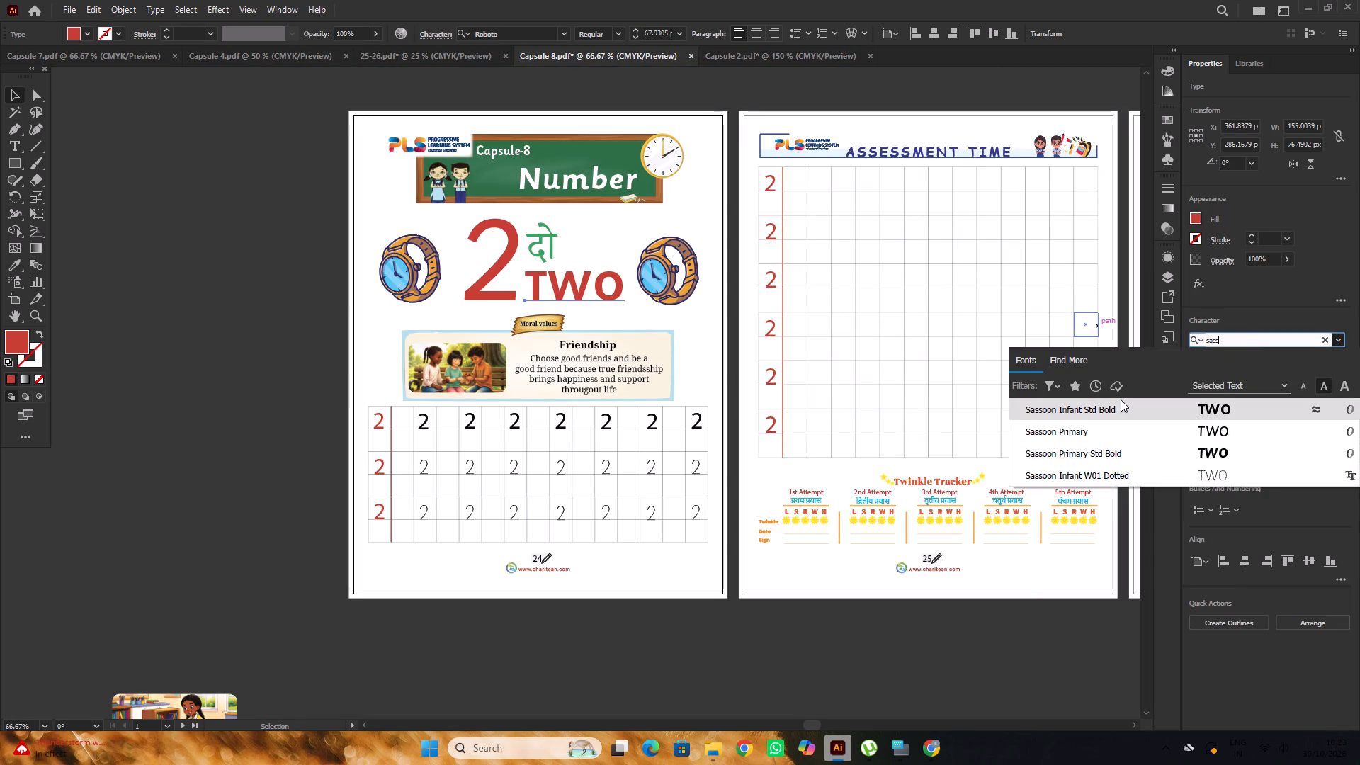
click(749, 55)
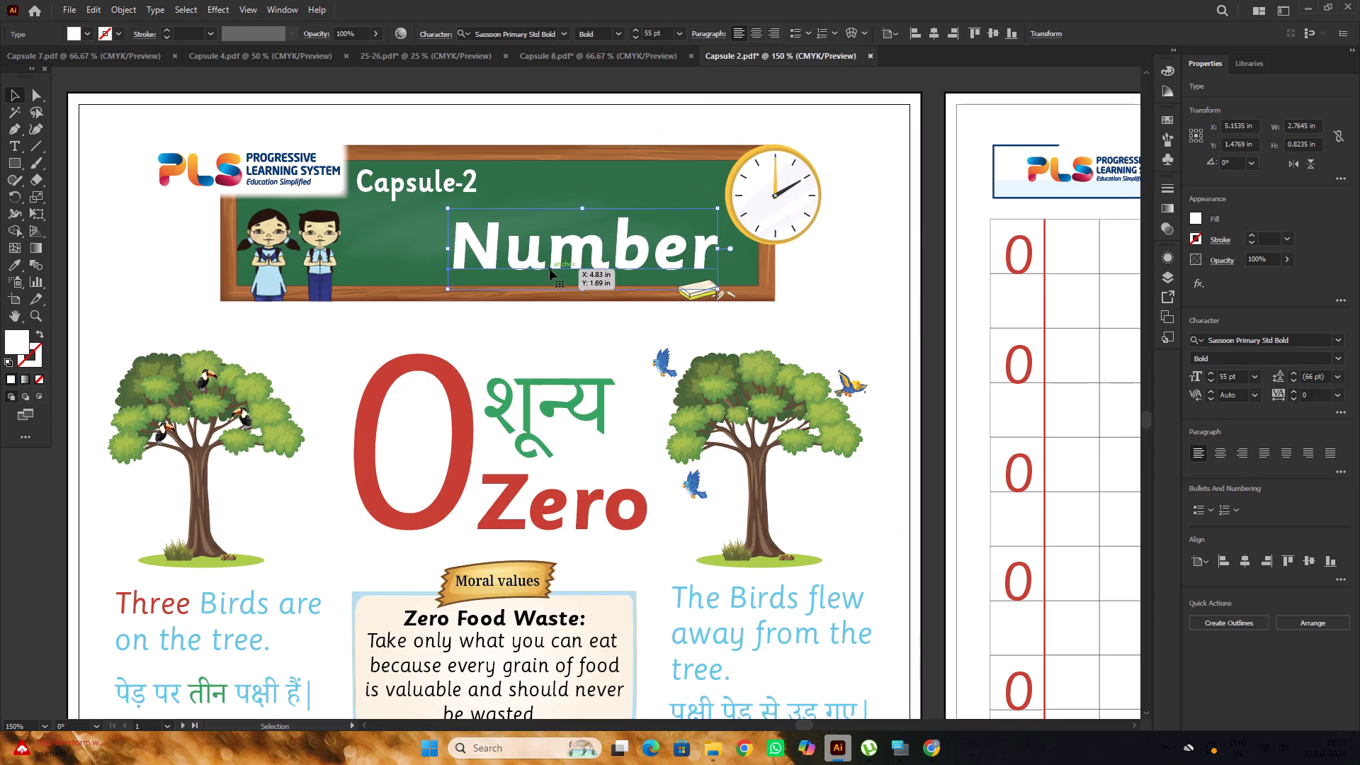
scroll(548, 266, down, 4)
click(237, 263)
click(572, 348)
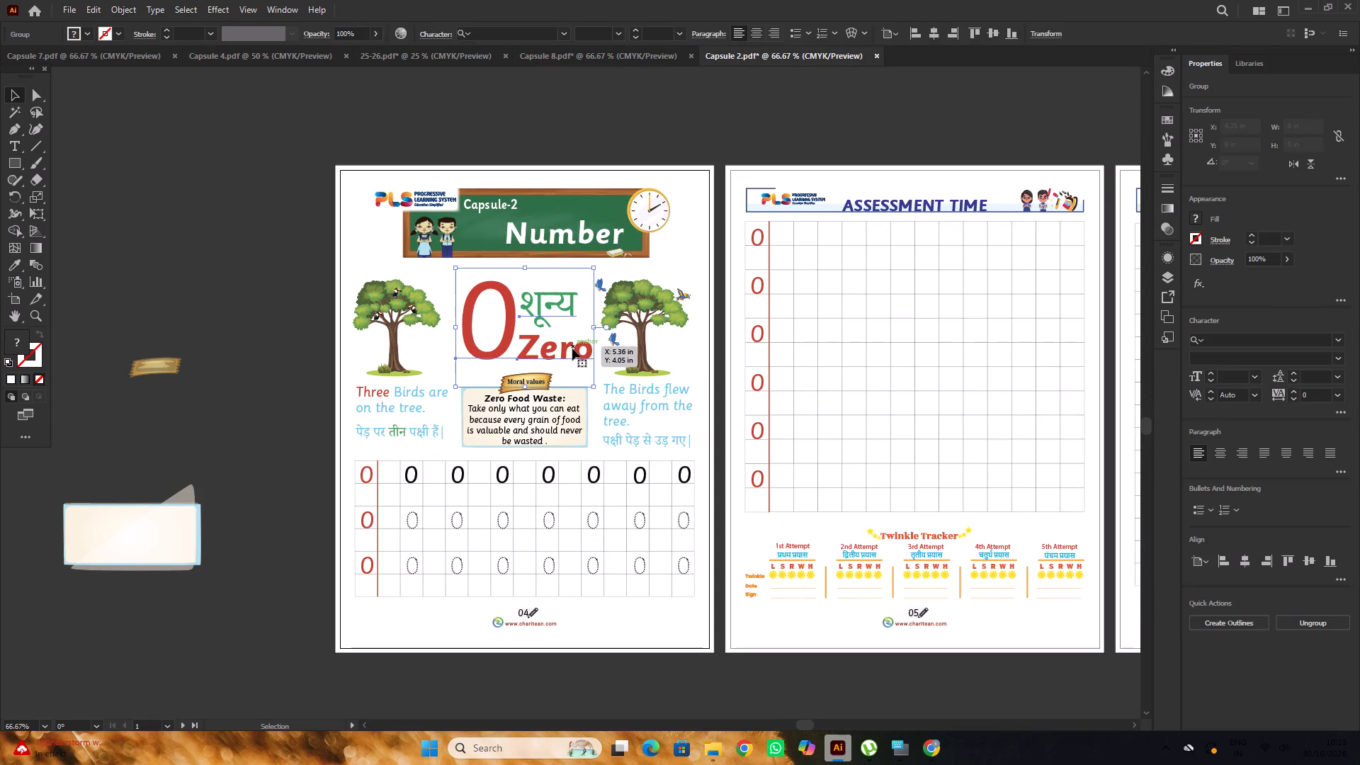
triple_click(572, 348)
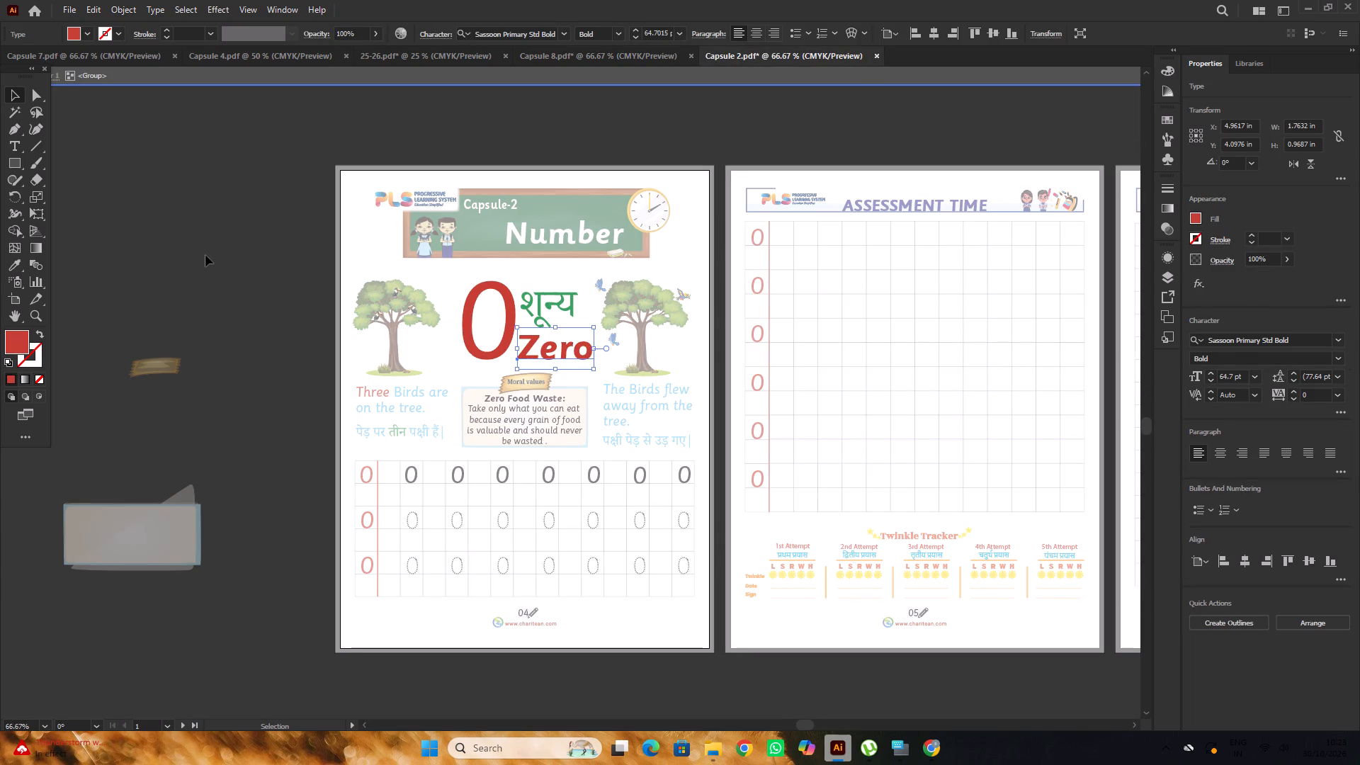
double_click(569, 55)
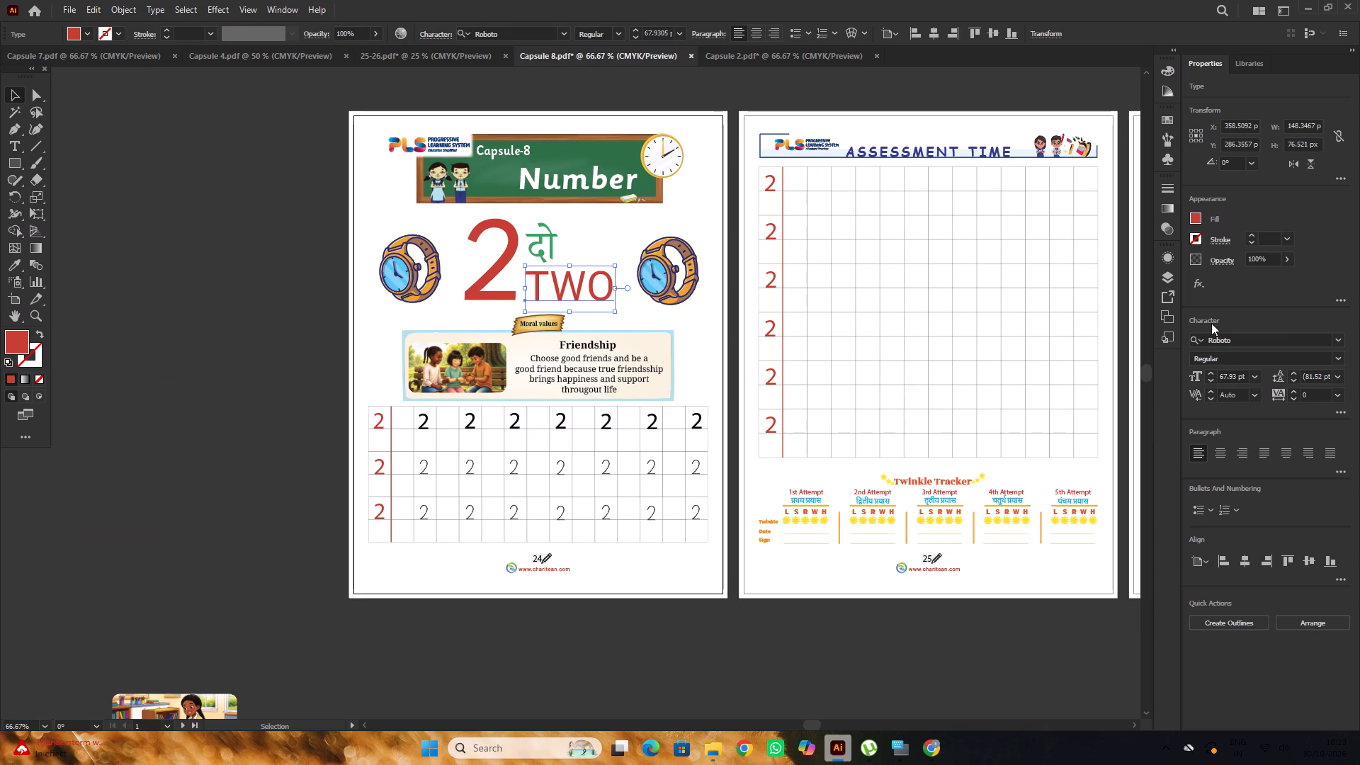
click(1247, 339)
key(s)
key(a)
key(s)
key(s)
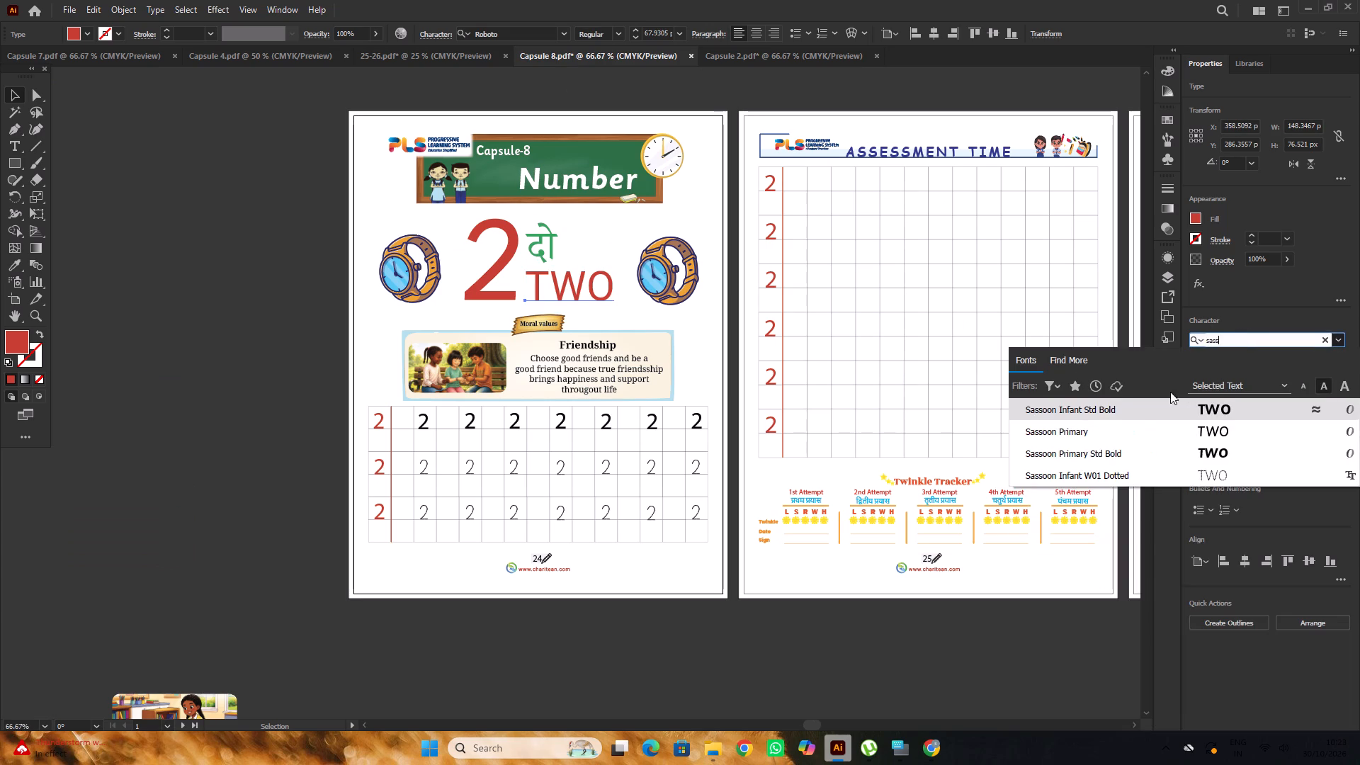
click(1117, 408)
Compare the font of the green Hindi word दो with that of the word शून्य in Capsule 2.
click(551, 244)
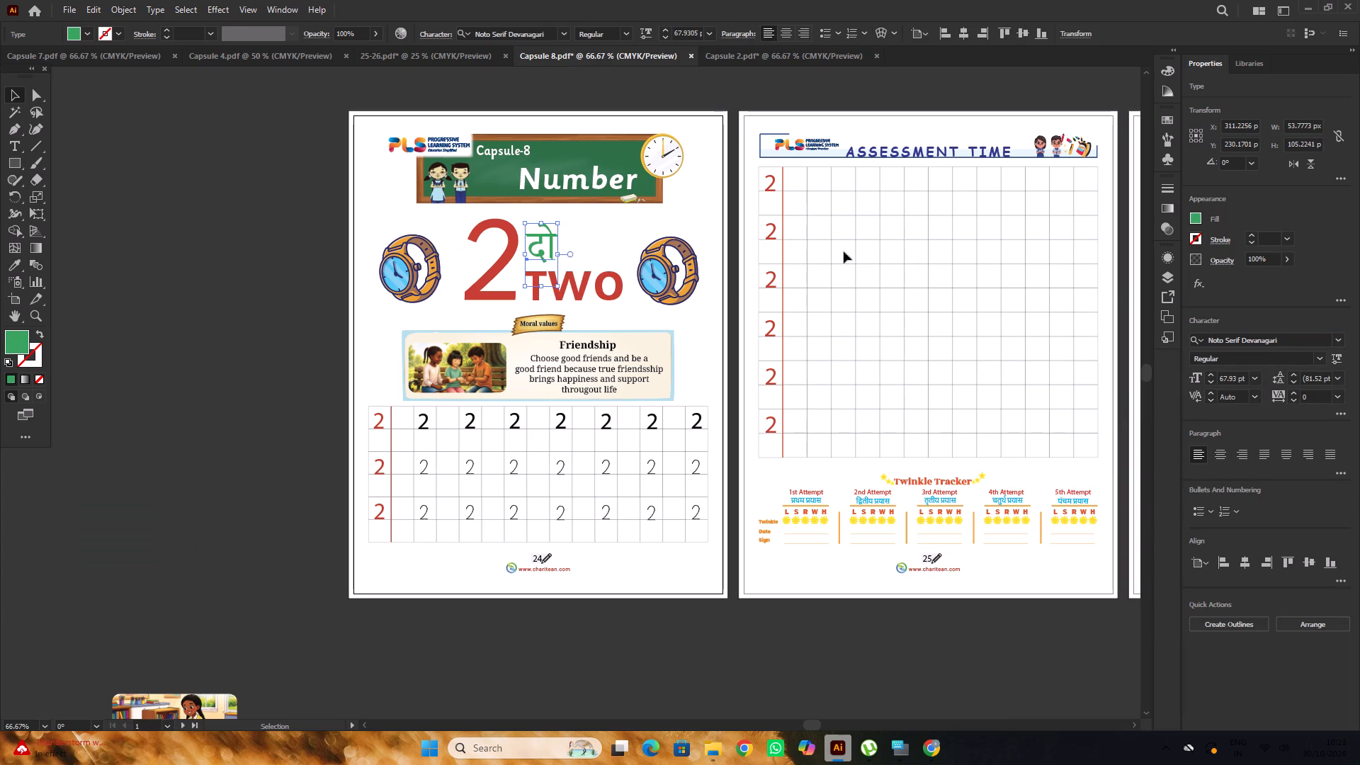
click(768, 53)
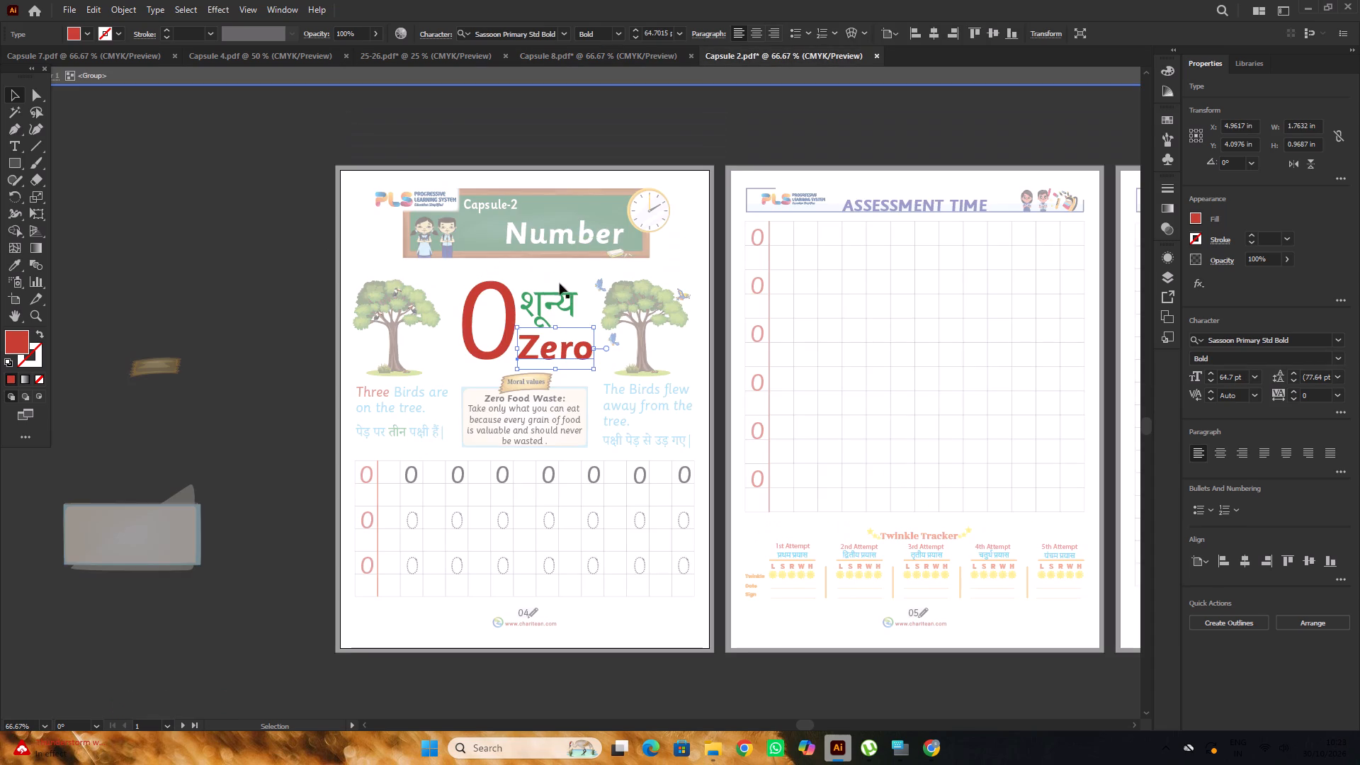
click(554, 308)
click(628, 57)
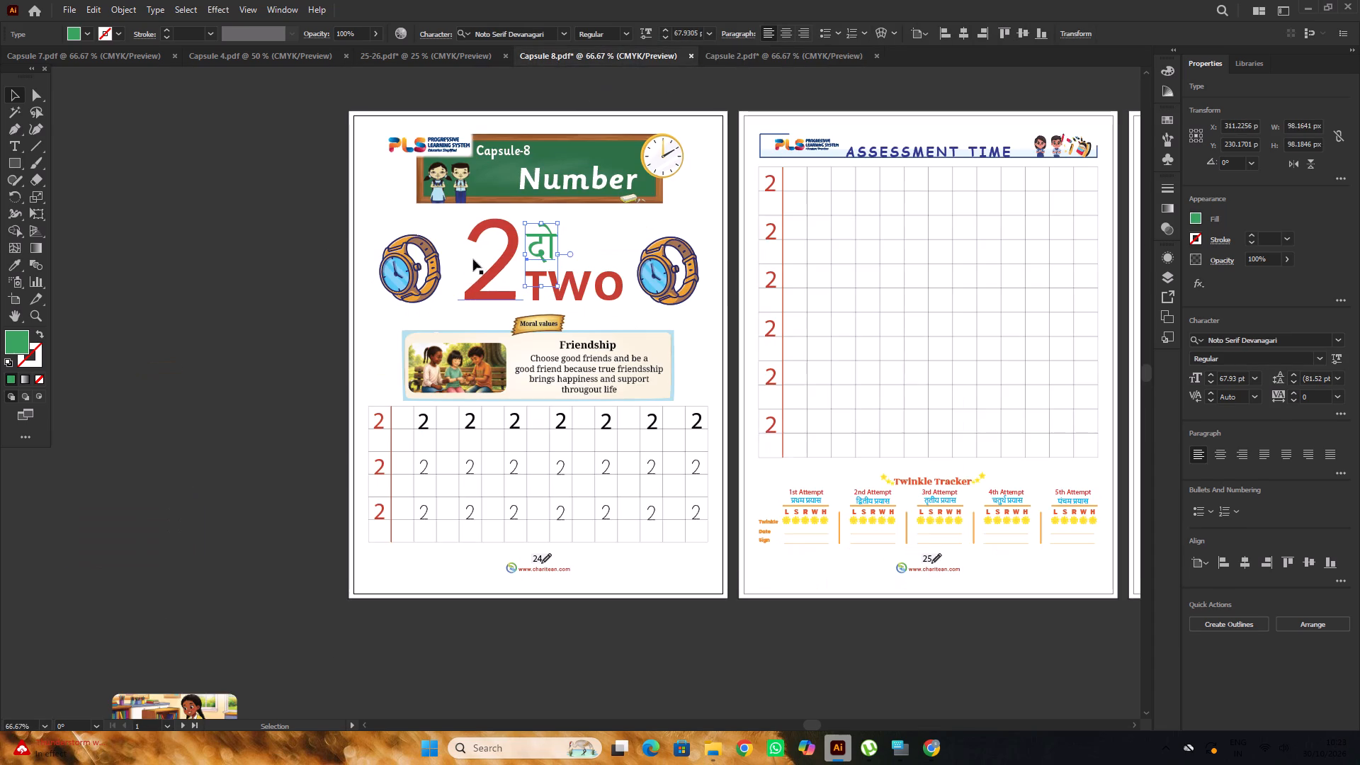
Group the large red 2, the Hindi word दो and the word TWO on Capsule 8's first page.
scroll(473, 247, down, 3)
double_click(356, 219)
click(571, 226)
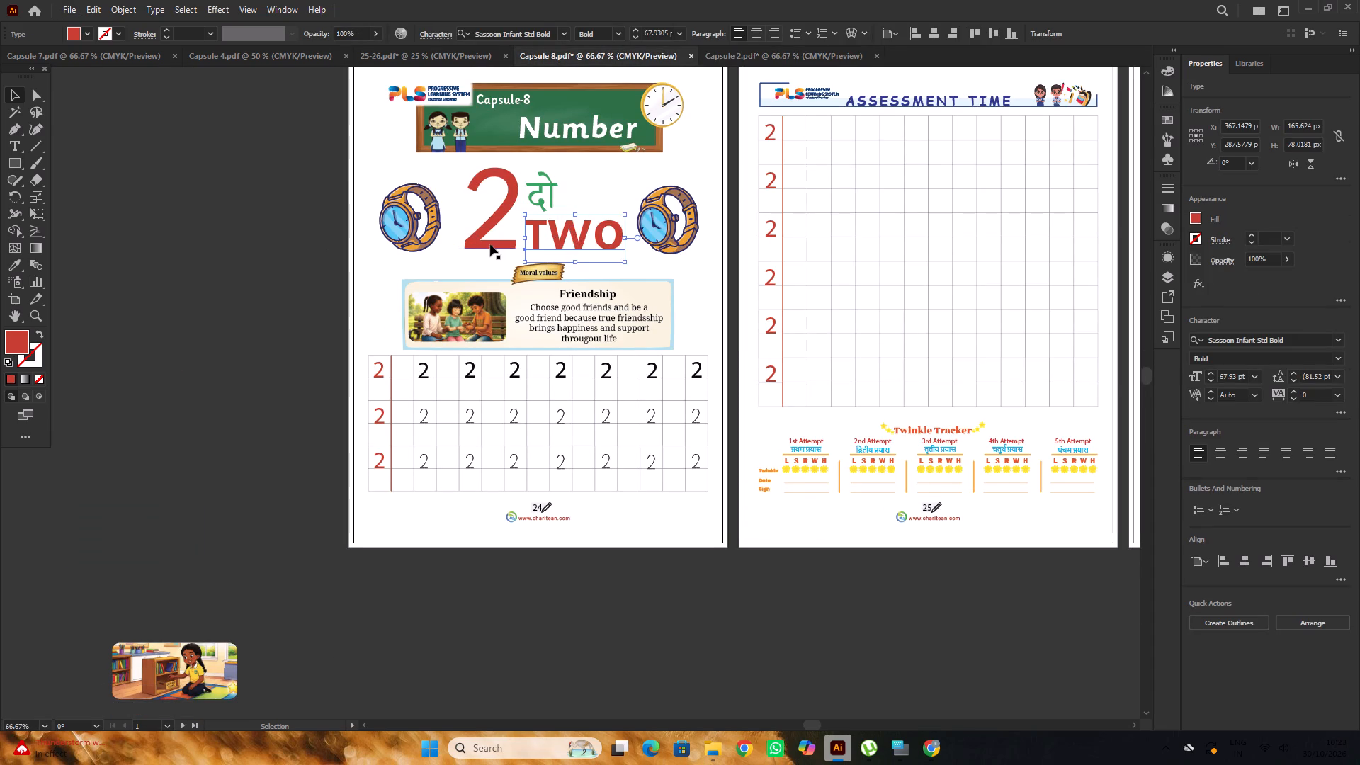
shift+click(496, 245)
shift+click(551, 178)
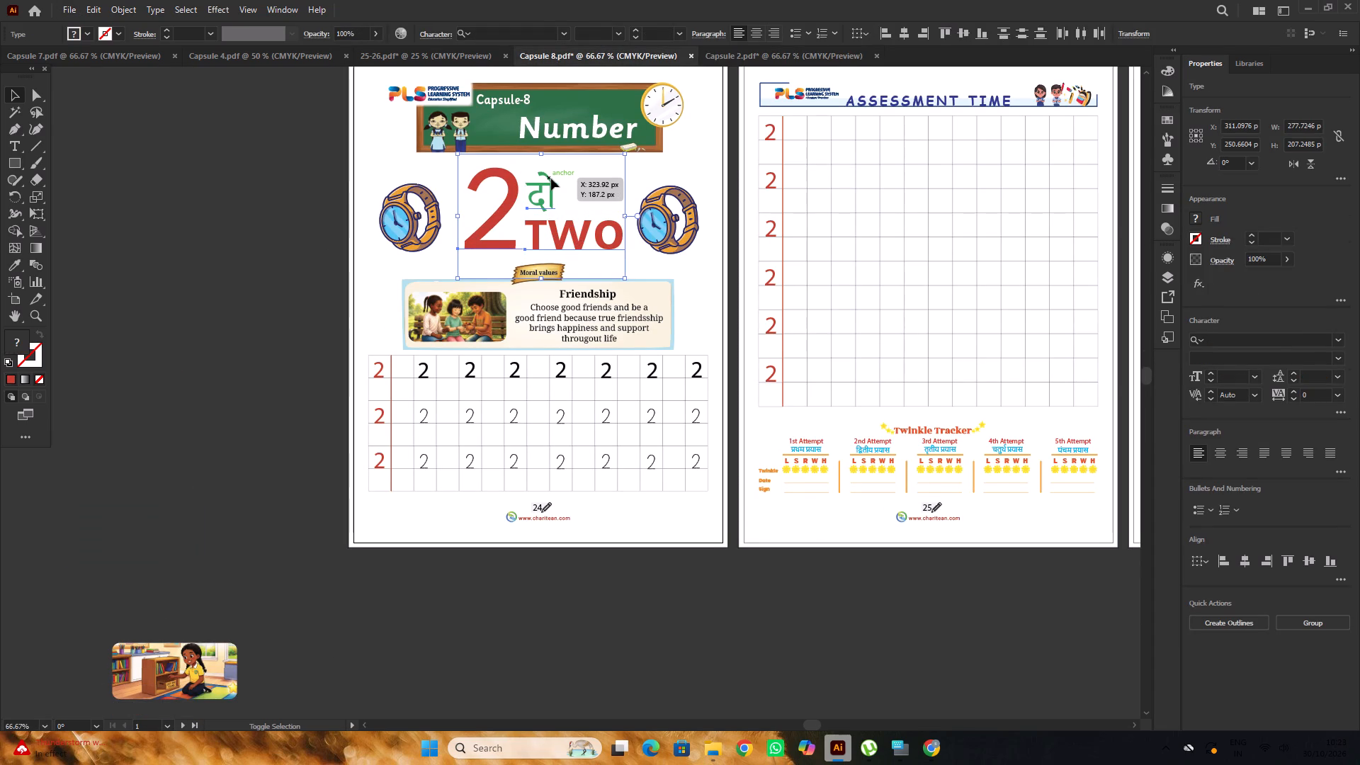
key(ctrl+g)
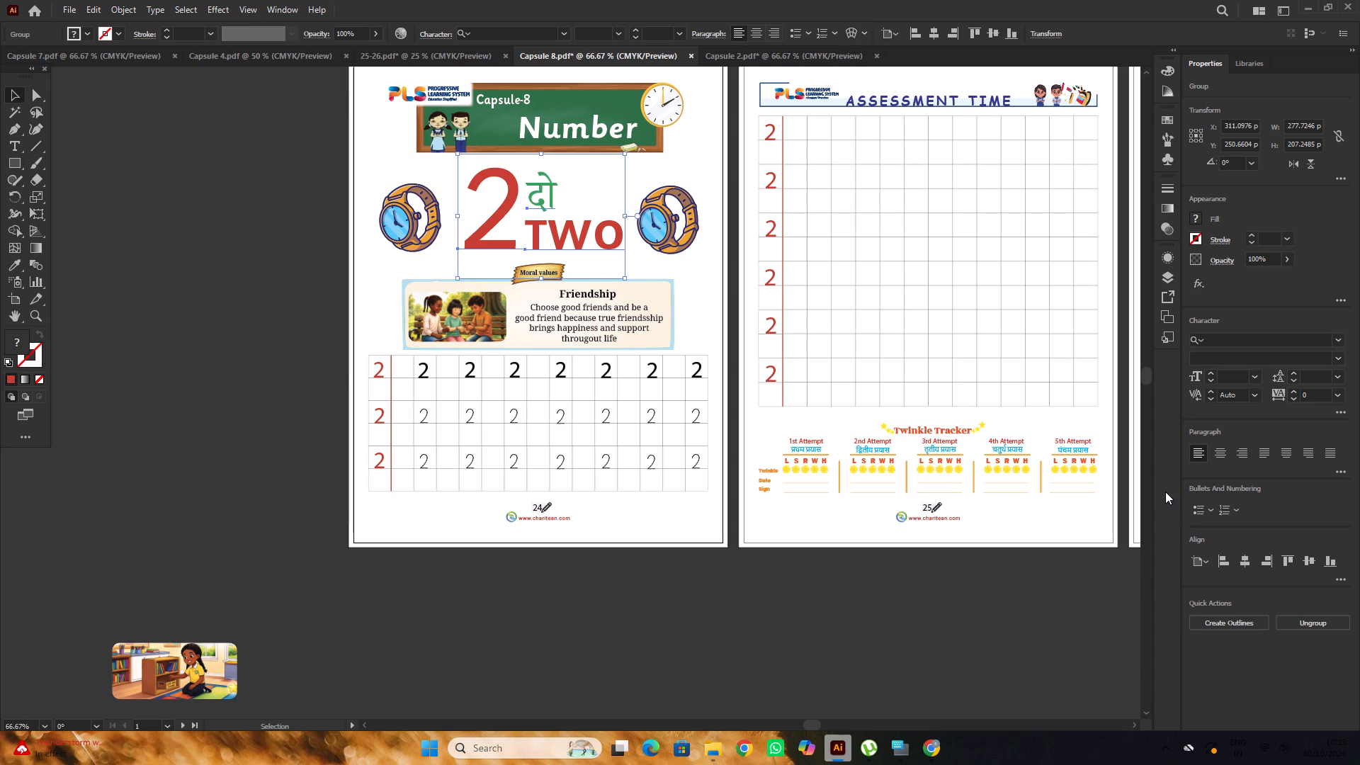
Set the Moral values label on Capsule 8's first page to Sassoon Infant Std Bold.
click(1252, 550)
double_click(255, 329)
scroll(255, 329, up, 3)
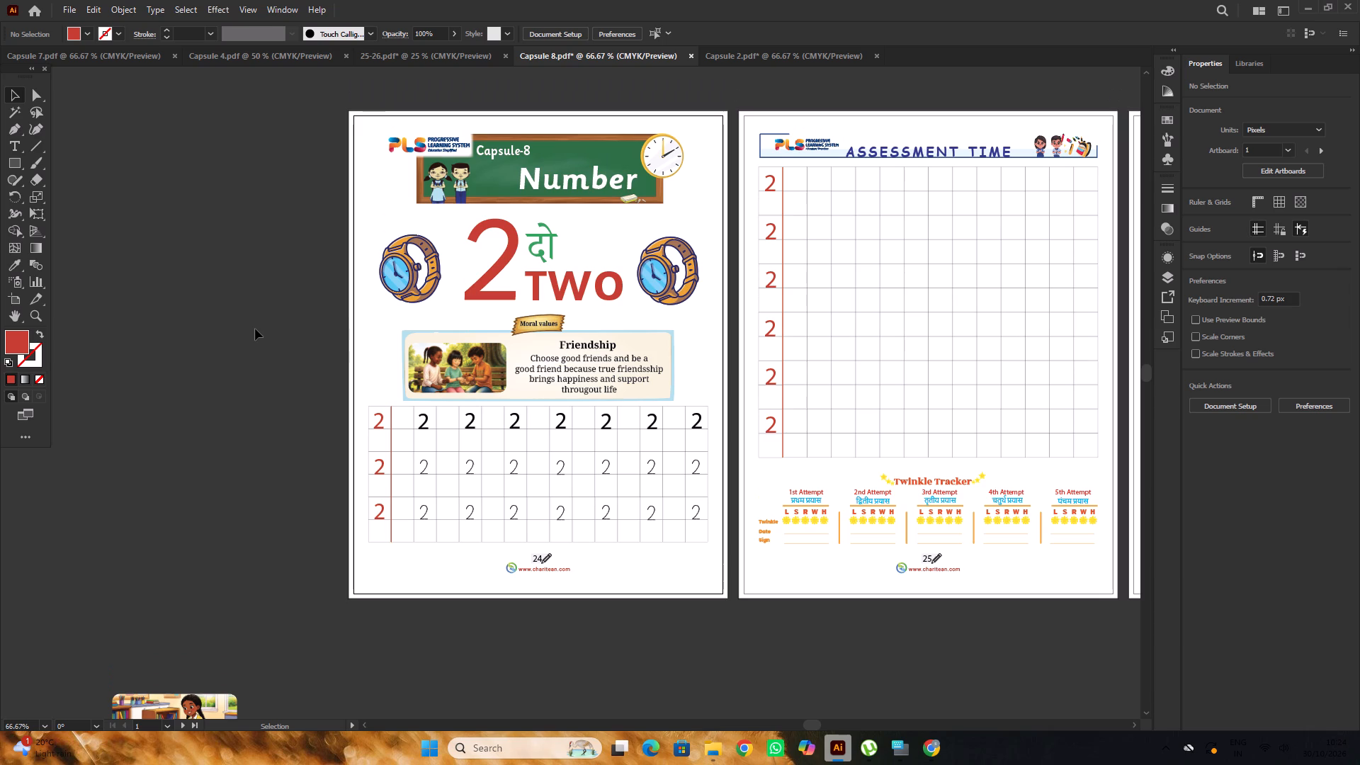
scroll(492, 375, down, 3)
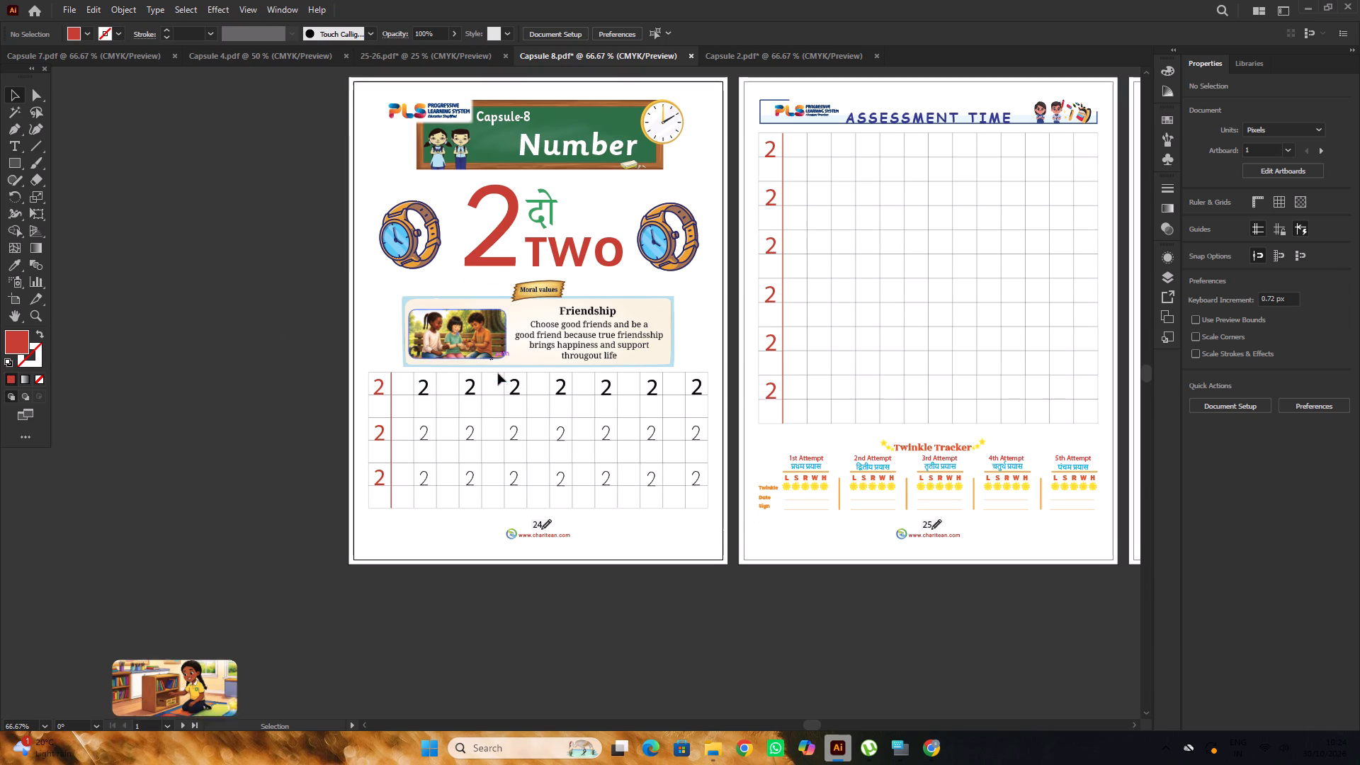
alt+scroll(579, 323, up, 2)
click(508, 206)
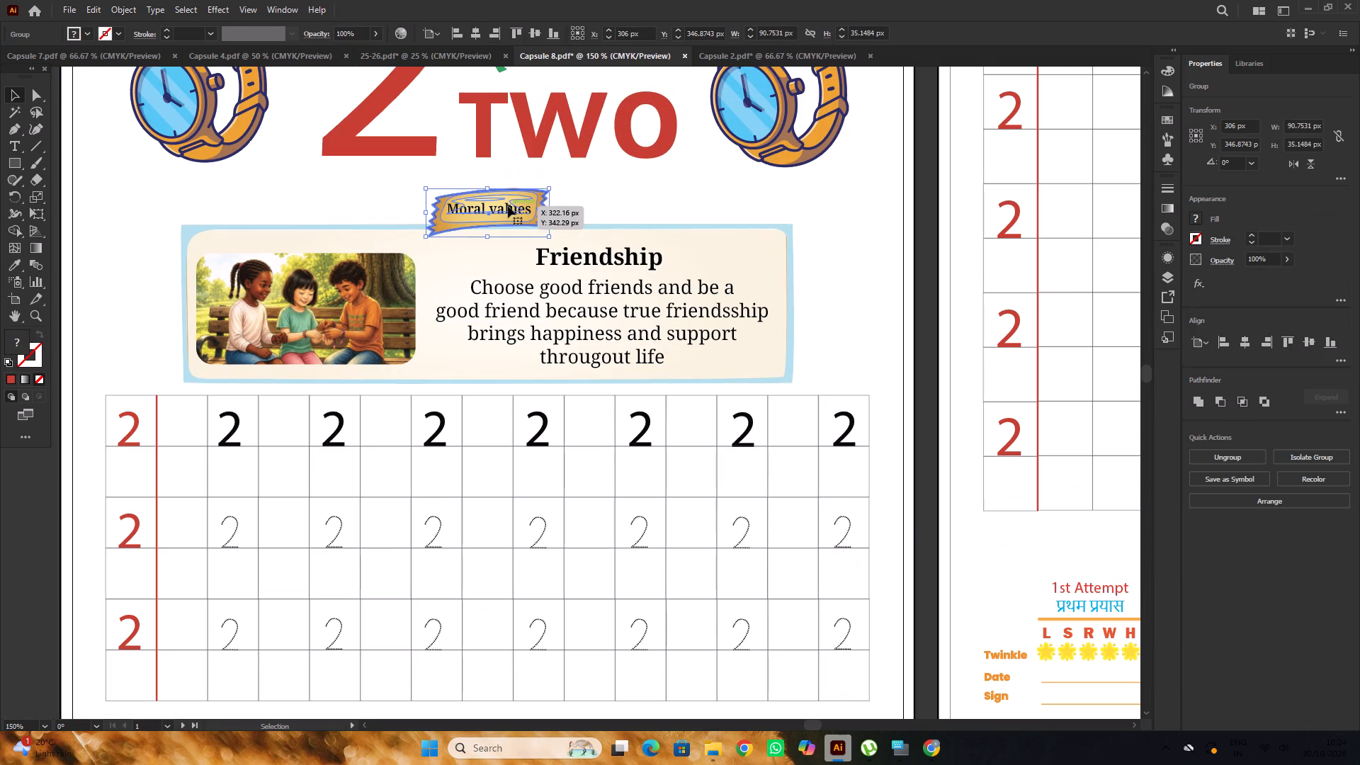
triple_click(507, 209)
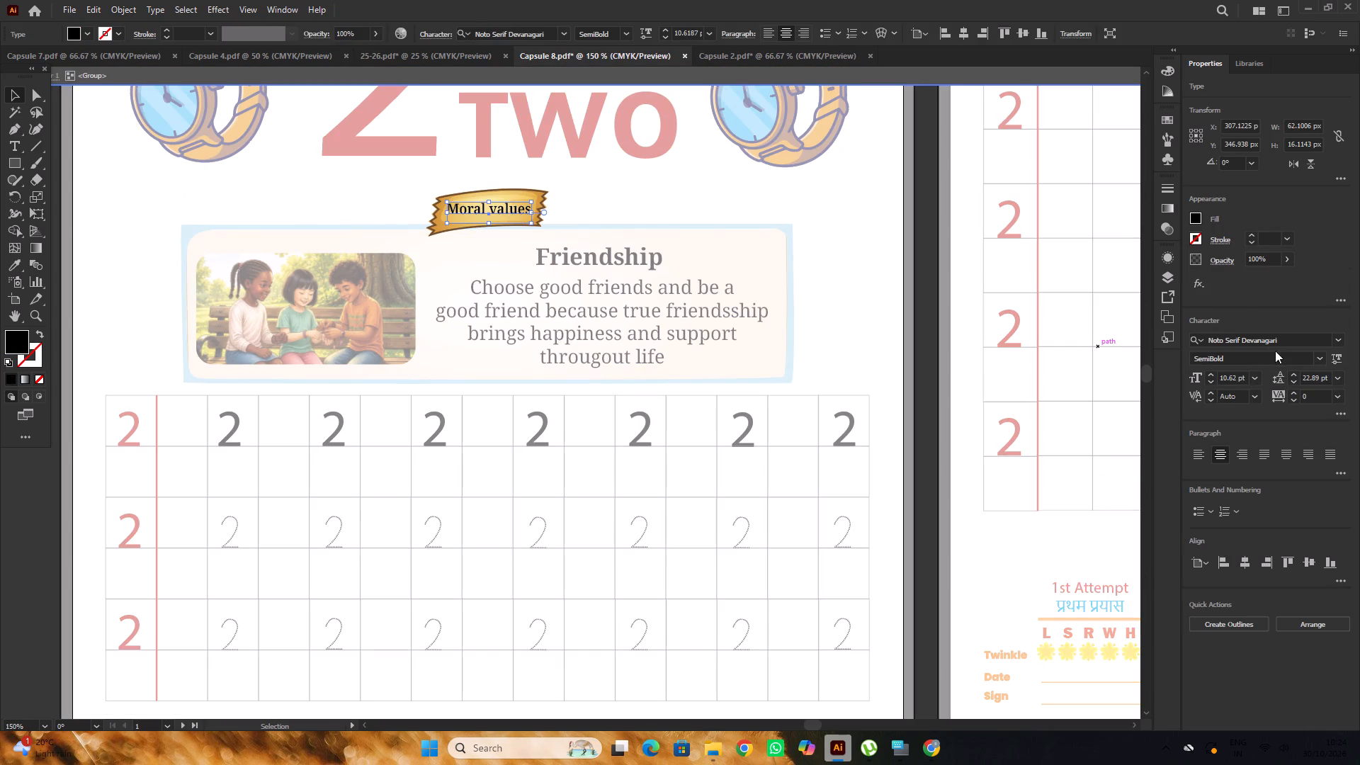
click(1285, 341)
key(s)
text(as)
key(s)
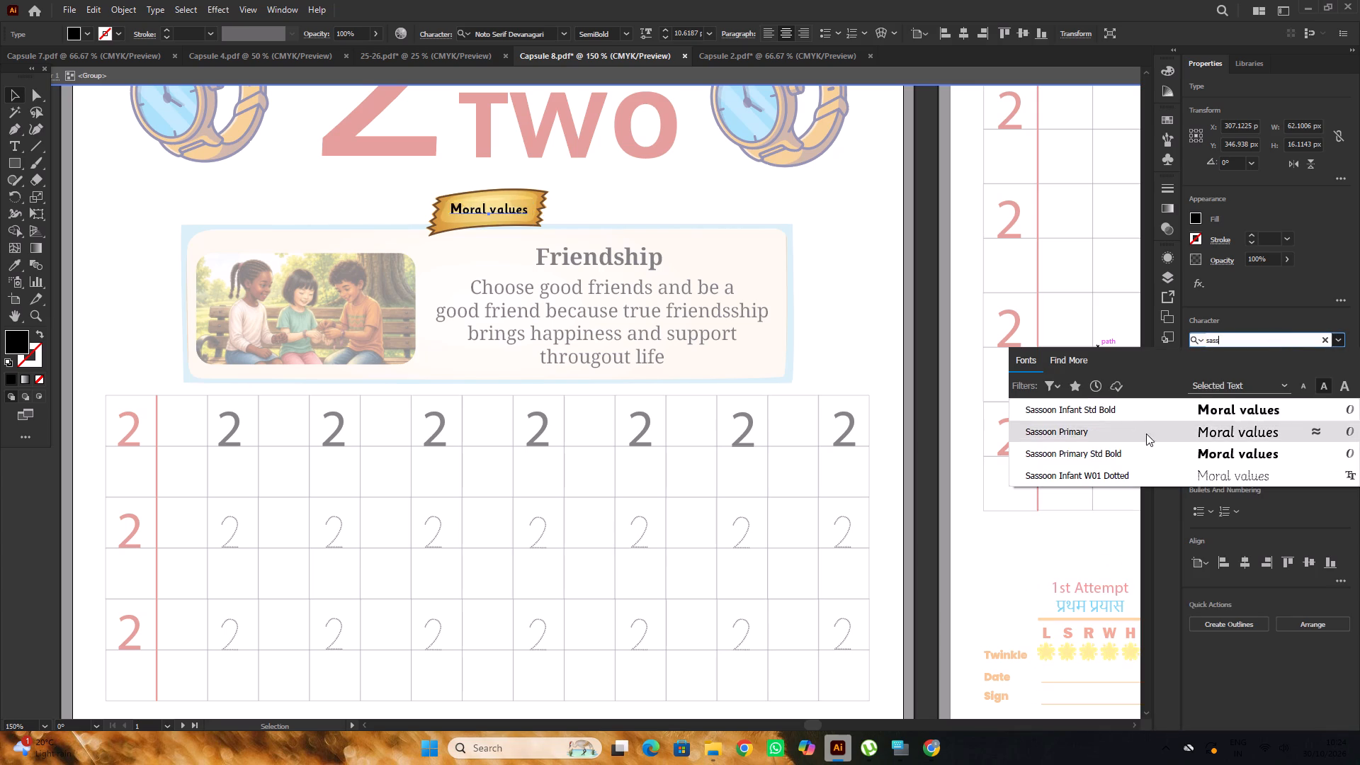
click(1126, 424)
click(1305, 340)
text(sa)
key(s)
key(s)
click(1177, 407)
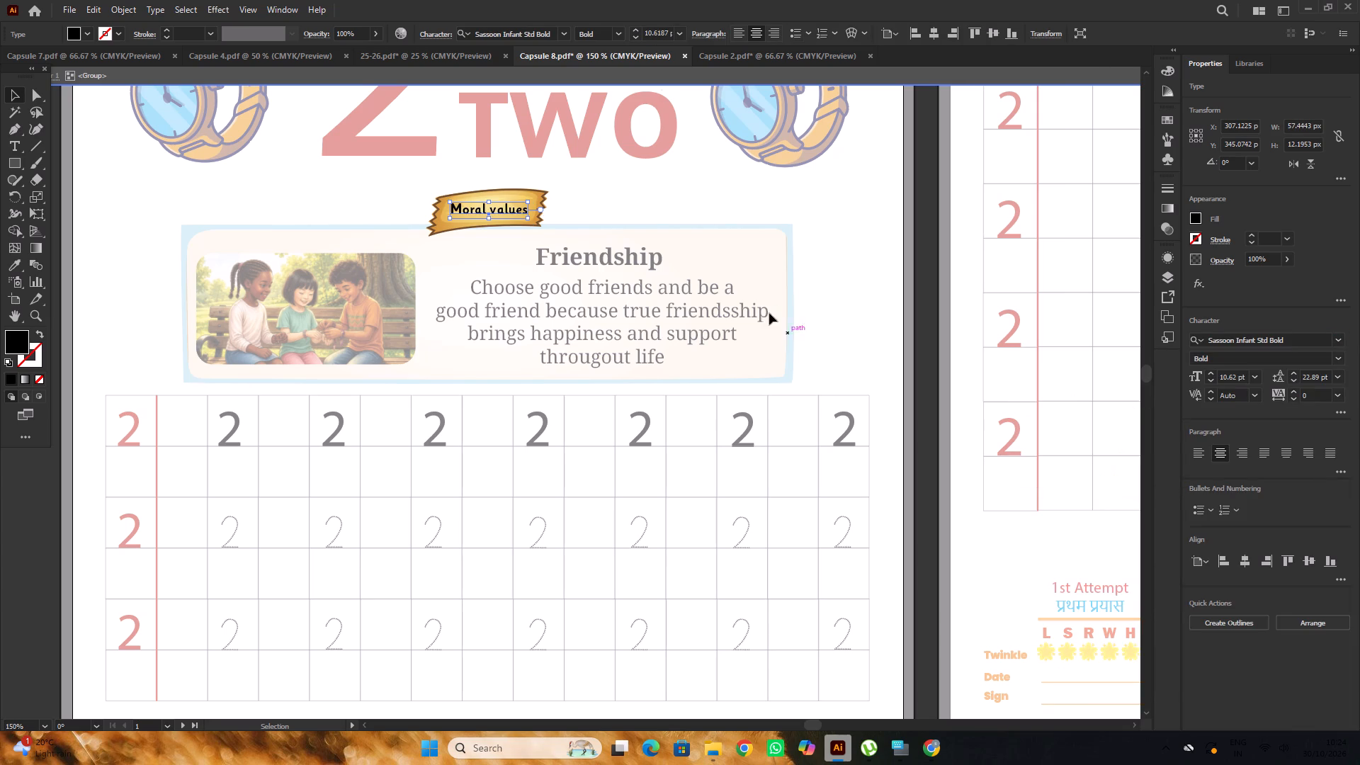
Examine the Moral values label's font and the first page's layout in Capsule 2 as reference.
click(720, 59)
alt+scroll(570, 312, up, 1)
scroll(592, 287, down, 4)
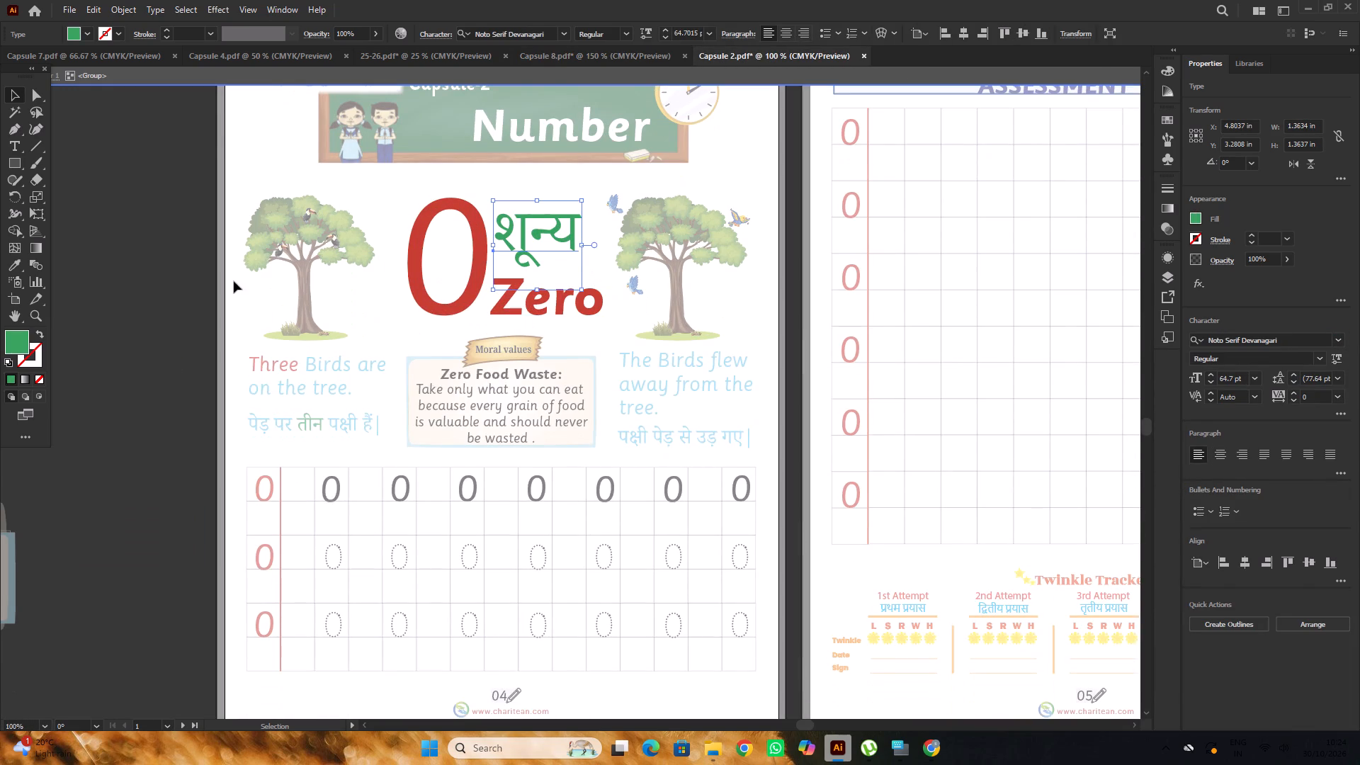
triple_click(122, 263)
scroll(122, 262, down, 6)
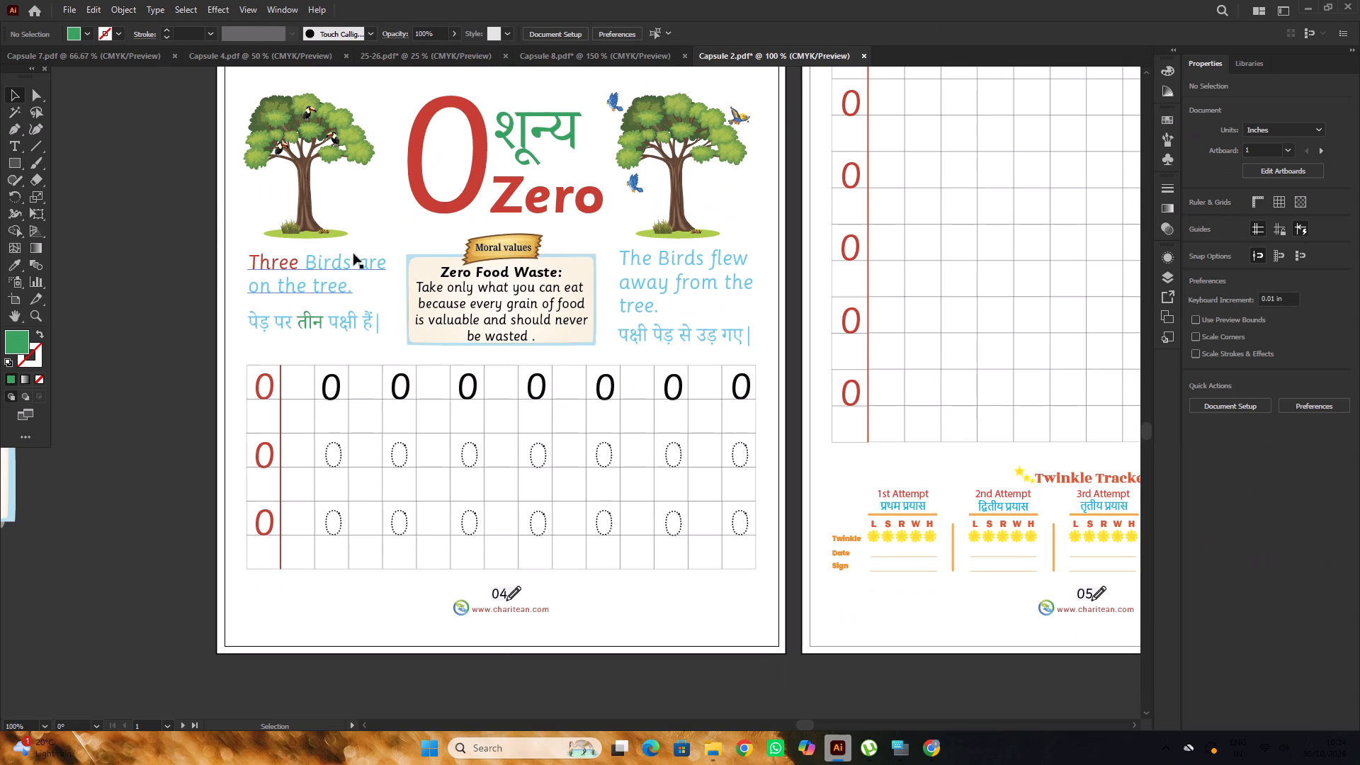
alt+scroll(368, 252, up, 1)
click(567, 246)
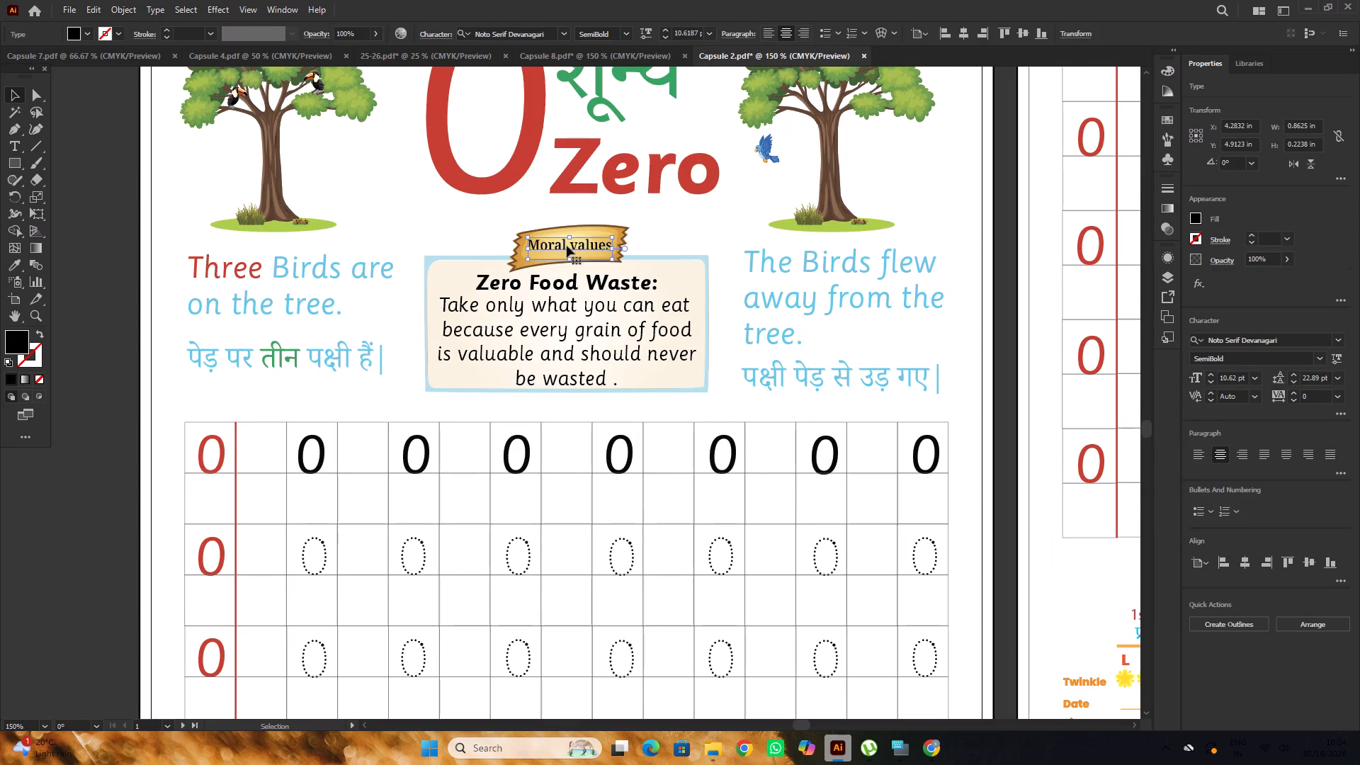
alt+scroll(565, 248, down, 2)
scroll(562, 251, up, 2)
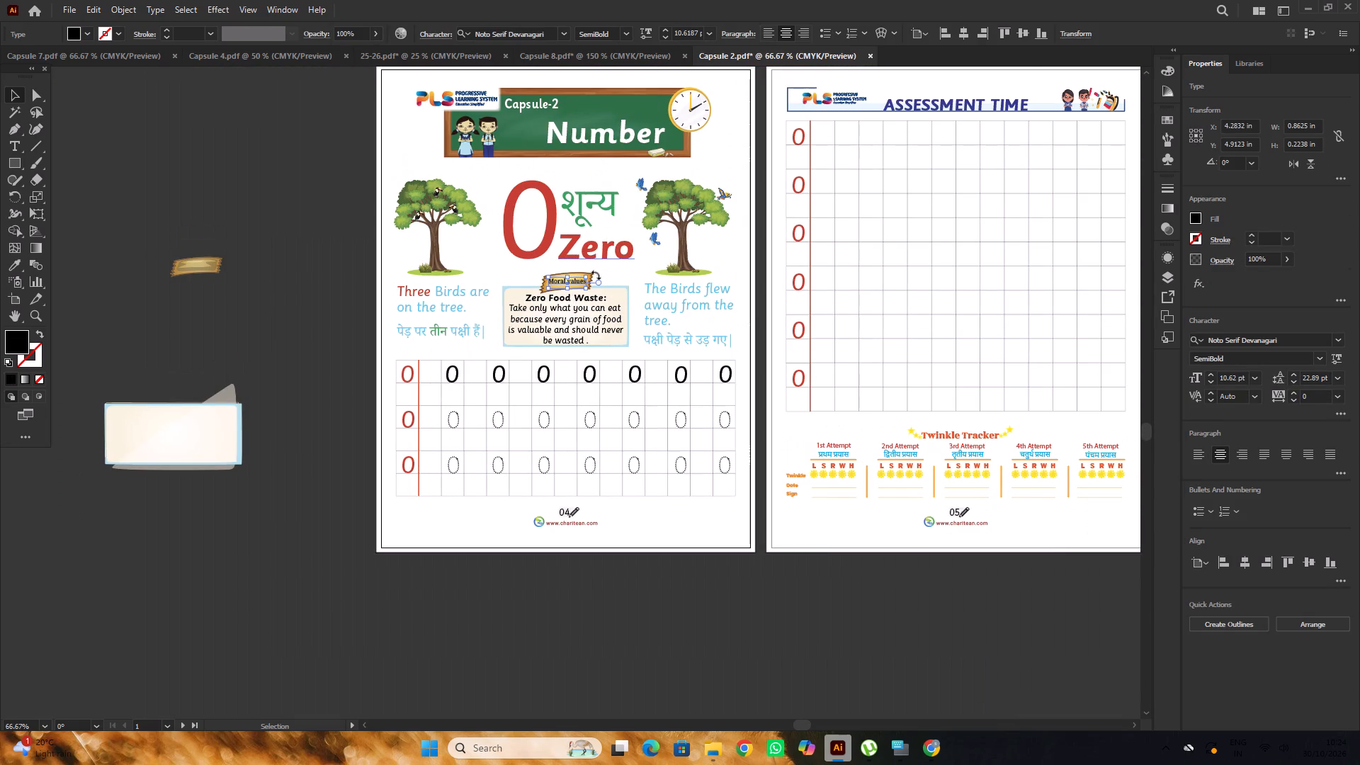
scroll(621, 317, up, 6)
scroll(569, 344, up, 2)
scroll(569, 341, down, 5)
alt+scroll(575, 336, up, 1)
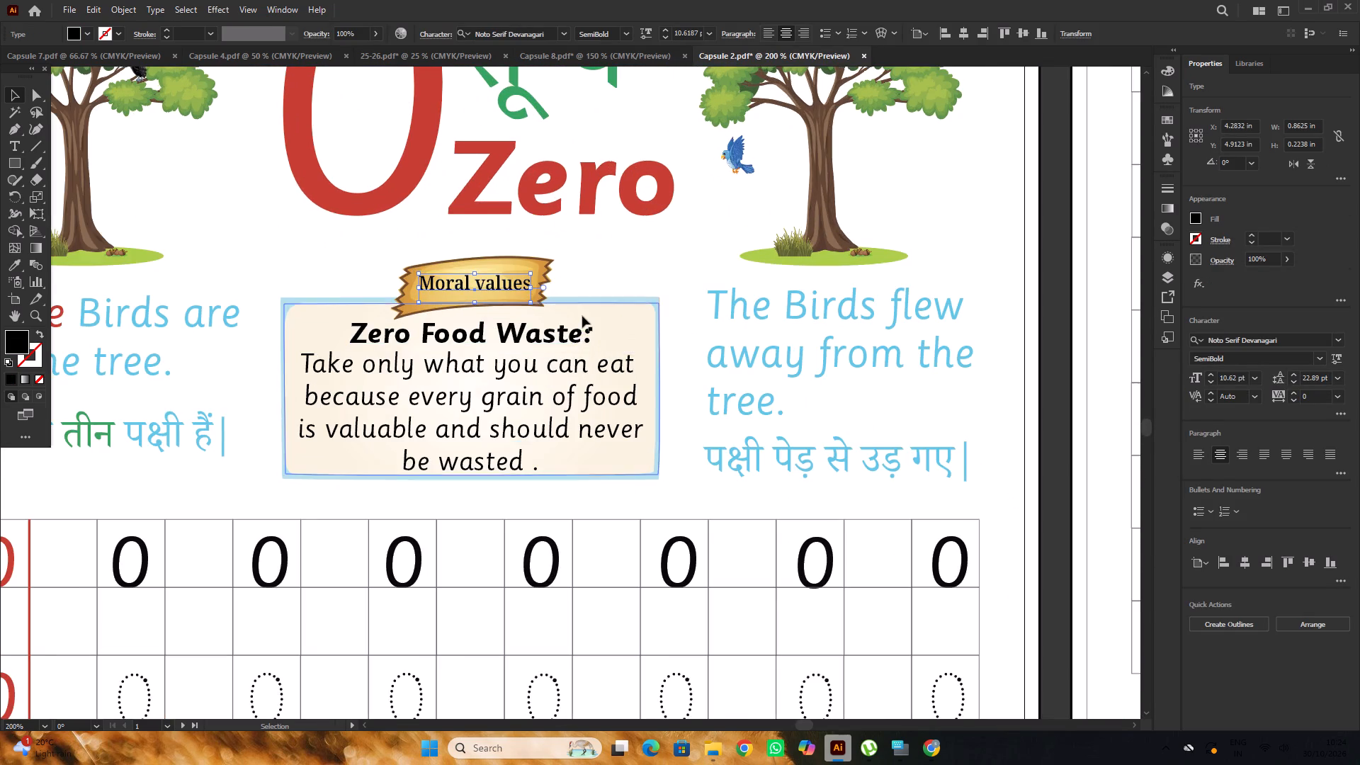
scroll(582, 315, up, 1)
alt+scroll(582, 314, down, 2)
alt+scroll(582, 314, up, 2)
alt+scroll(582, 314, down, 2)
scroll(582, 314, up, 2)
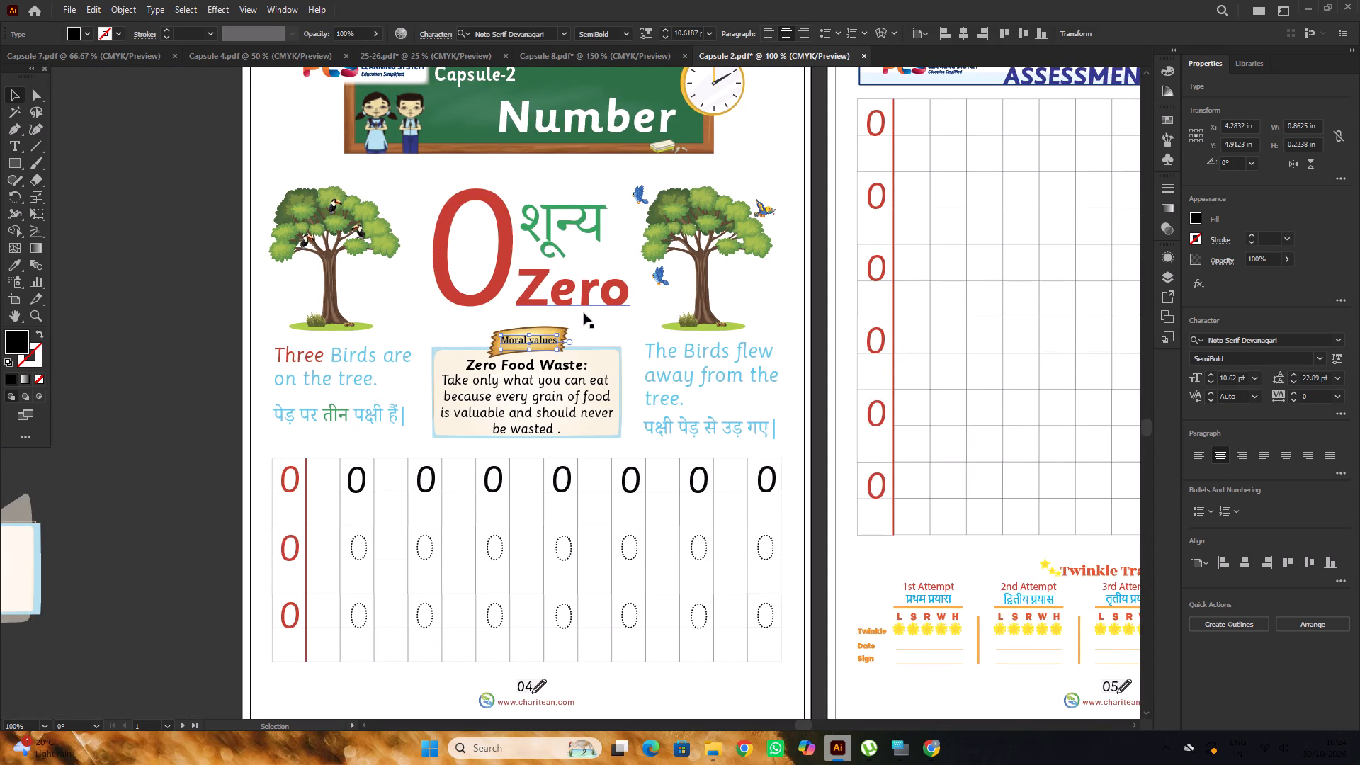
scroll(584, 313, up, 1)
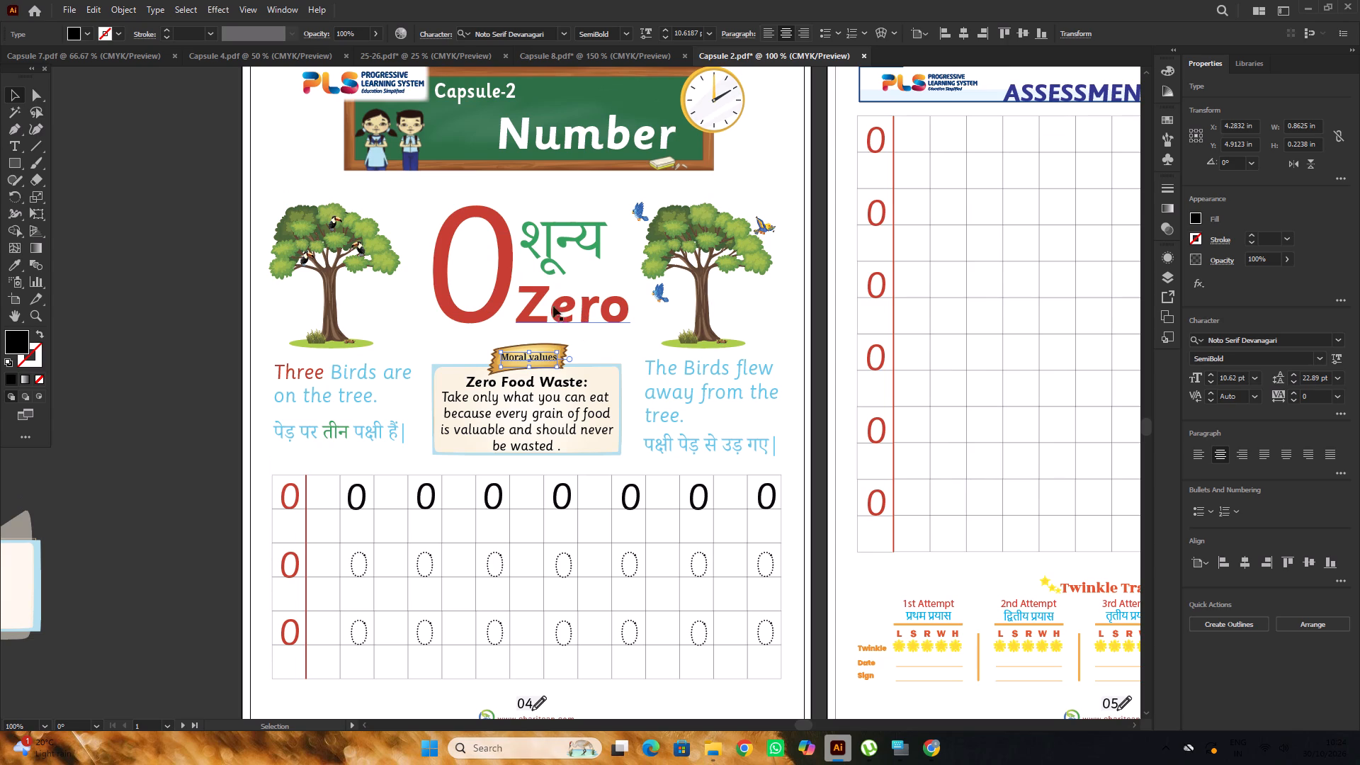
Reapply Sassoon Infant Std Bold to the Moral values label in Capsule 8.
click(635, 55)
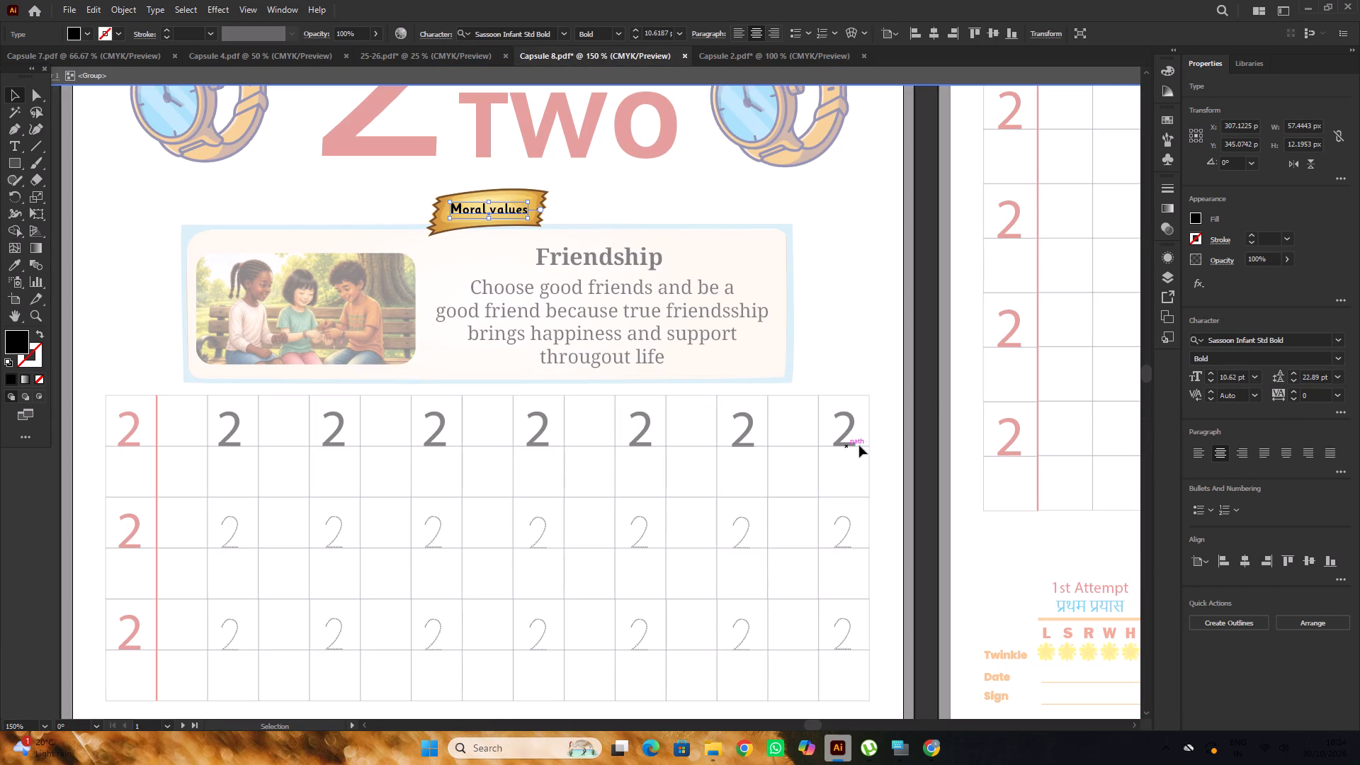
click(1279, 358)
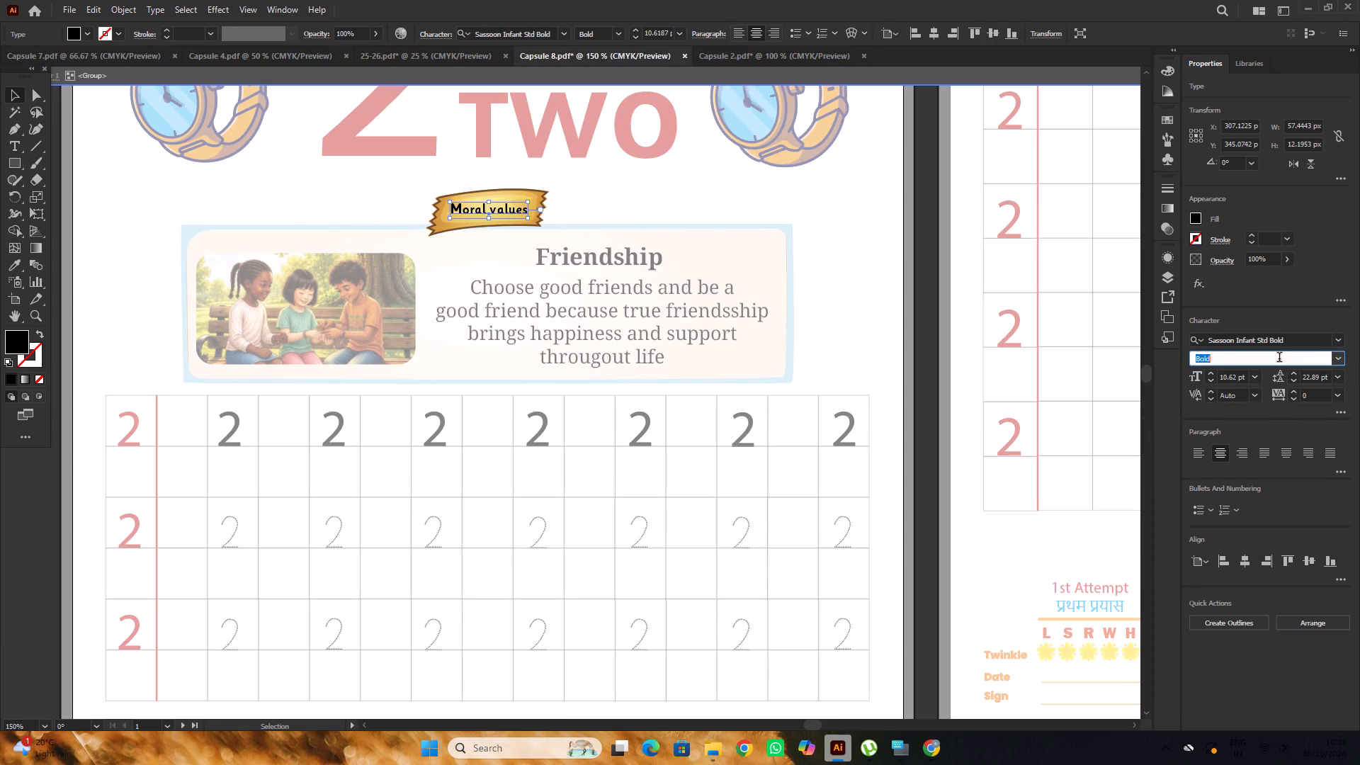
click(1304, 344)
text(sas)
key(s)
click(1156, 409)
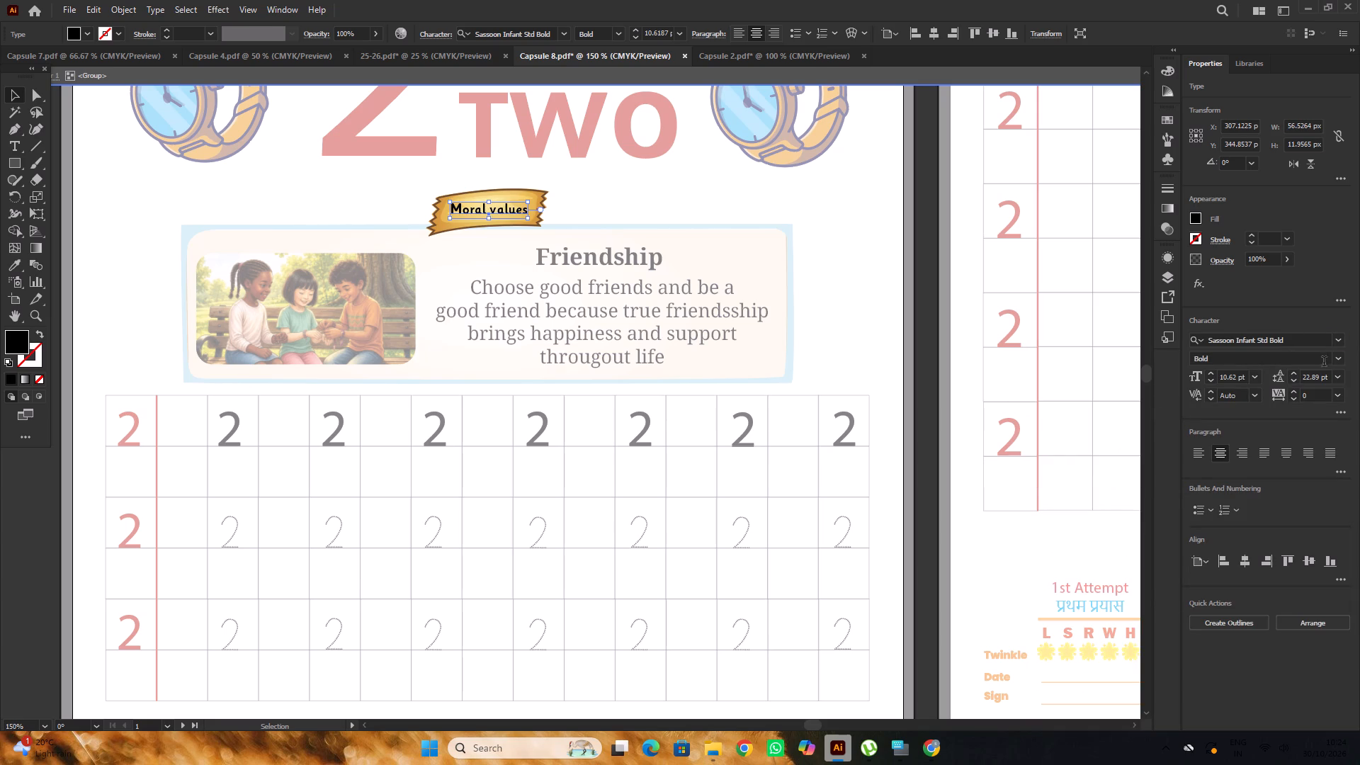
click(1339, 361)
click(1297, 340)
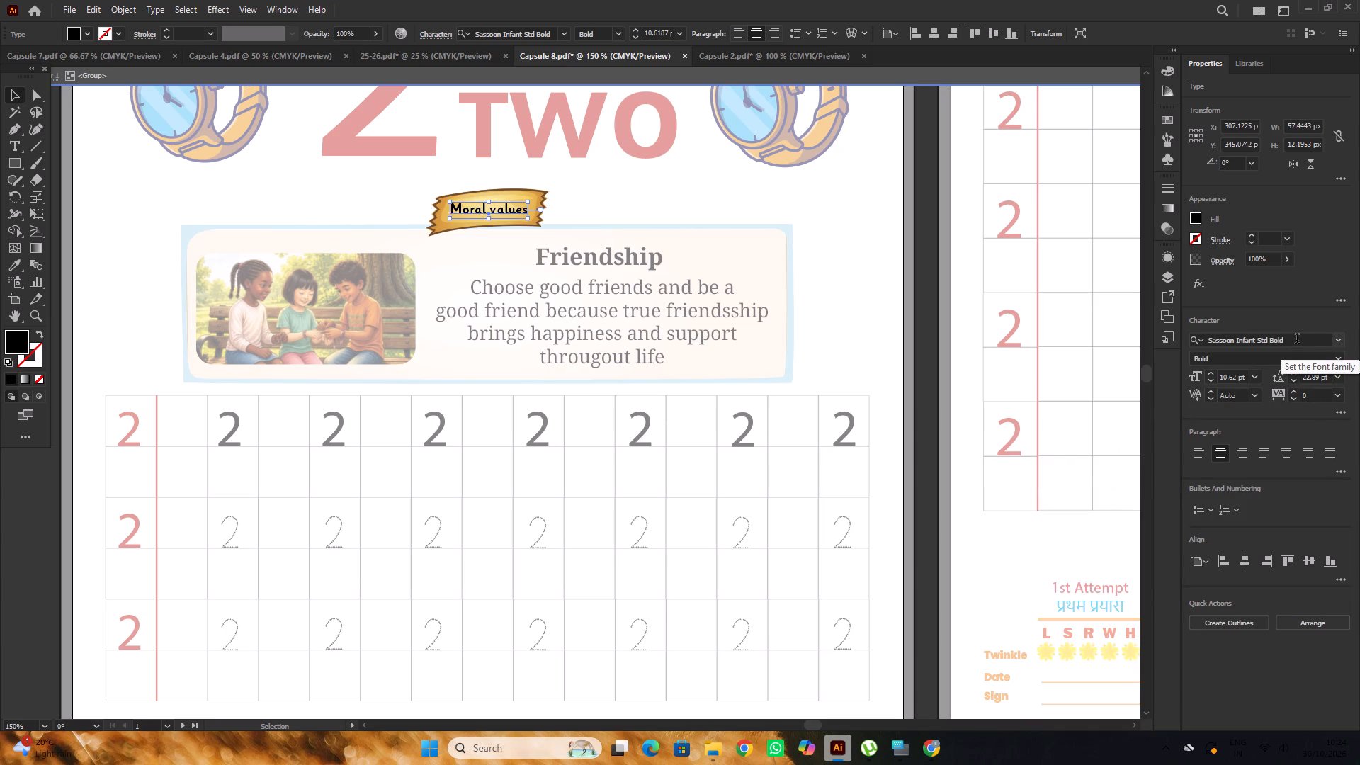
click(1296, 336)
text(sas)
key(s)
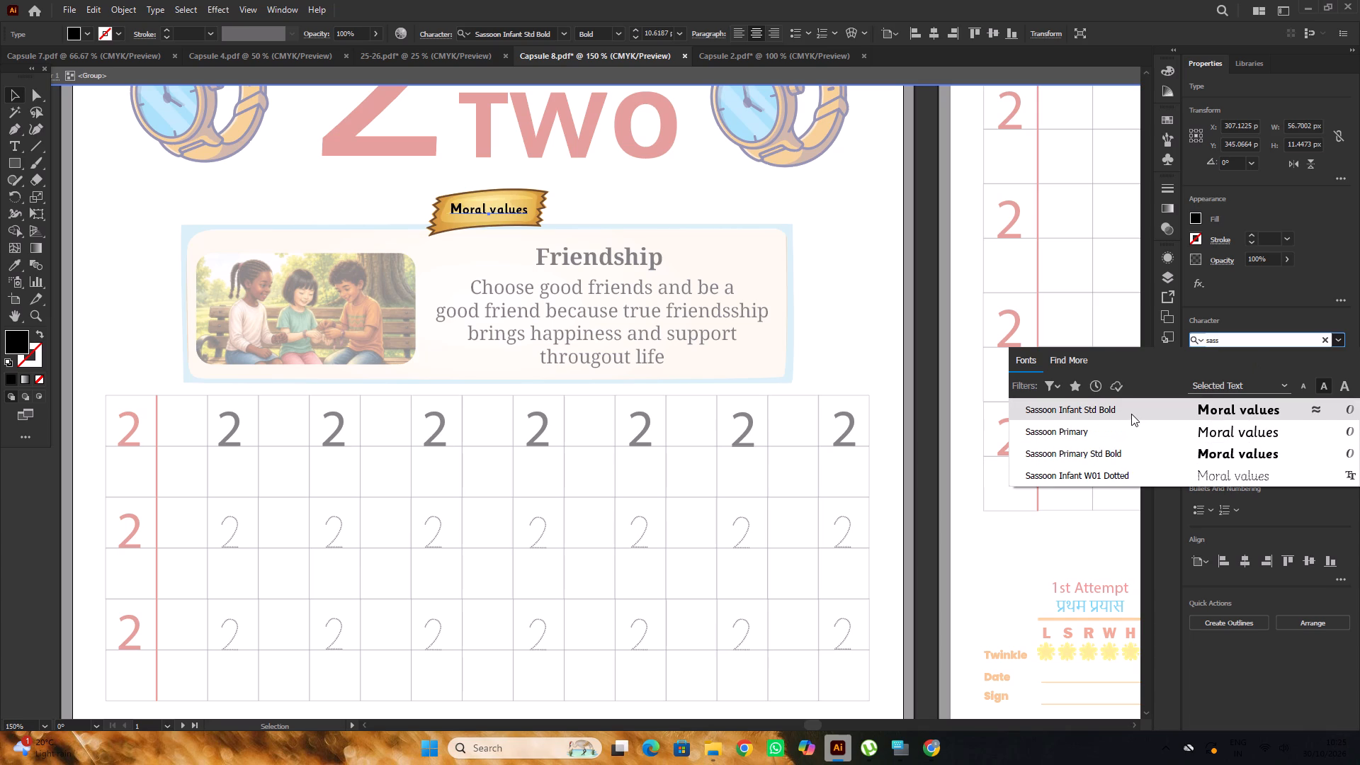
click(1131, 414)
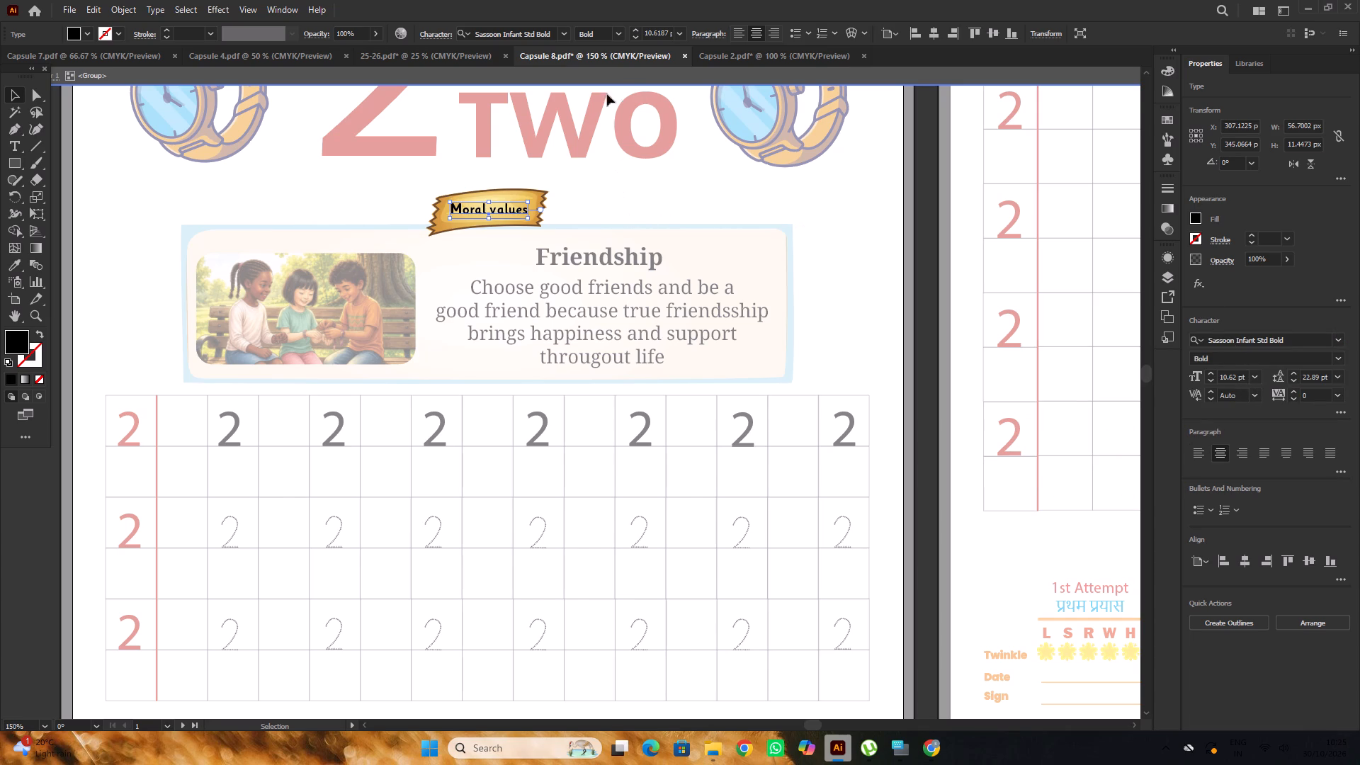
Set the Moral values label in Capsule 2 to Sassoon Infant Std Bold and save that file.
click(778, 55)
alt+scroll(561, 362, up, 1)
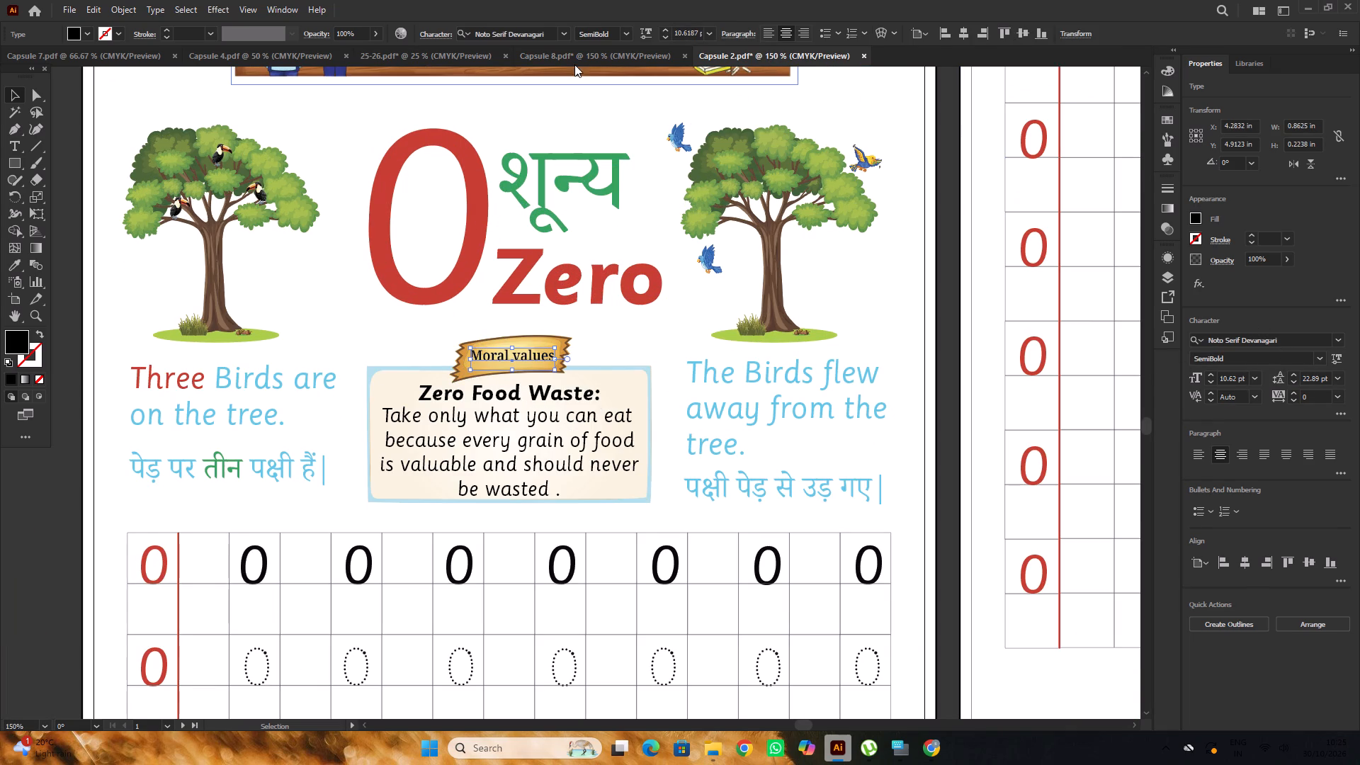
click(1290, 344)
text(sas)
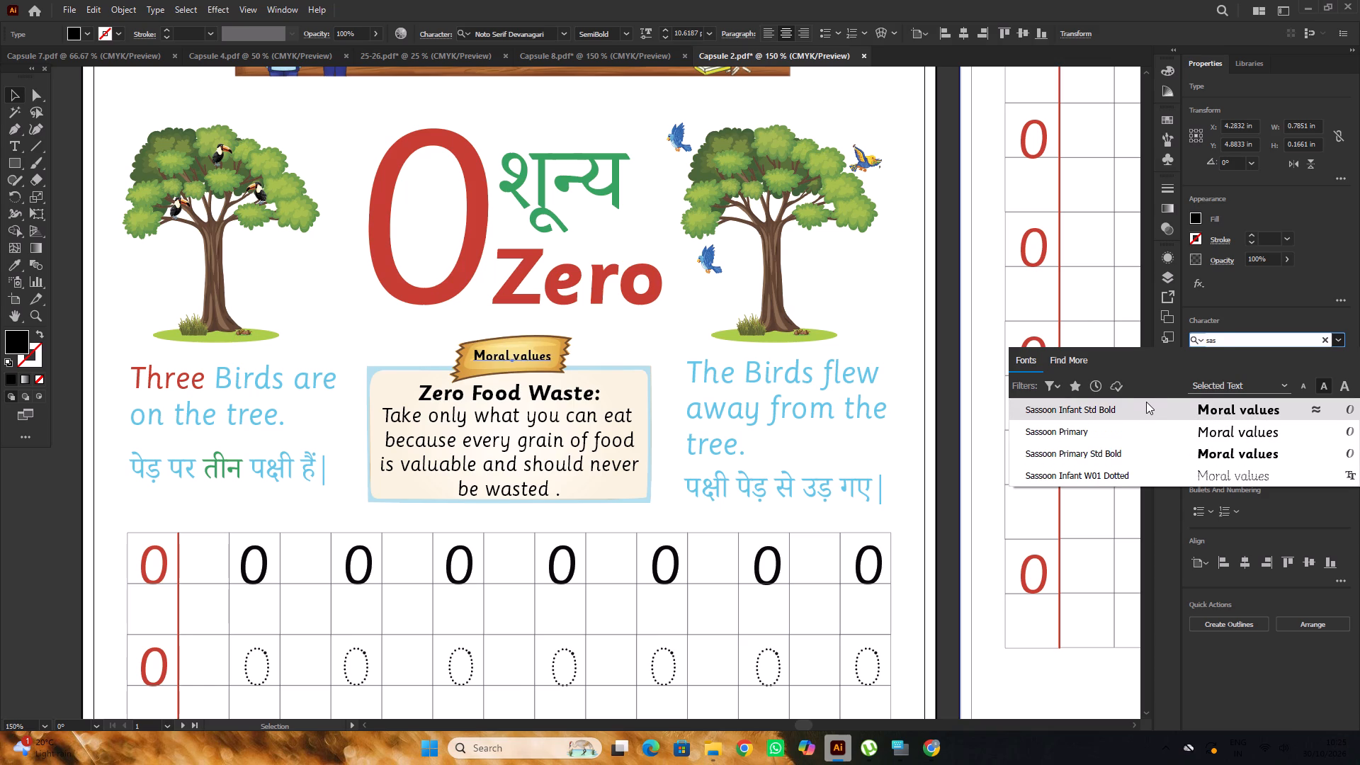
click(1146, 402)
alt+scroll(766, 278, down, 1)
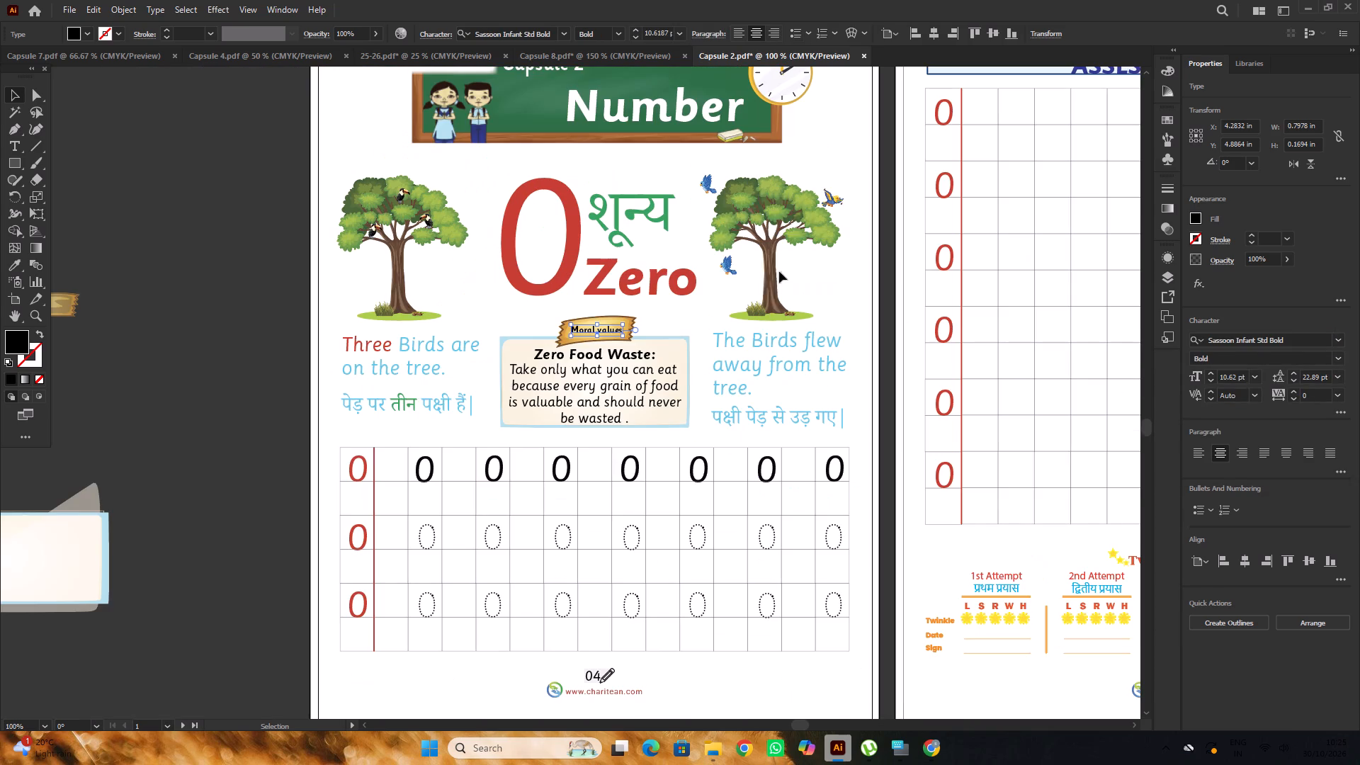
double_click(214, 270)
alt+scroll(248, 269, down, 2)
key(space)
drag(215, 254, 227, 273)
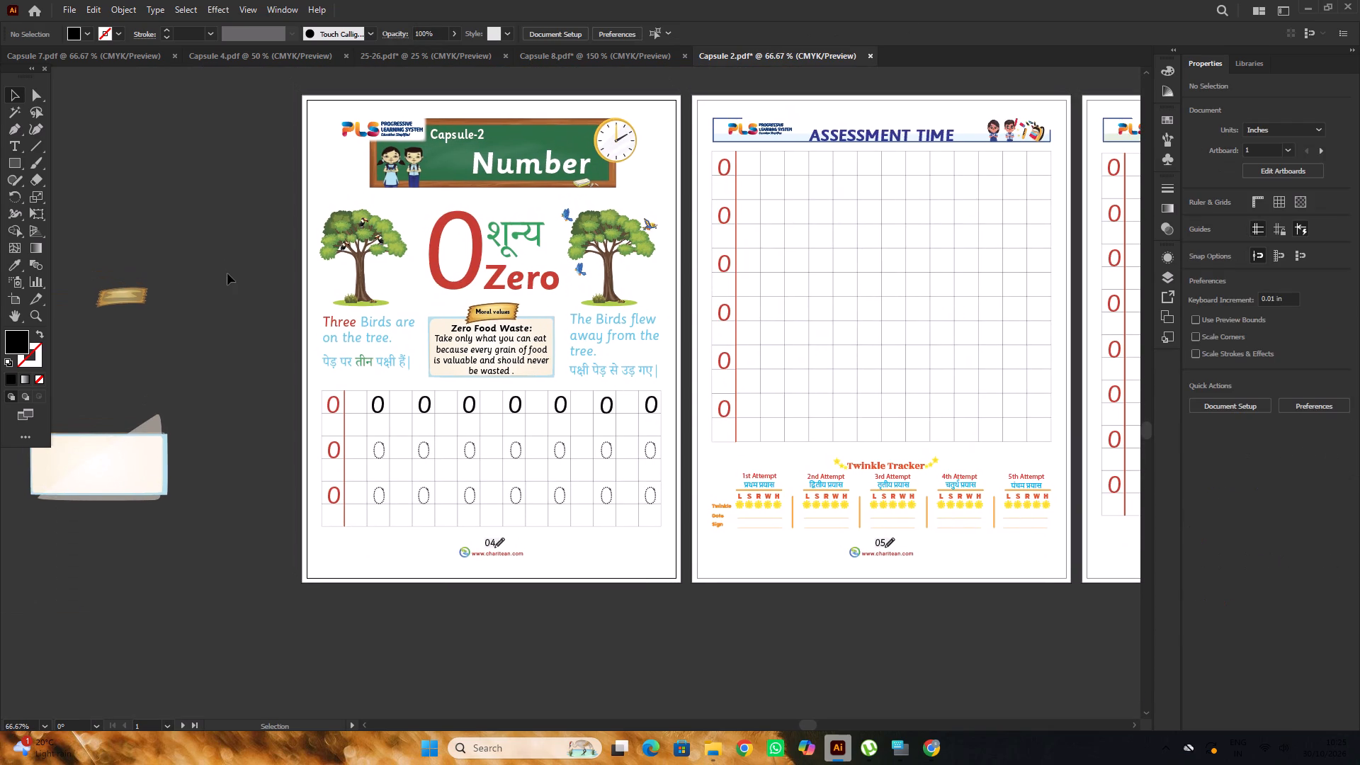
key(ctrl+s)
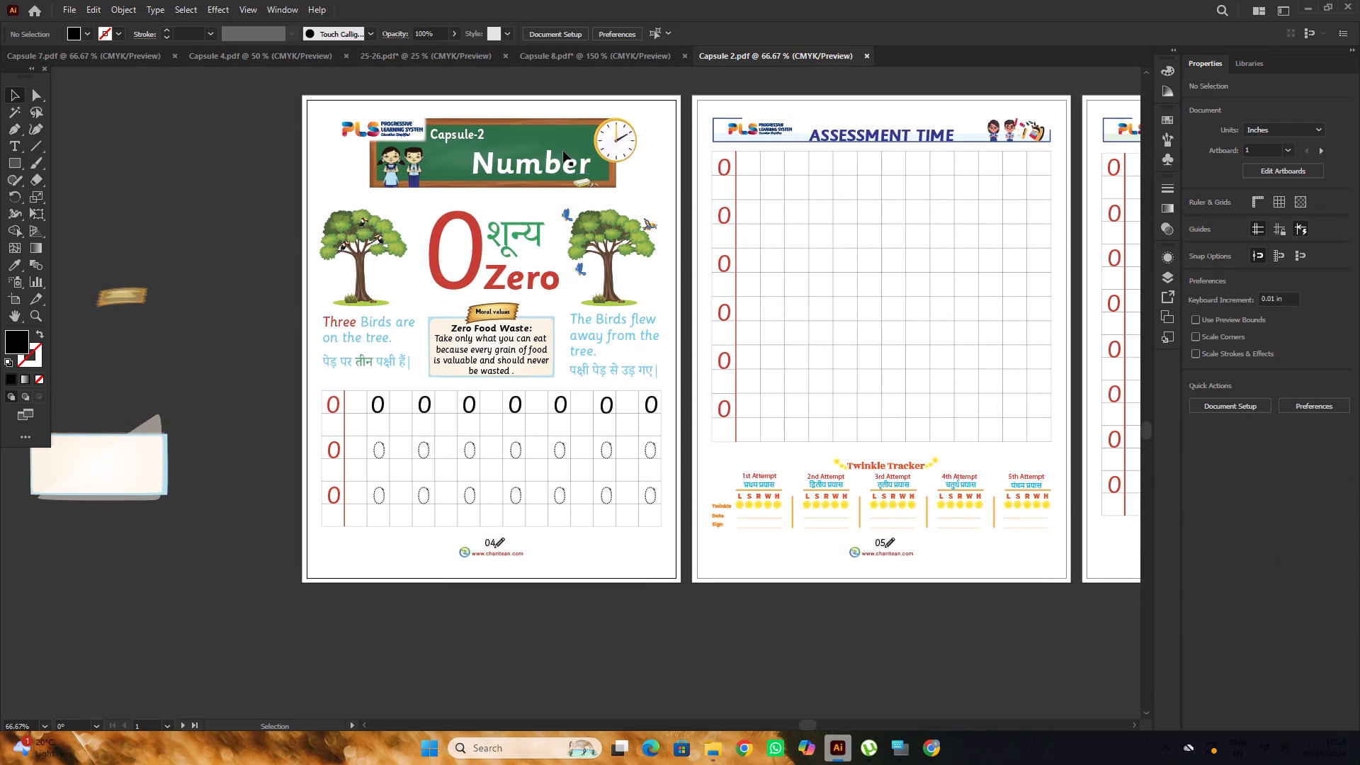
Set the heading Friendship in Capsule 8's moral values box to Sassoon Infant Std Bold.
click(635, 52)
alt+scroll(579, 290, down, 2)
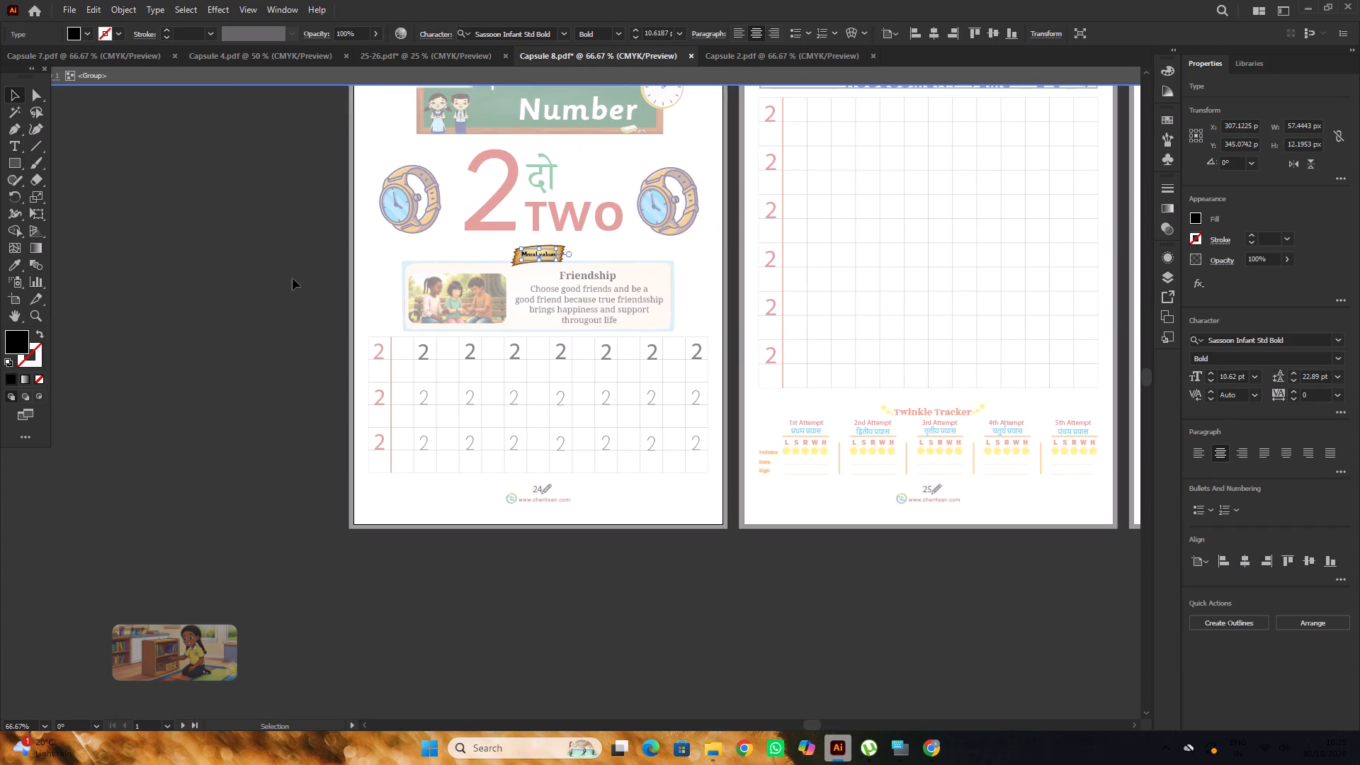
triple_click(252, 263)
alt+scroll(589, 276, up, 1)
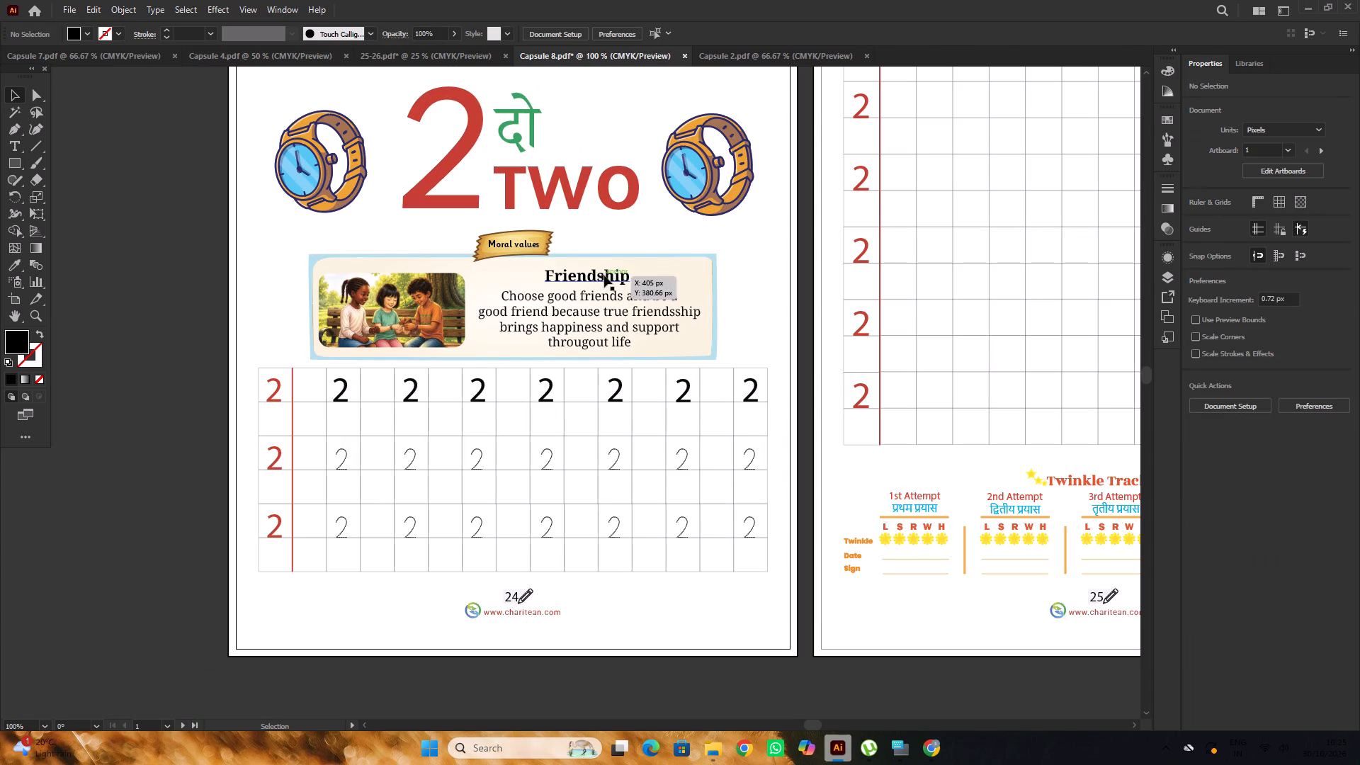
click(604, 276)
click(1301, 336)
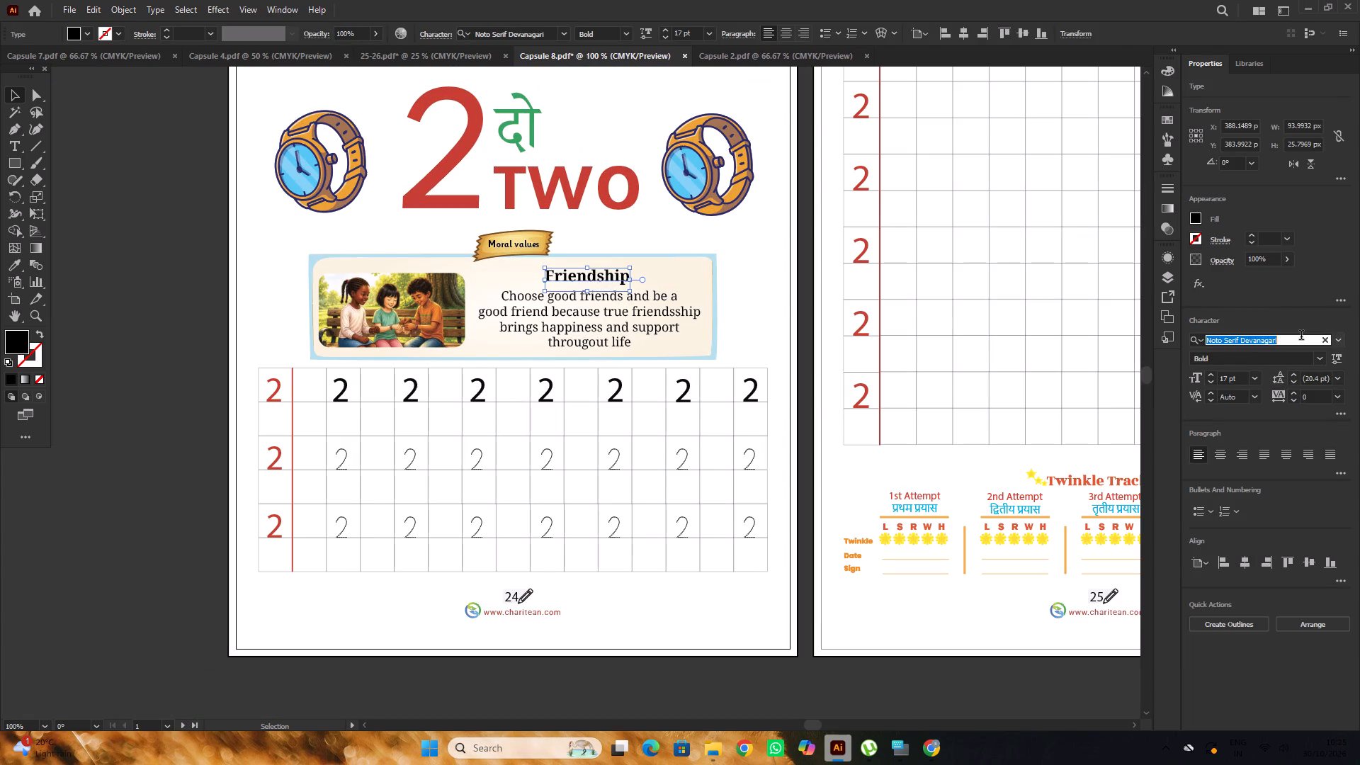
key(s)
key(a)
key(s)
key(s)
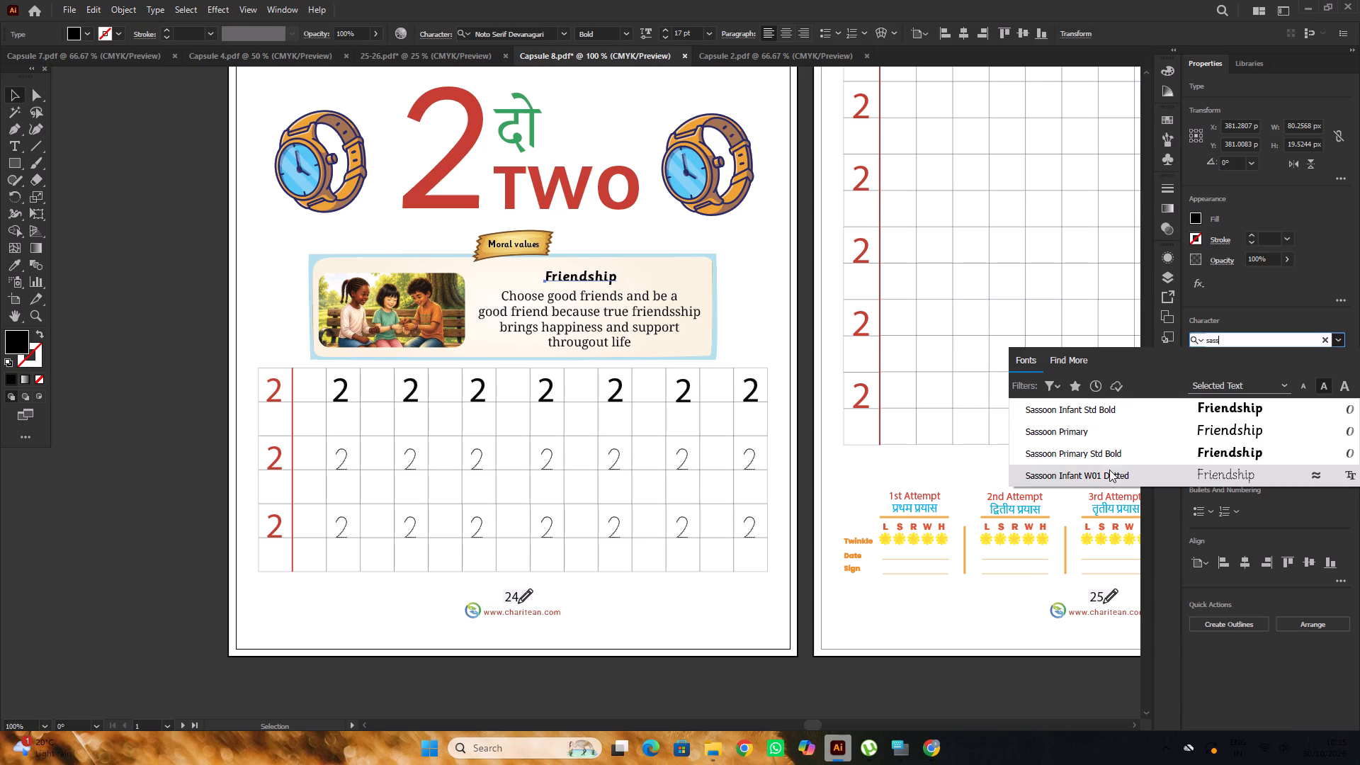
click(1128, 407)
Delete the colon after the heading Zero Food Waste in Capsule 2's moral values box.
click(753, 47)
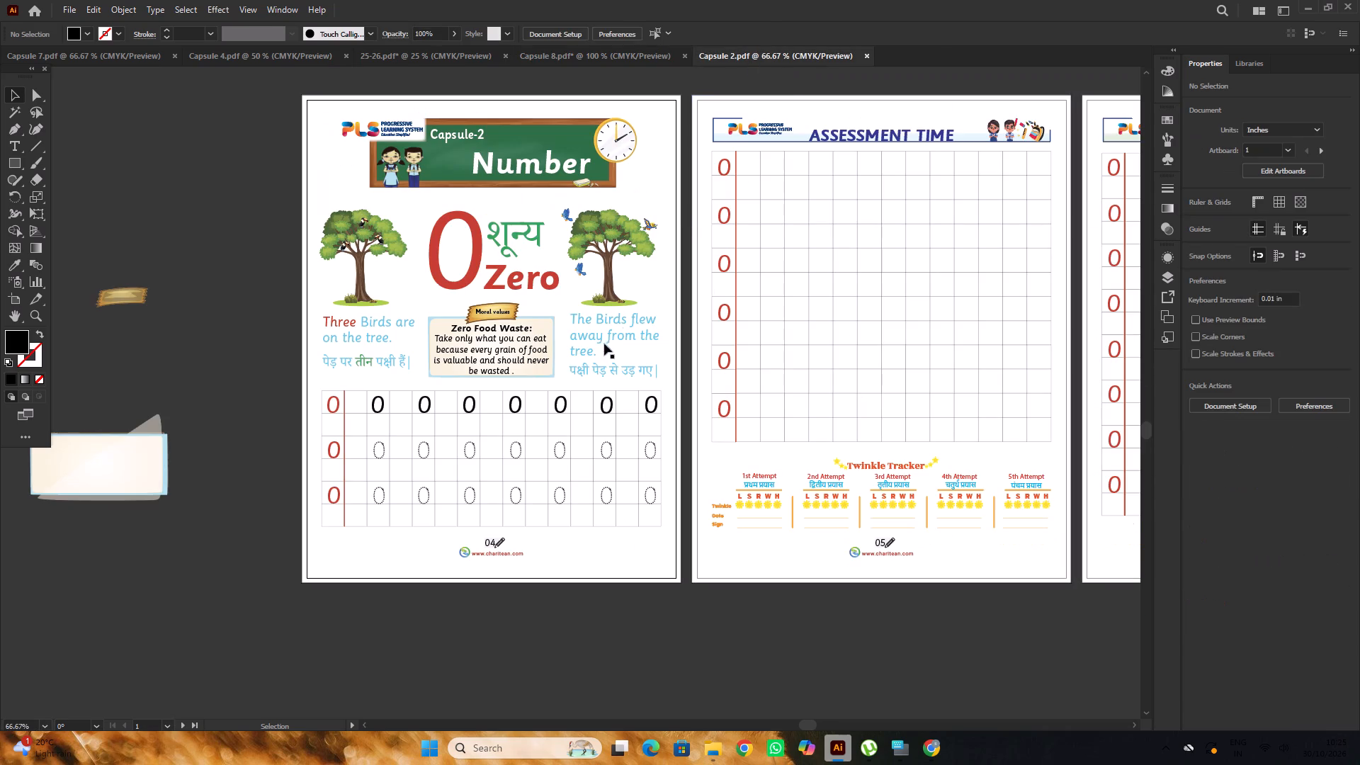
alt+scroll(508, 342, up, 3)
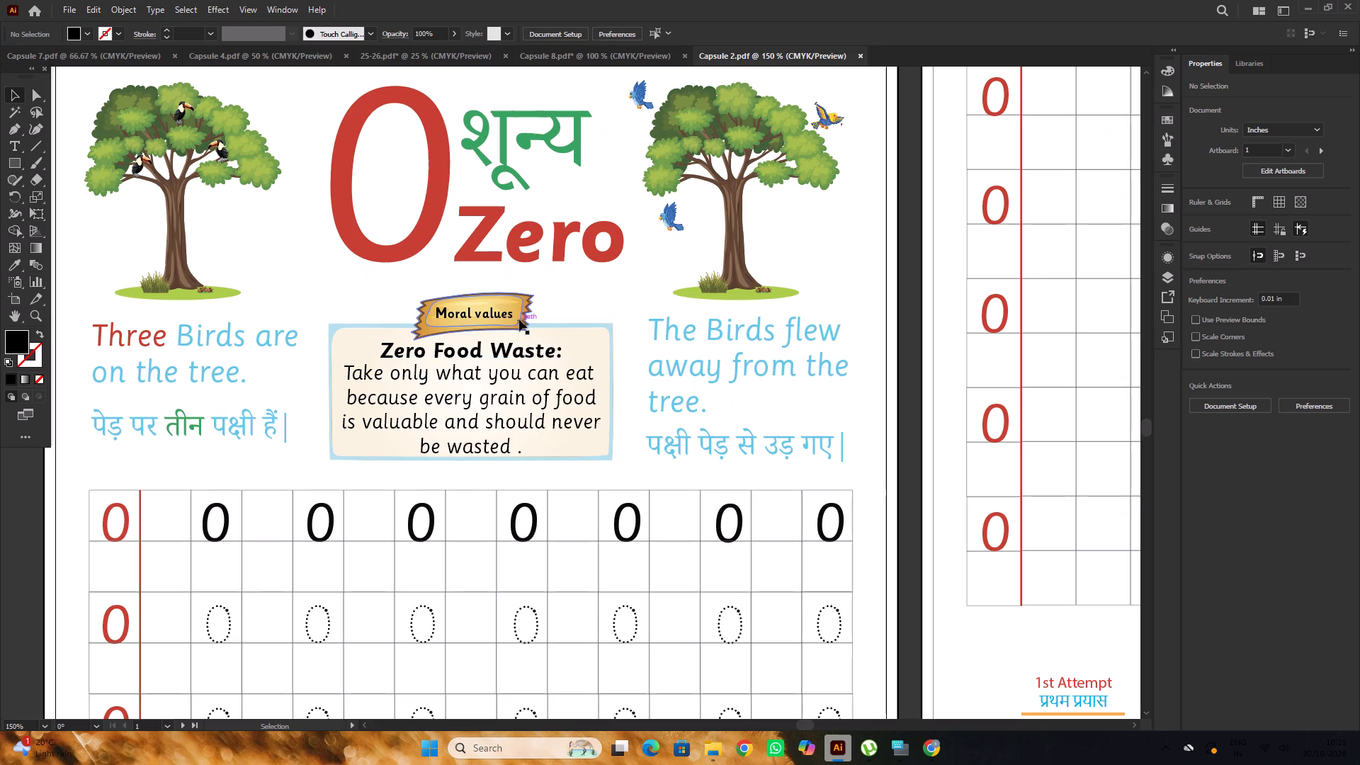
click(497, 353)
alt+scroll(542, 354, up, 1)
alt+scroll(618, 351, down, 3)
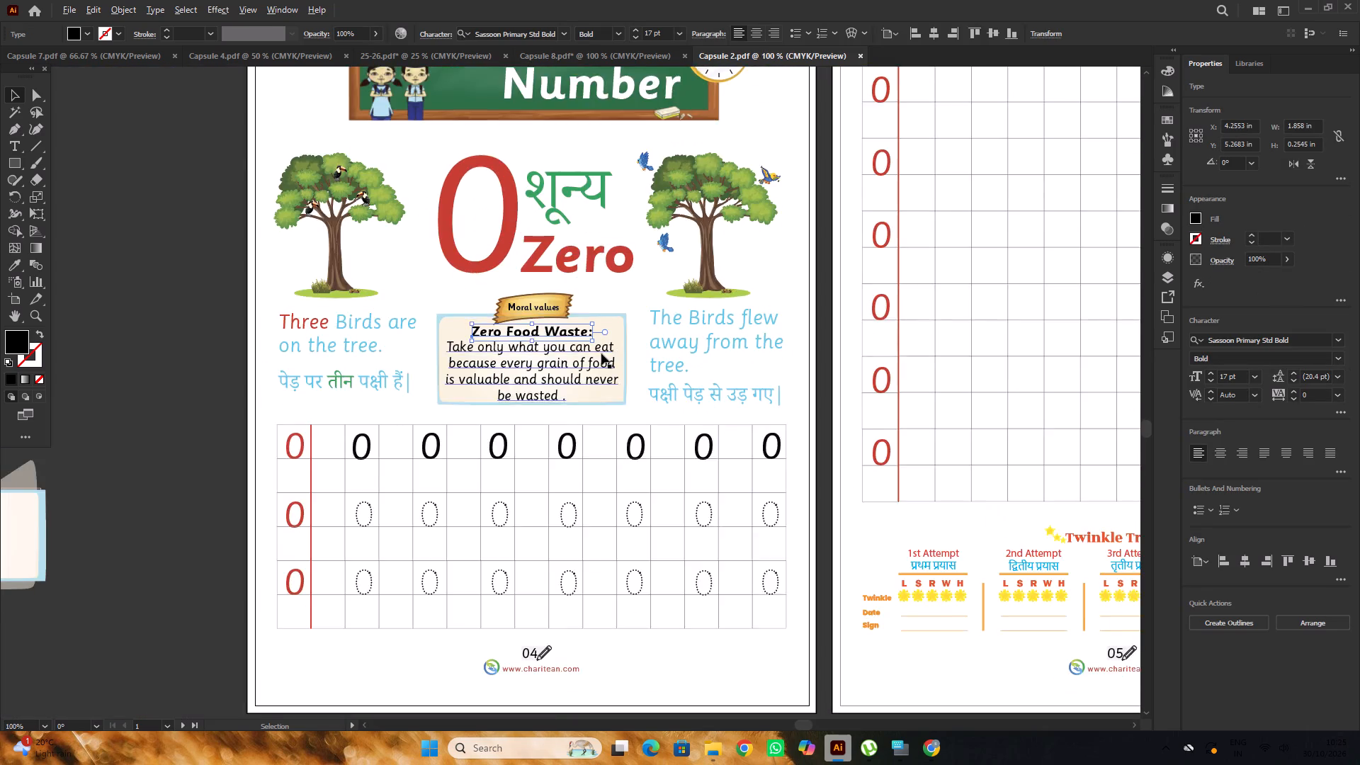
alt+scroll(601, 353, up, 2)
key(t)
drag(573, 318, 616, 314)
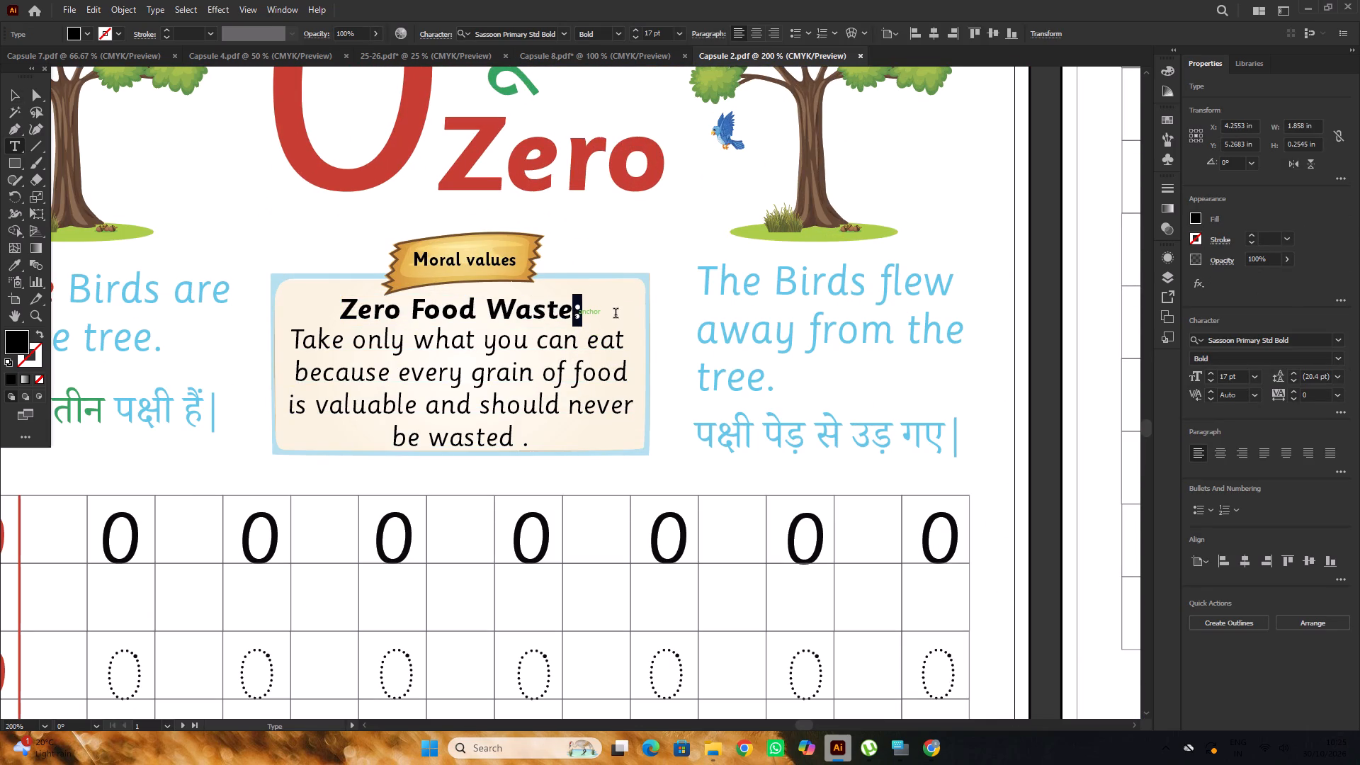
key(BackSpace)
scroll(540, 329, down, 2)
alt+scroll(594, 333, down, 1)
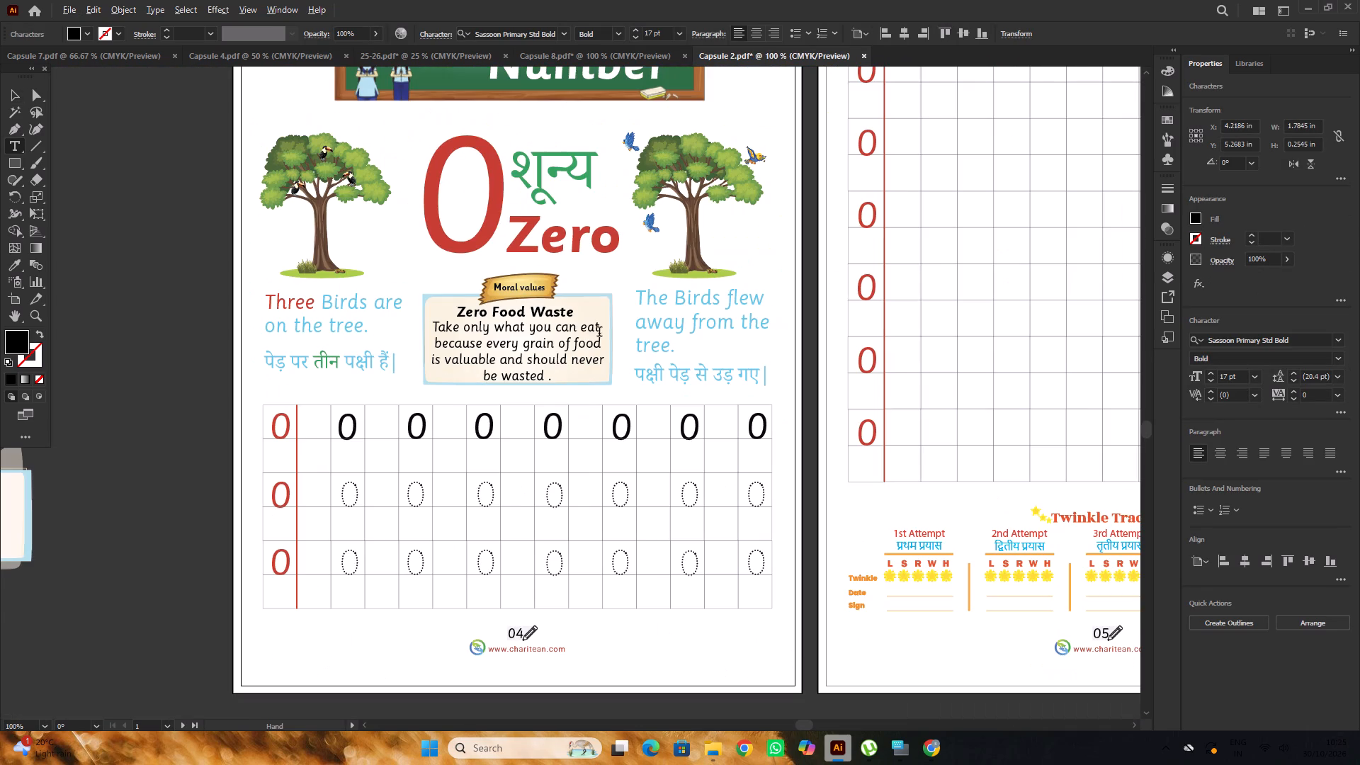
click(11, 98)
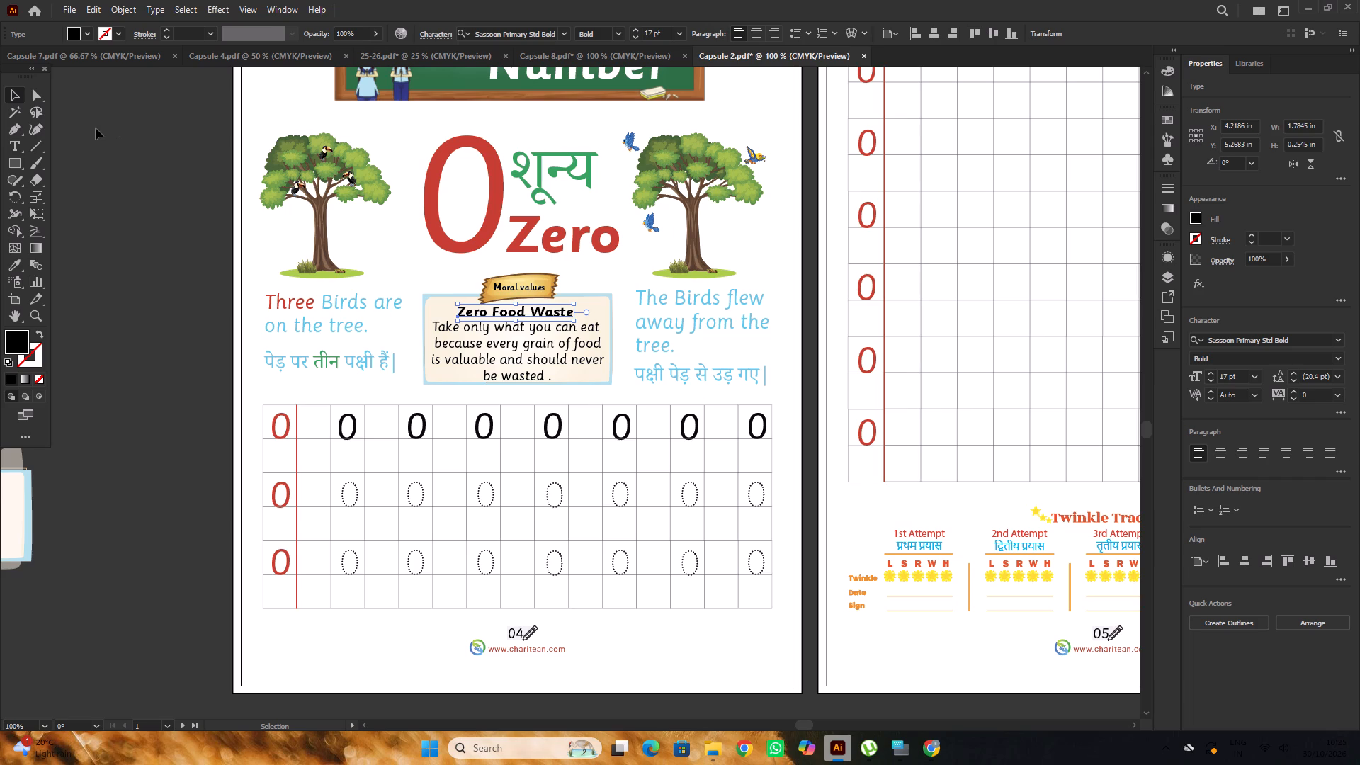
Save the Capsule 2 file.
double_click(121, 133)
alt+scroll(296, 249, down, 3)
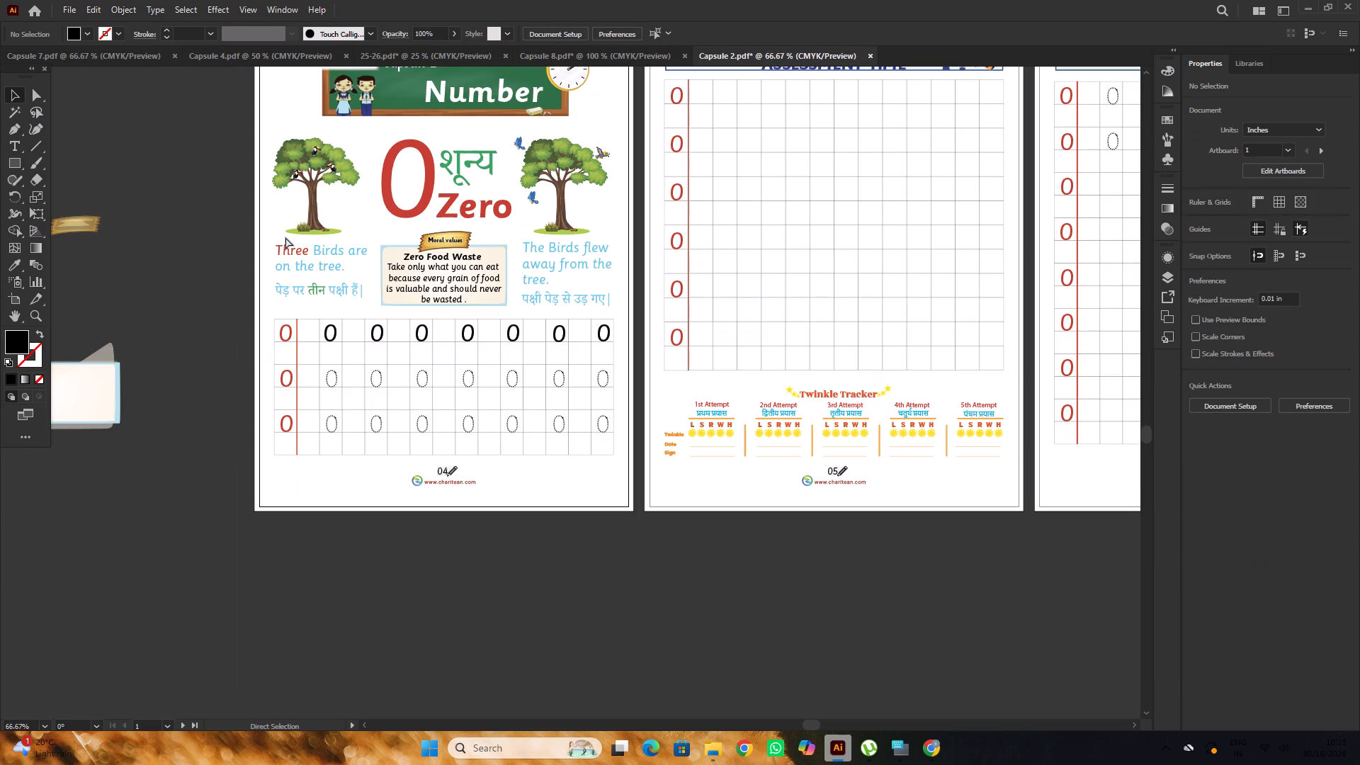
key(ctrl+s)
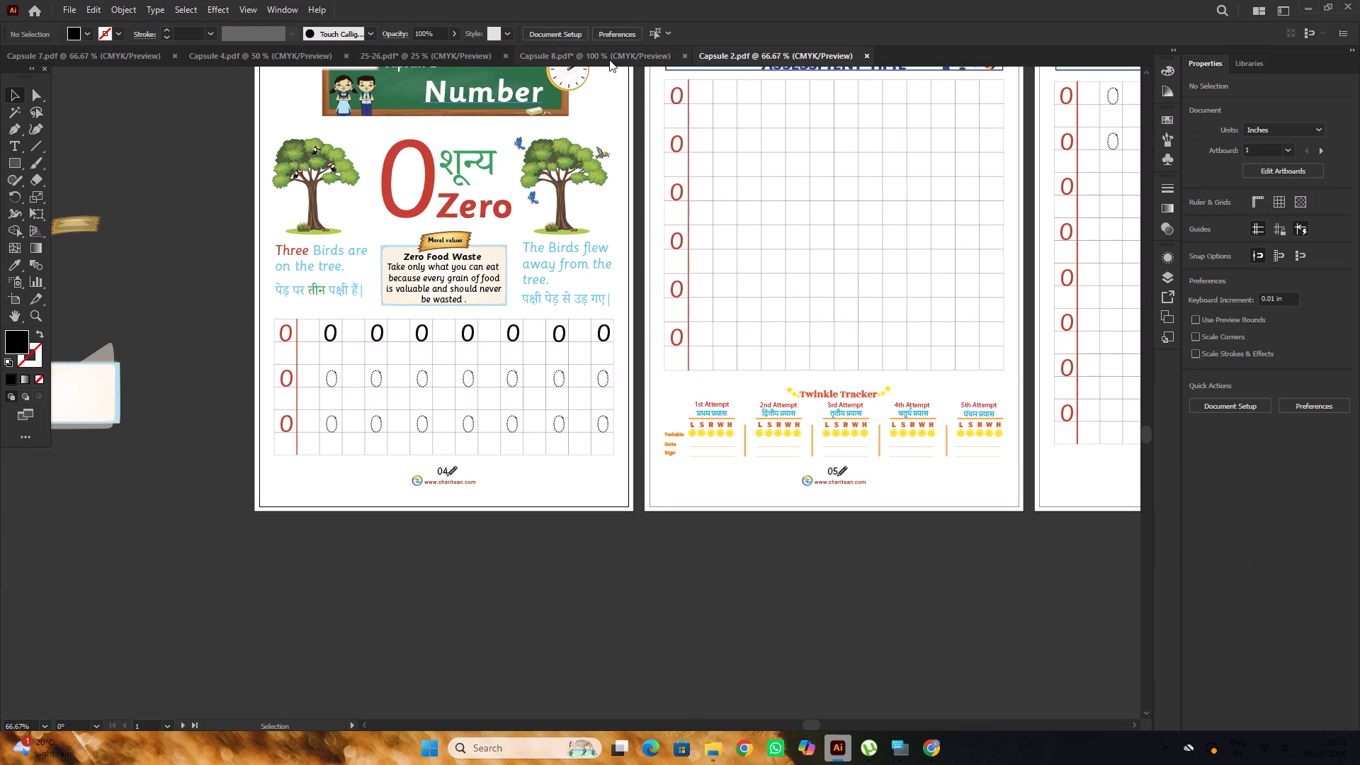
Set the heading Friendship in Capsule 8 to Sassoon Primary Std Bold and compare it with Capsule 2's Zero Food Waste heading.
click(610, 52)
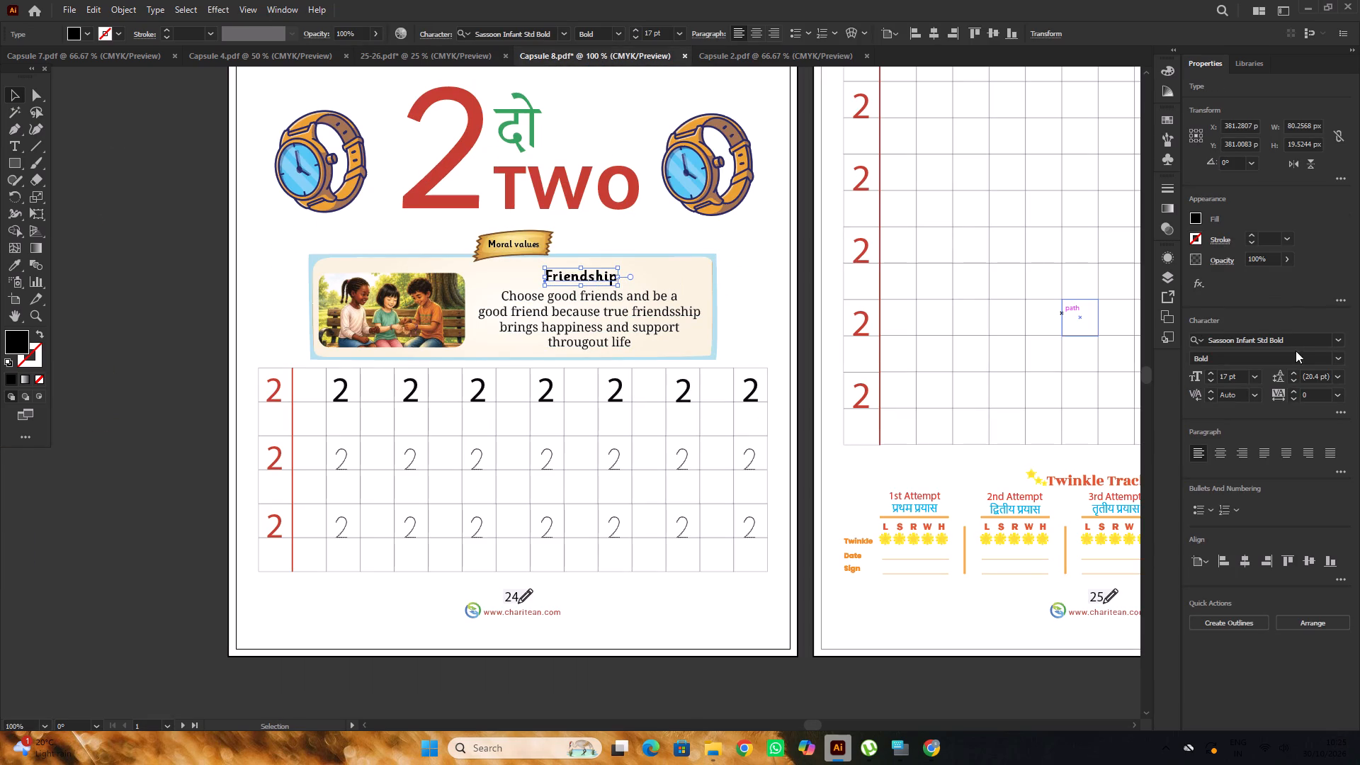
click(1300, 341)
text(sass)
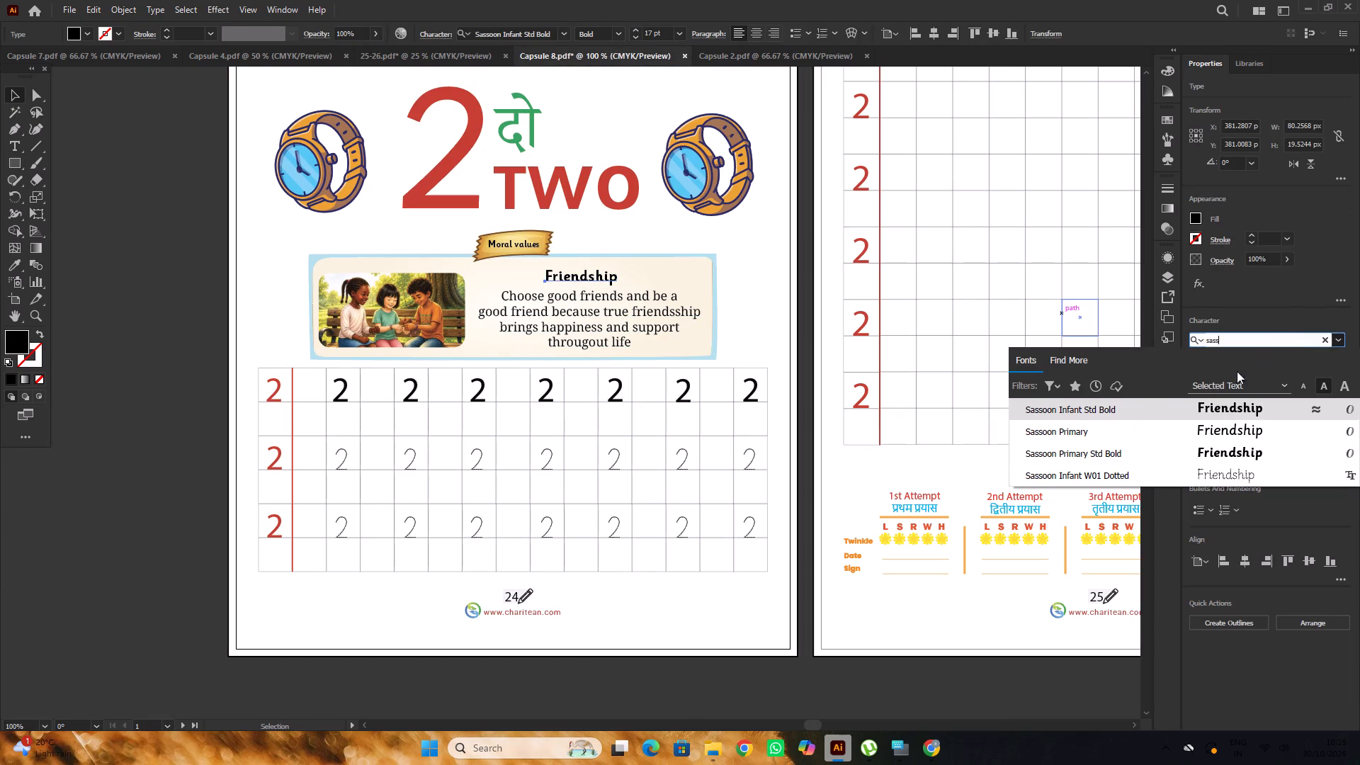
click(1113, 453)
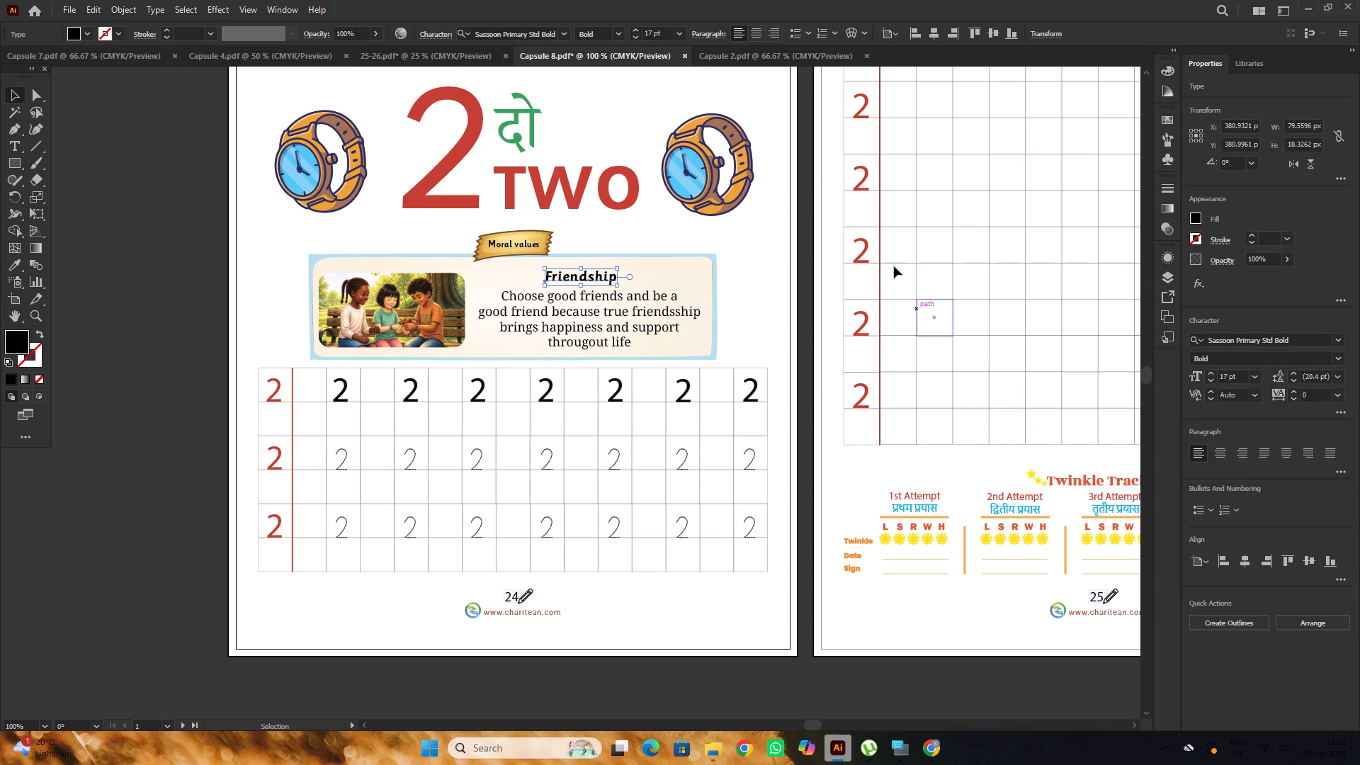
alt+scroll(641, 206, down, 2)
click(738, 58)
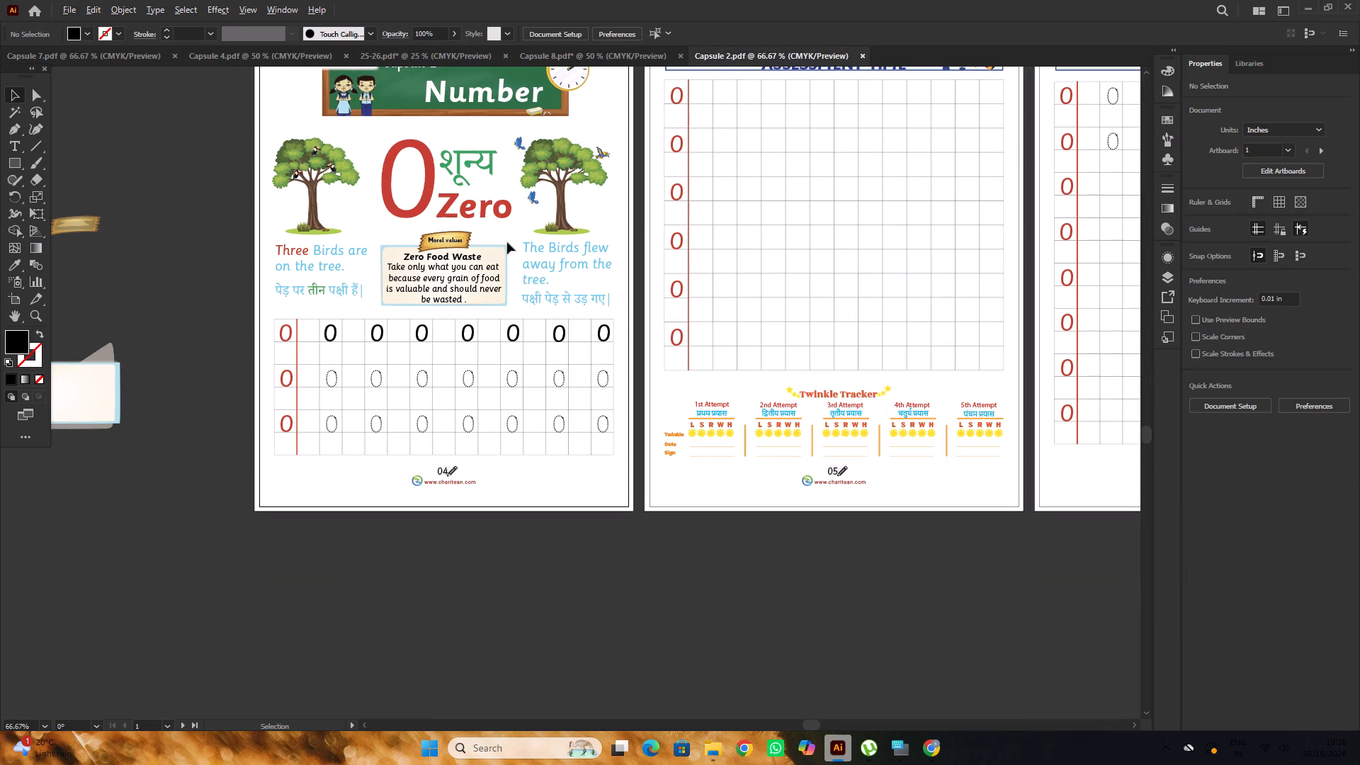
click(451, 256)
alt+scroll(516, 254, down, 1)
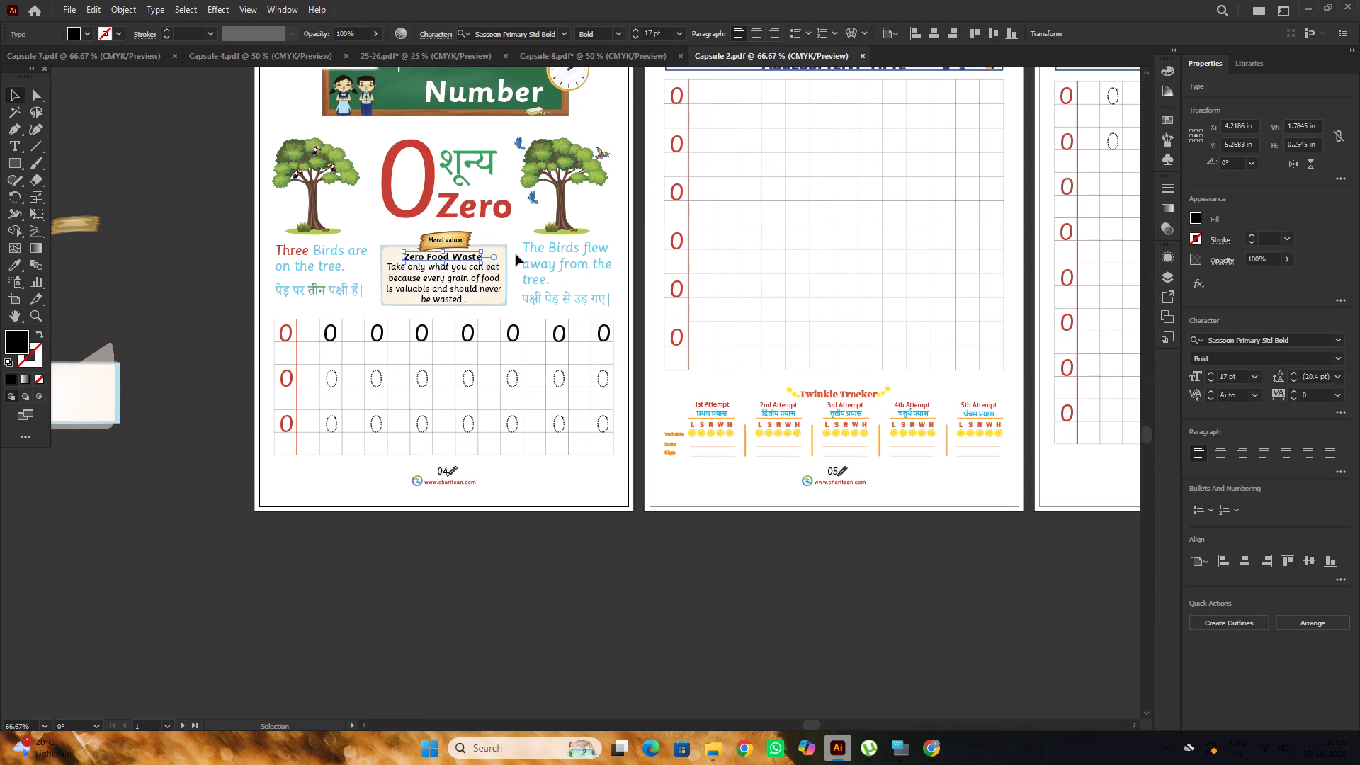
click(603, 52)
triple_click(397, 219)
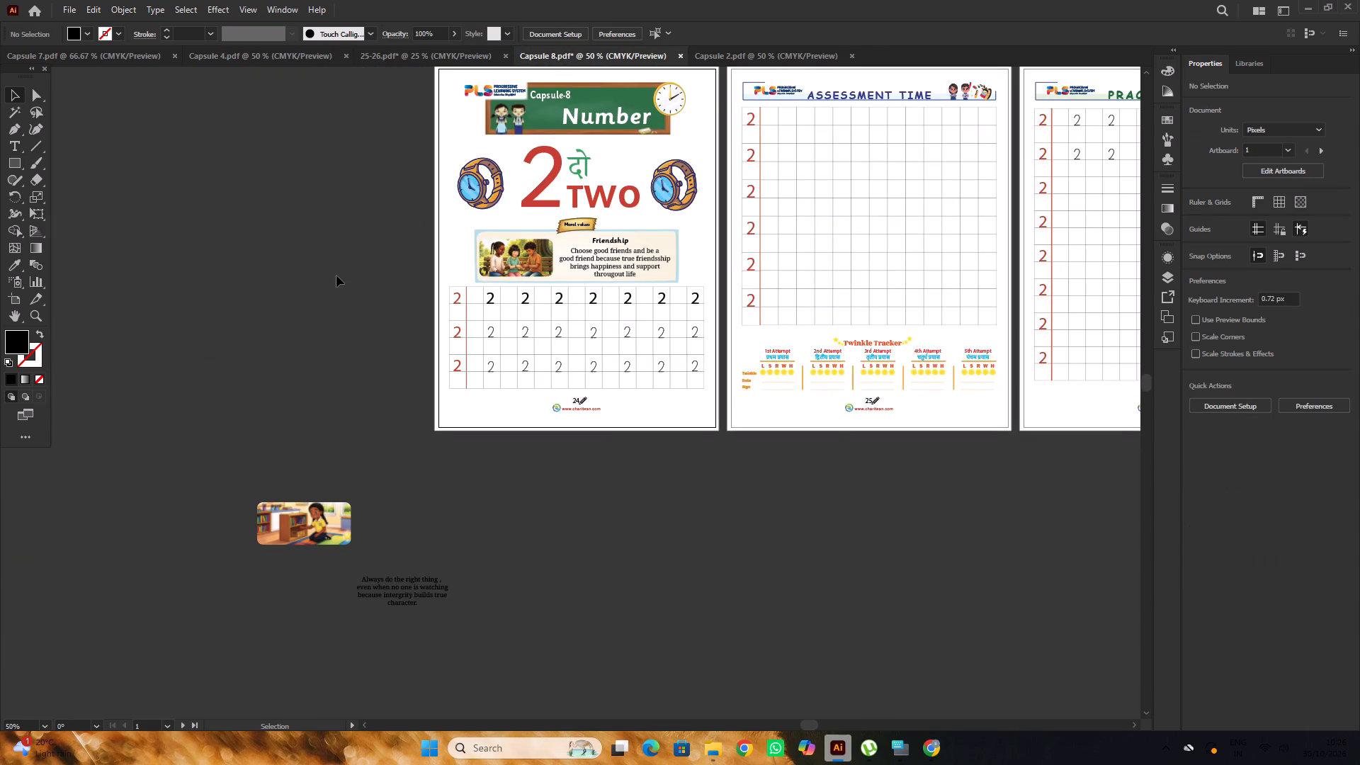
Set the paragraph below the heading Friendship in Capsule 8's moral values box to Sassoon Primary.
scroll(336, 276, down, 2)
alt+scroll(651, 212, up, 3)
click(632, 239)
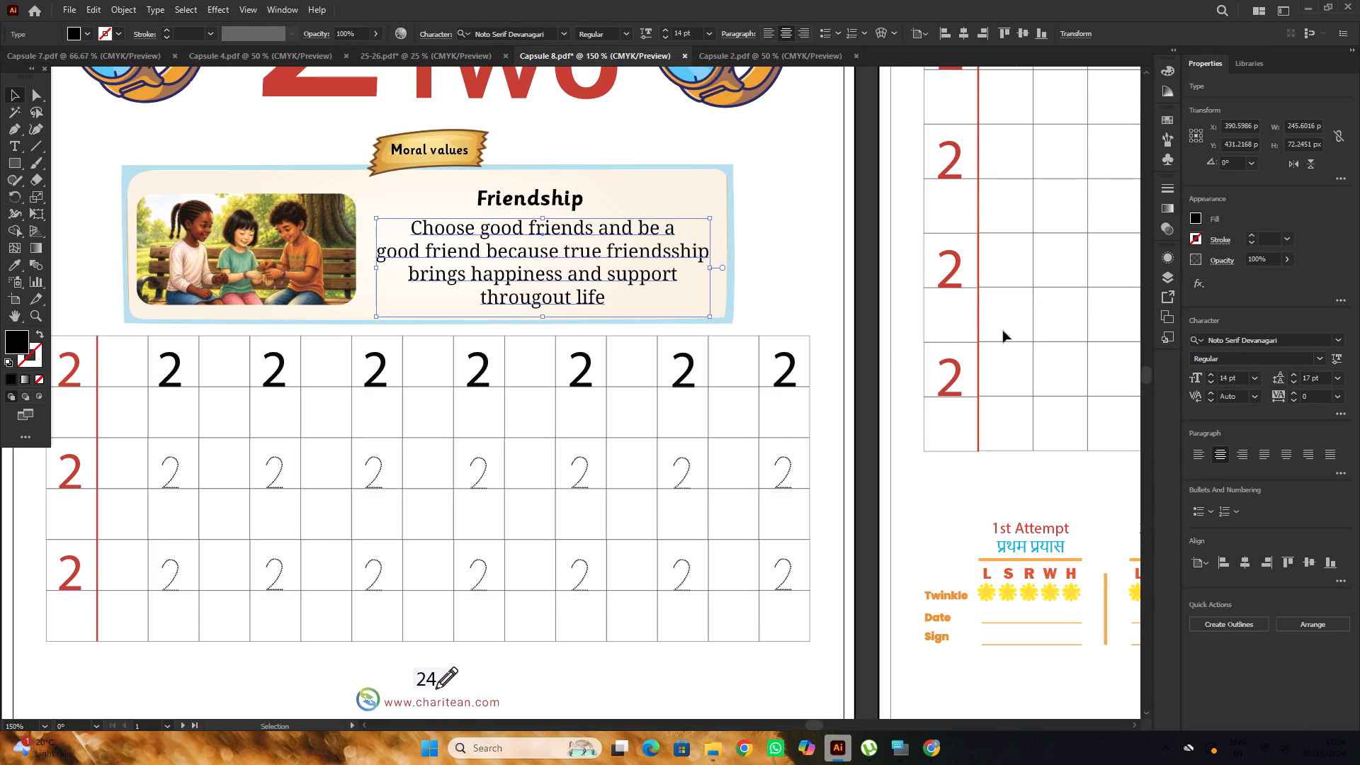
click(1294, 340)
key(s)
text(as)
key(s)
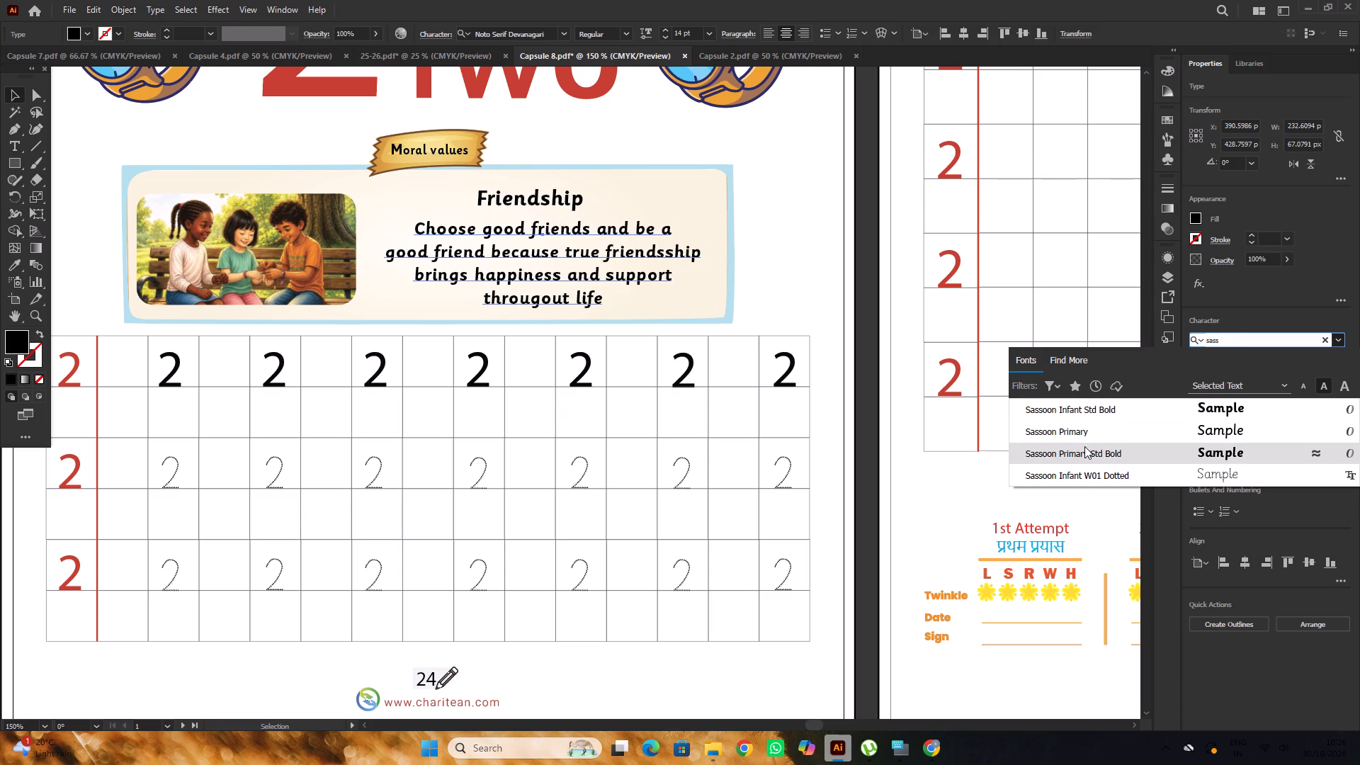
click(1085, 429)
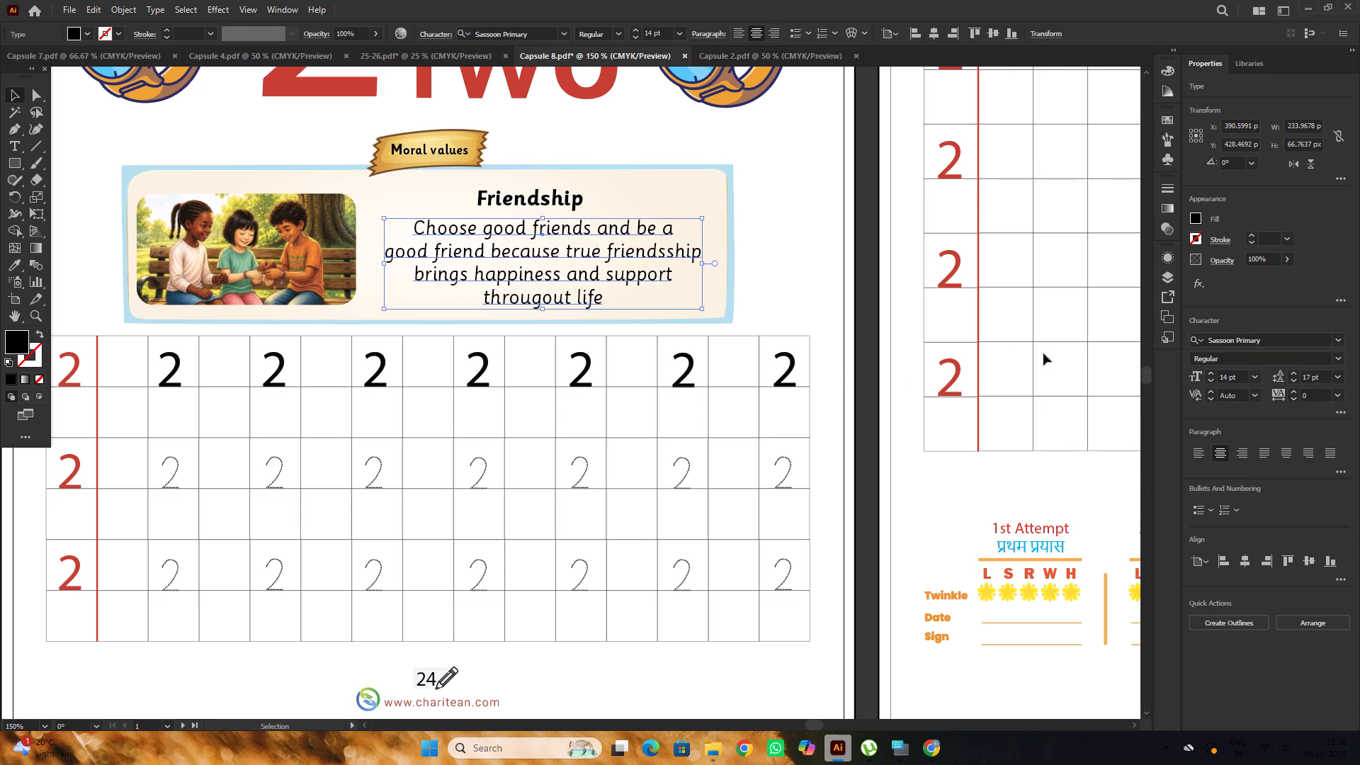
Add a full stop after the word life at the end of the Friendship paragraph.
alt+scroll(588, 304, up, 1)
double_click(608, 302)
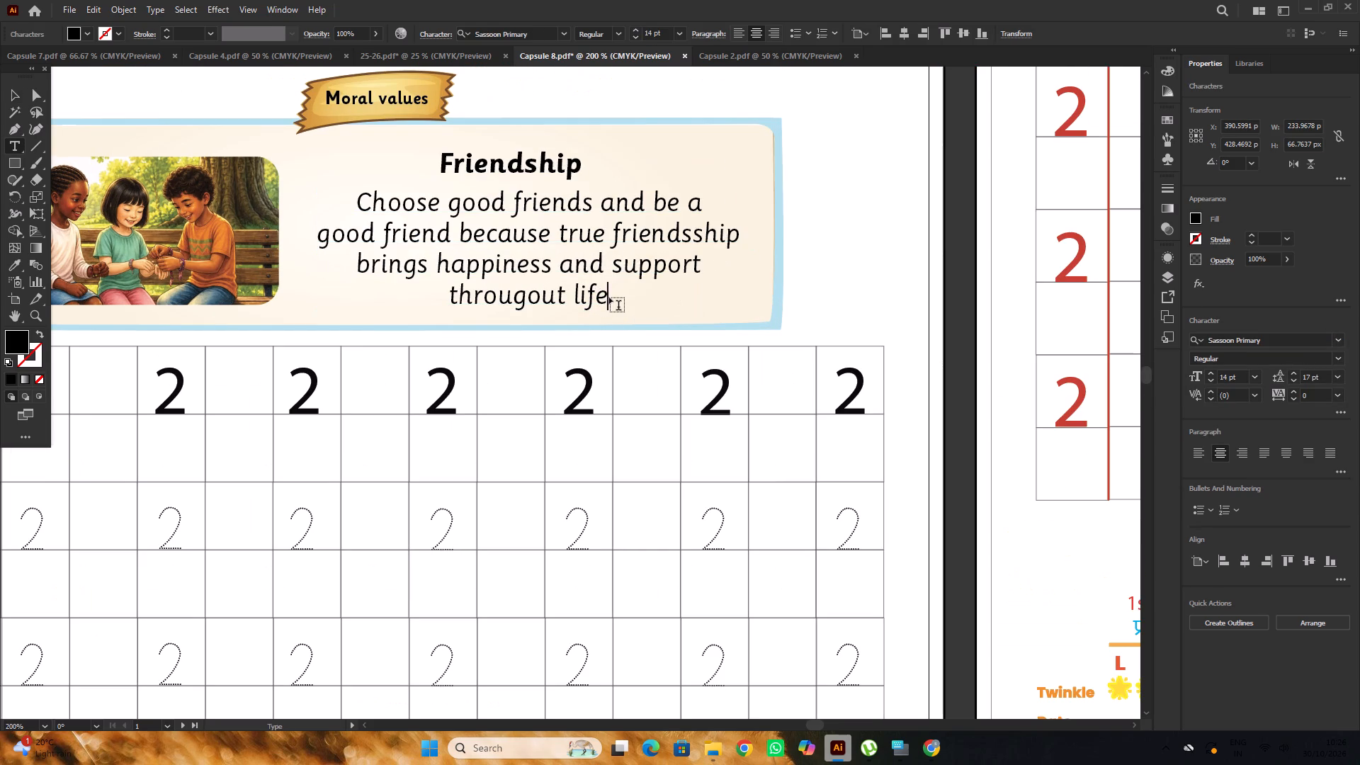
key(period)
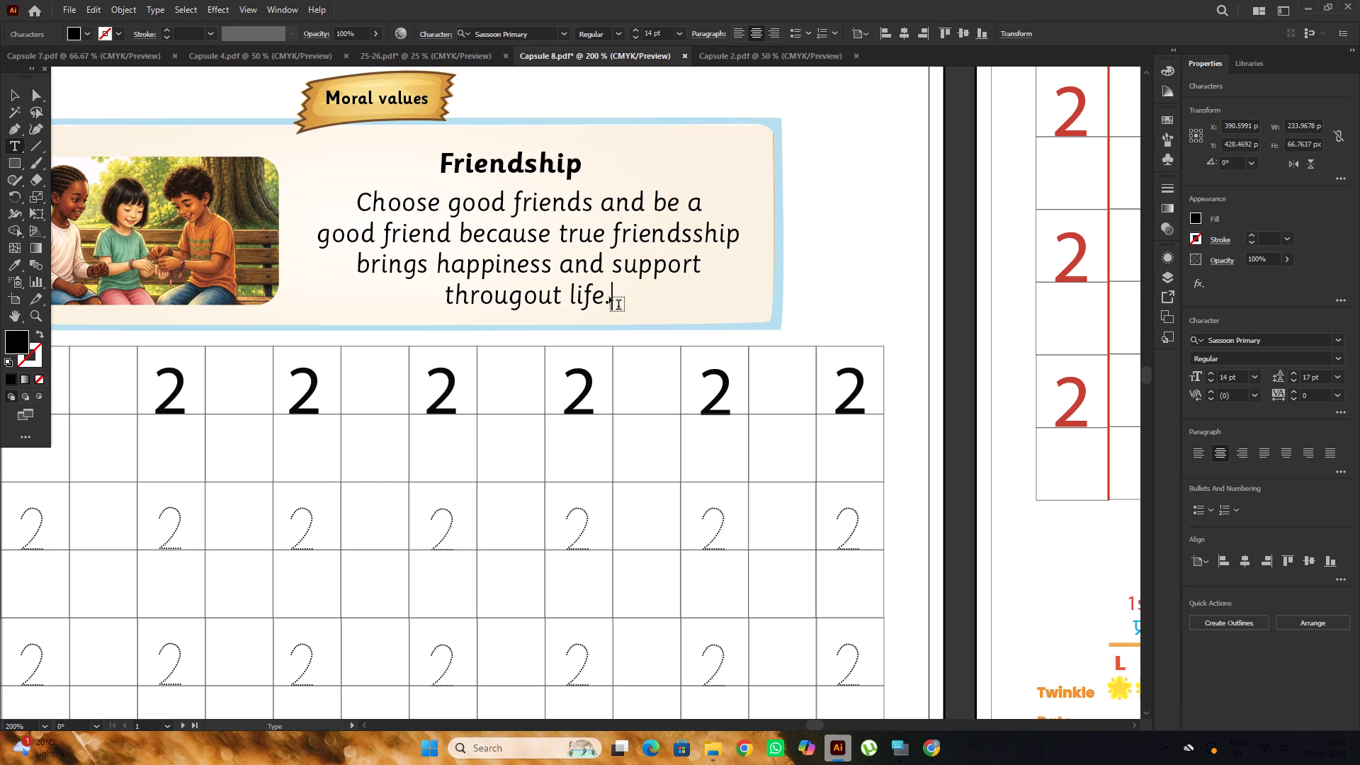
alt+scroll(610, 295, down, 1)
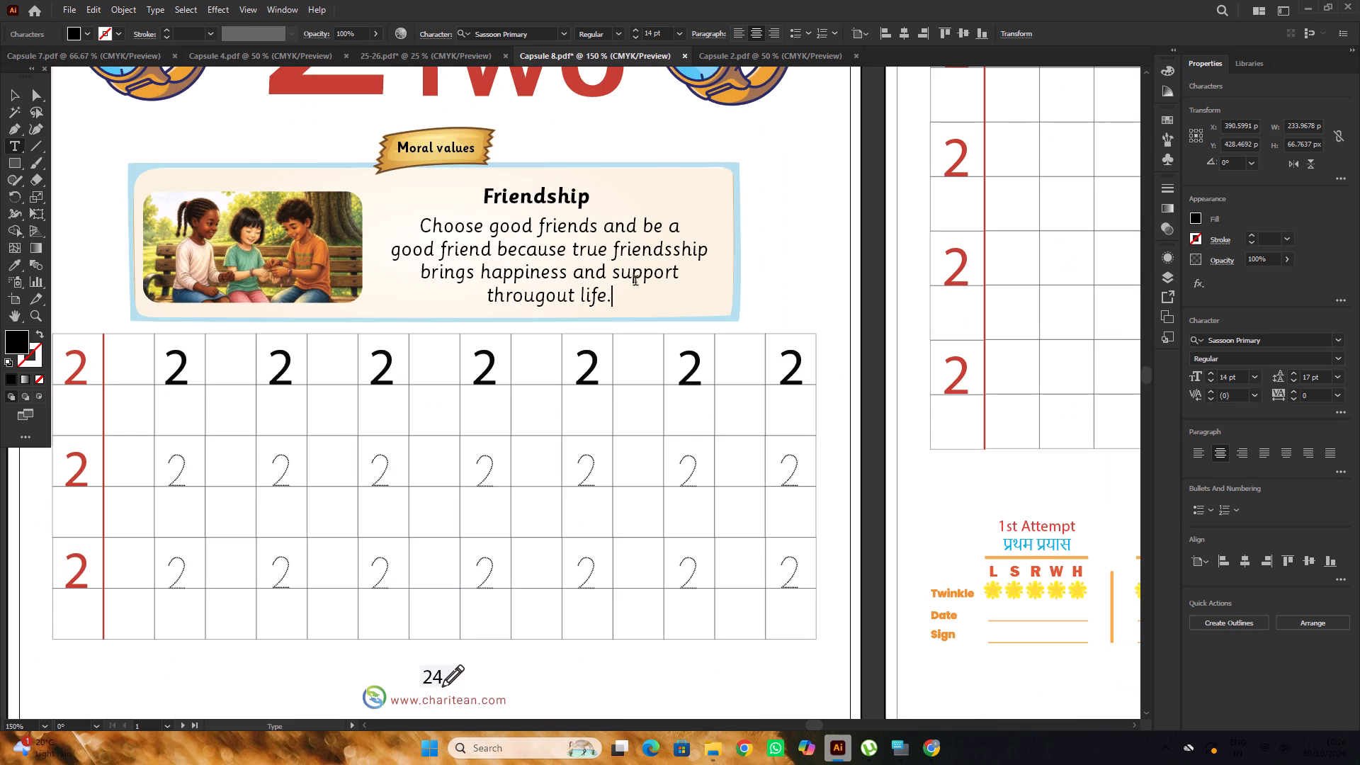
click(13, 93)
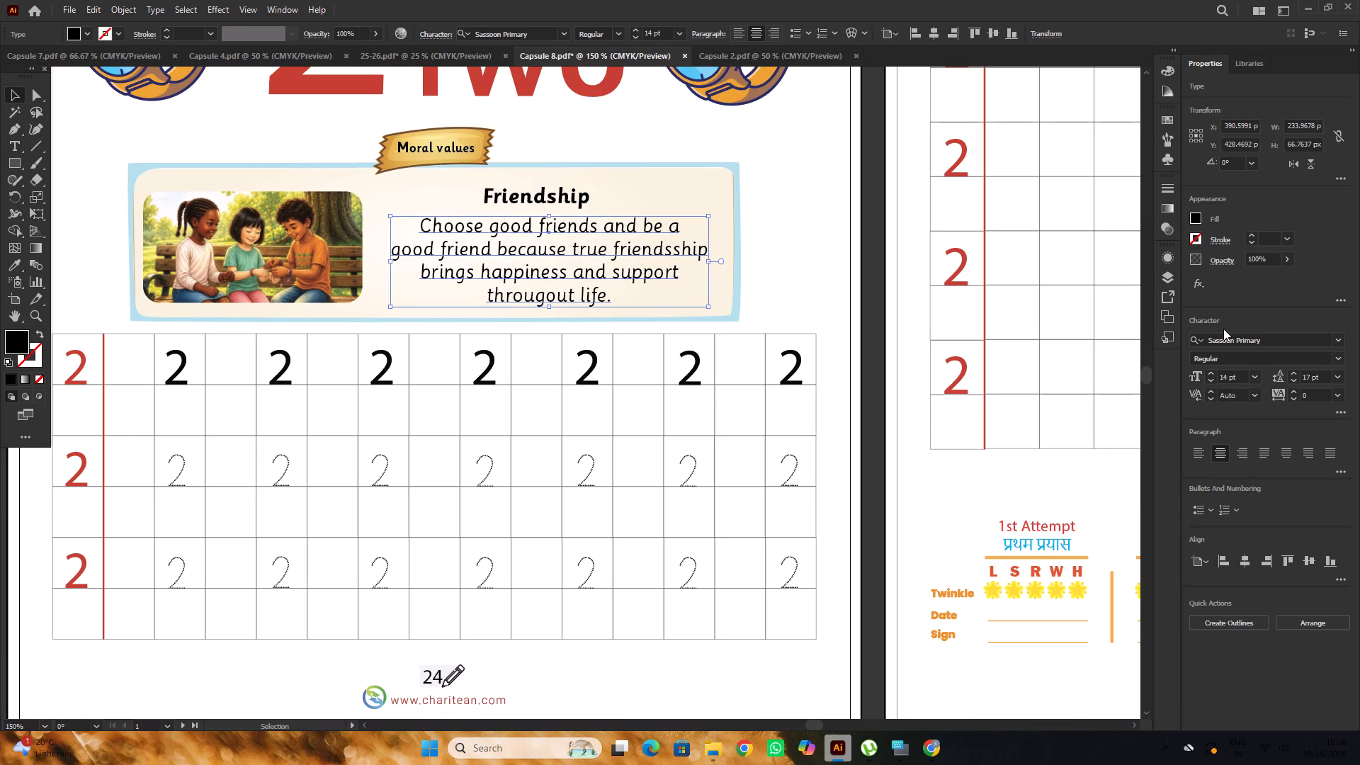
Set the Friendship paragraph's leading to 19 pt.
double_click(1296, 374)
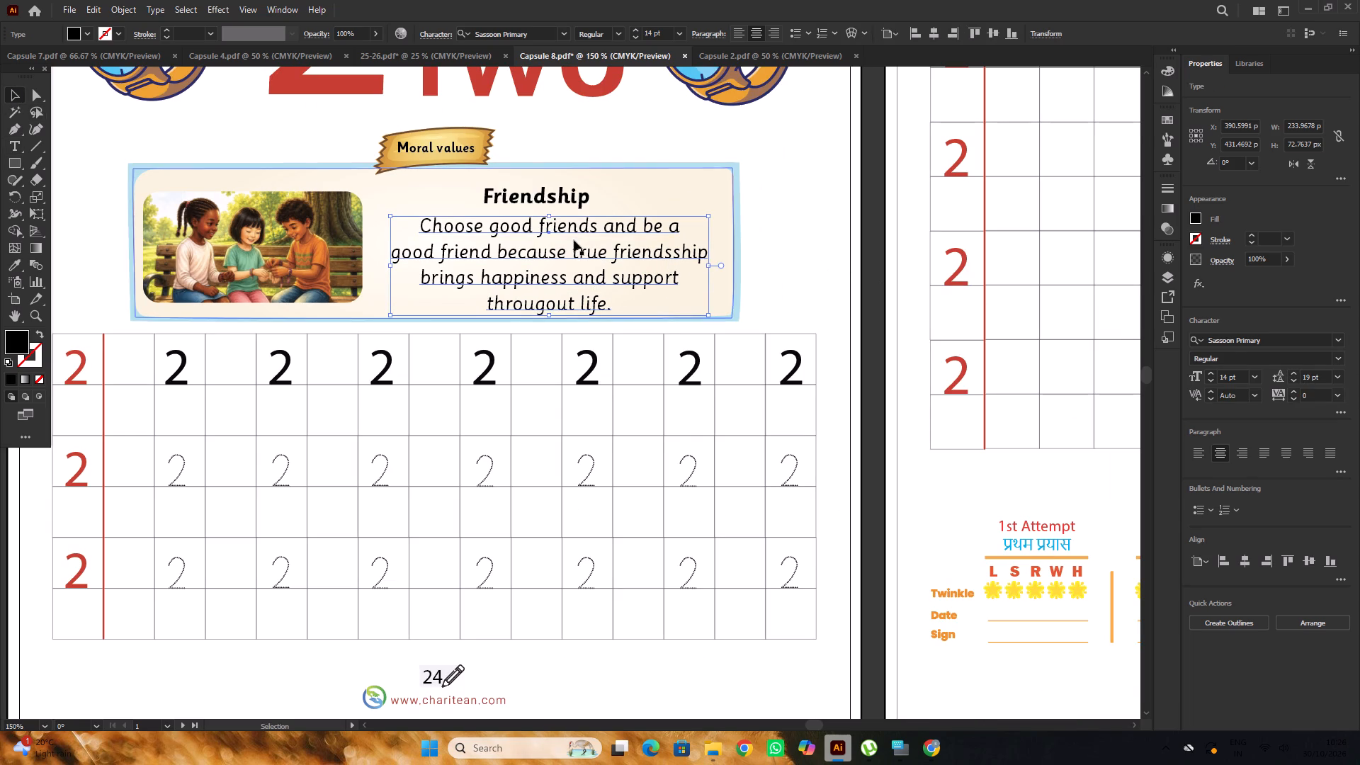
scroll(573, 227, up, 3)
Move the heading Friendship up about 5 px and its paragraph up about 6 px within the moral values box.
click(557, 245)
scroll(555, 249, up, 1)
drag(562, 263, 562, 255)
alt+scroll(562, 255, down, 1)
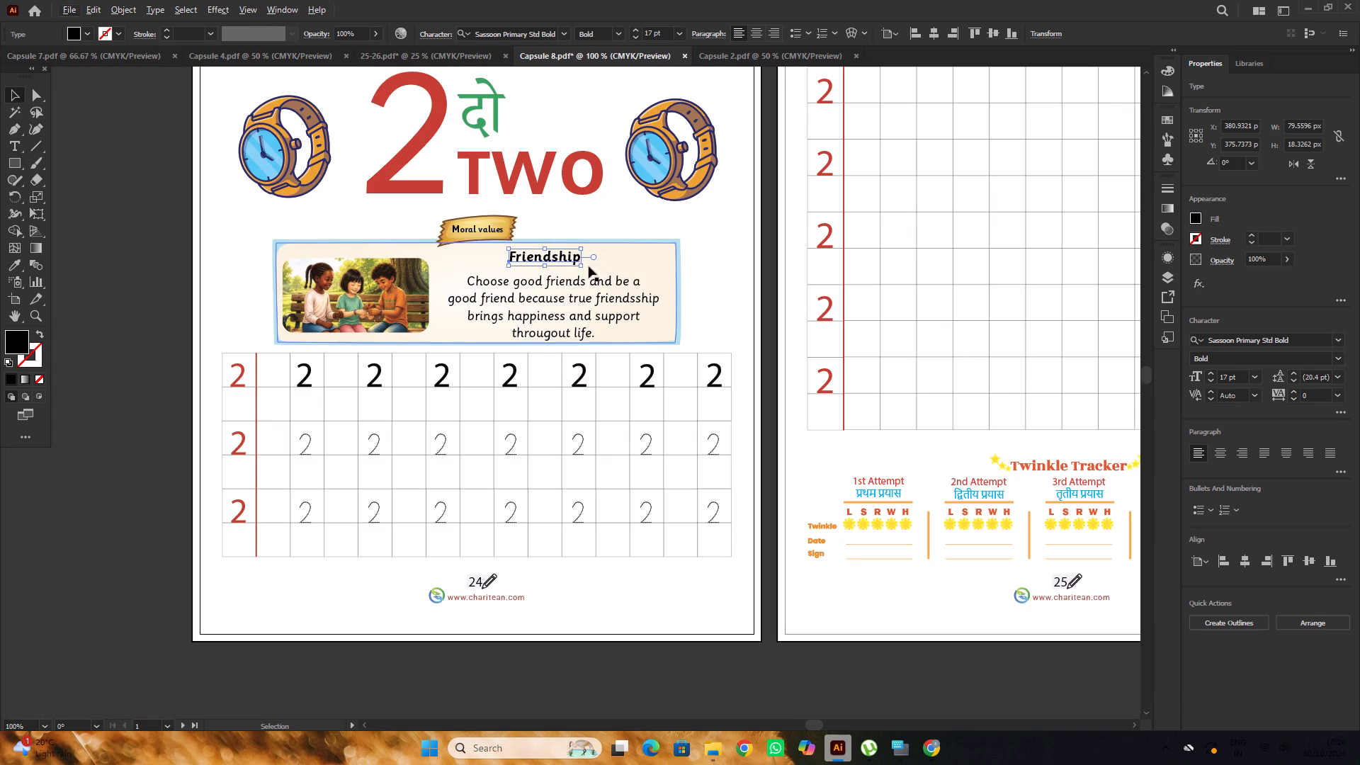
click(103, 181)
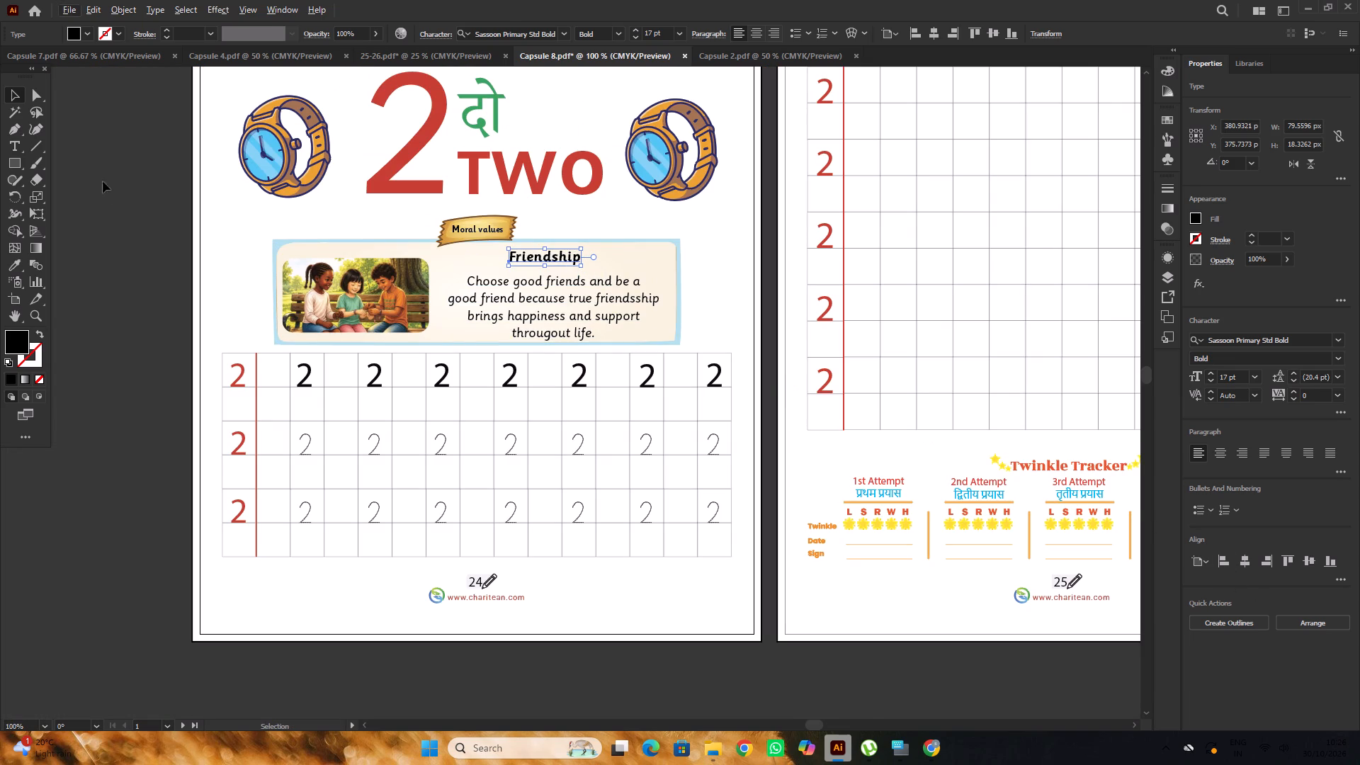
alt+scroll(596, 296, up, 4)
drag(622, 309, 620, 285)
alt+scroll(620, 285, down, 3)
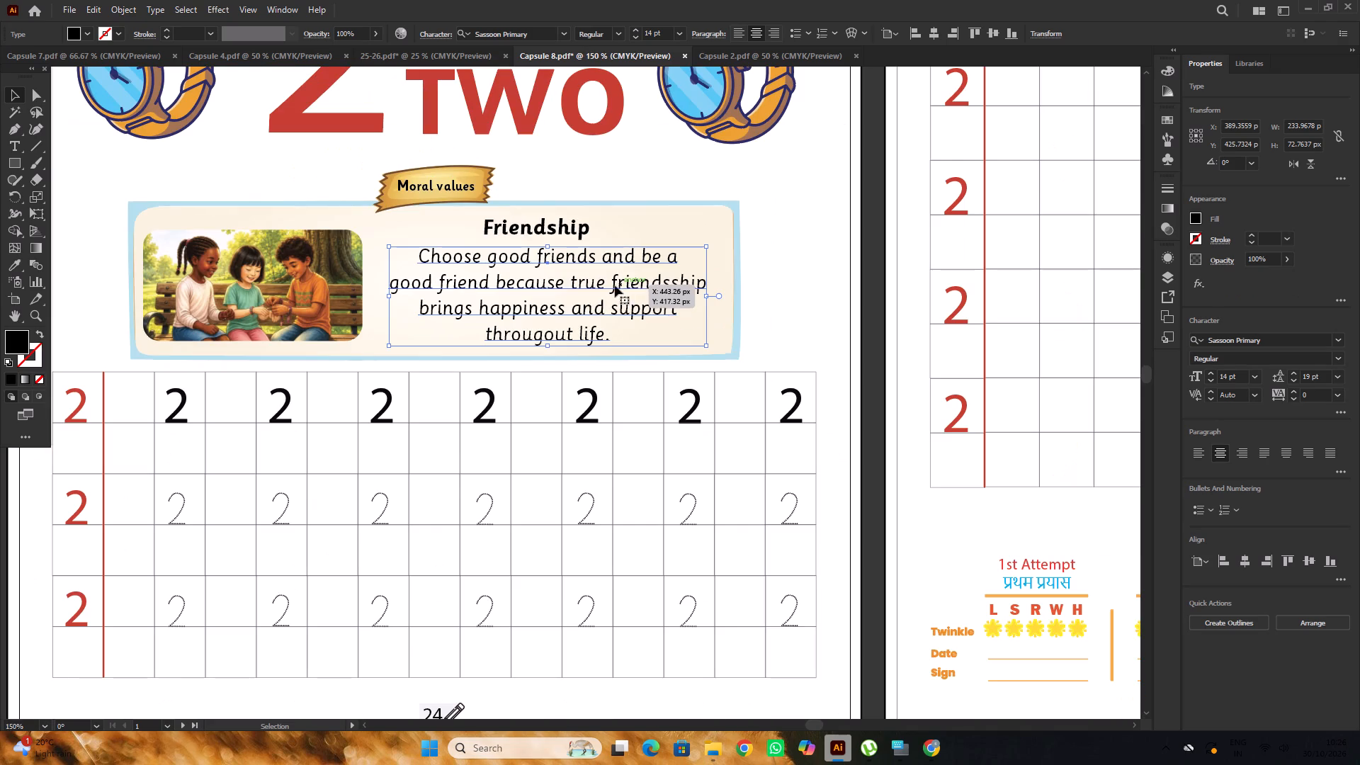
Align the heading Friendship and its paragraph to each other on their horizontal centres.
shift+click(579, 225)
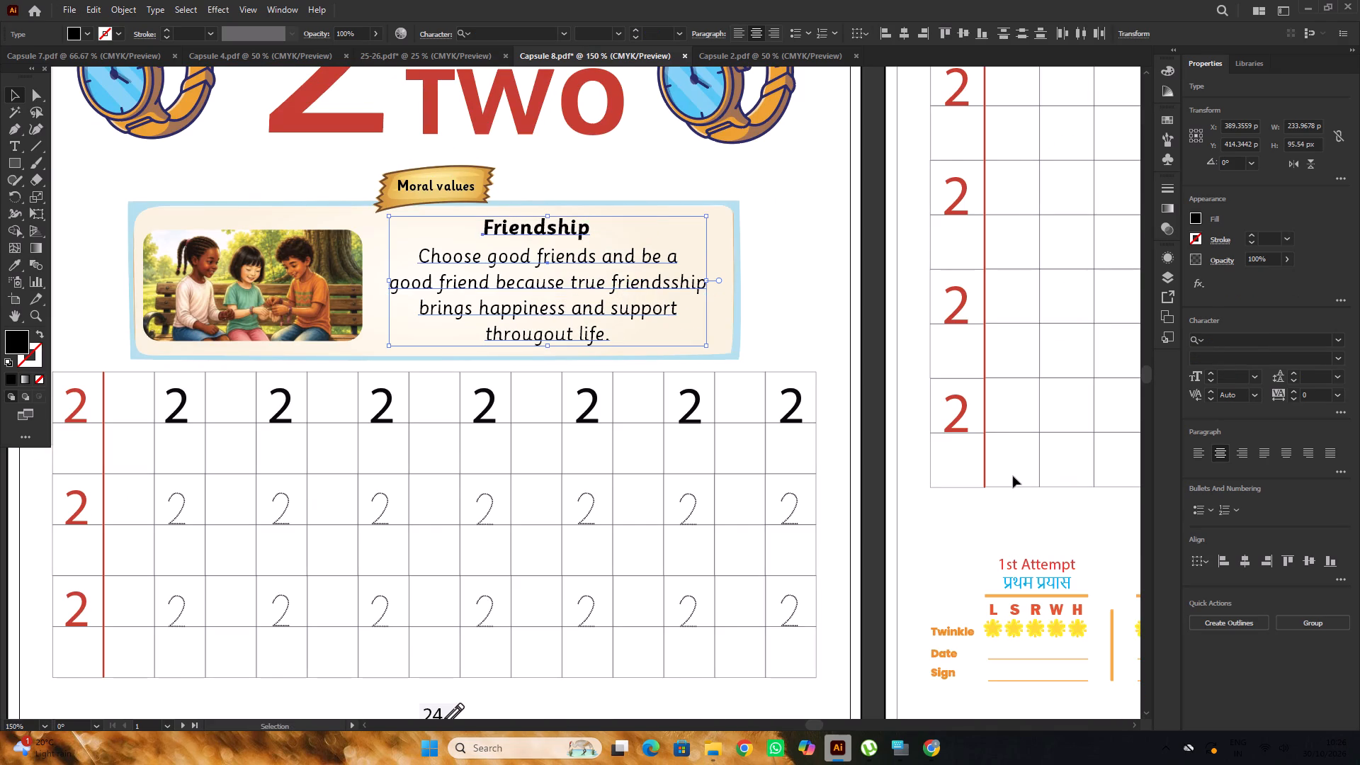
click(1247, 562)
alt+scroll(667, 320, down, 2)
triple_click(253, 237)
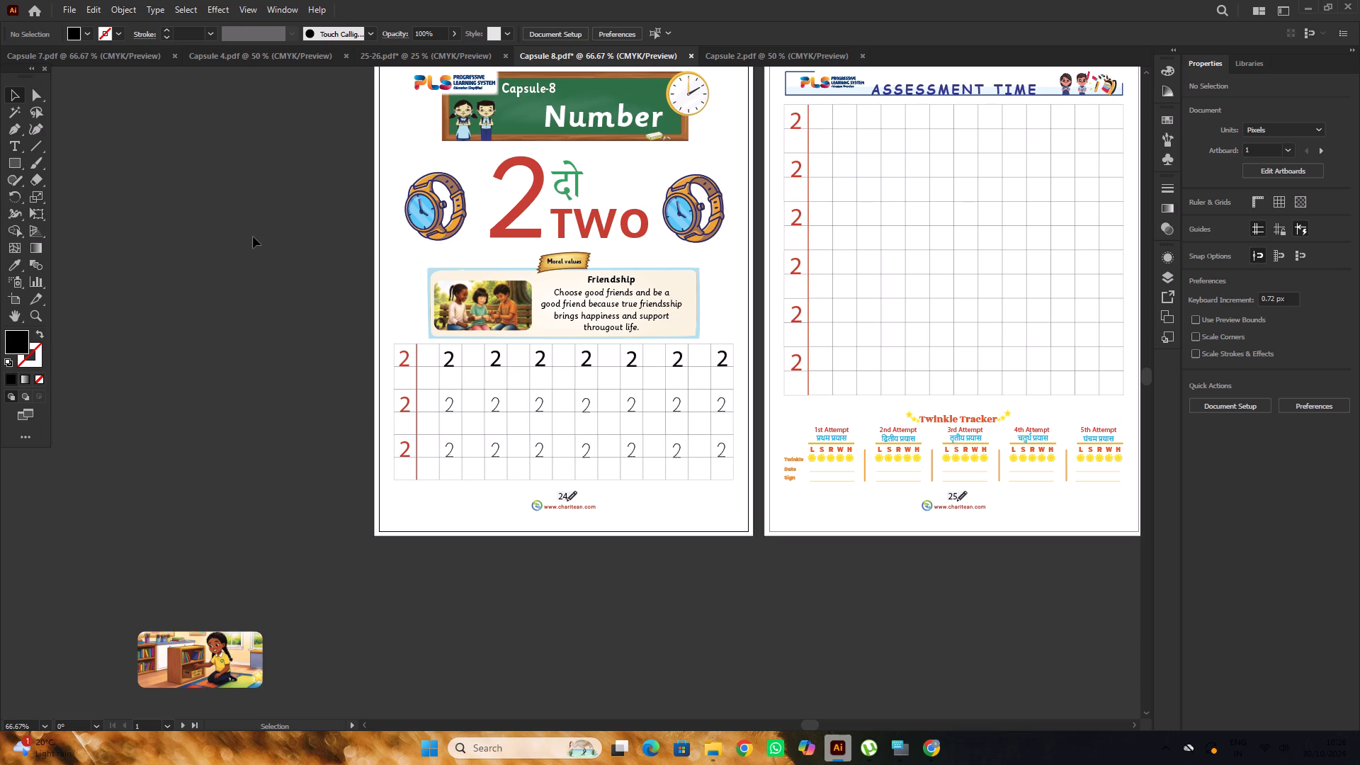
Ungroup the number 2 tracing grid on page 24, and ungroup its grid cells once more.
scroll(253, 237, down, 6)
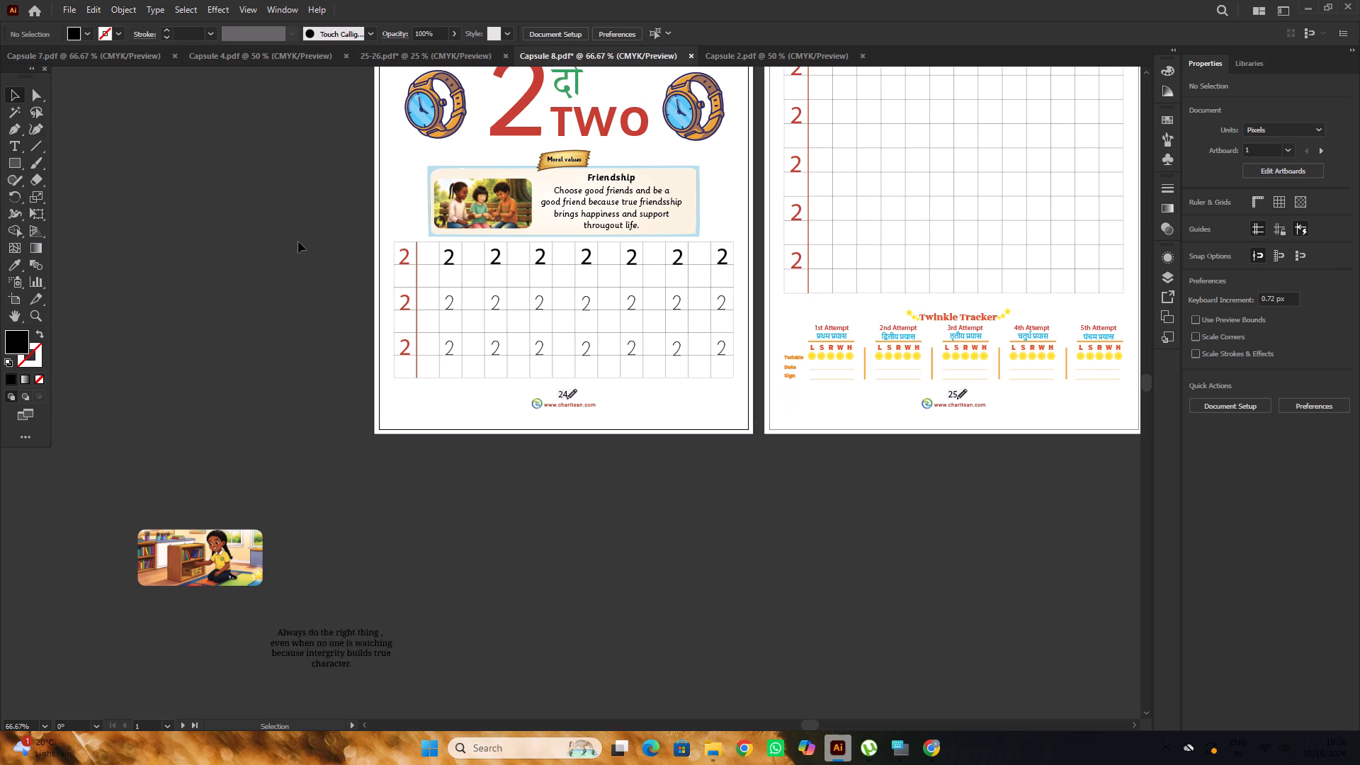
scroll(316, 235, up, 1)
alt+scroll(432, 298, up, 2)
click(379, 264)
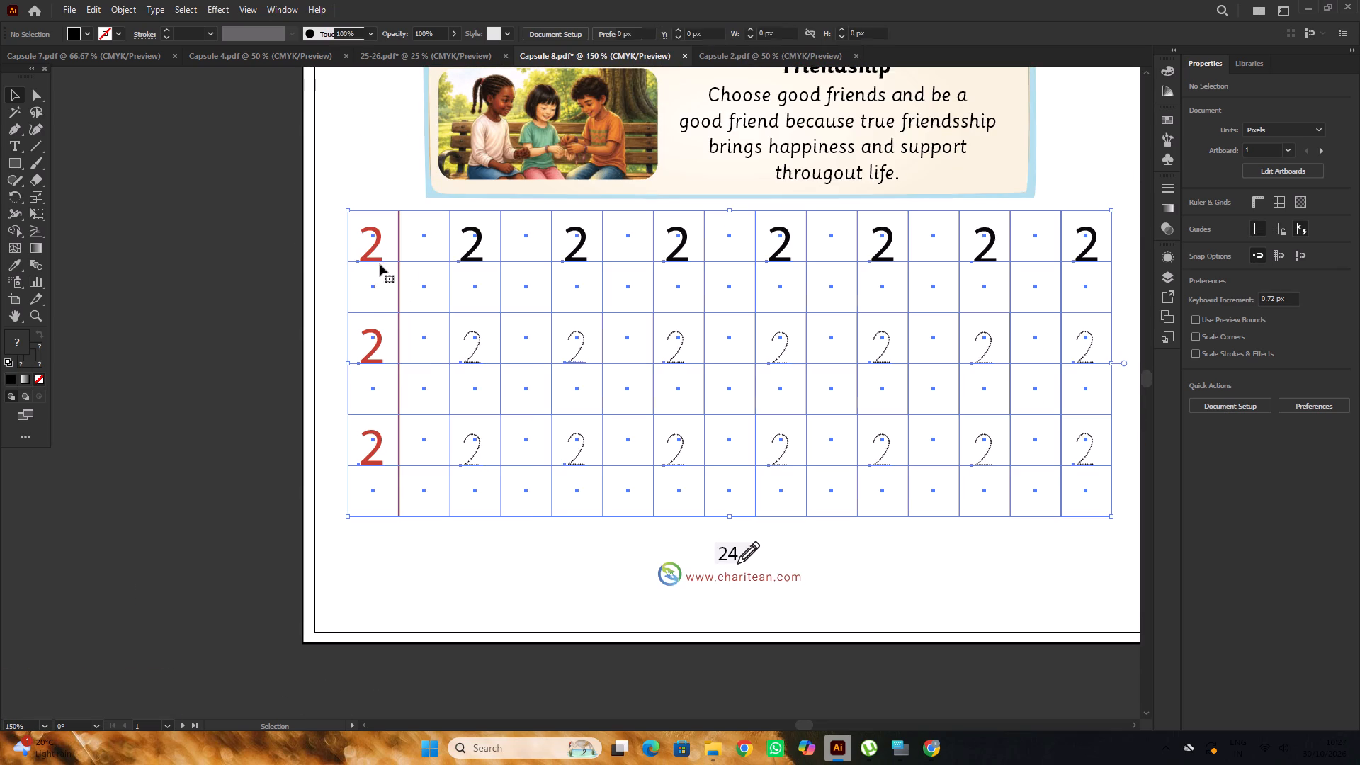
right_click(384, 319)
click(451, 533)
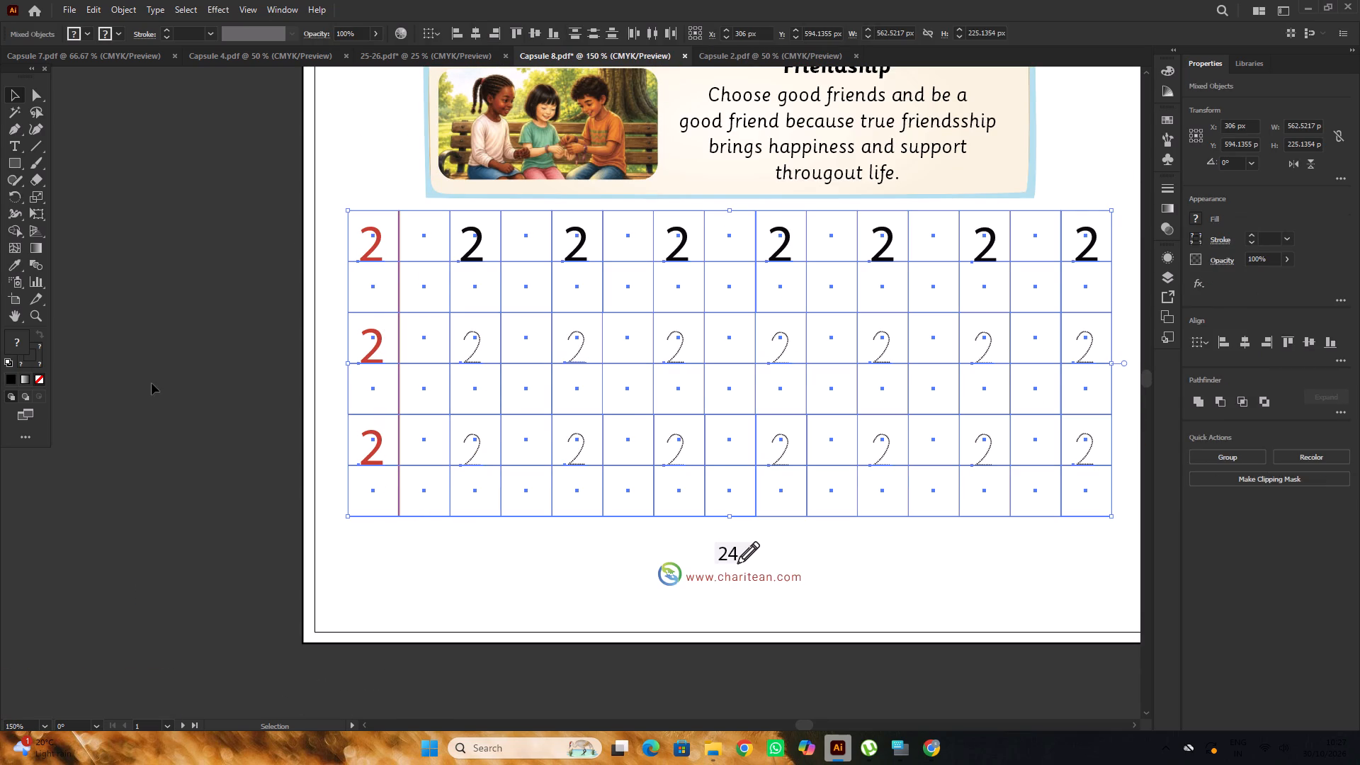
double_click(152, 383)
alt+scroll(438, 405, down, 1)
click(245, 339)
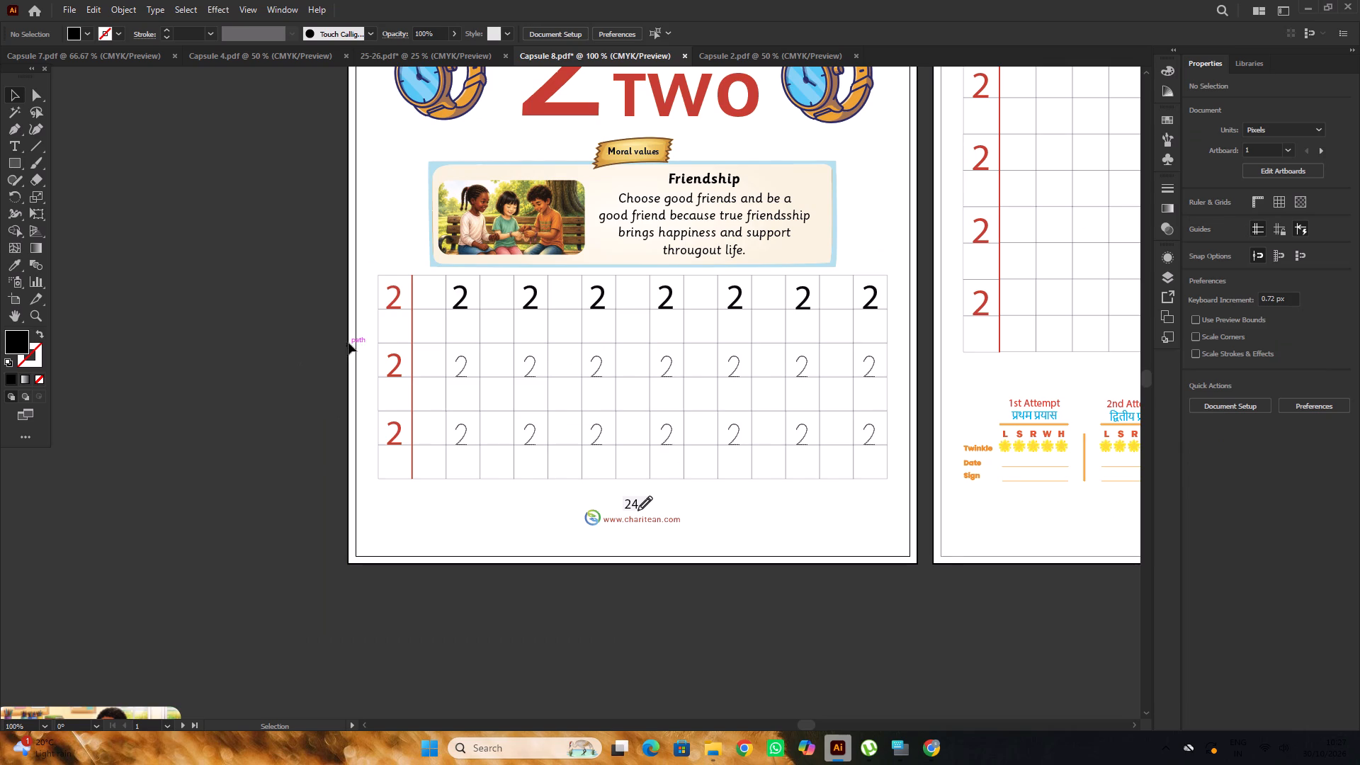
alt+scroll(393, 320, up, 1)
click(399, 303)
right_click(393, 303)
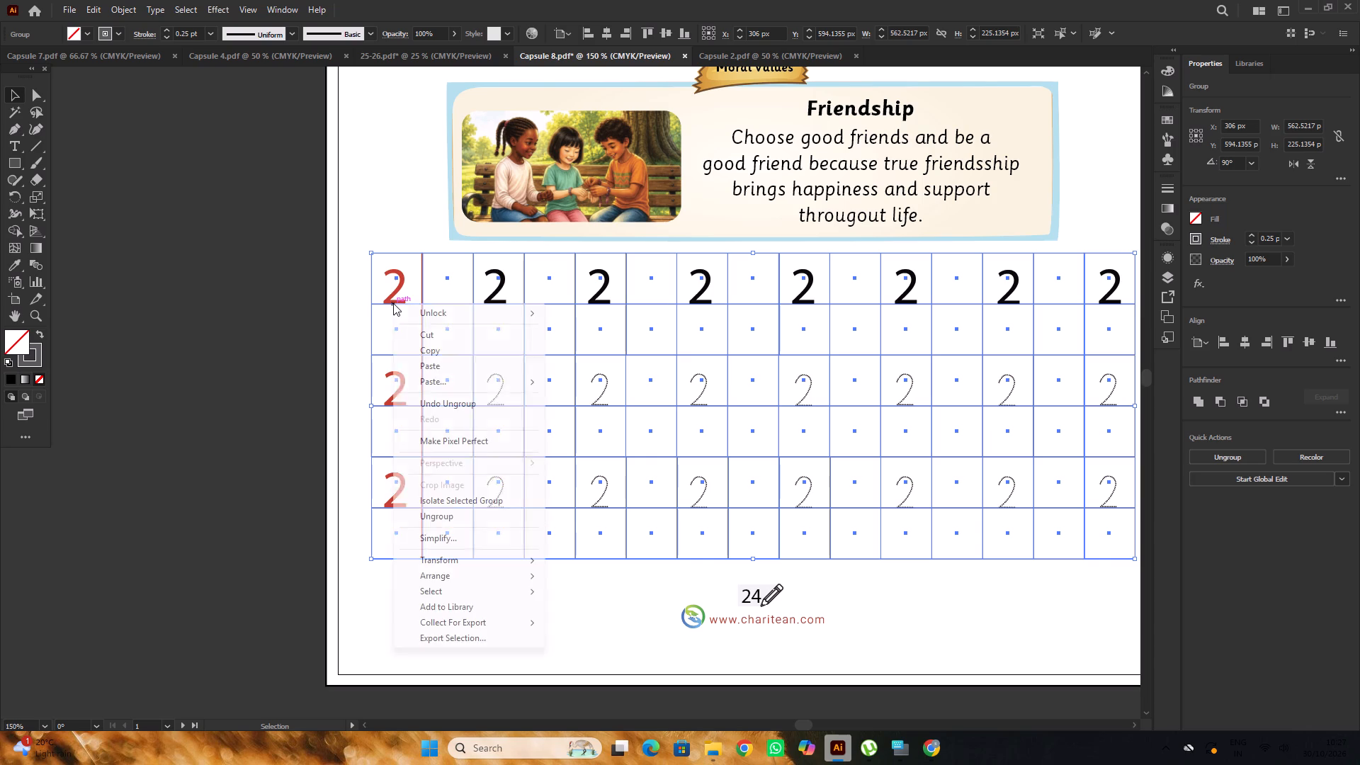
click(460, 523)
click(205, 327)
Set the three red 2s in the first column of page 24's tracing grid to Sassoon Primary.
click(403, 275)
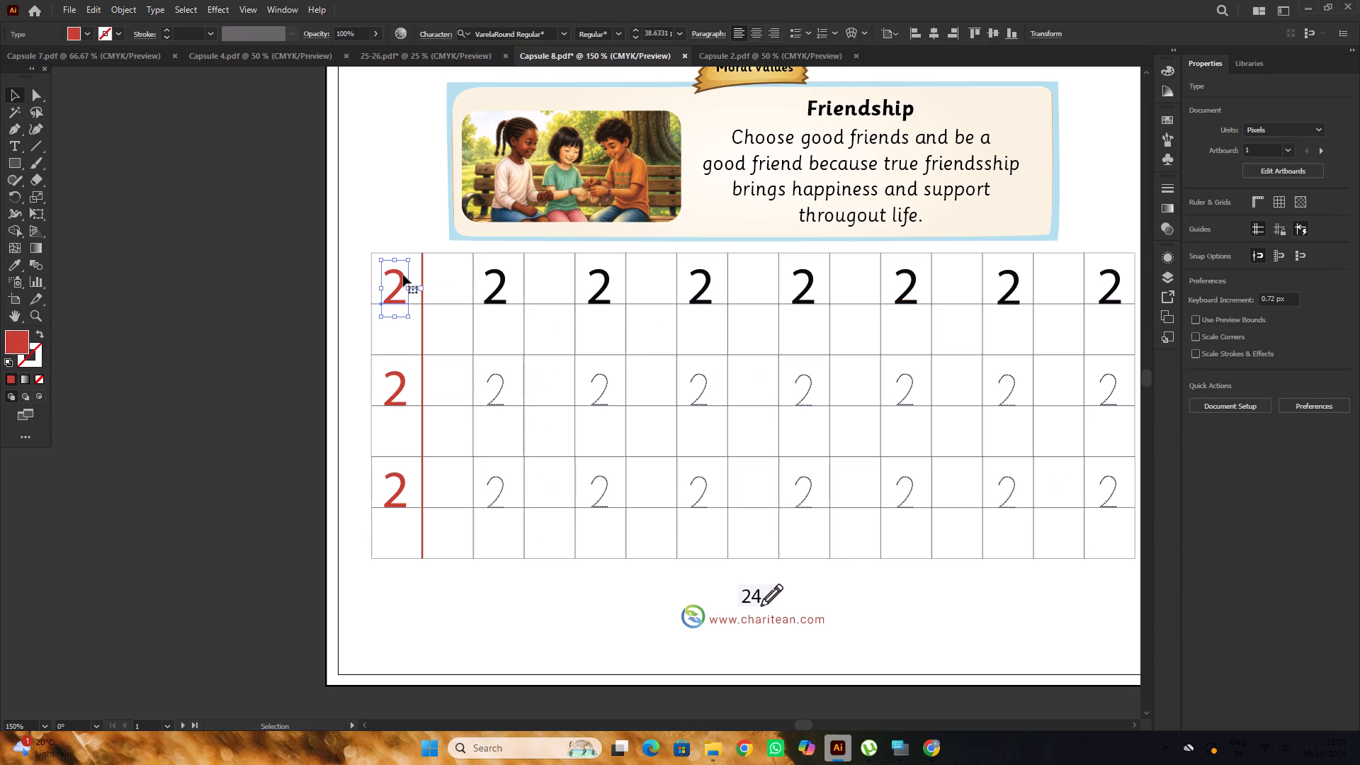
shift+click(402, 368)
shift+click(399, 483)
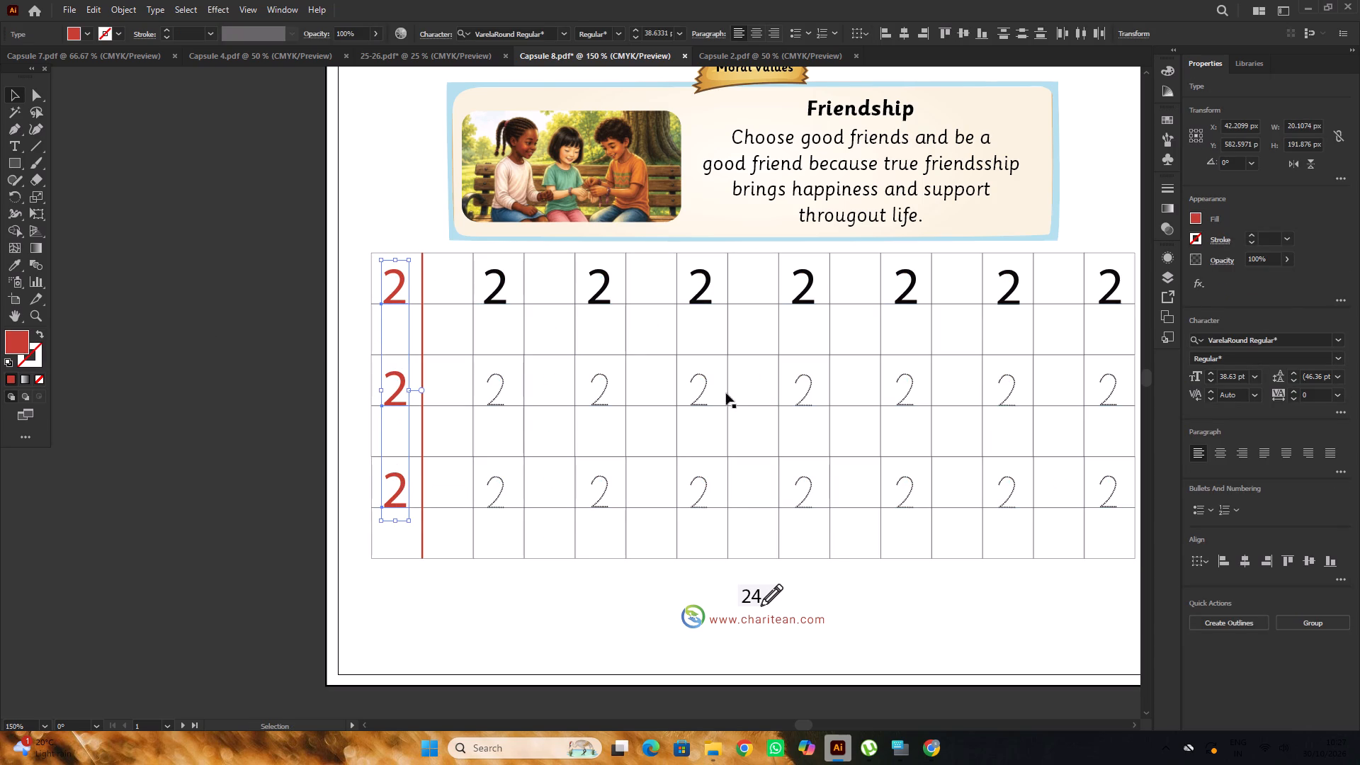
click(1289, 340)
text(sass)
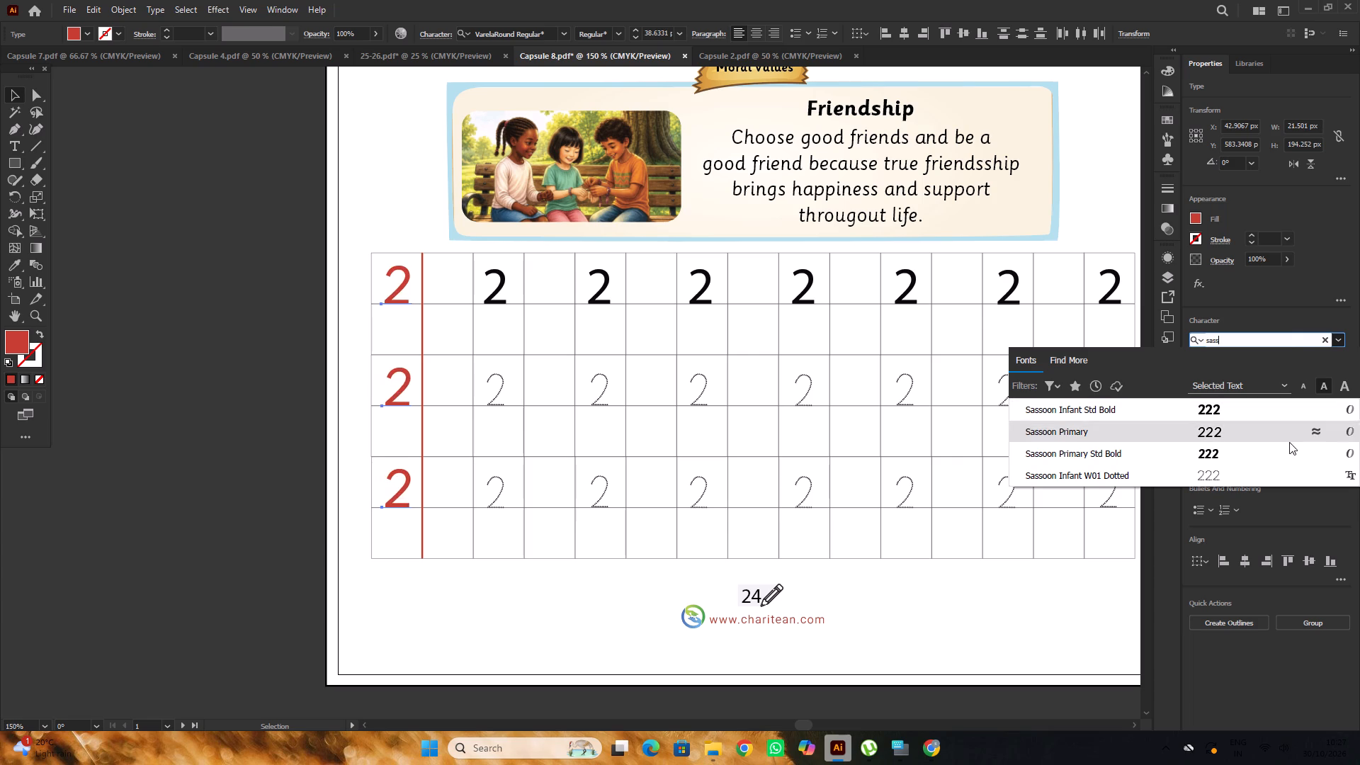
click(1237, 433)
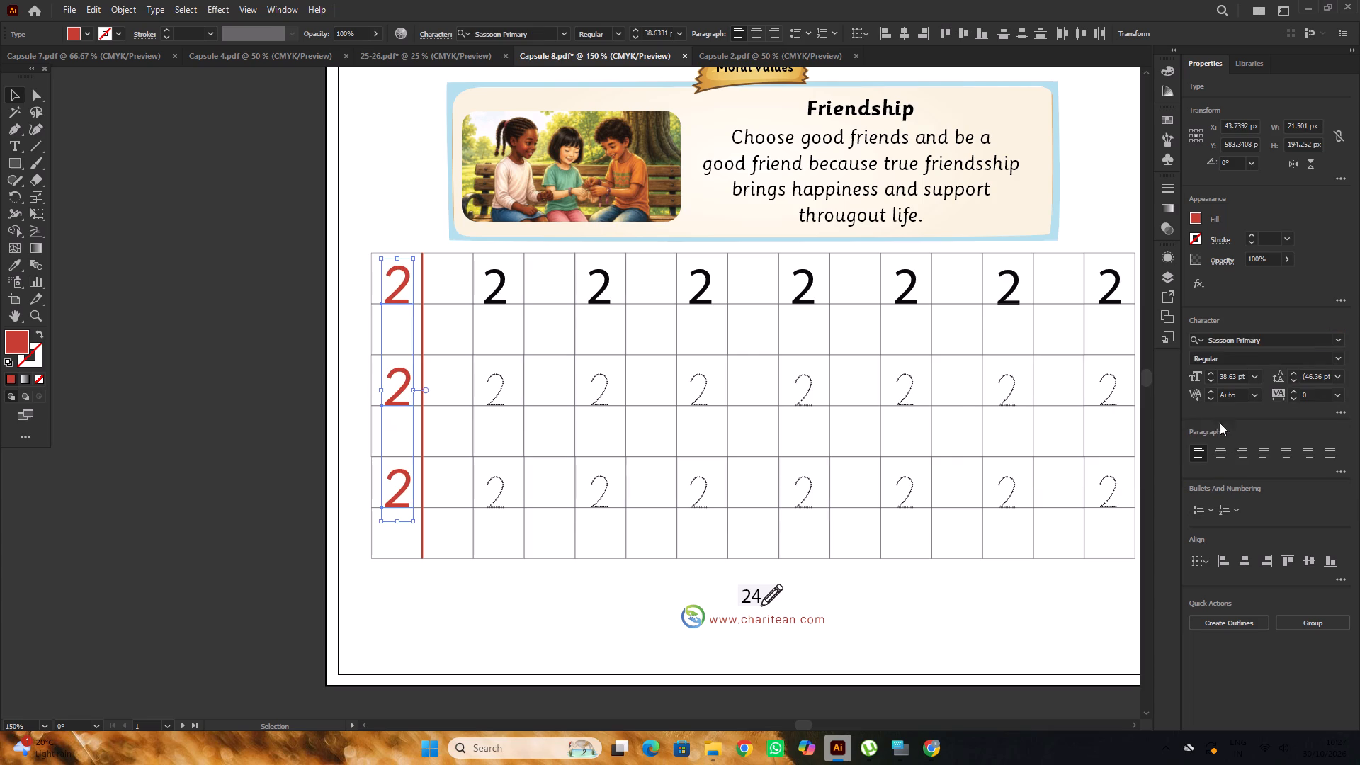
double_click(234, 338)
Set the seven solid black 2s in the top row of page 24's tracing grid to Sassoon Primary.
alt+scroll(227, 334, down, 1)
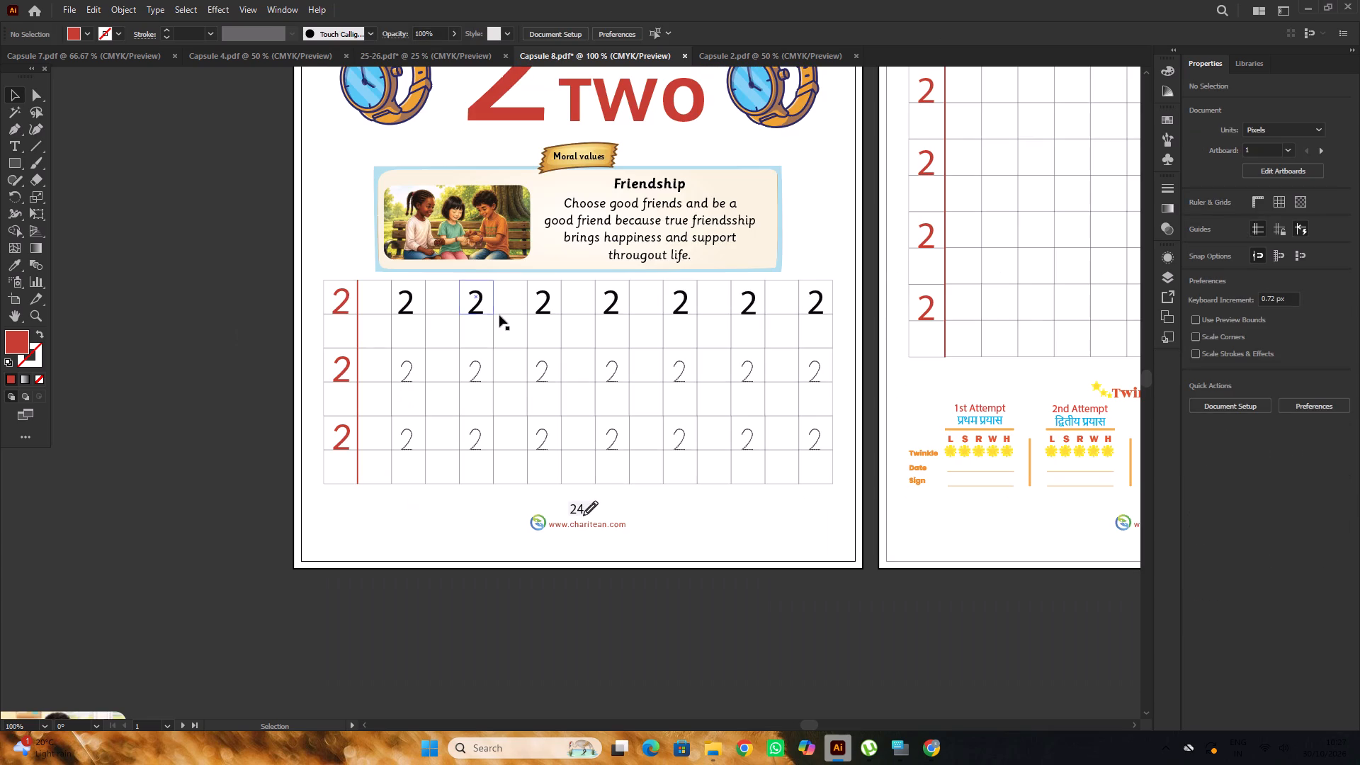
click(407, 301)
shift+click(479, 301)
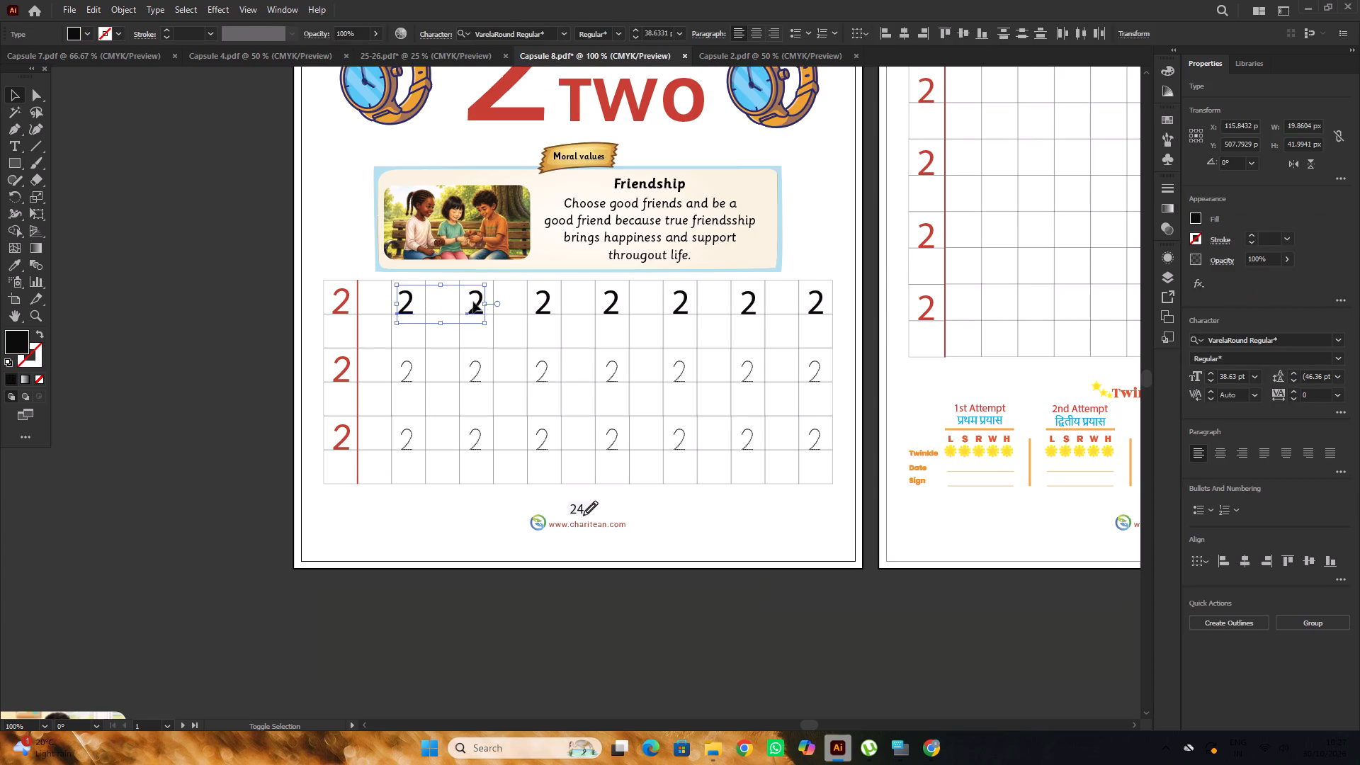
shift+click(547, 298)
shift+click(616, 300)
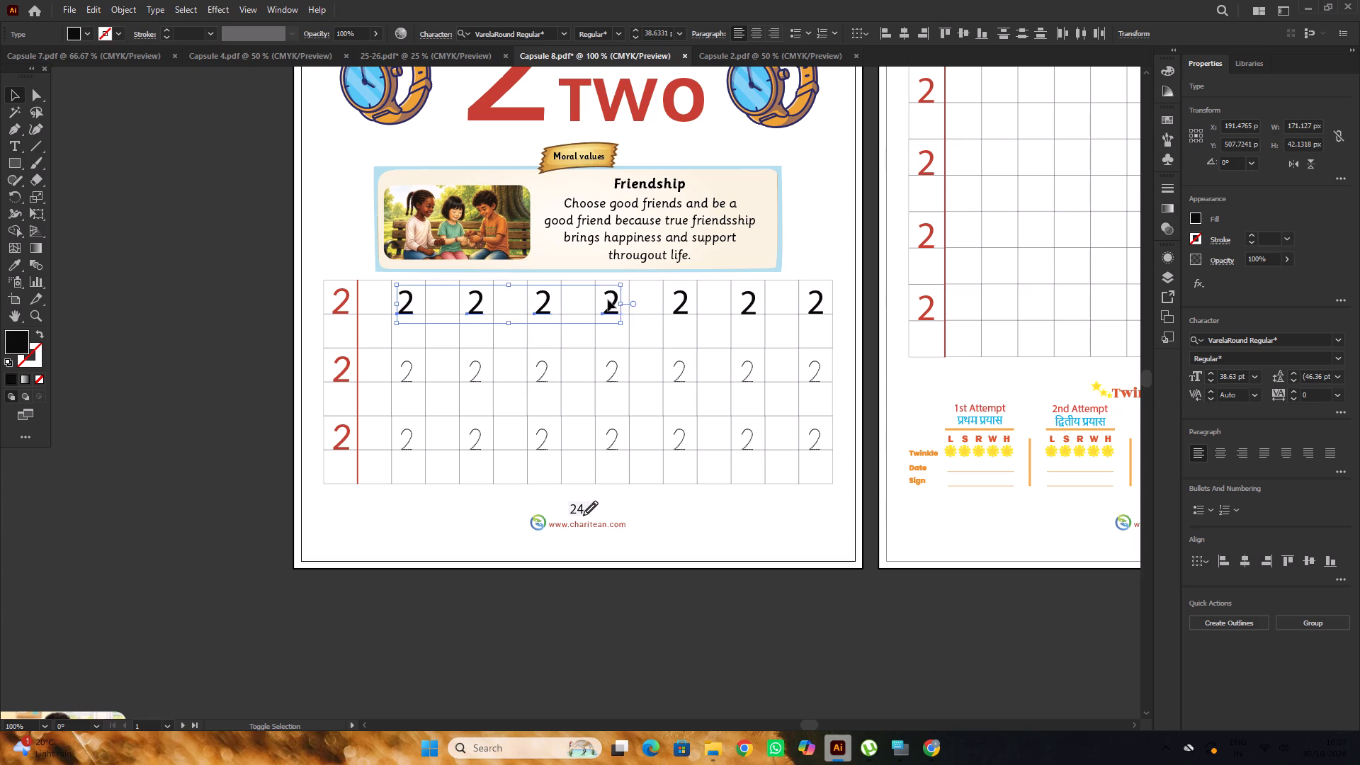
shift+click(682, 298)
shift+click(750, 299)
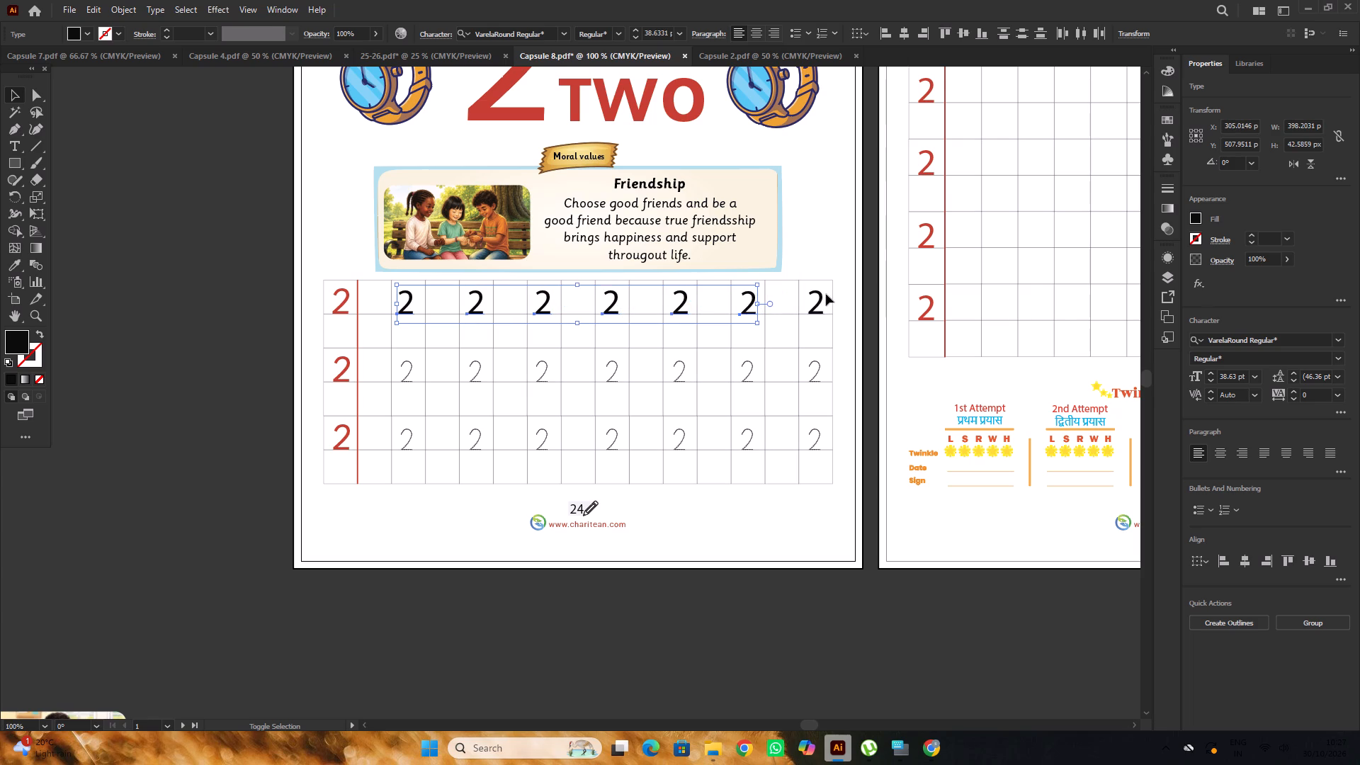
shift+click(822, 296)
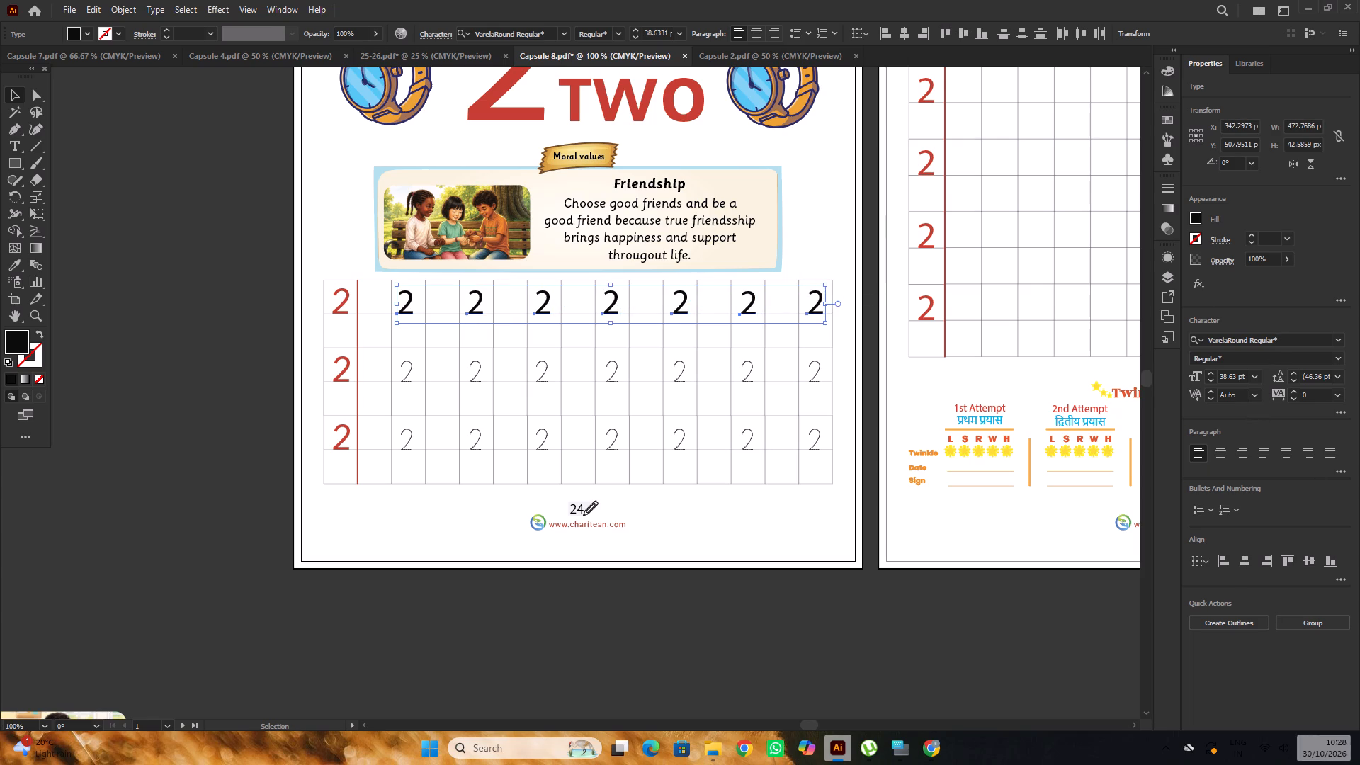
click(1287, 339)
text(sas)
key(s)
click(1096, 433)
alt+scroll(610, 378, down, 2)
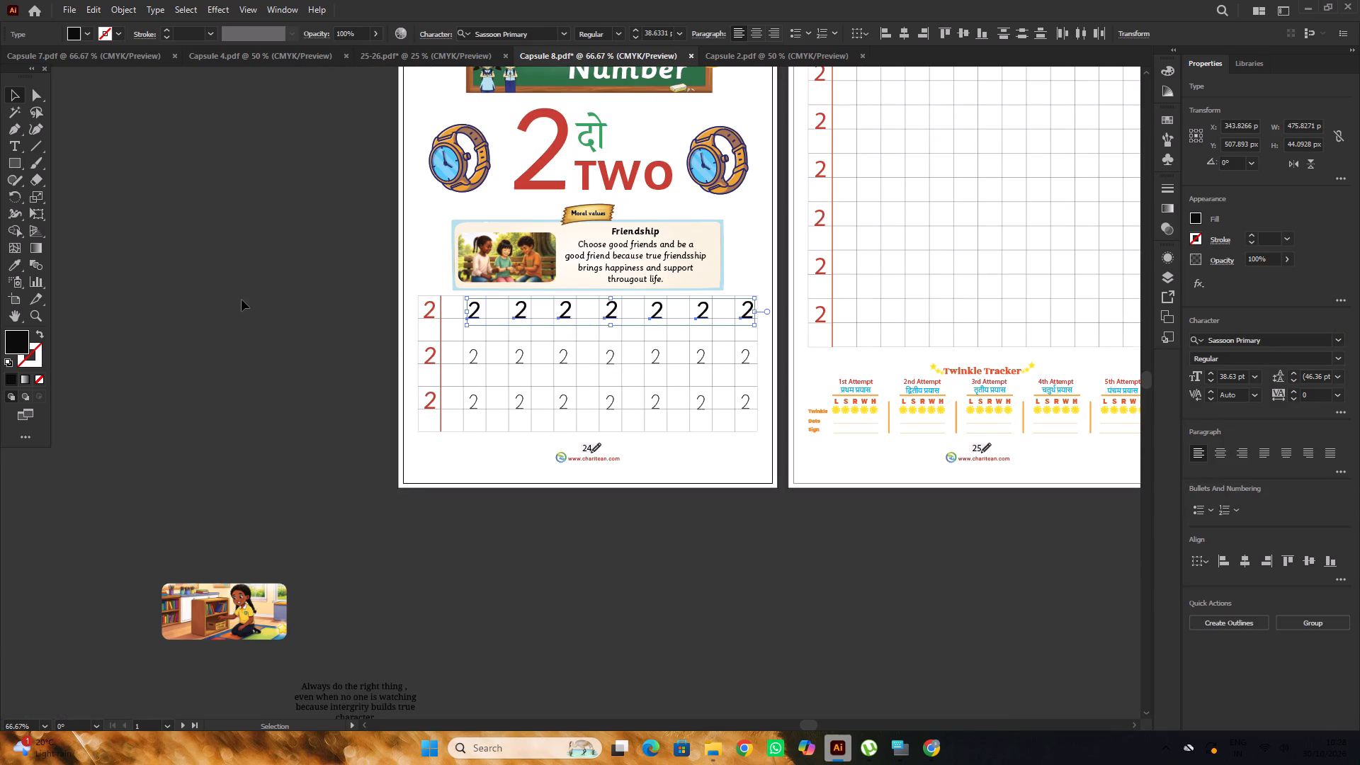
double_click(242, 300)
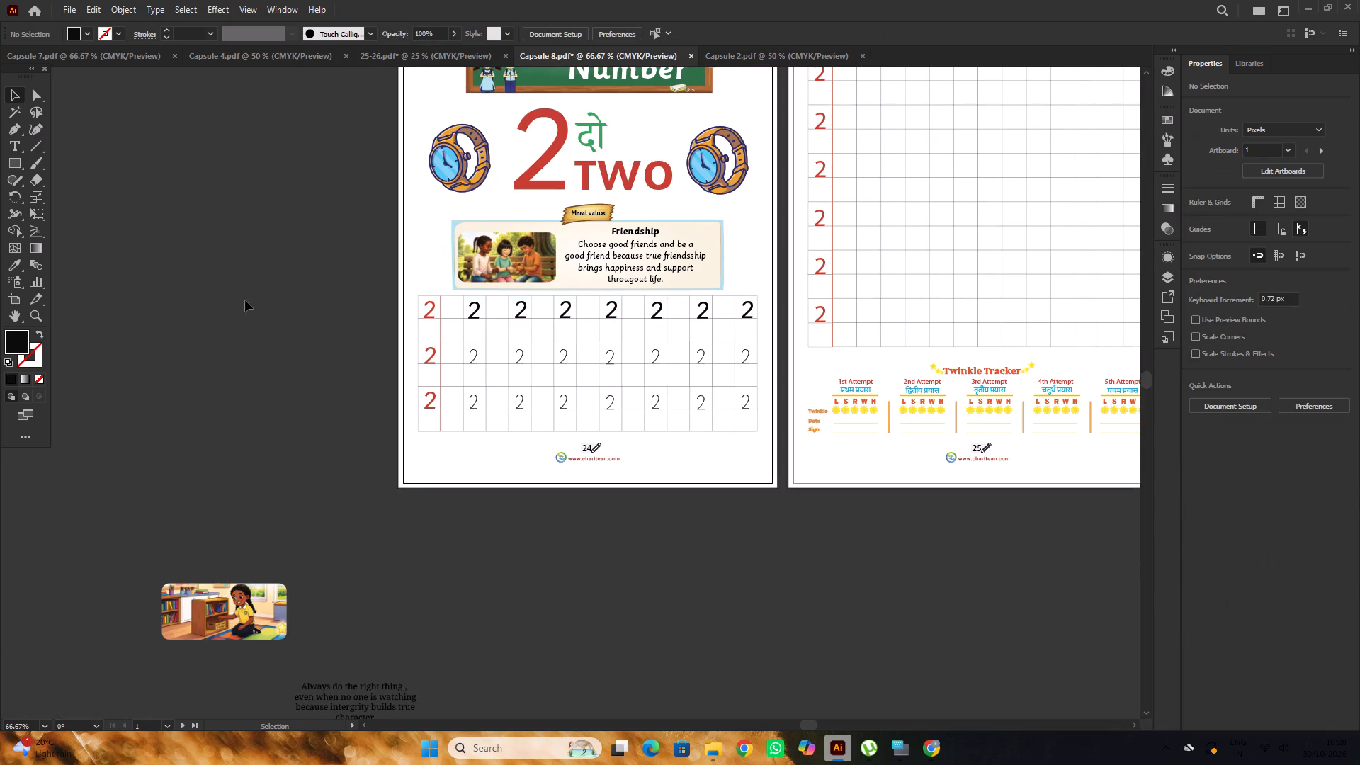
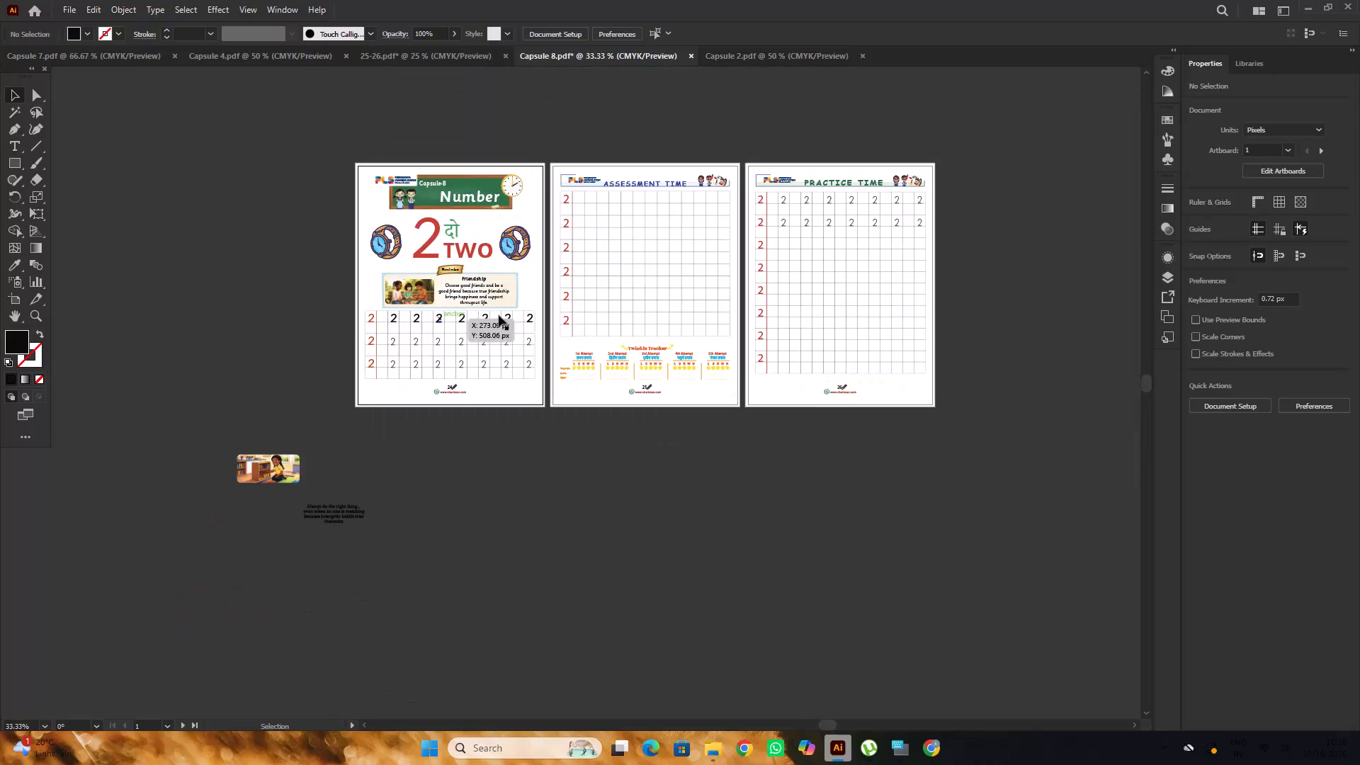
Ungroup the number 2 grid on the Assessment Time page, page 25.
key(space)
drag(460, 345, 392, 360)
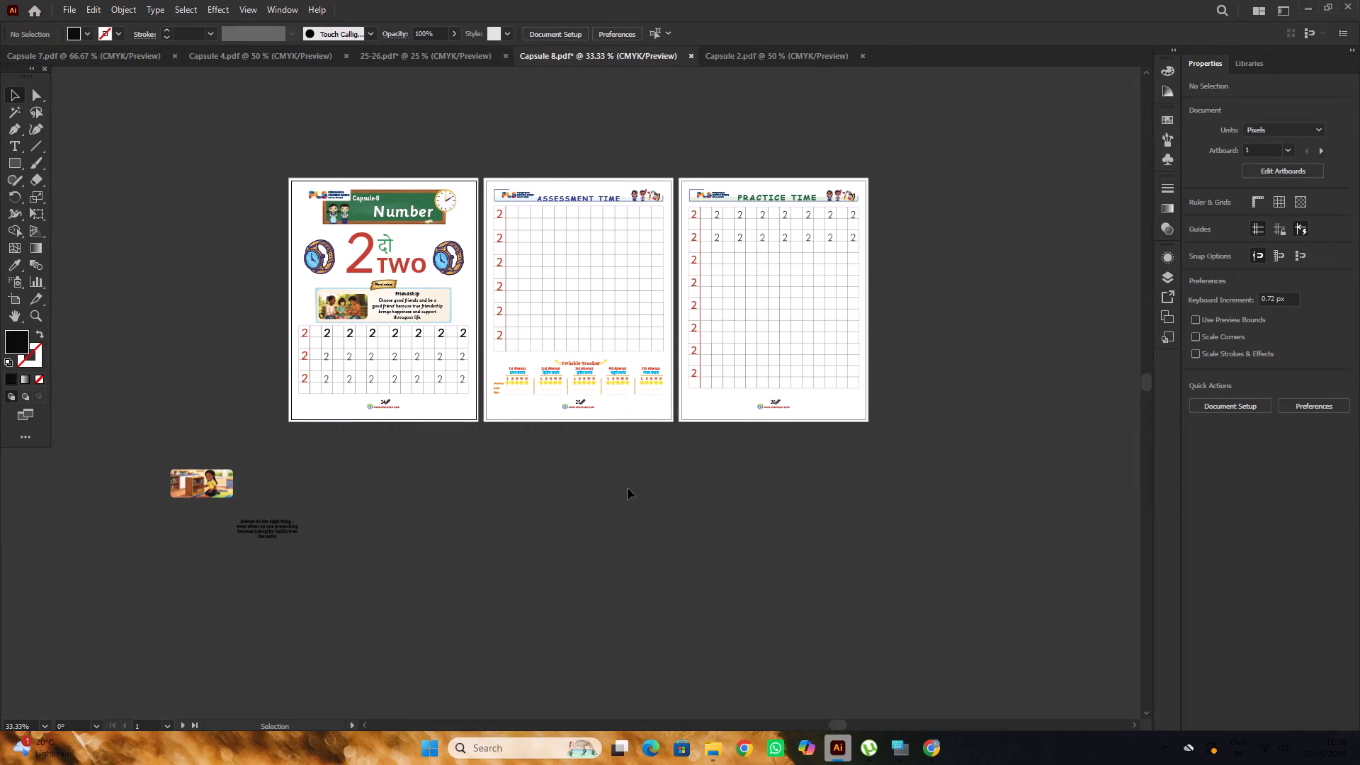
click(628, 488)
scroll(582, 326, up, 2)
alt+scroll(574, 305, up, 3)
alt+scroll(497, 275, up, 2)
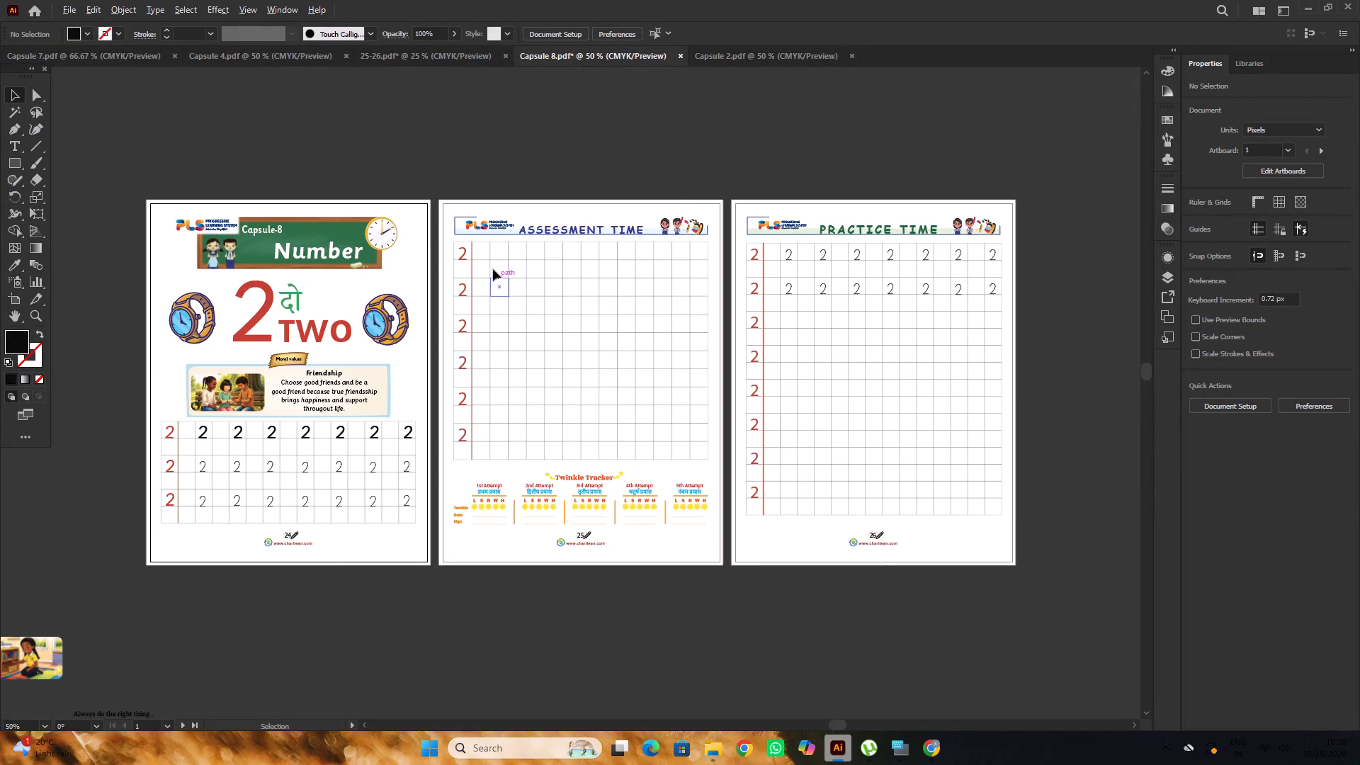
alt+scroll(493, 269, up, 1)
click(394, 218)
alt+scroll(479, 218, down, 2)
right_click(485, 227)
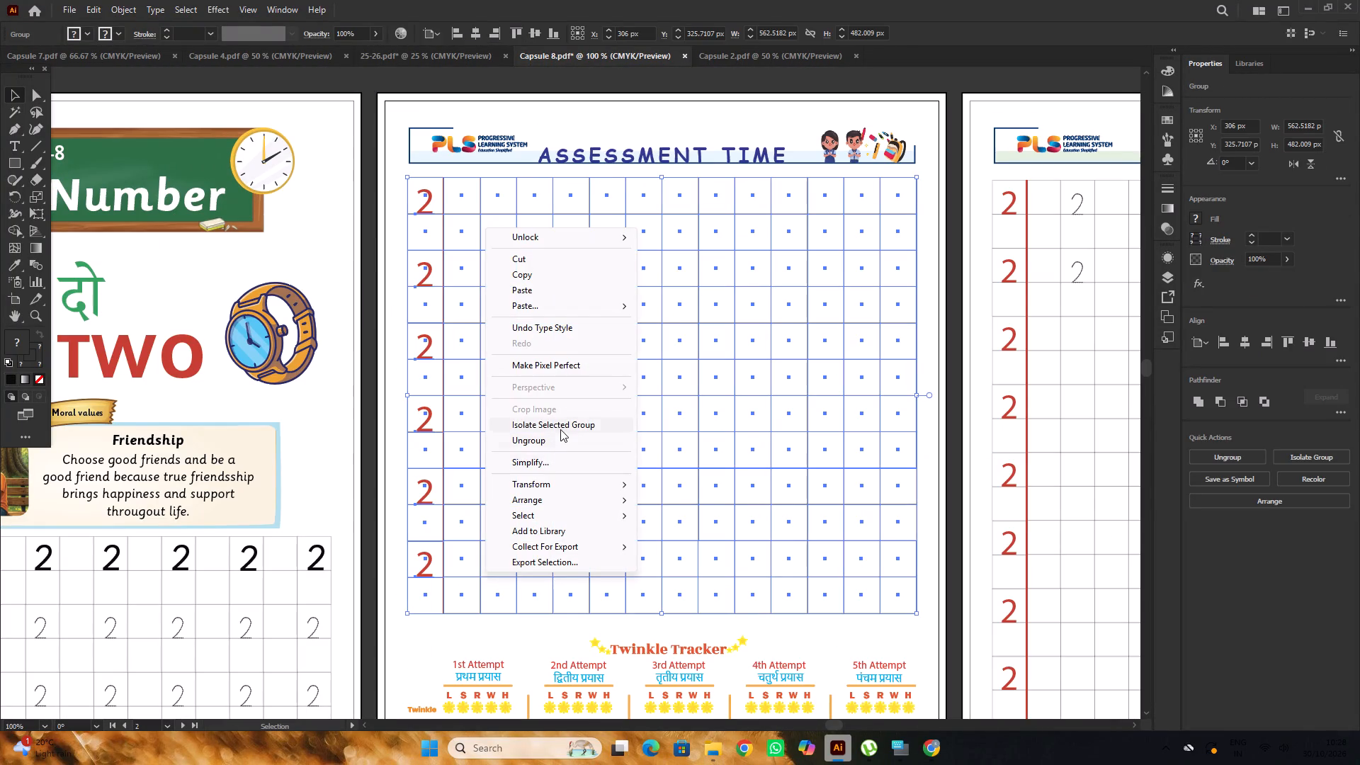
click(556, 436)
alt+scroll(574, 404, down, 2)
scroll(574, 404, up, 2)
triple_click(561, 154)
Set the six red 2s in the first column of page 25's grid to Sassoon Primary.
scroll(562, 154, down, 4)
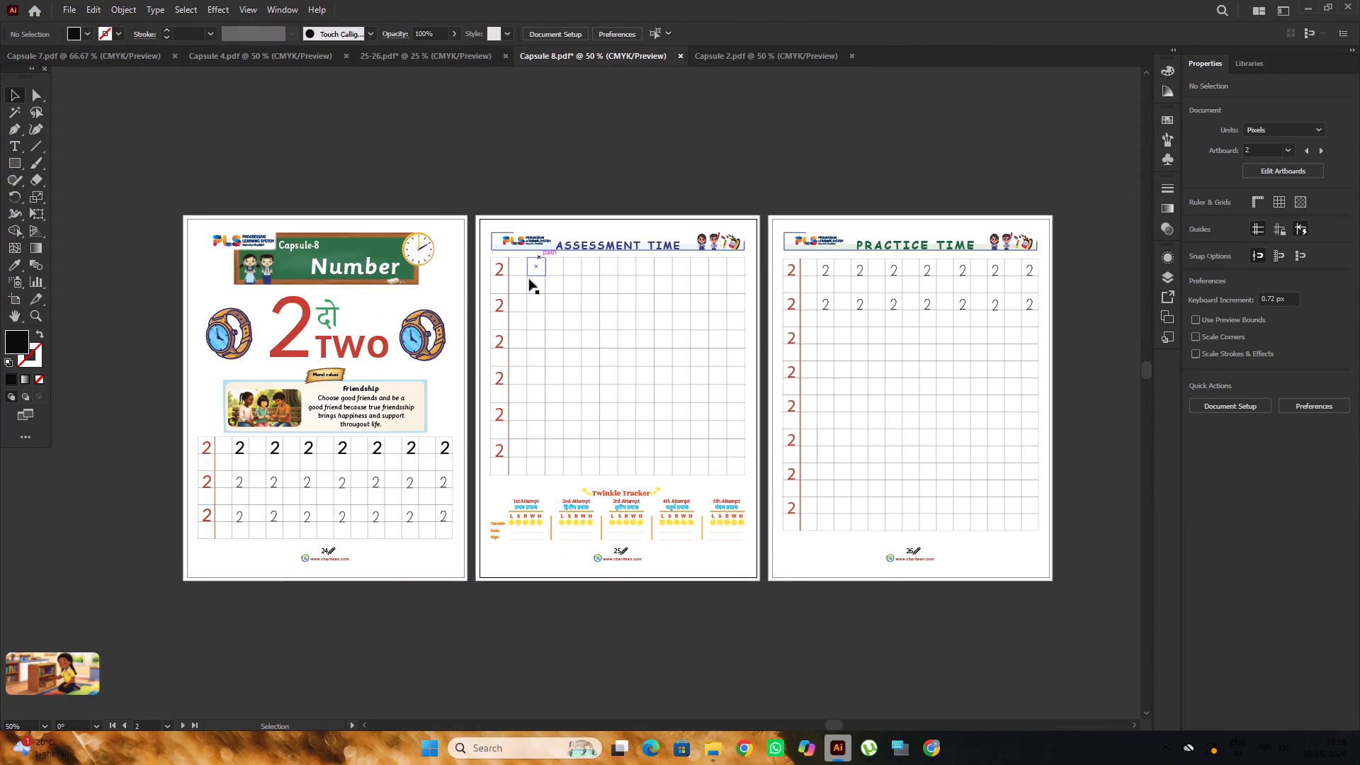
alt+scroll(531, 272, up, 1)
click(489, 272)
scroll(489, 271, down, 2)
alt+scroll(489, 275, up, 1)
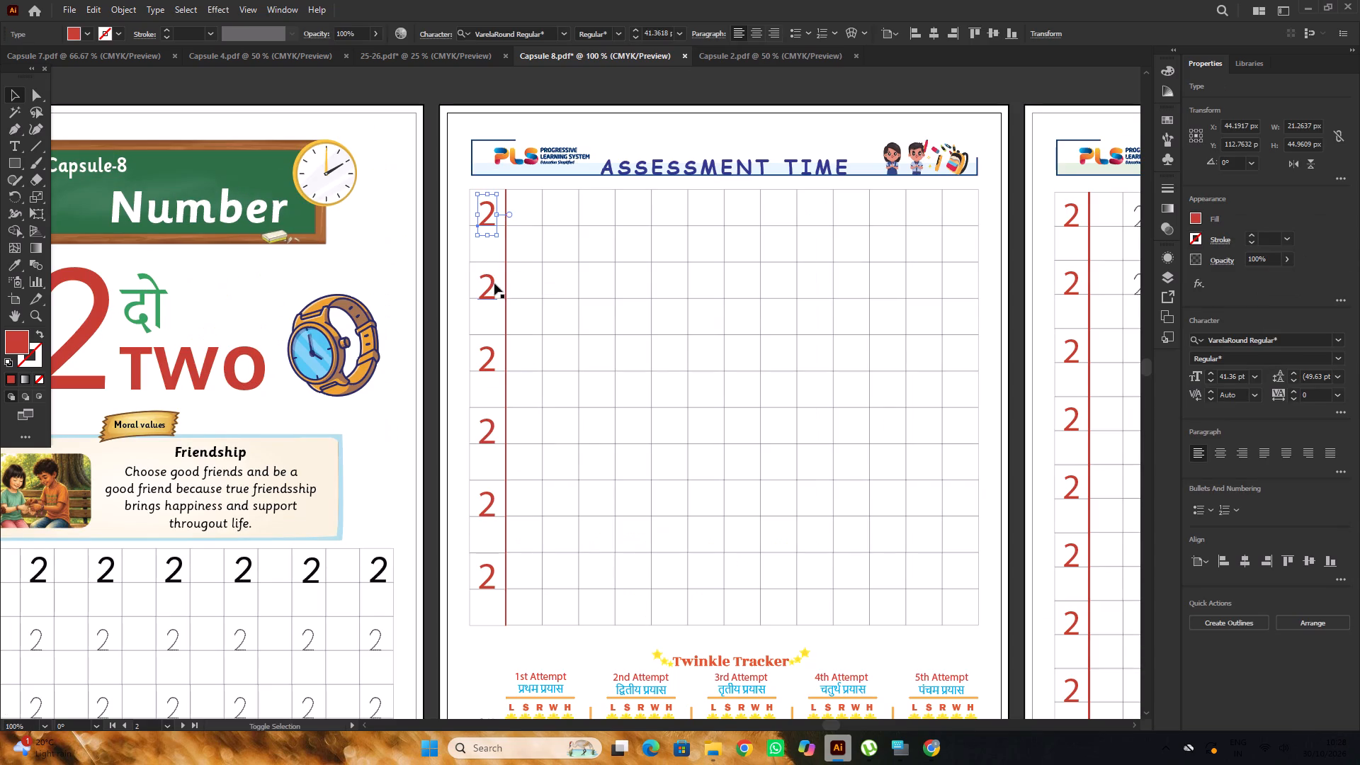
shift+click(494, 283)
scroll(494, 282, down, 4)
shift+click(489, 290)
shift+click(489, 365)
scroll(492, 343, down, 6)
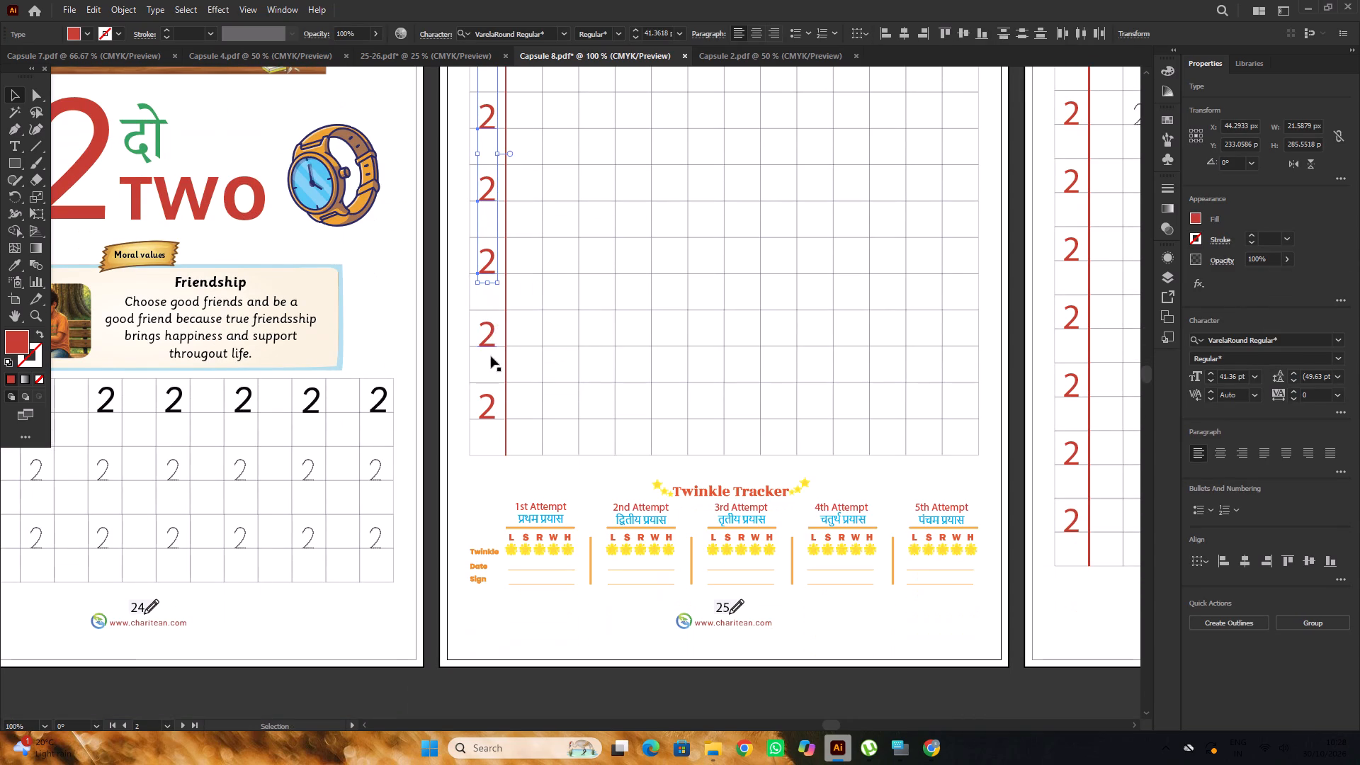
shift+click(491, 329)
scroll(491, 329, down, 1)
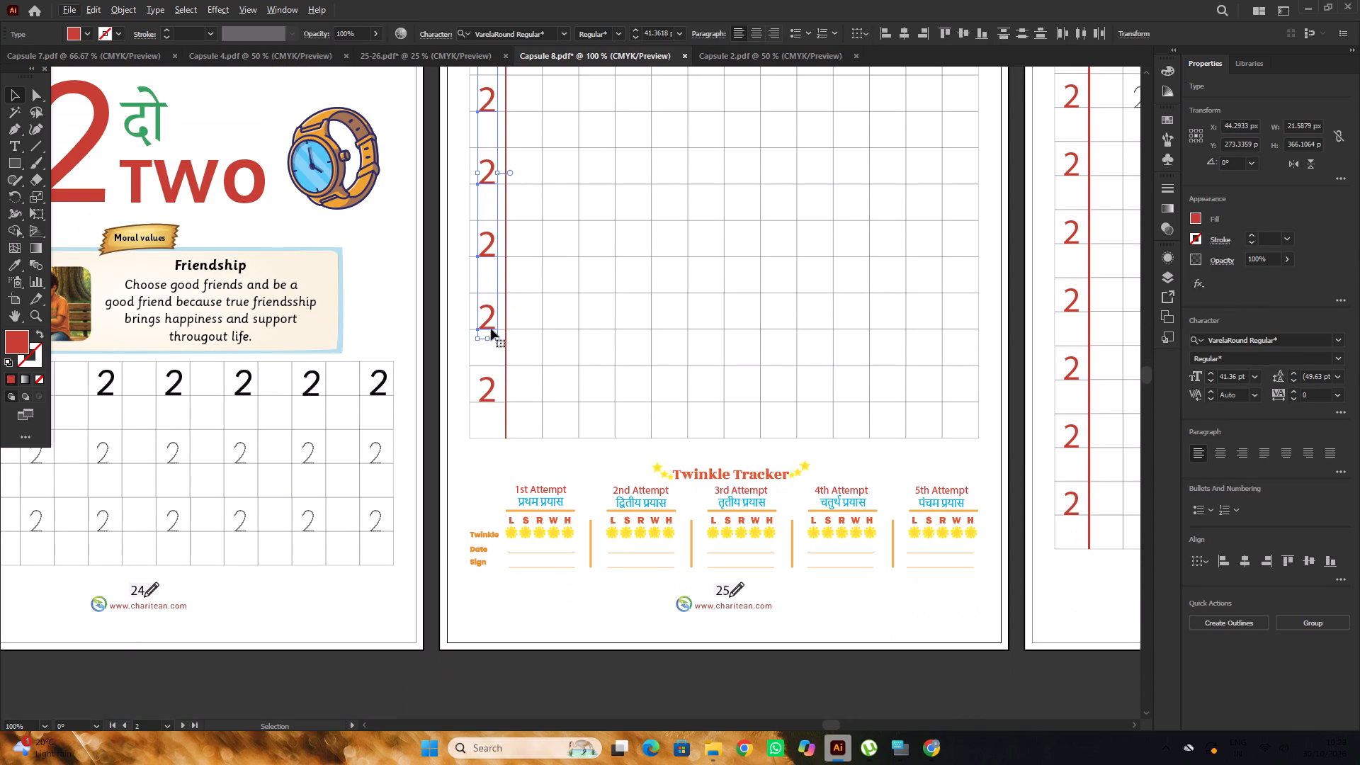
alt+scroll(491, 329, down, 5)
alt+scroll(486, 299, up, 2)
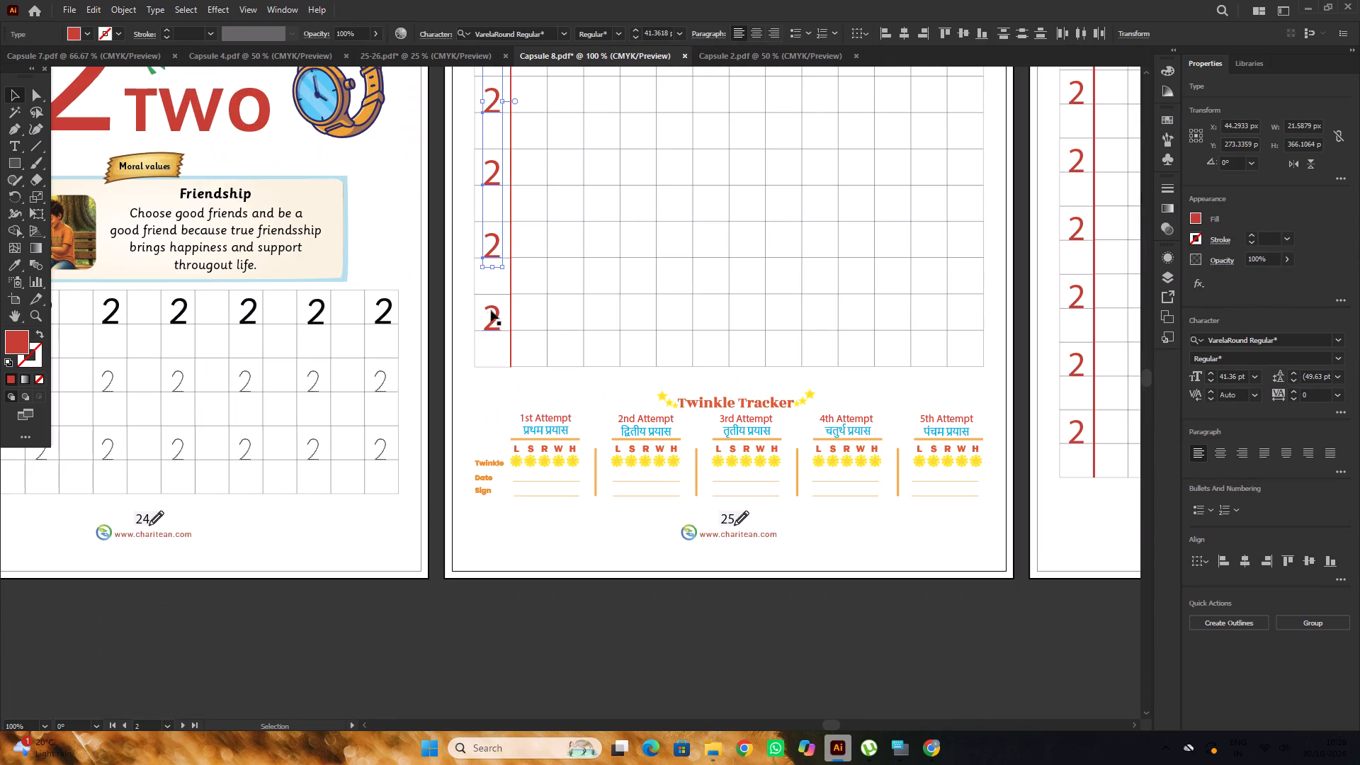
shift+click(496, 319)
click(1286, 346)
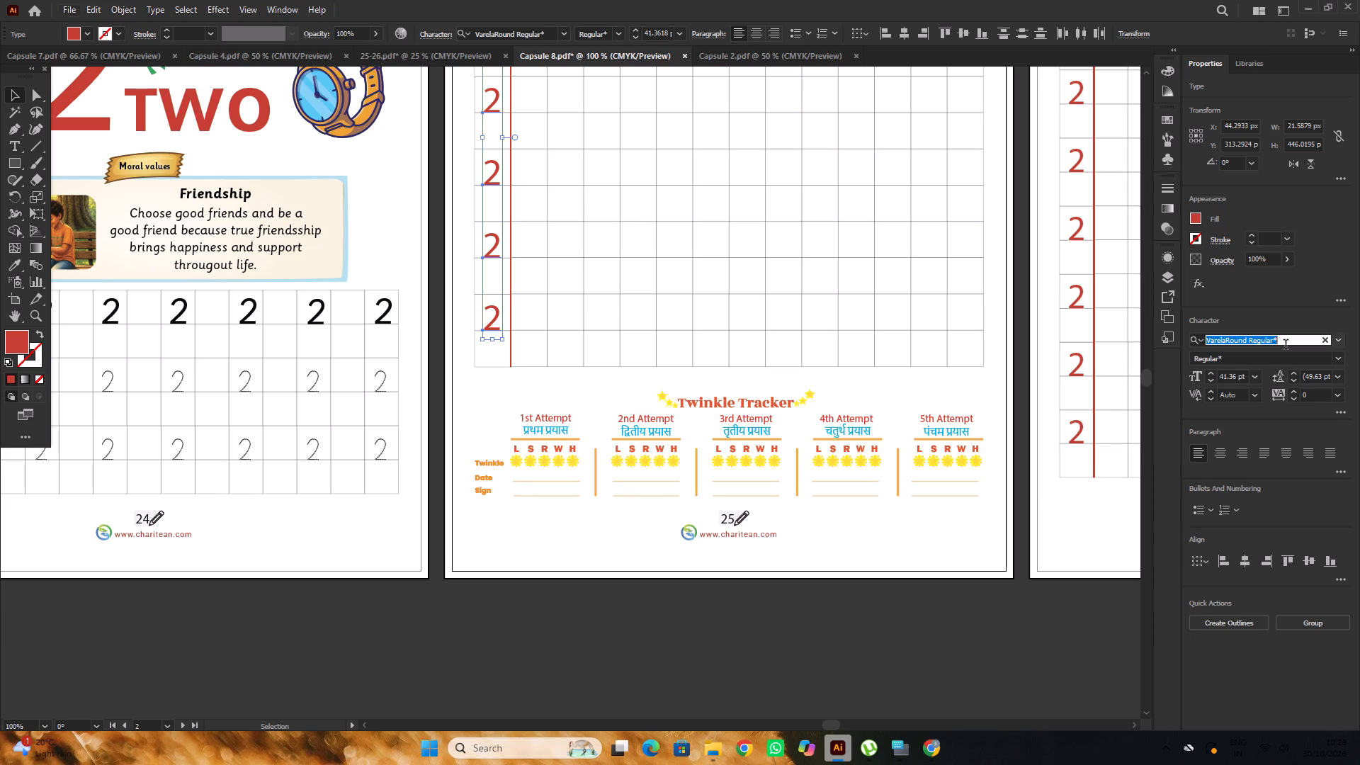
key(s)
text(as)
key(s)
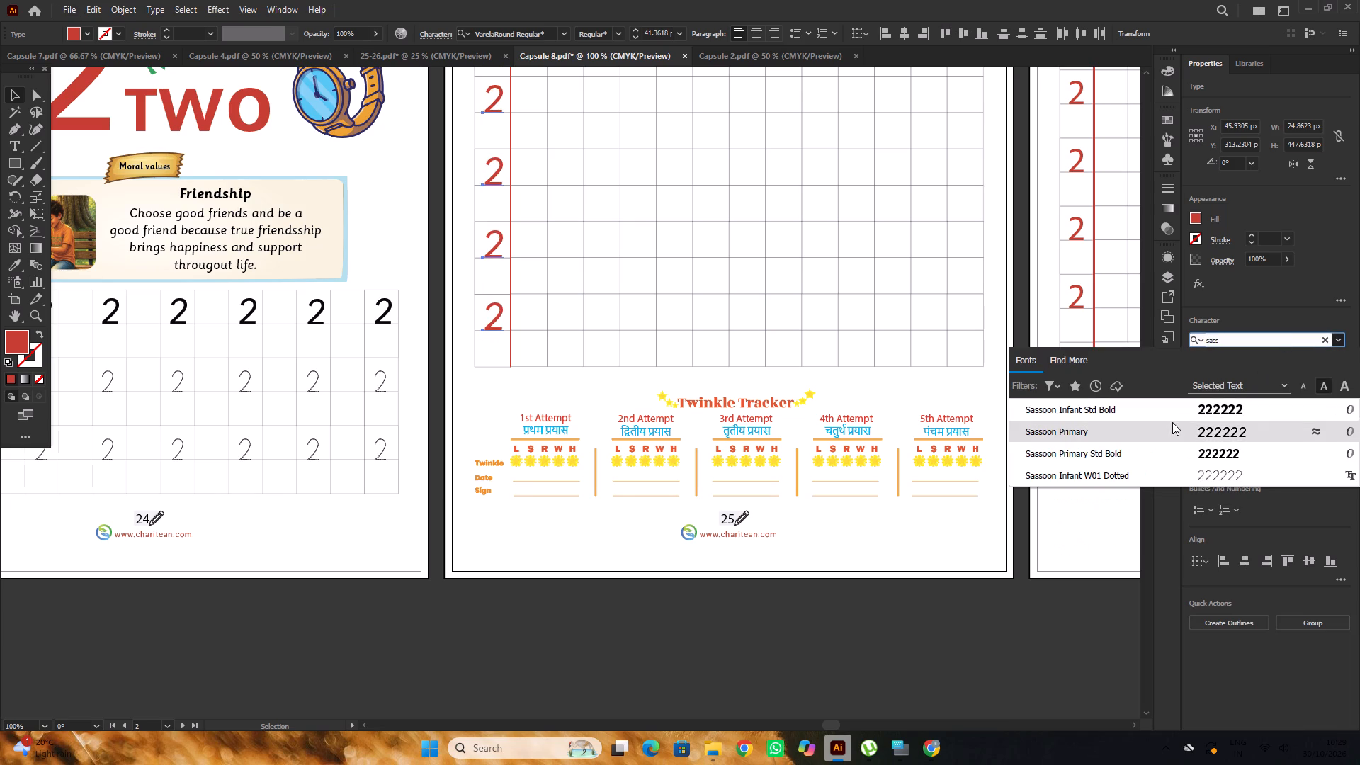
click(1172, 422)
alt+scroll(421, 315, down, 3)
click(815, 500)
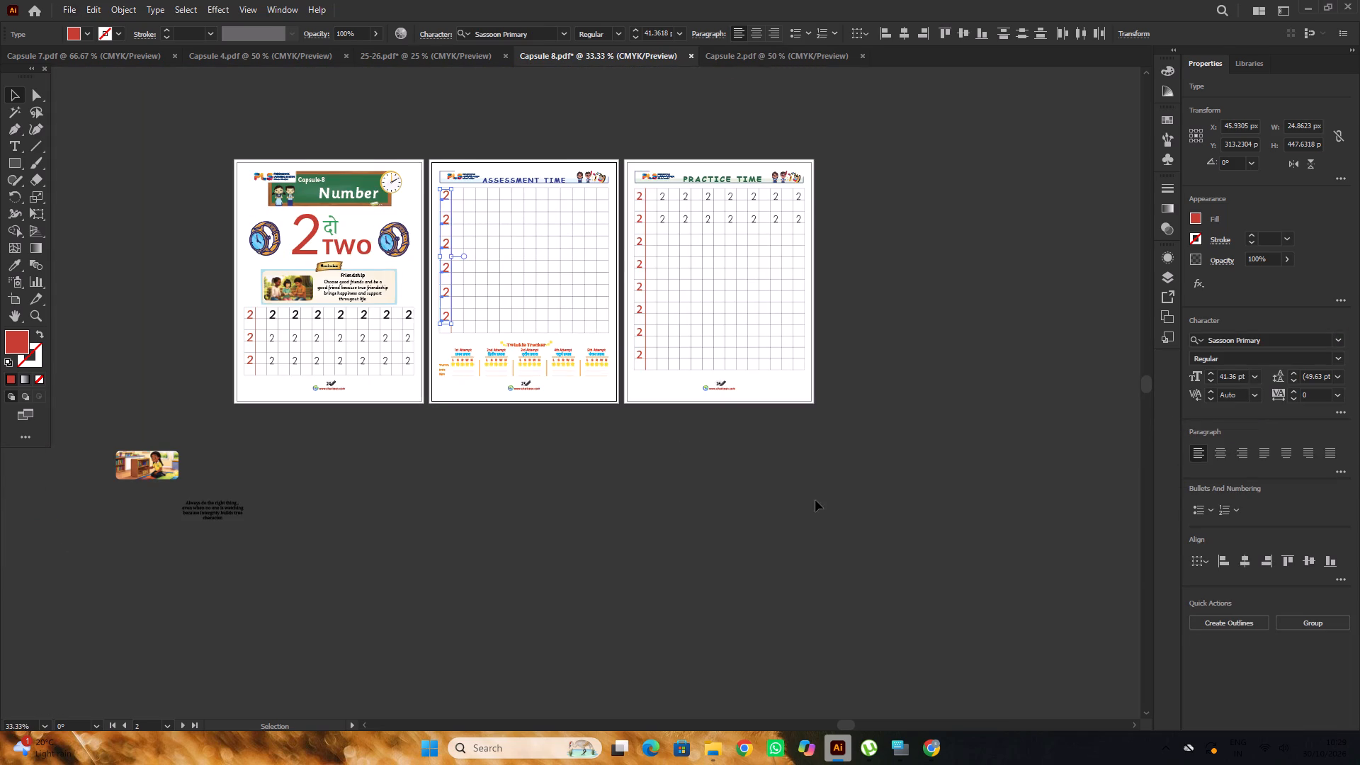
Ungroup the number 2 tracing grid on the Practice Time page, page 26.
scroll(805, 476, up, 1)
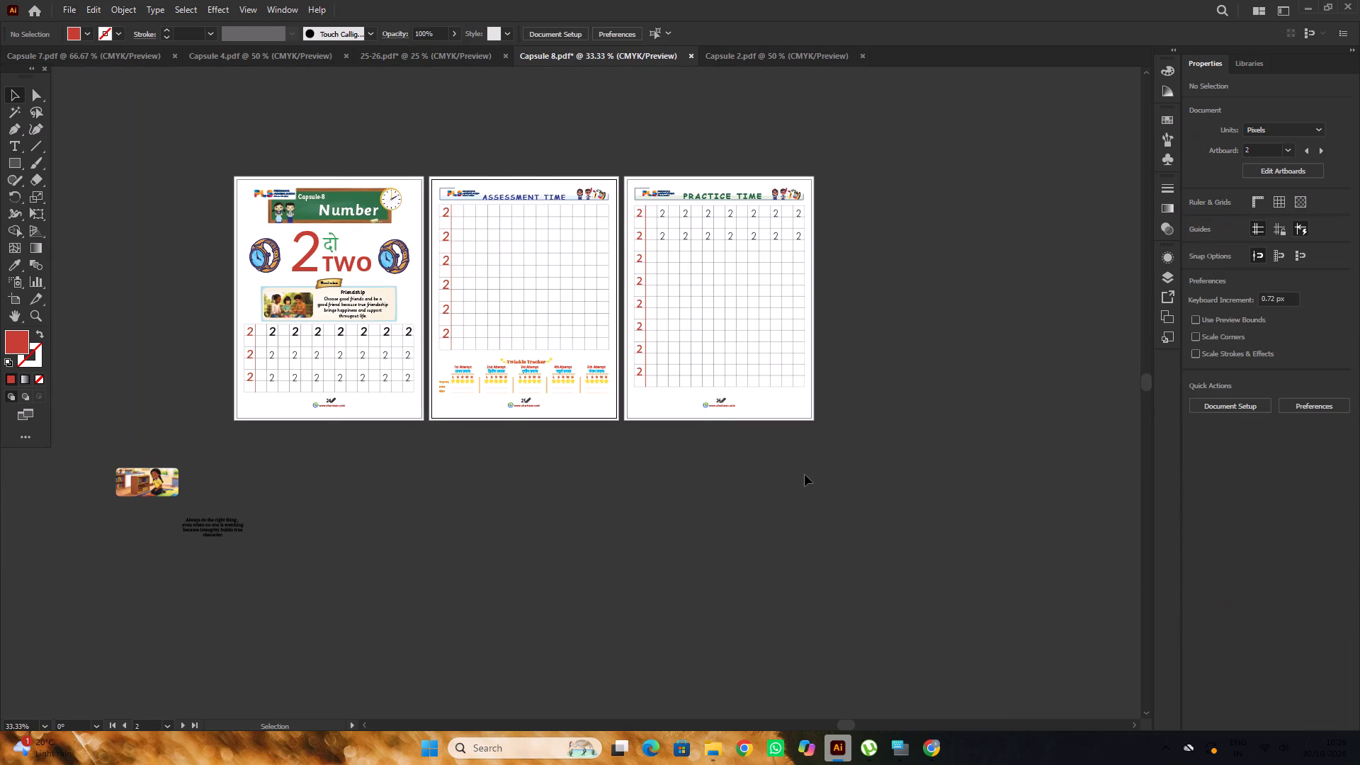
scroll(813, 458, up, 4)
alt+scroll(715, 319, up, 3)
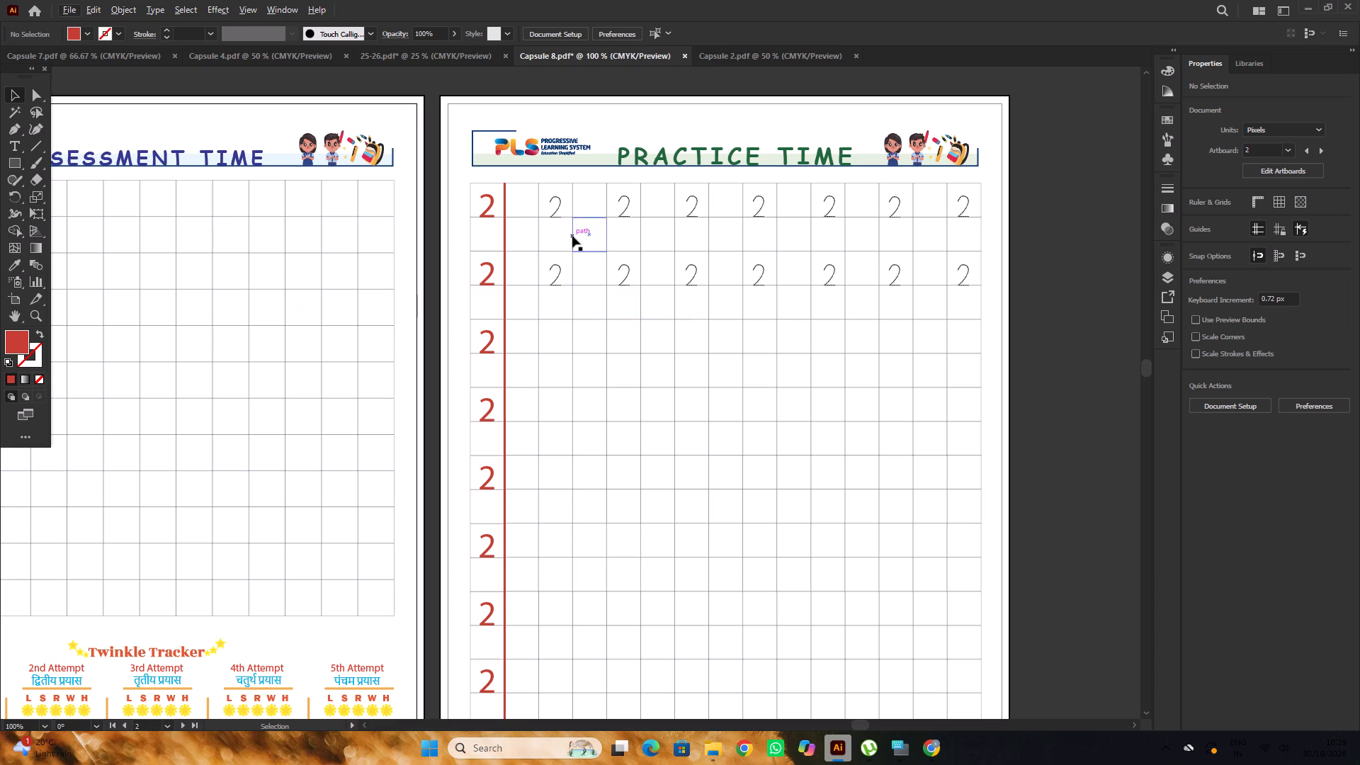
click(491, 201)
right_click(527, 251)
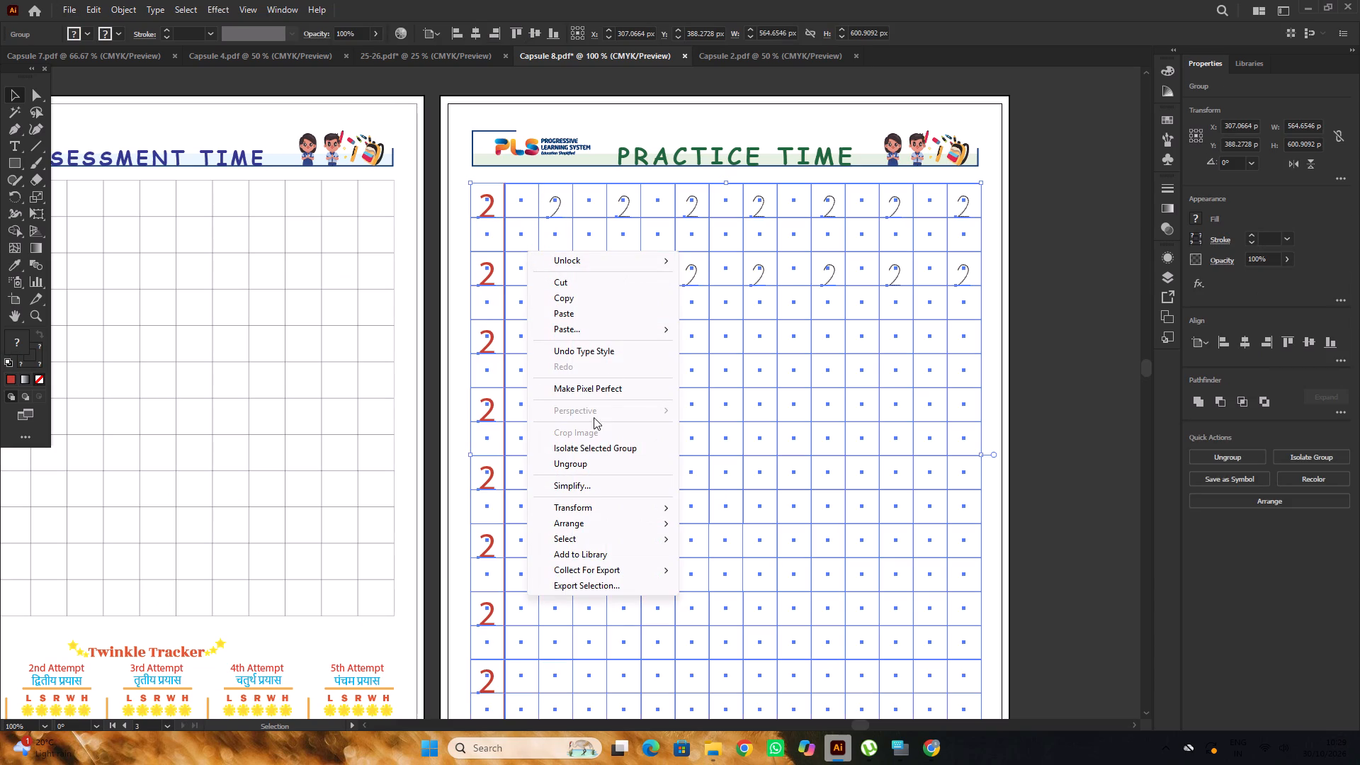
click(577, 458)
alt+scroll(606, 299, down, 2)
click(601, 136)
Set the eight red 2s in the first column of page 26's grid to Sassoon Primary.
scroll(600, 159, down, 3)
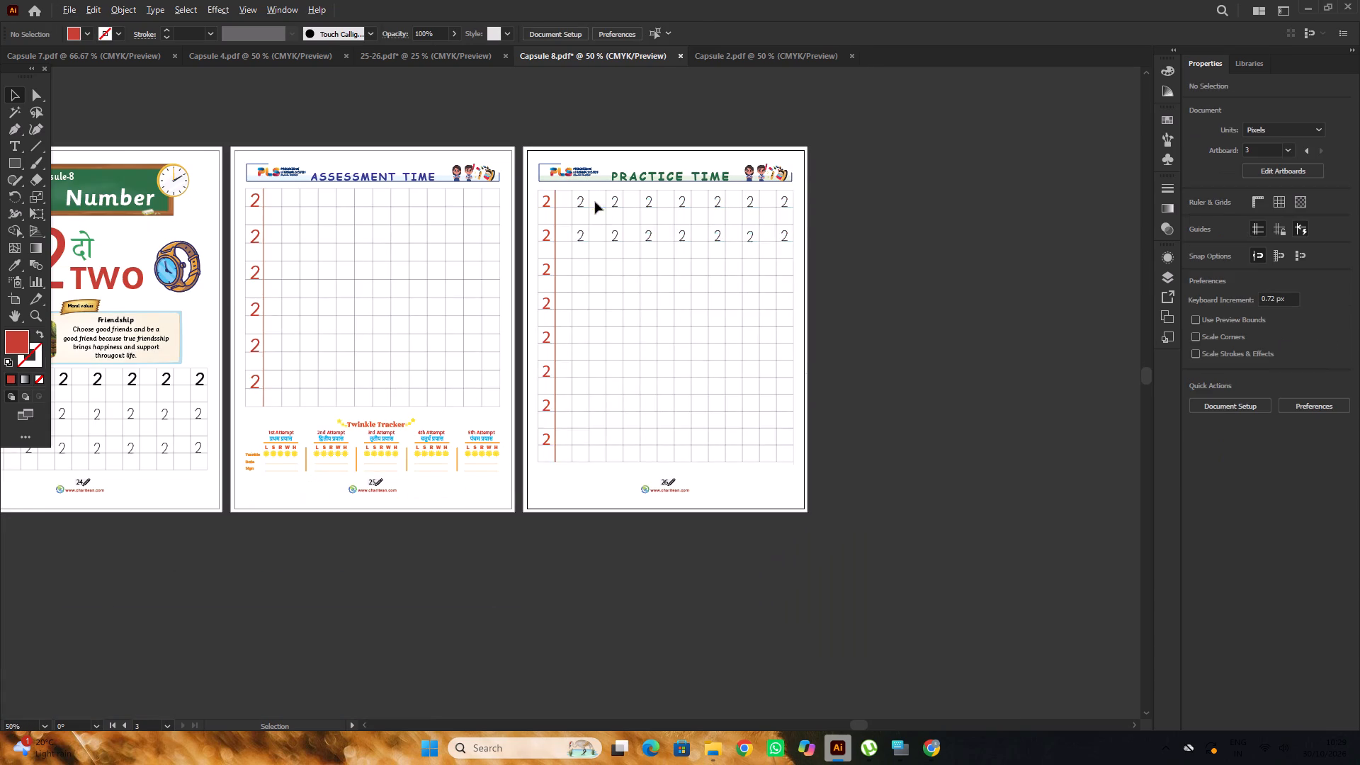
alt+scroll(595, 202, up, 1)
click(535, 209)
shift+click(531, 254)
scroll(531, 249, down, 3)
alt+scroll(531, 249, up, 1)
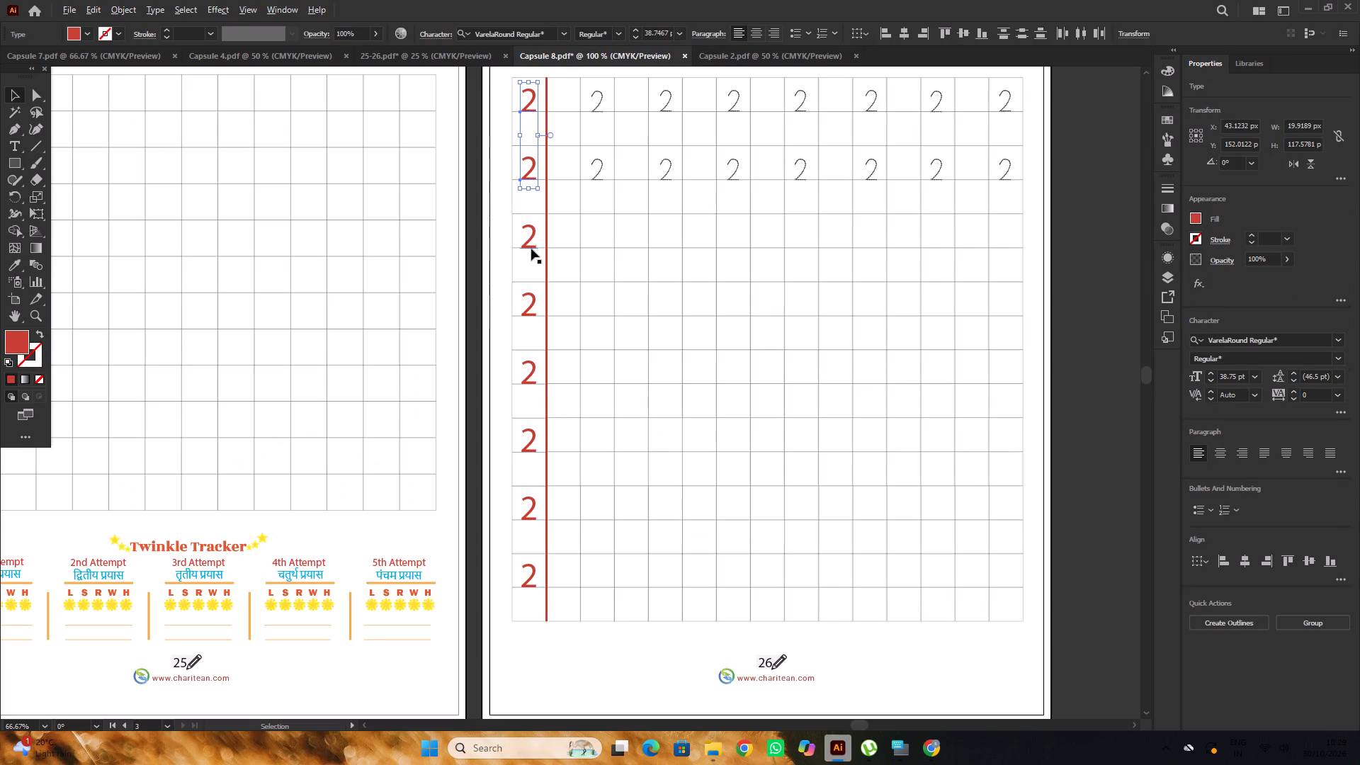
shift+click(533, 243)
shift+click(533, 308)
alt+scroll(536, 264, down, 5)
alt+scroll(537, 269, up, 2)
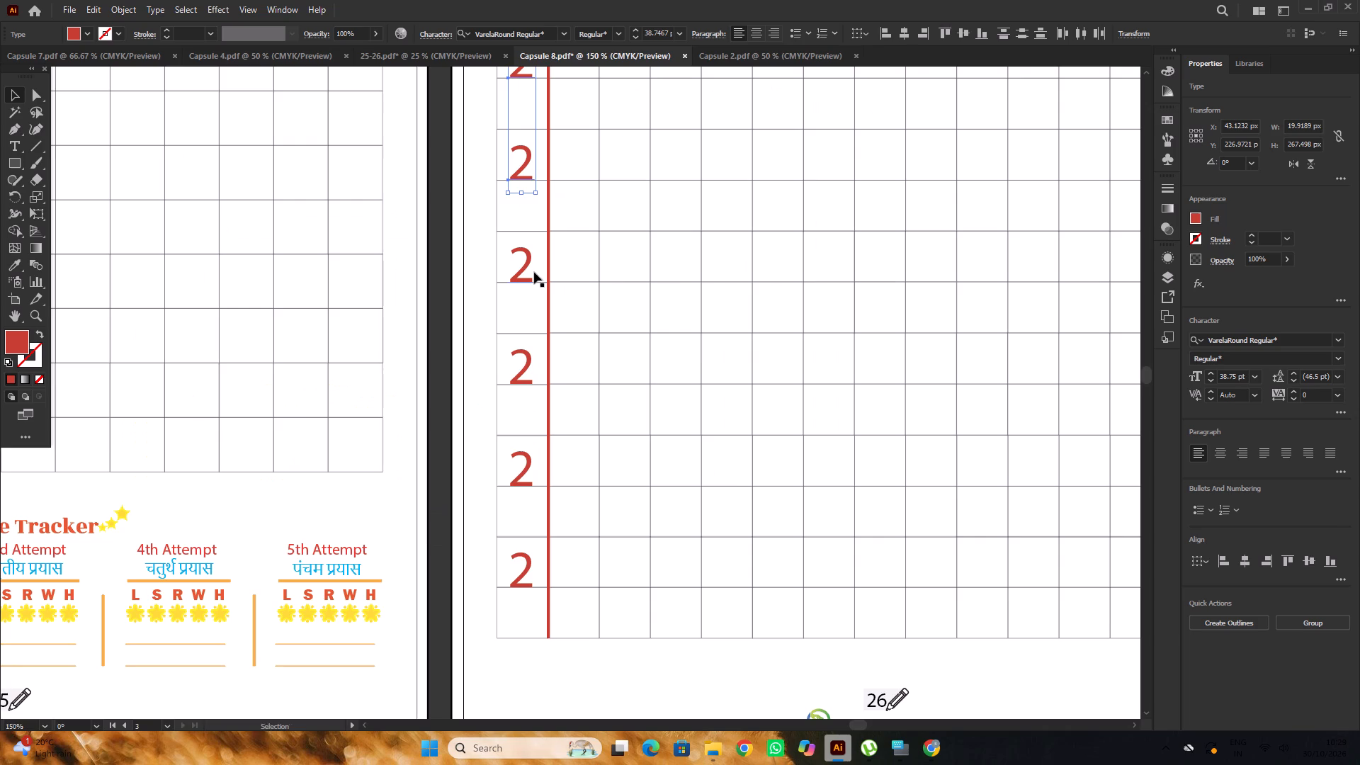
shift+click(529, 266)
alt+scroll(529, 265, down, 3)
alt+scroll(531, 299, up, 2)
shift+click(529, 296)
shift+click(527, 375)
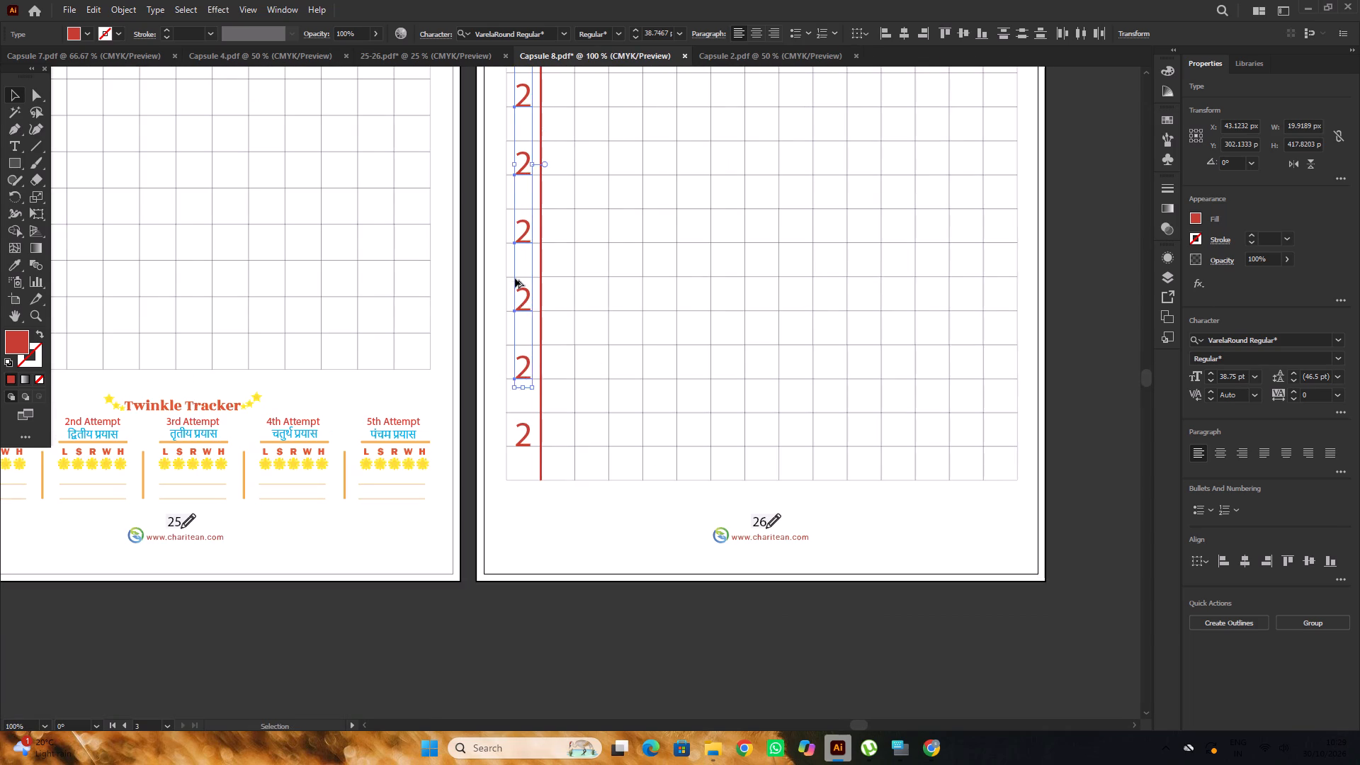
alt+scroll(515, 274, down, 5)
alt+scroll(519, 307, up, 2)
shift+click(526, 319)
alt+scroll(527, 314, down, 3)
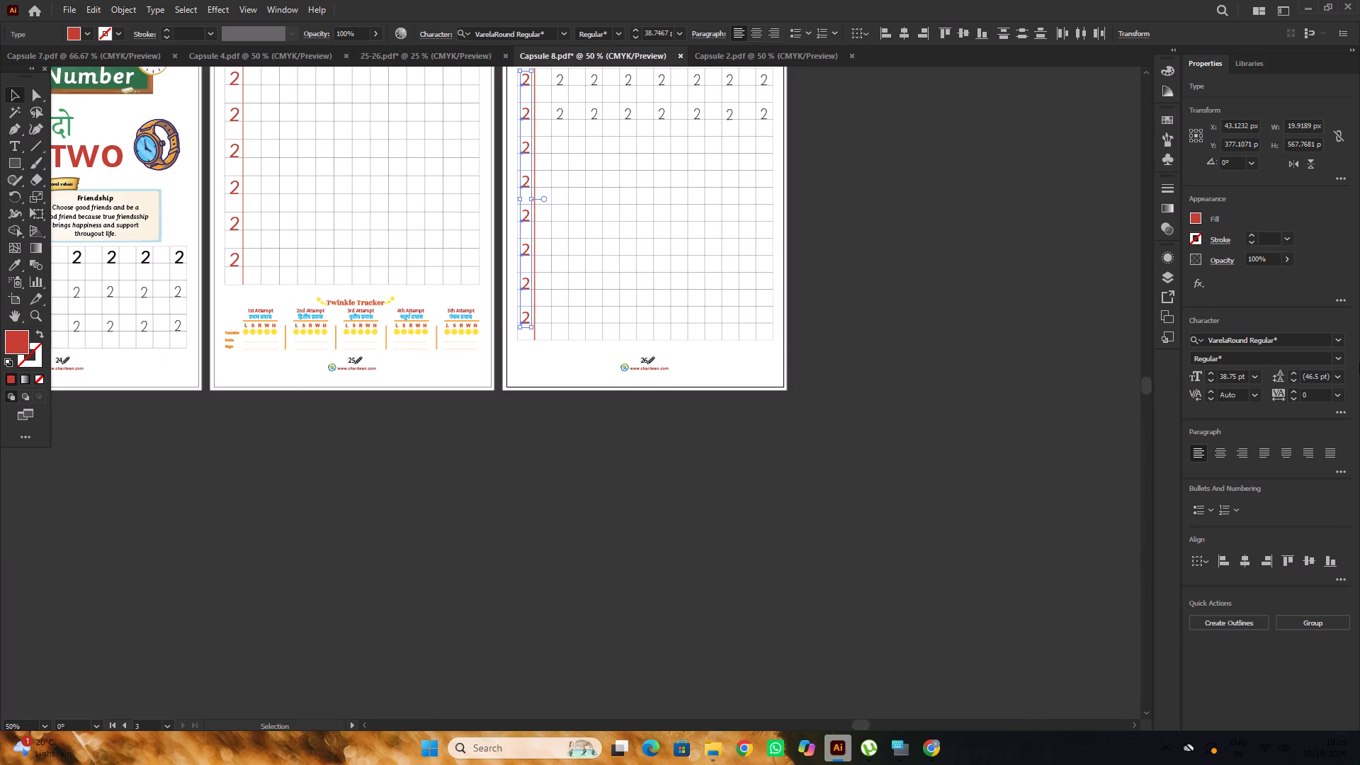
click(1296, 344)
text(sas)
key(s)
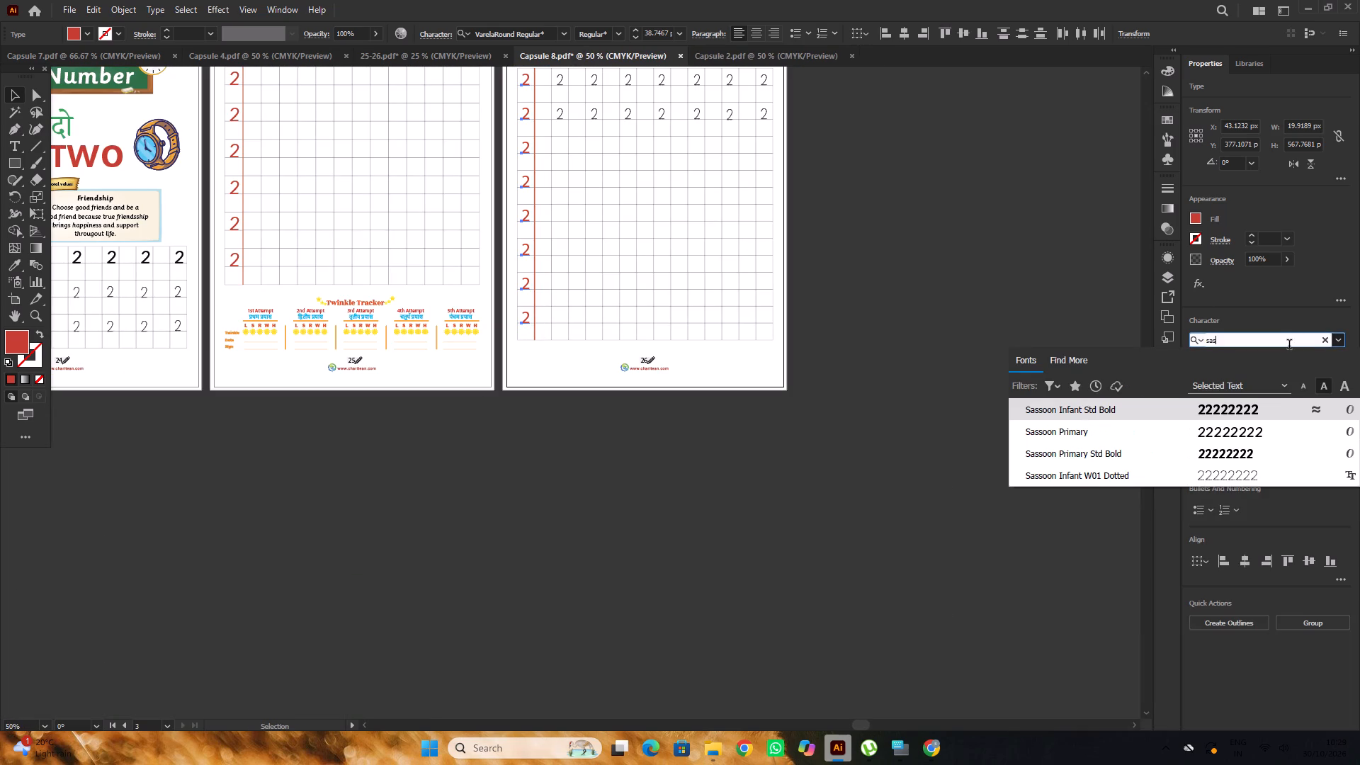
click(1143, 429)
triple_click(1008, 298)
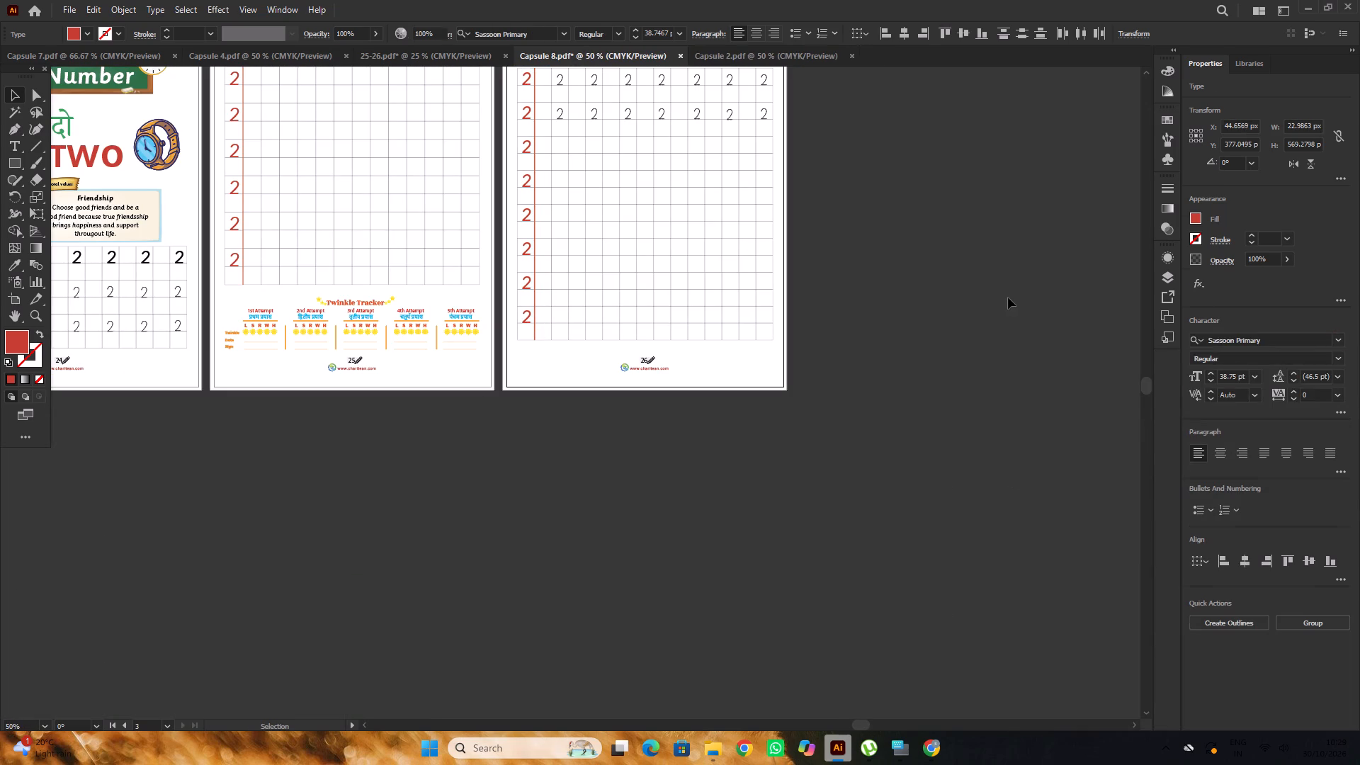
Set the fourteen thin tracing 2s in the second and third rows of page 24's grid to Sassoon Infant W01 Dotted.
scroll(953, 285, up, 3)
scroll(805, 255, up, 6)
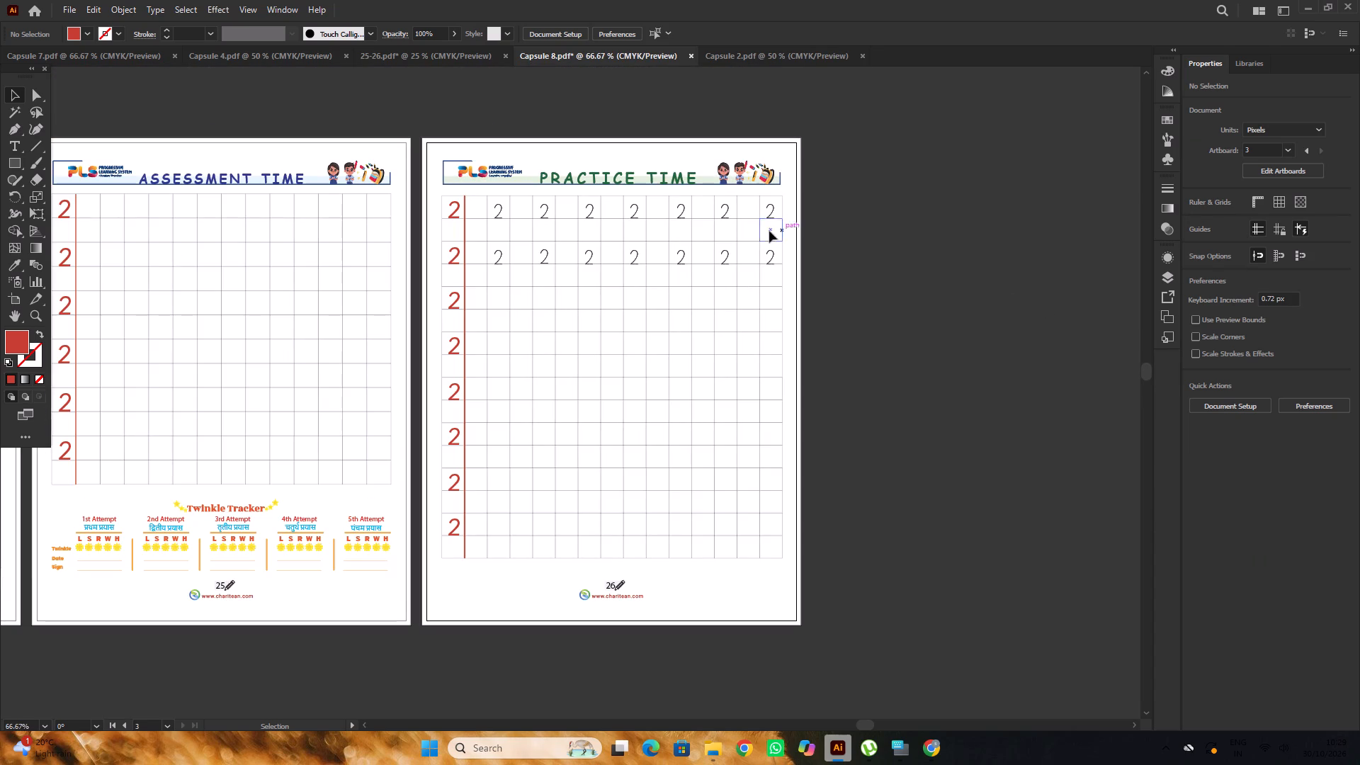
alt+scroll(766, 235, down, 2)
scroll(765, 236, down, 3)
key(space)
key(space)
key(space)
drag(708, 438, 758, 425)
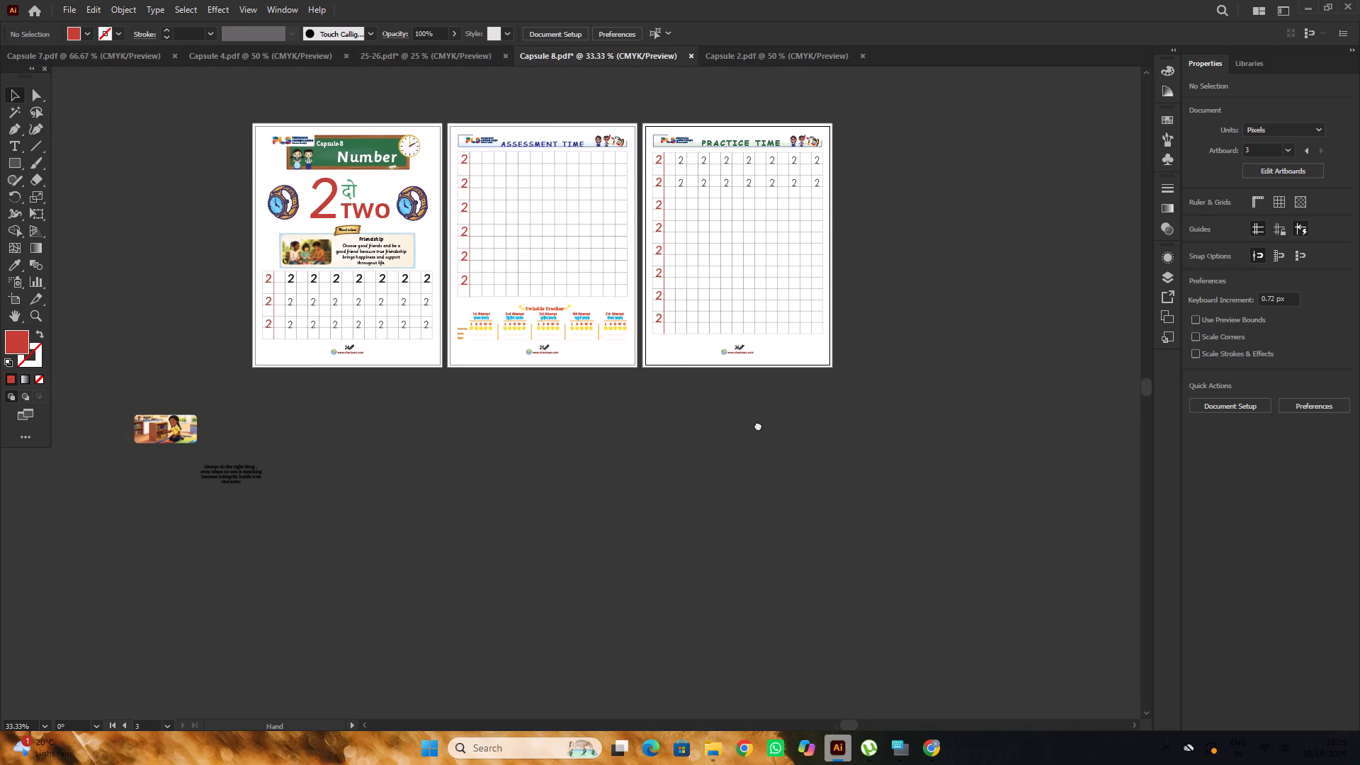
drag(758, 425, 758, 424)
key(space)
key(space)
key(space)
drag(714, 429, 758, 422)
key(space)
drag(677, 432, 792, 421)
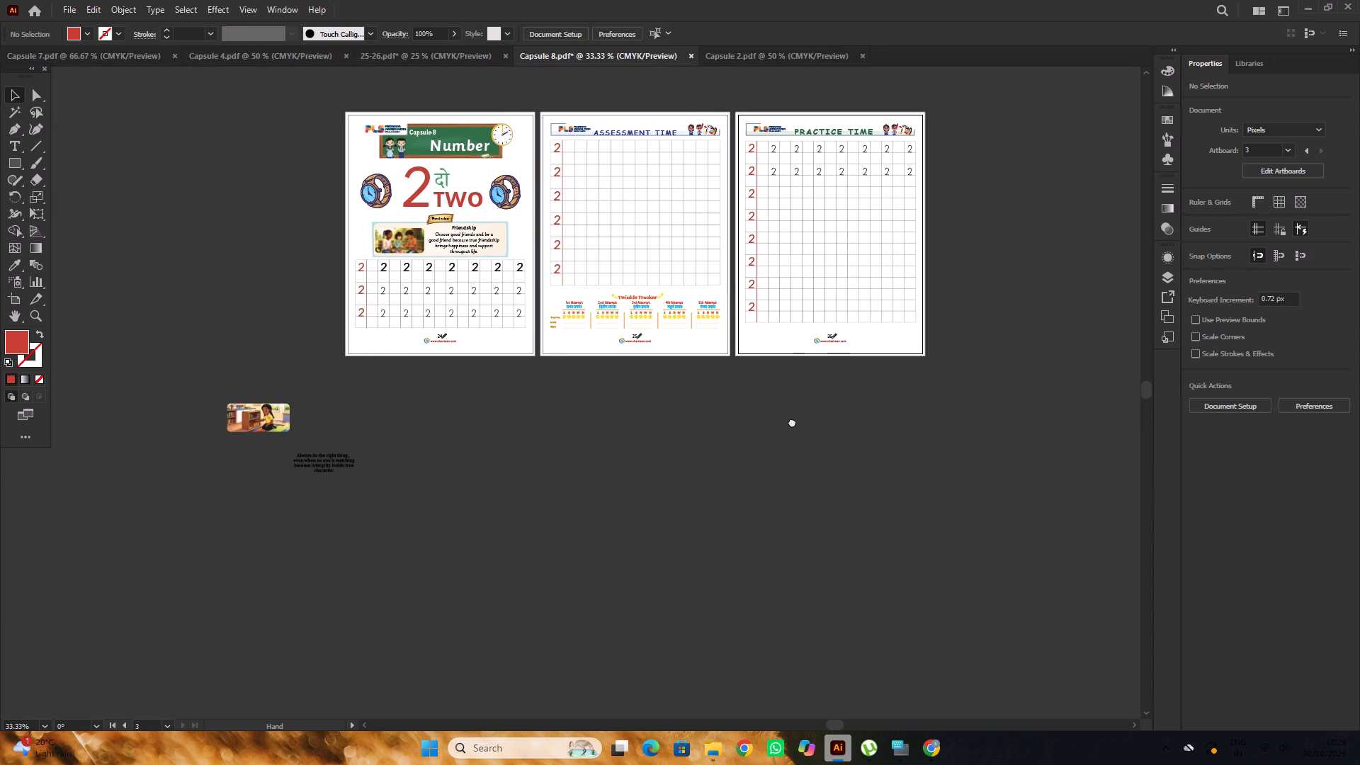
drag(792, 421, 792, 421)
alt+scroll(452, 274, up, 2)
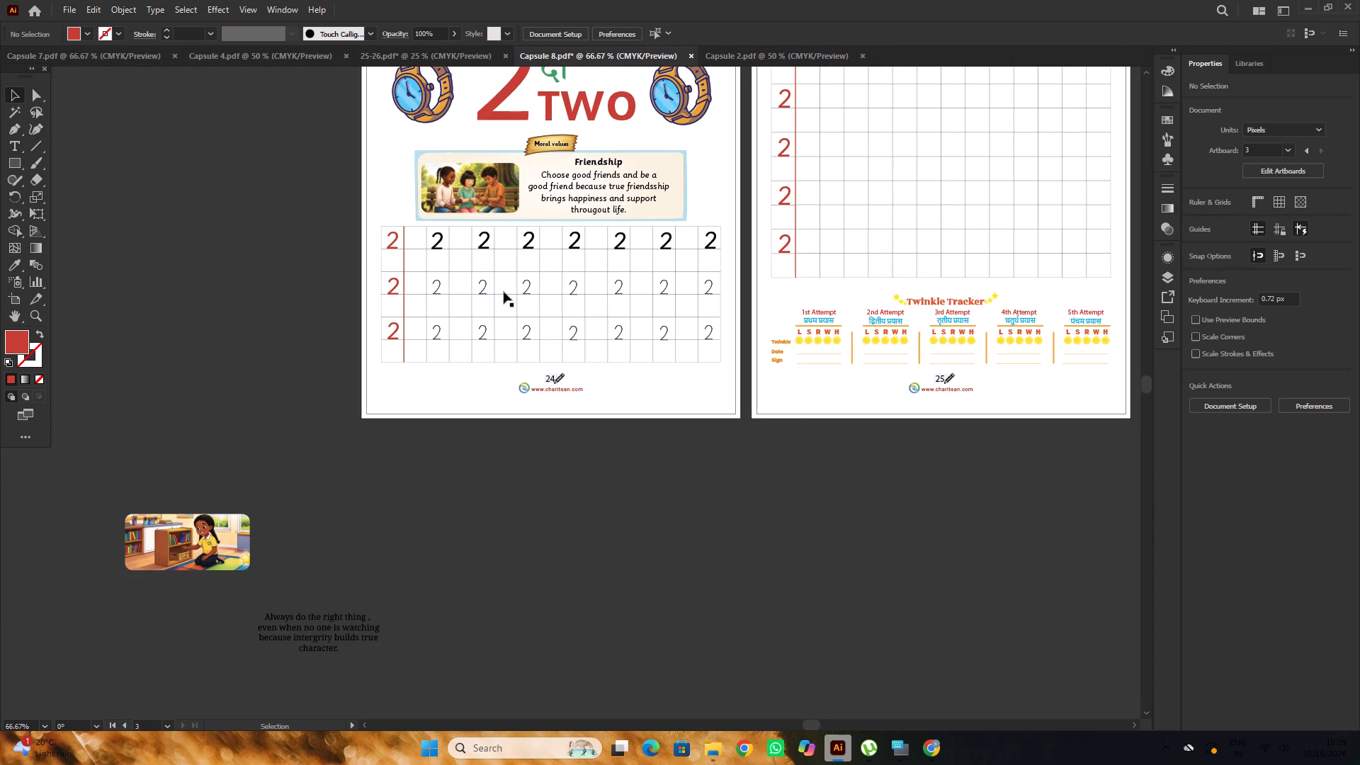
click(441, 292)
drag(622, 437, 620, 431)
click(615, 414)
alt+scroll(563, 310, up, 2)
click(488, 260)
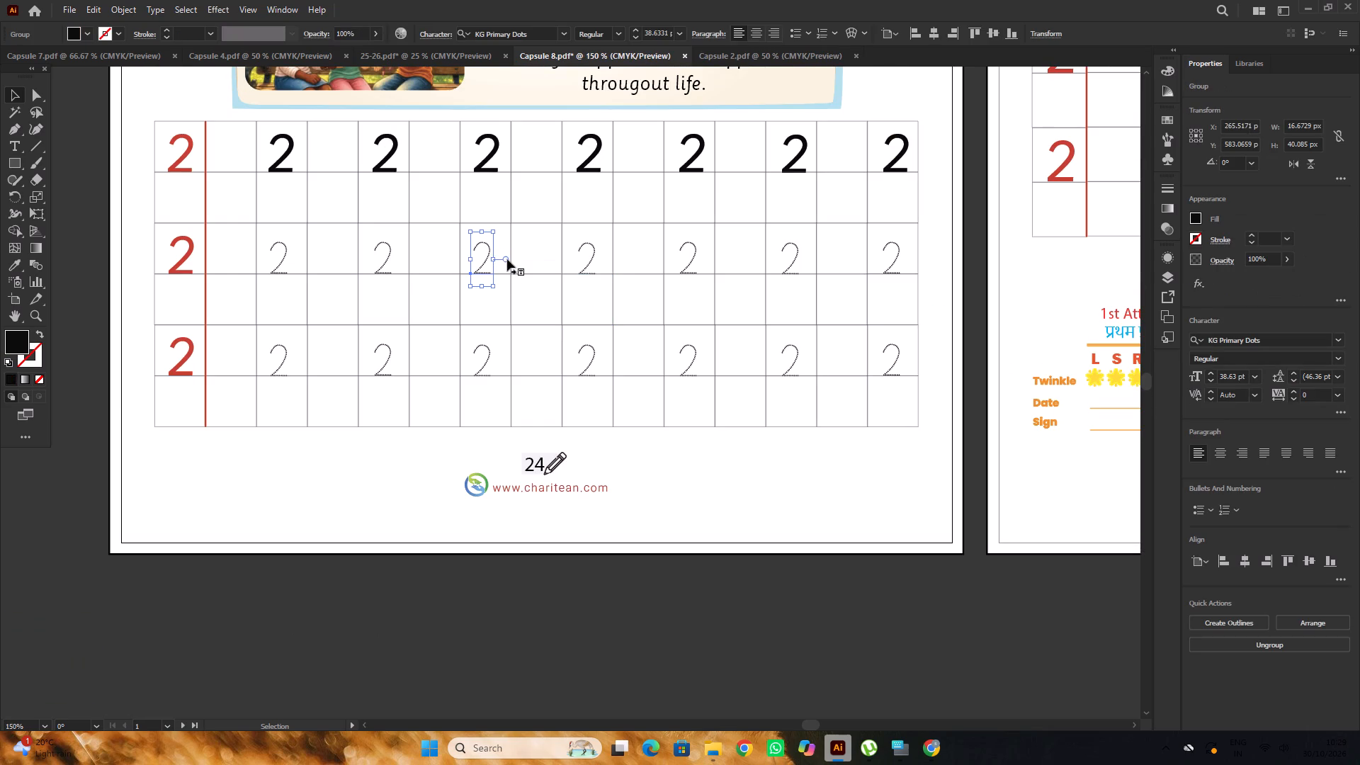
click(288, 254)
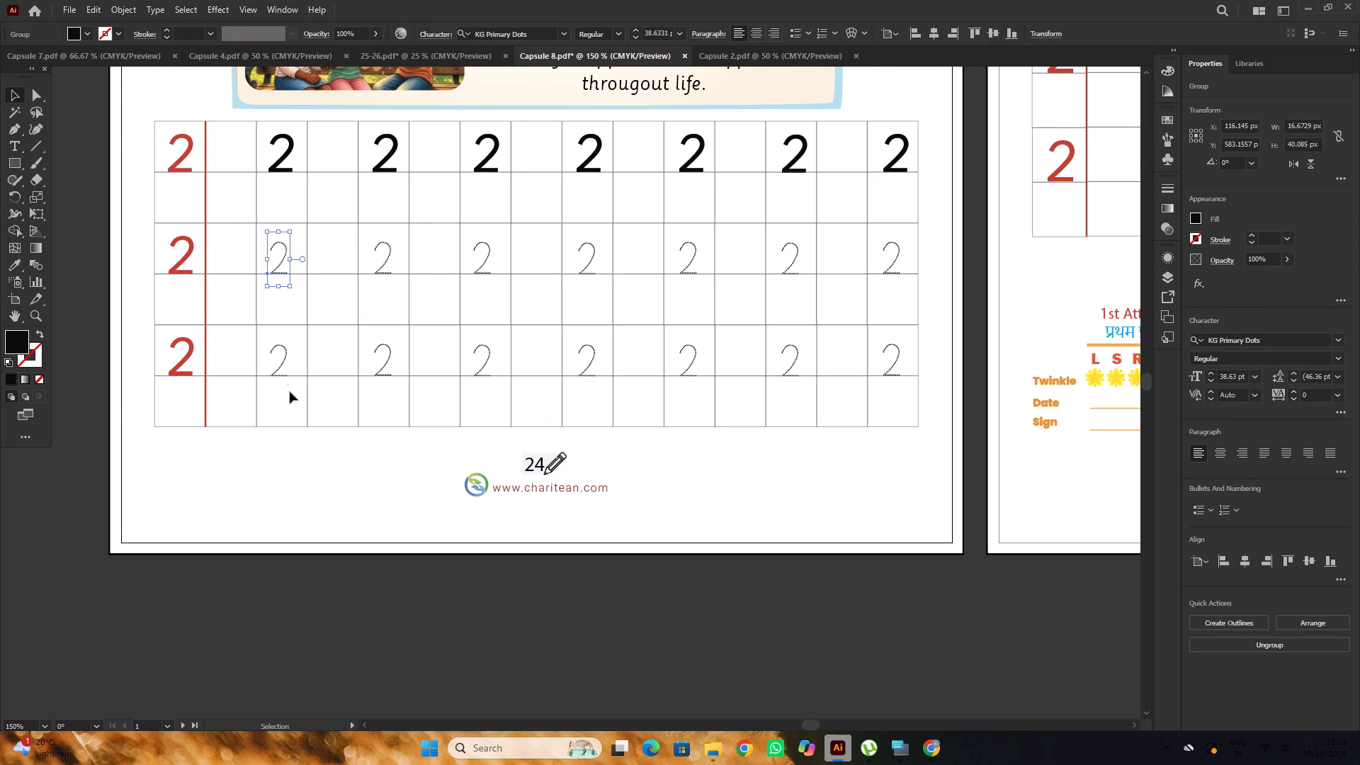
shift+click(286, 361)
shift+click(388, 265)
shift+click(385, 365)
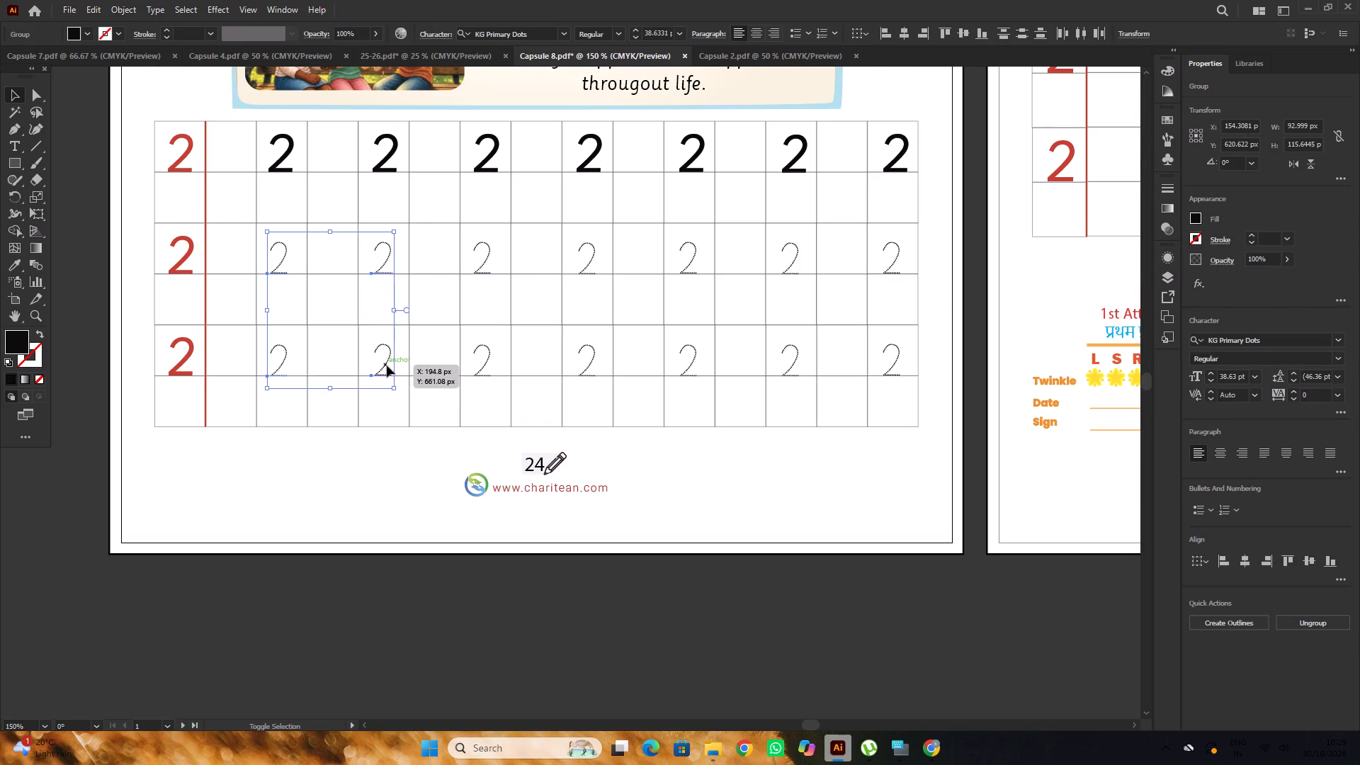
shift+click(489, 252)
shift+click(487, 356)
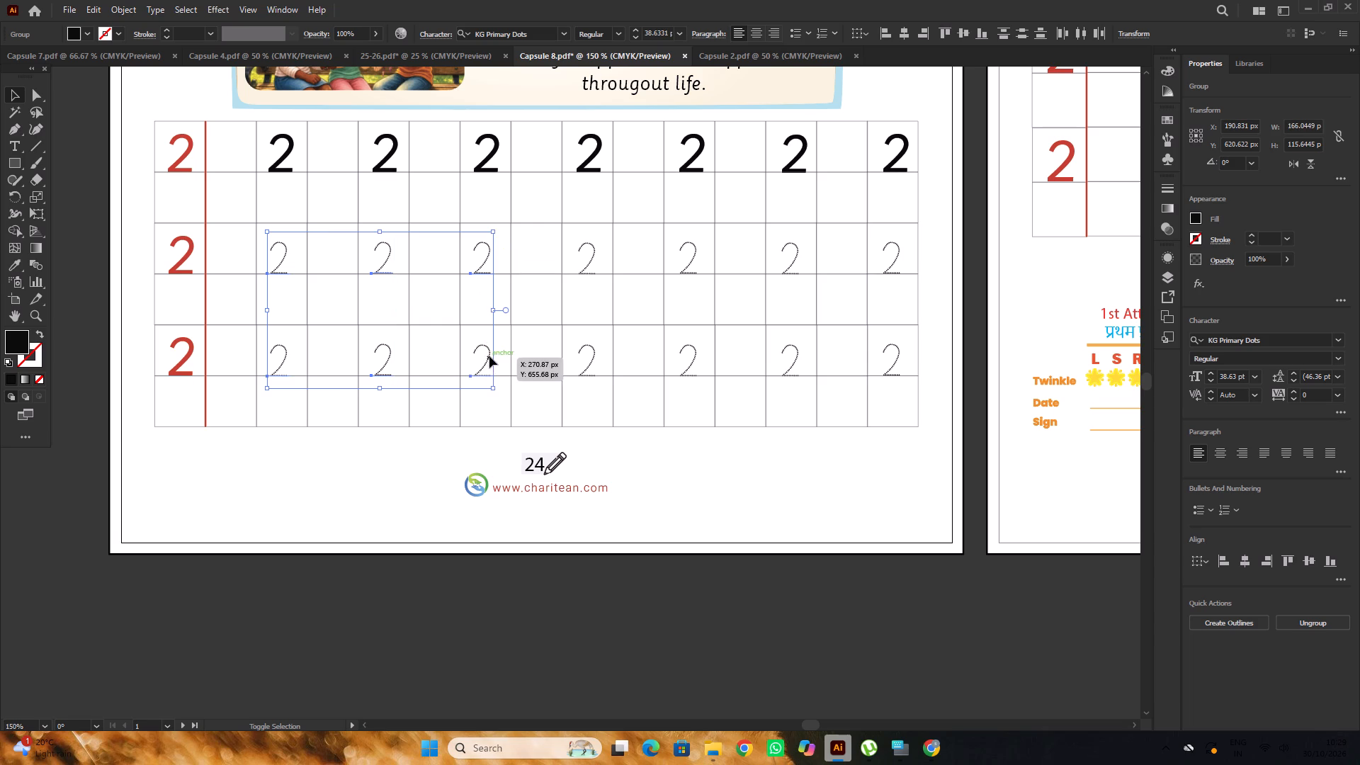
shift+click(596, 255)
shift+click(587, 361)
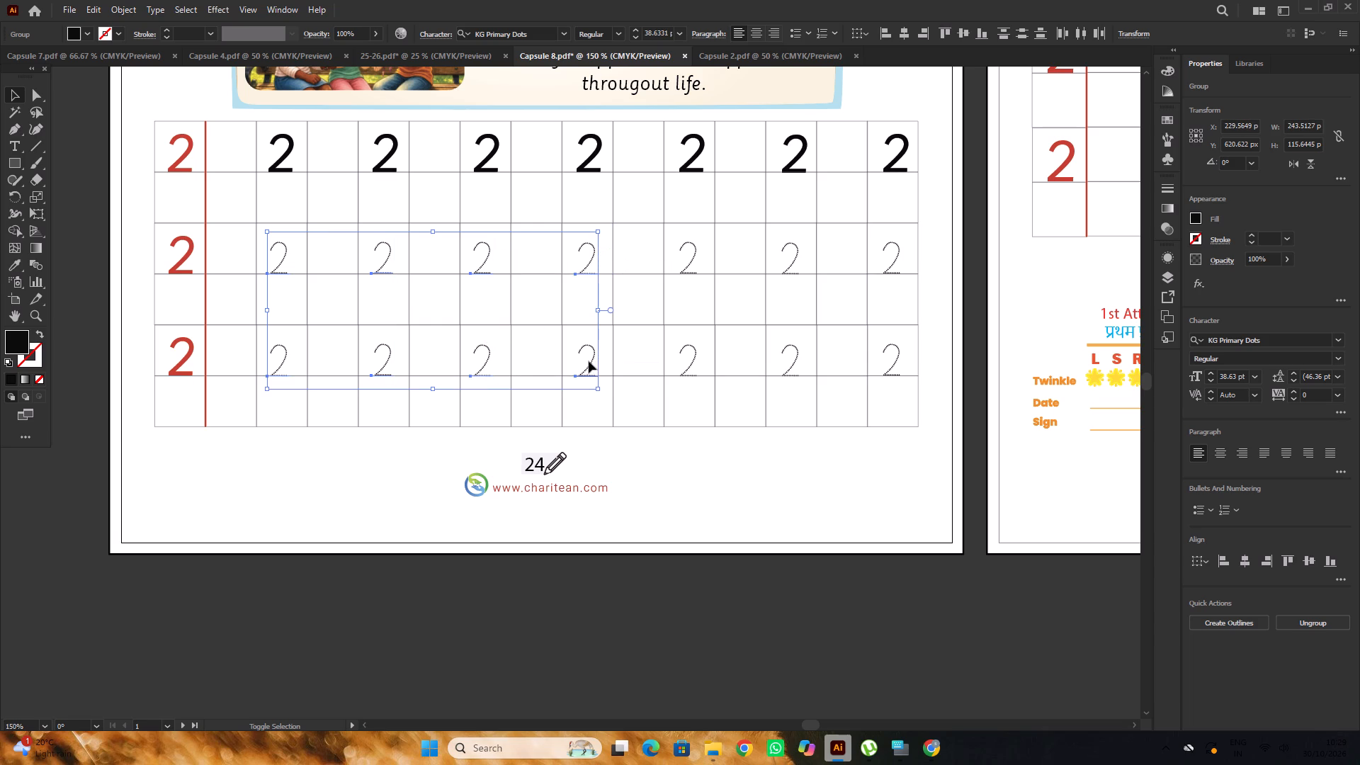
shift+click(698, 250)
shift+click(693, 354)
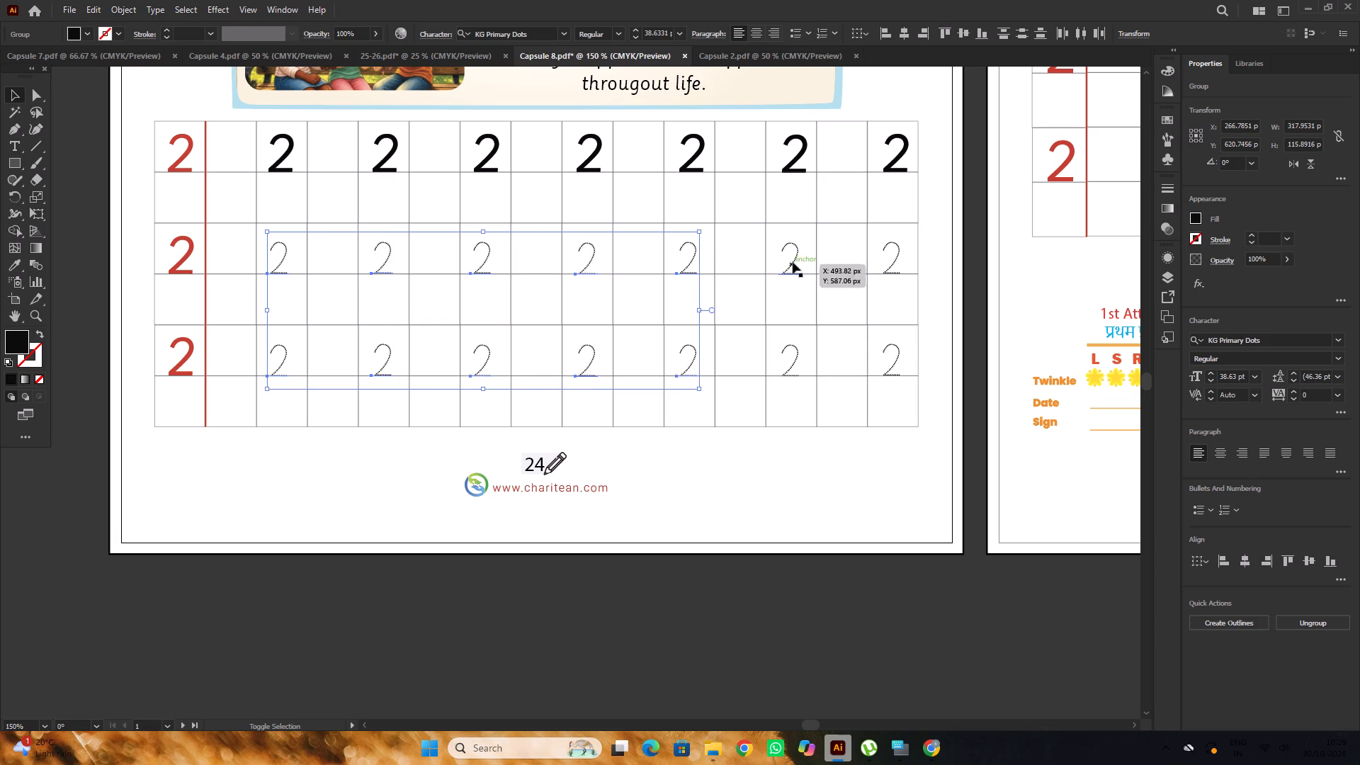
shift+click(794, 261)
shift+click(793, 363)
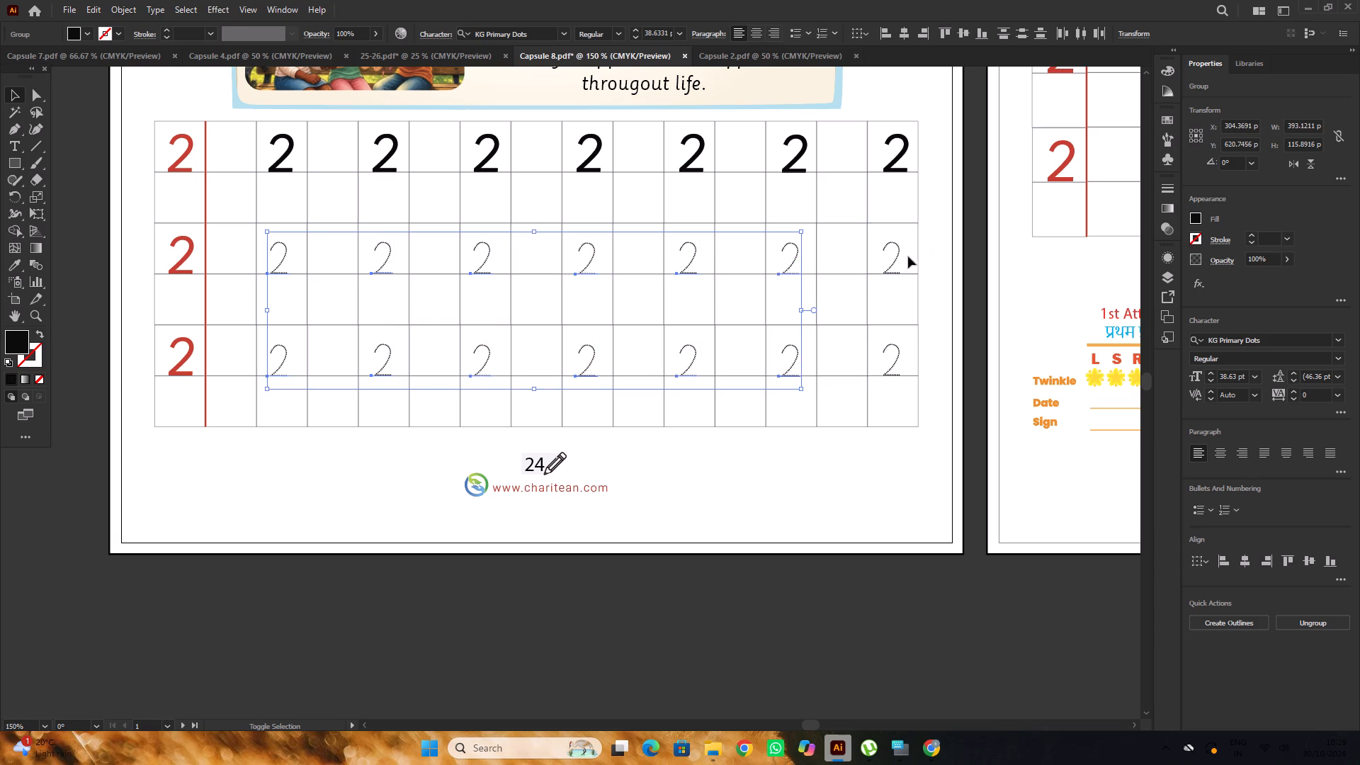
shift+click(898, 255)
shift+click(892, 344)
alt+scroll(778, 256, down, 2)
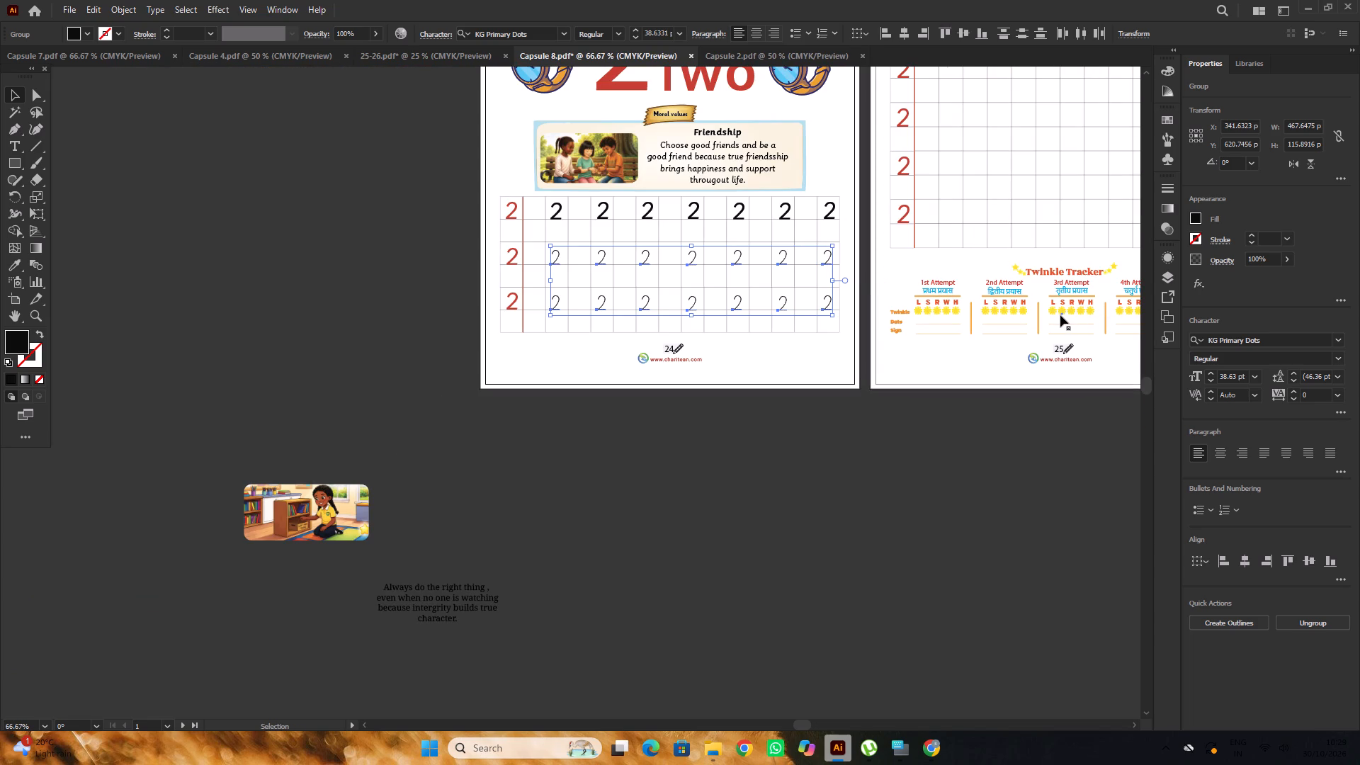
click(1284, 341)
key(s)
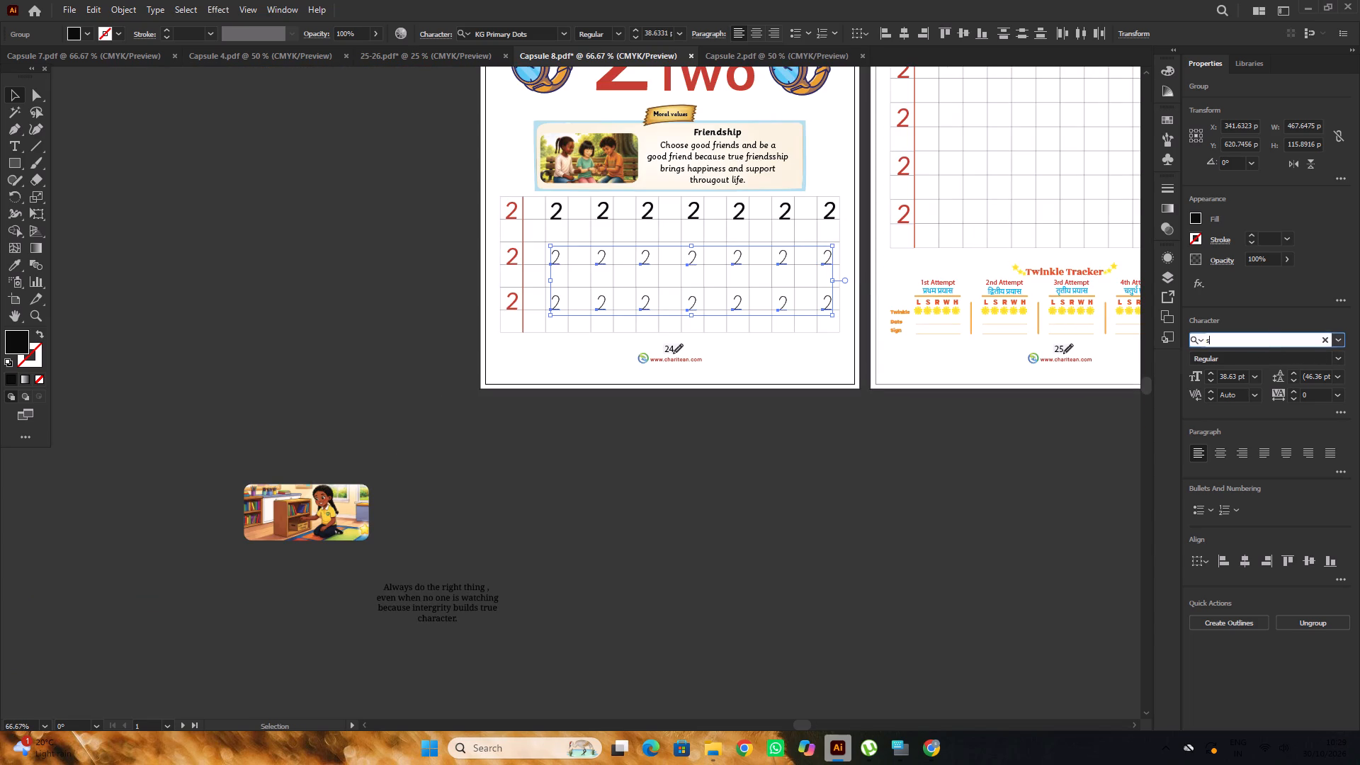
text(ass)
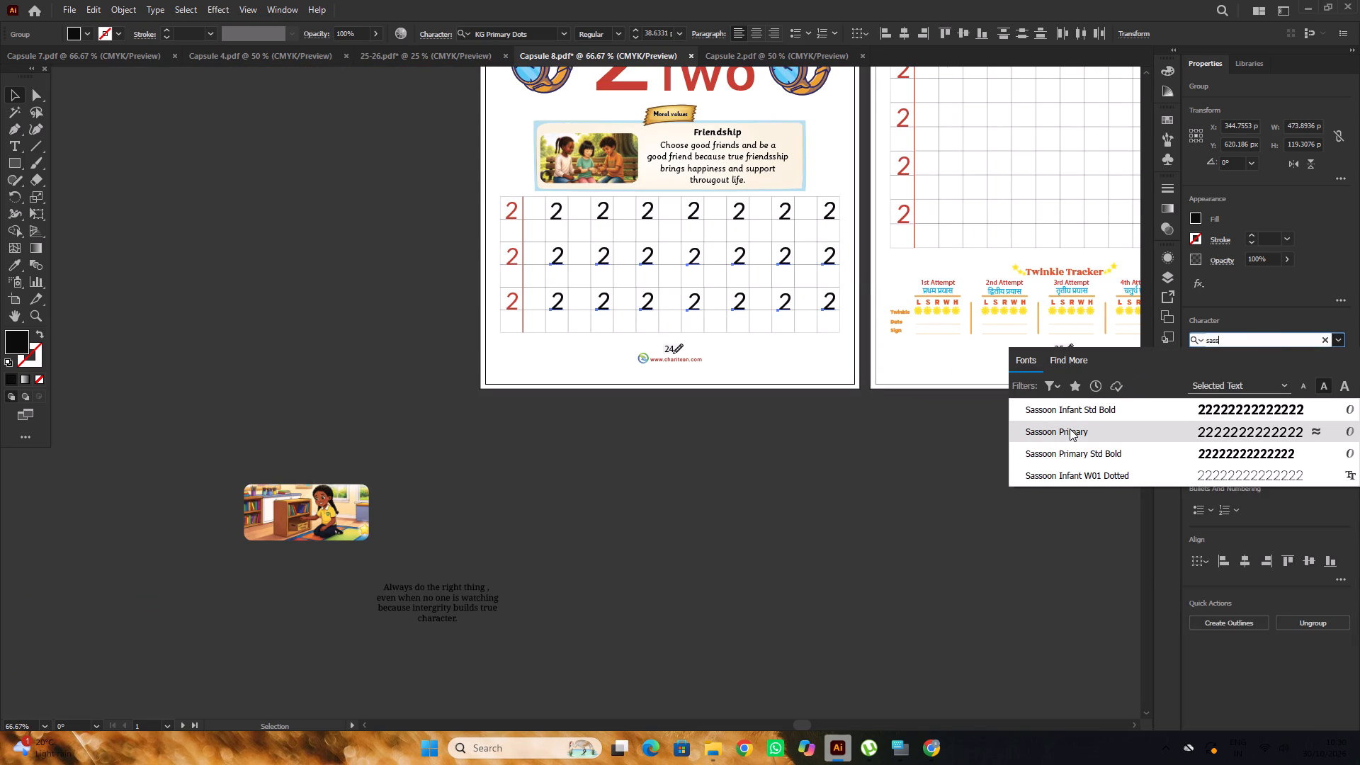
click(1065, 482)
click(1038, 463)
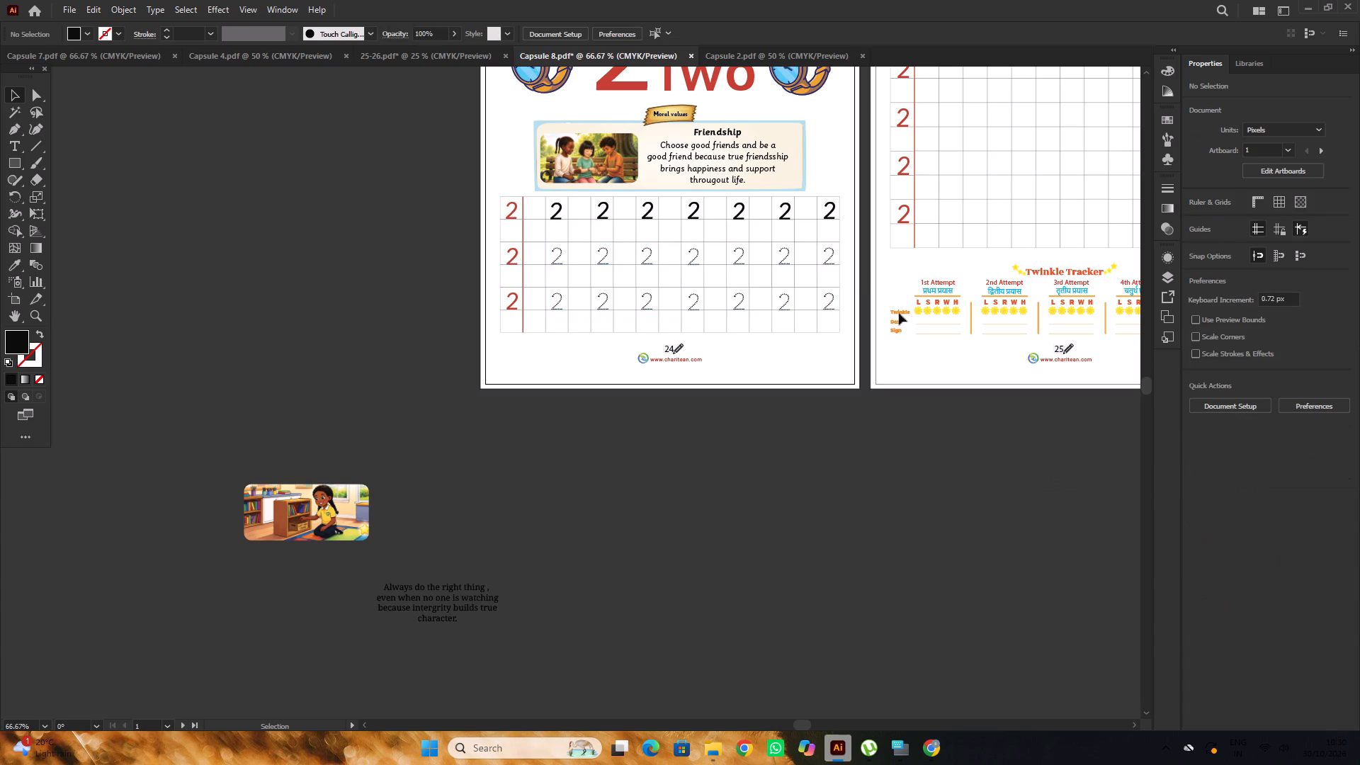
Select all fourteen thin tracing 2s in the first two rows of page 26's Practice Time grid.
alt+scroll(855, 285, up, 2)
alt+scroll(601, 267, down, 3)
key(space)
key(space)
key(space)
key(space)
drag(856, 405, 567, 448)
drag(776, 407, 670, 433)
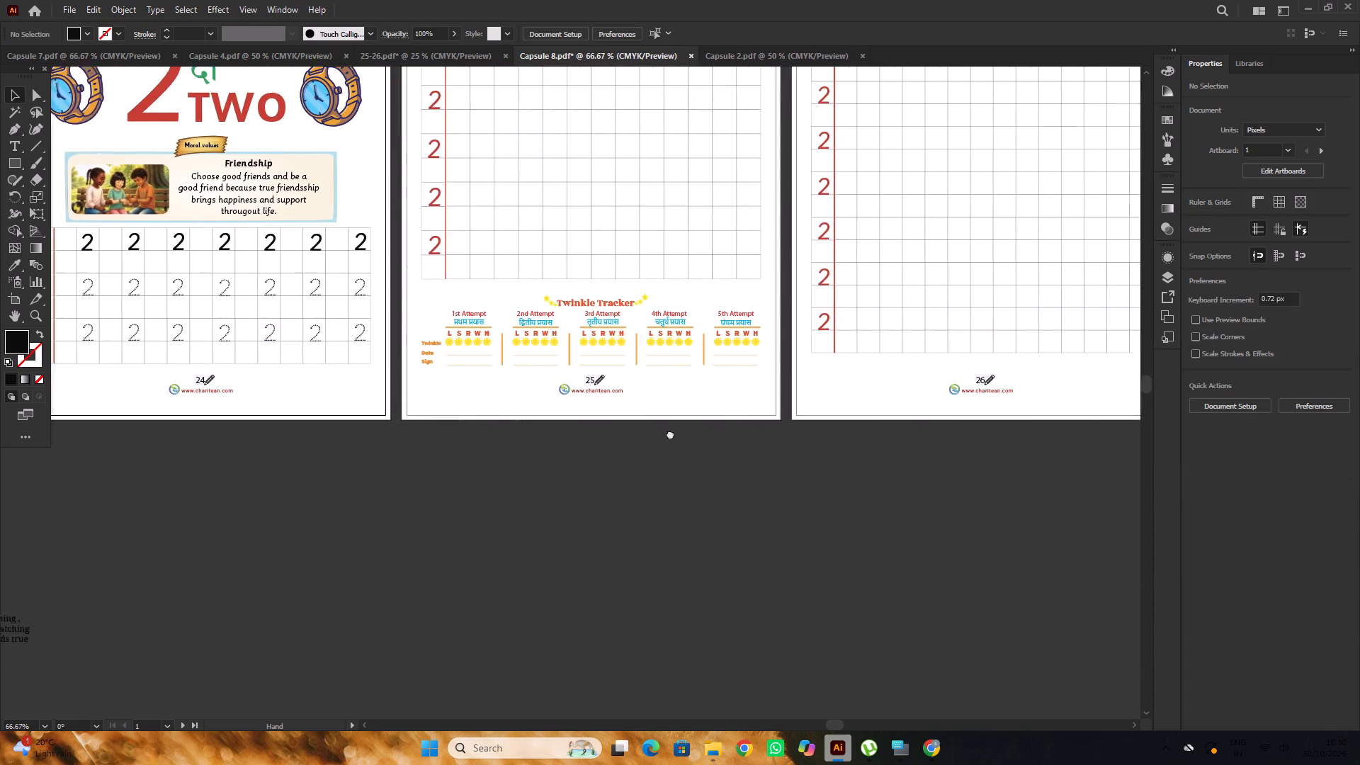
drag(670, 433, 604, 452)
alt+scroll(613, 426, down, 2)
scroll(752, 366, up, 4)
key(space)
drag(885, 305, 789, 300)
click(810, 296)
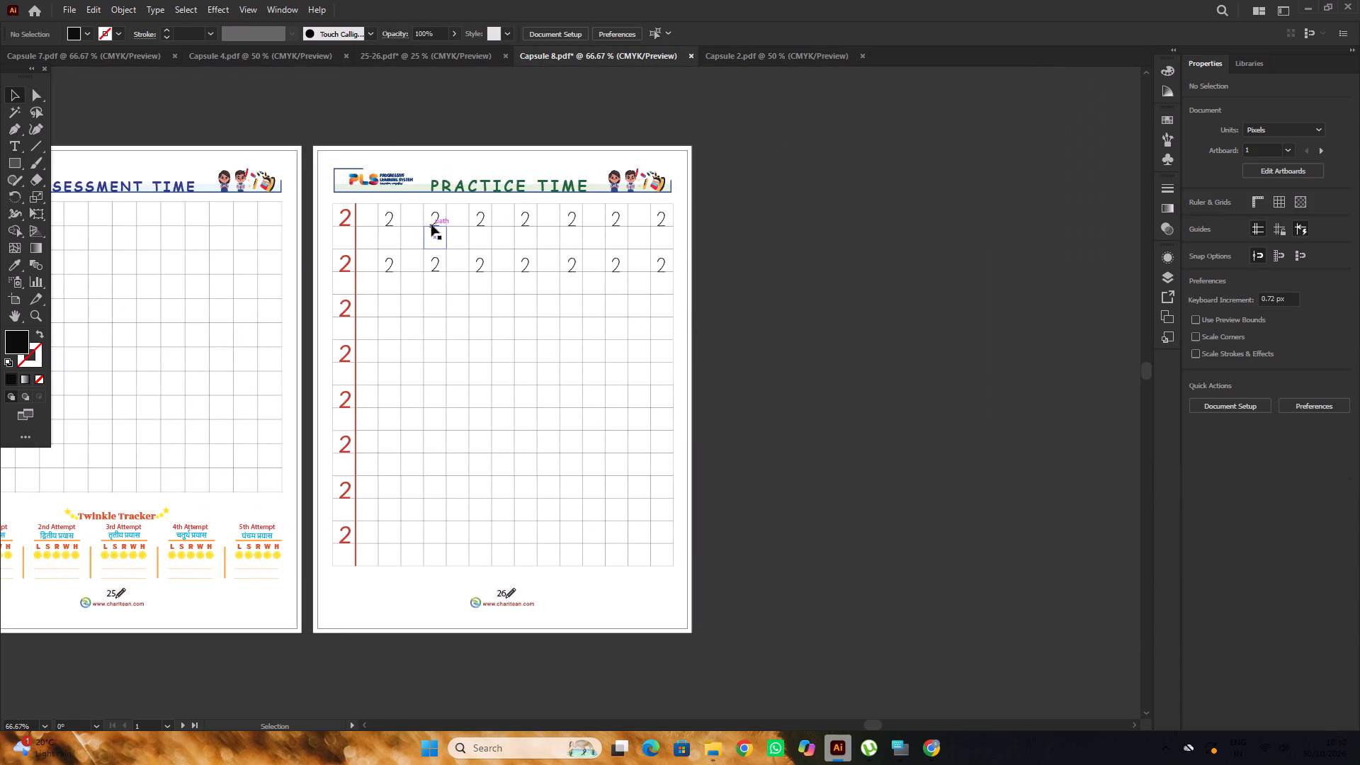
alt+scroll(673, 235, down, 2)
alt+scroll(551, 223, up, 3)
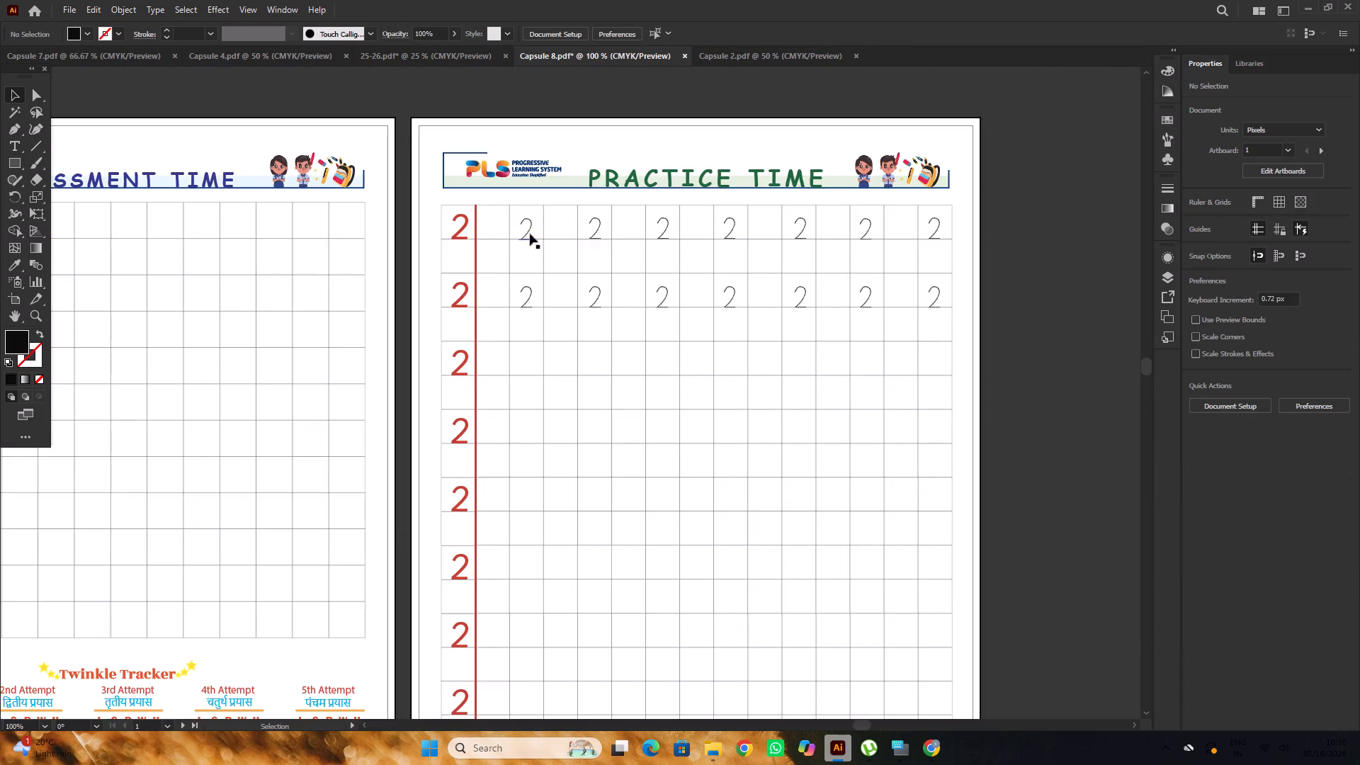
alt+scroll(554, 230, down, 1)
alt+scroll(551, 231, up, 1)
click(466, 226)
alt+scroll(466, 225, down, 1)
scroll(466, 225, up, 2)
click(535, 164)
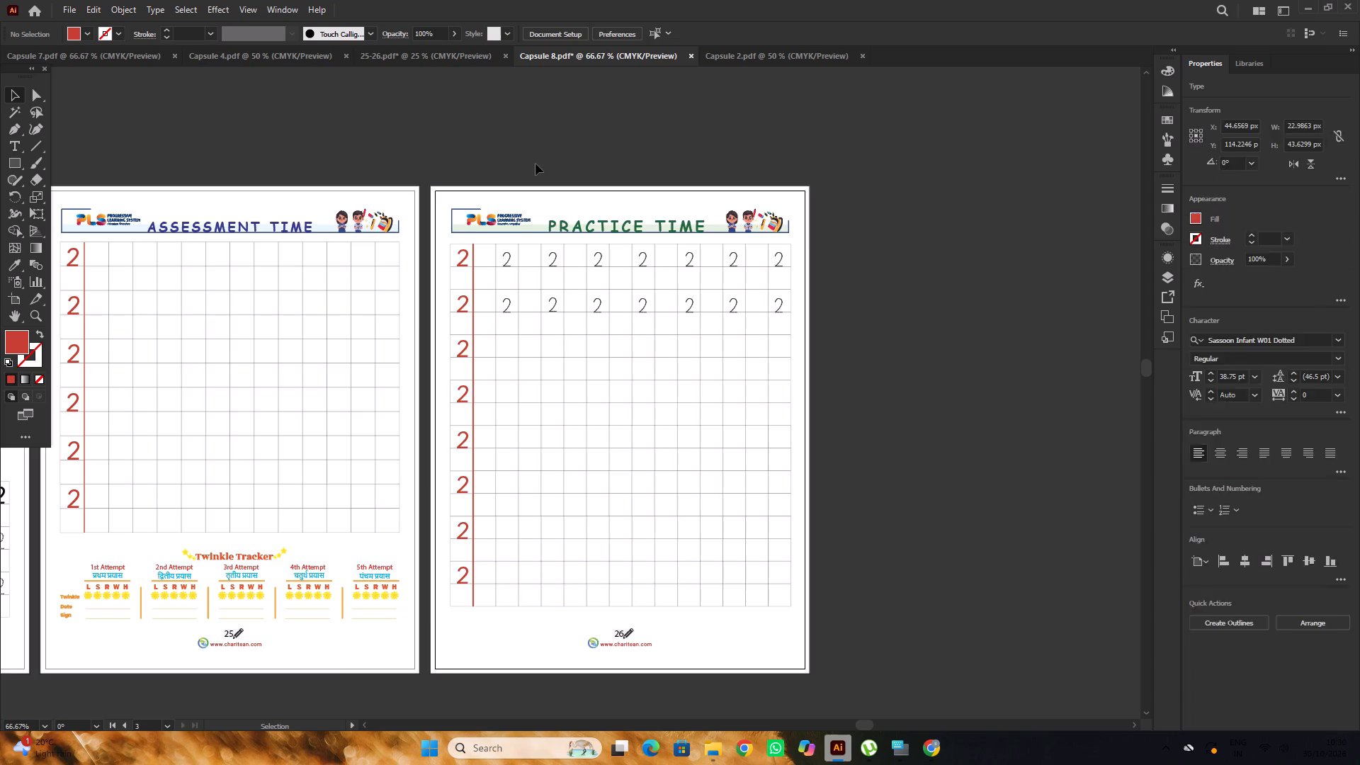
scroll(535, 174, down, 3)
alt+scroll(533, 219, up, 2)
click(477, 195)
alt+scroll(478, 194, down, 1)
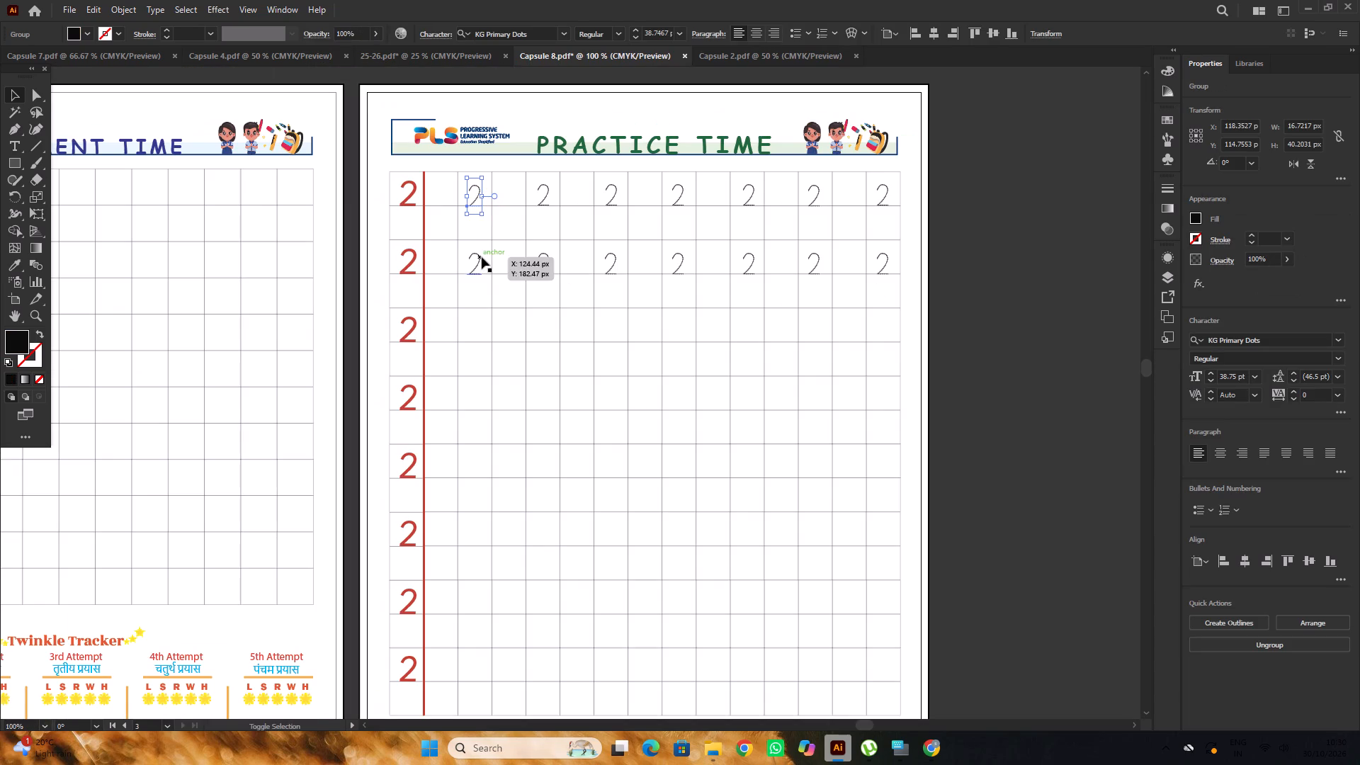
shift+click(482, 257)
shift+click(548, 196)
shift+click(545, 256)
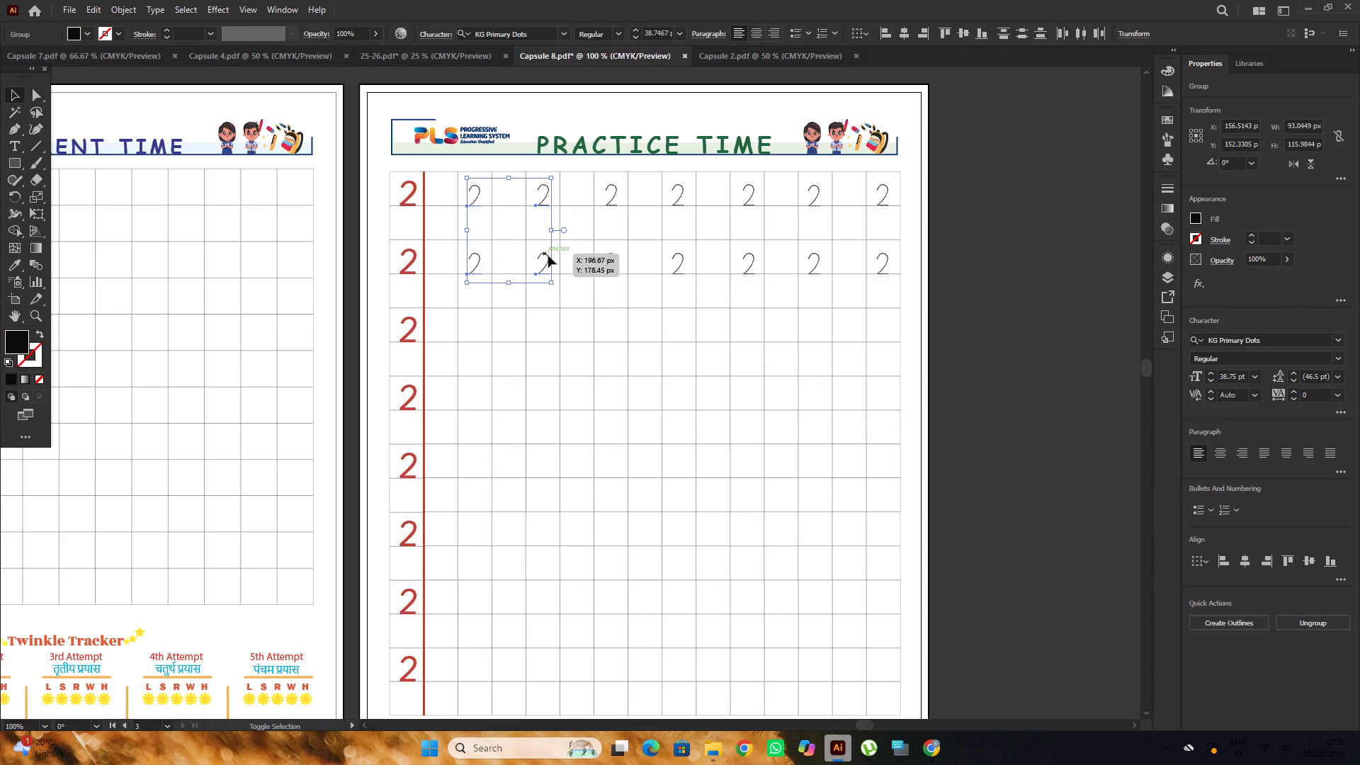
alt+scroll(639, 234, up, 2)
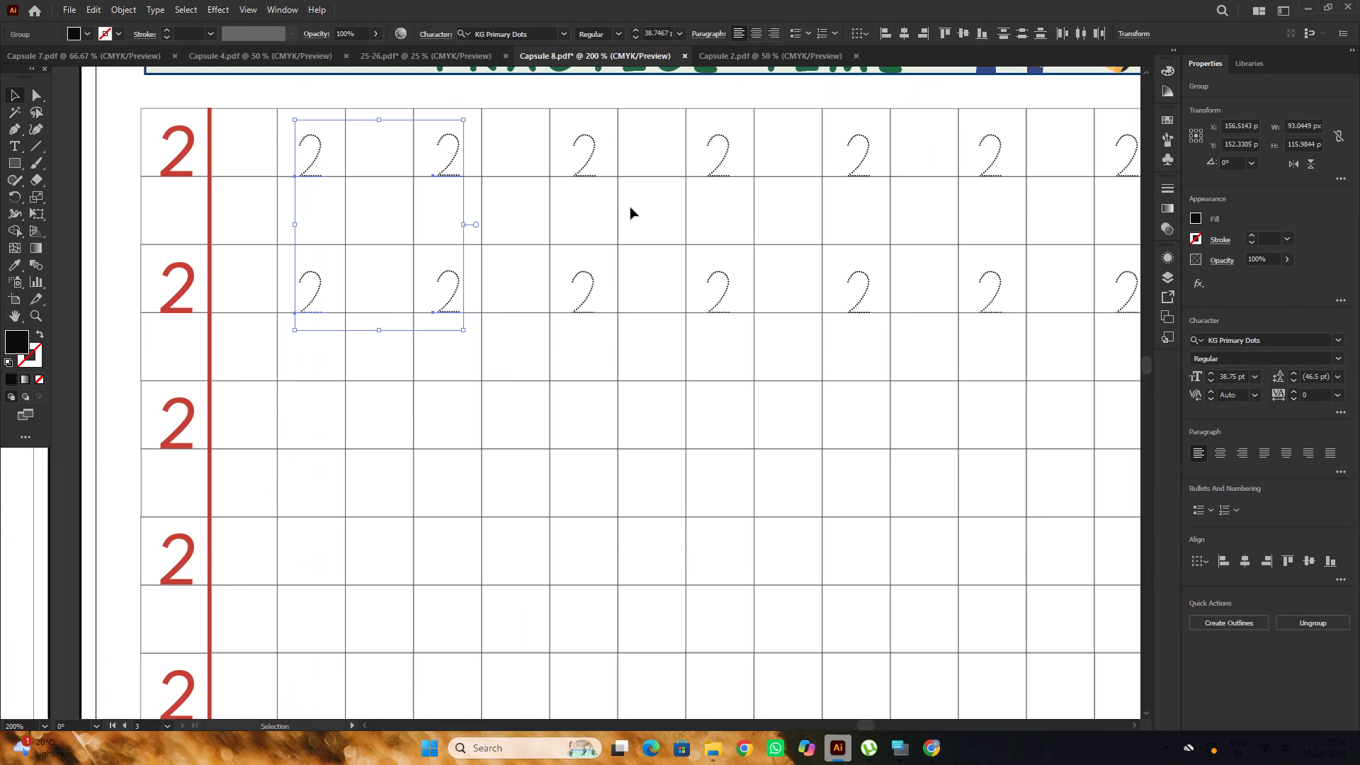
alt+scroll(629, 205, down, 1)
shift+click(604, 161)
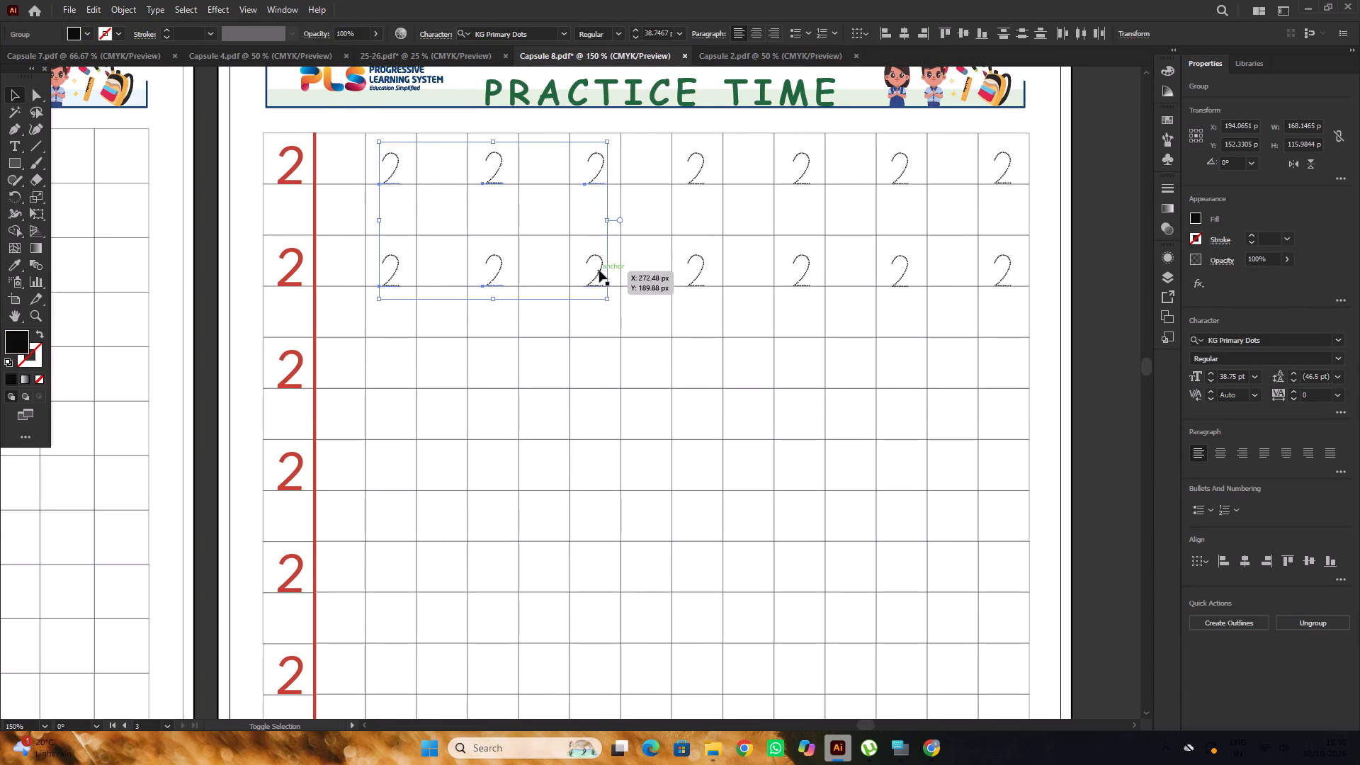
shift+click(599, 271)
alt+scroll(552, 232, down, 3)
alt+scroll(671, 225, up, 2)
shift+click(535, 191)
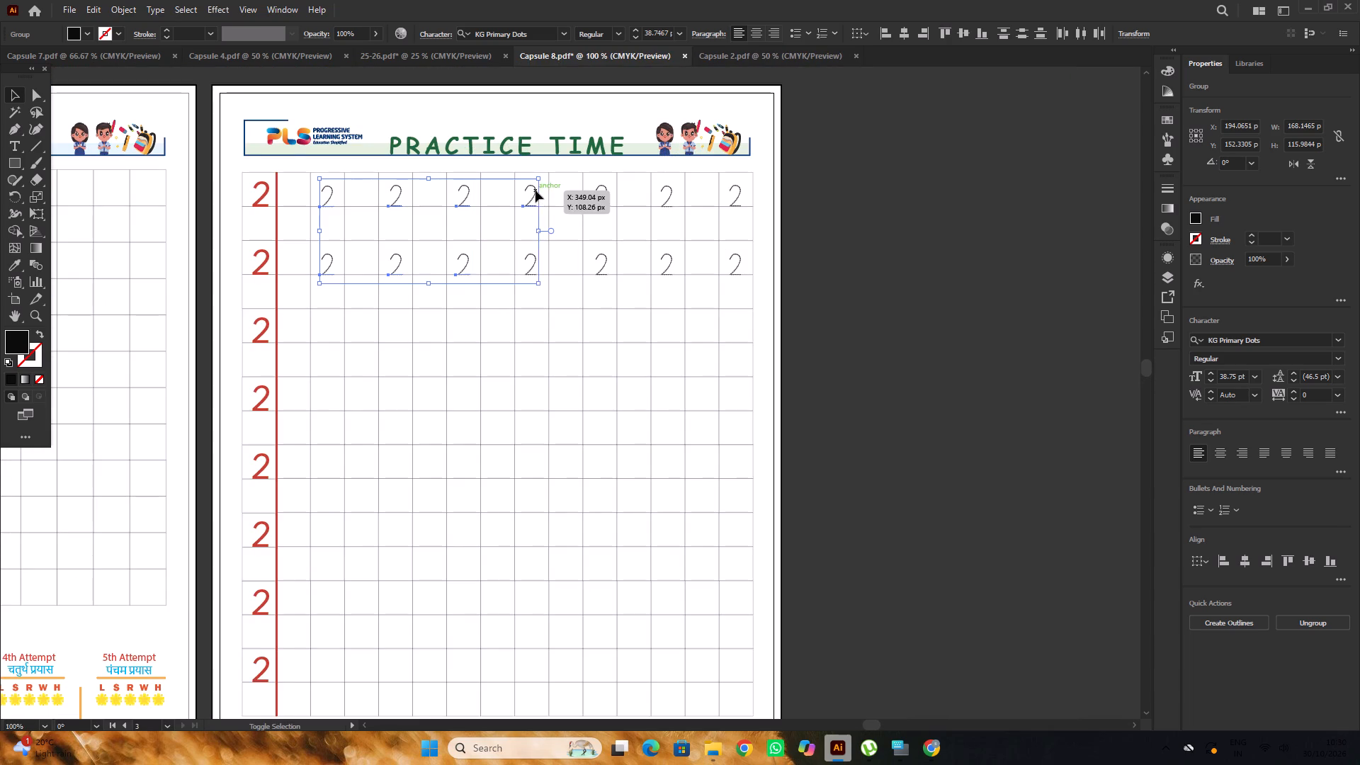
shift+click(531, 253)
alt+scroll(611, 212, up, 2)
shift+click(599, 175)
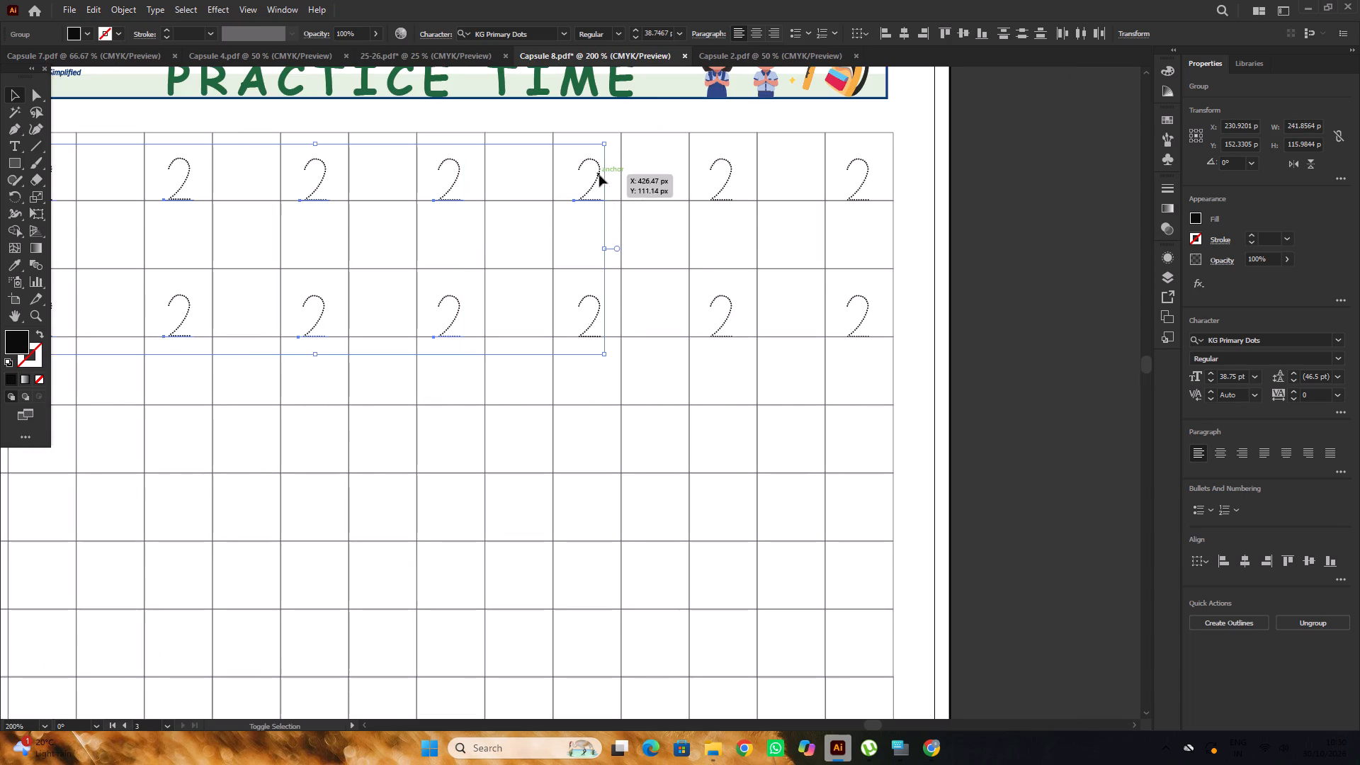
shift+click(591, 295)
alt+scroll(611, 284, down, 1)
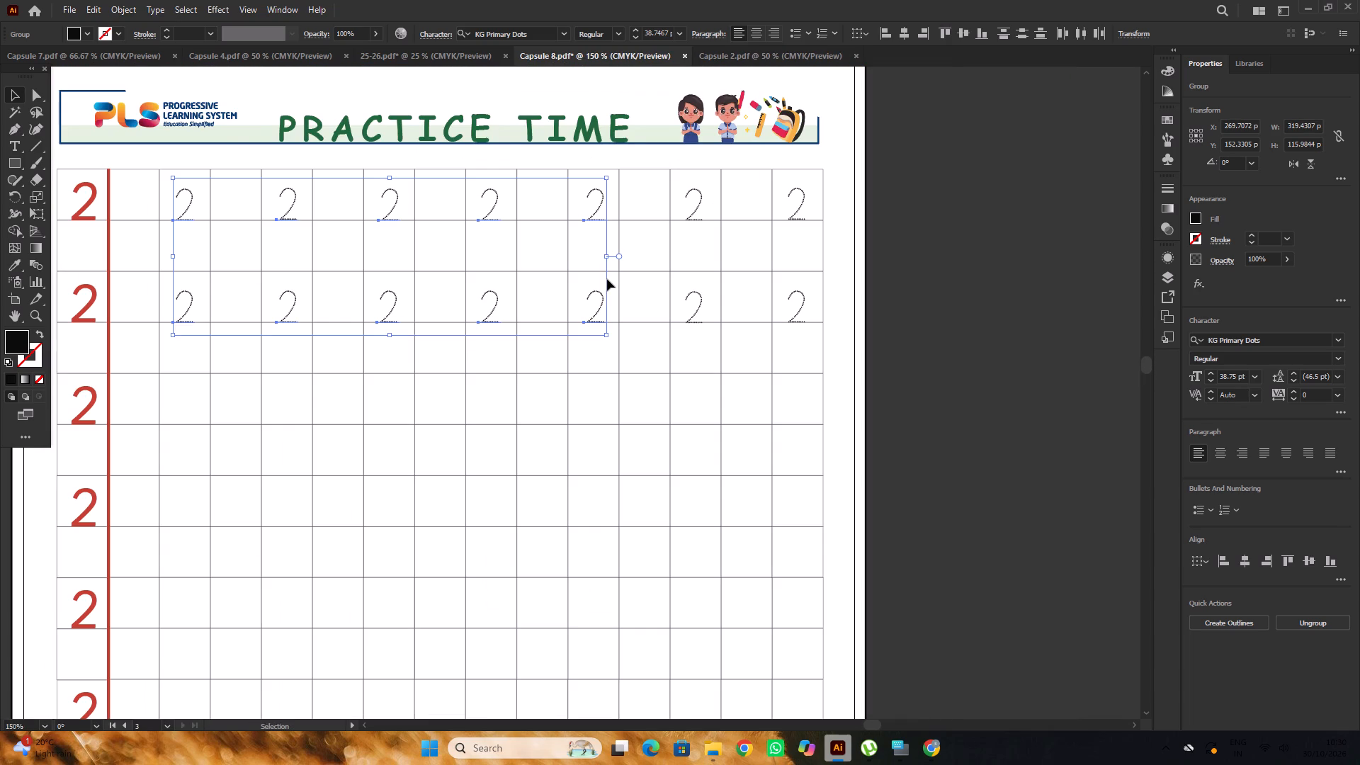
alt+scroll(665, 242, up, 1)
shift+click(708, 195)
shift+click(701, 307)
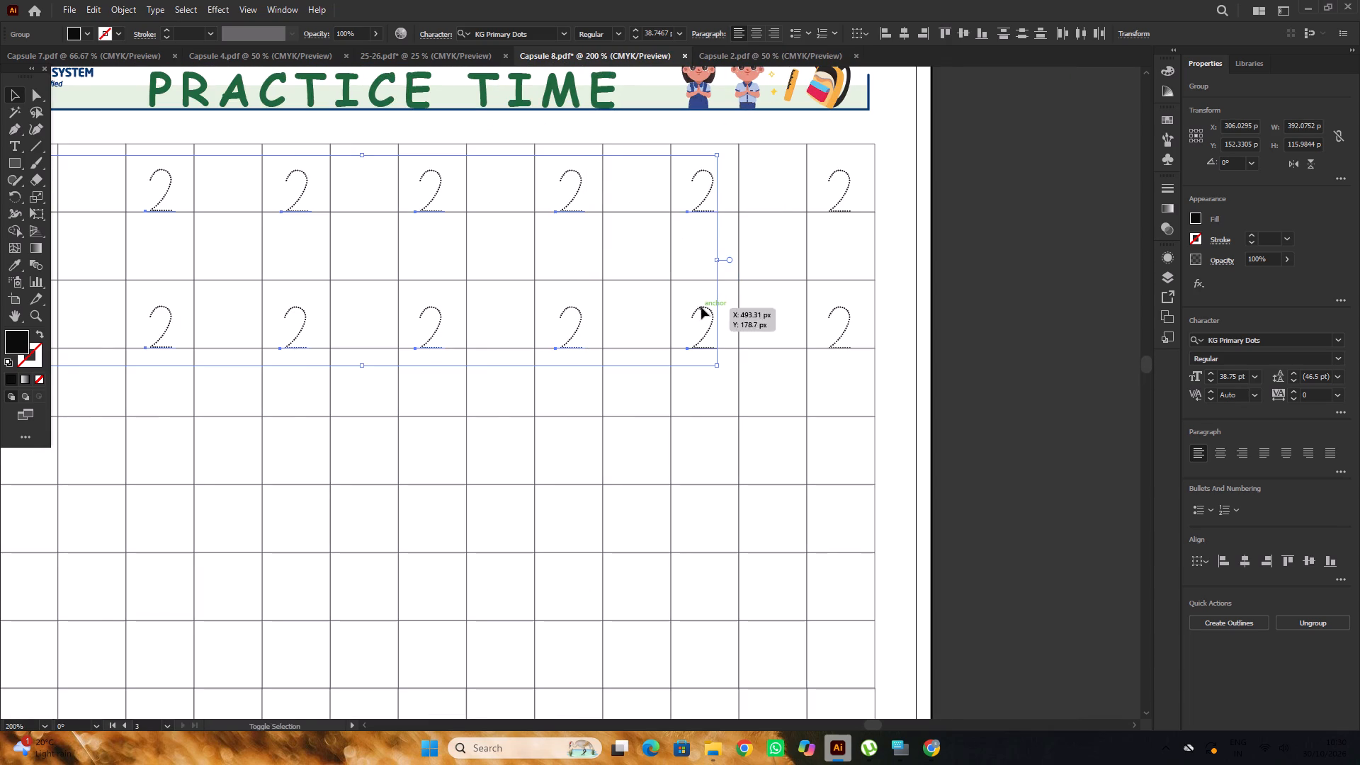
alt+scroll(721, 284, down, 2)
shift+click(781, 240)
shift+click(776, 299)
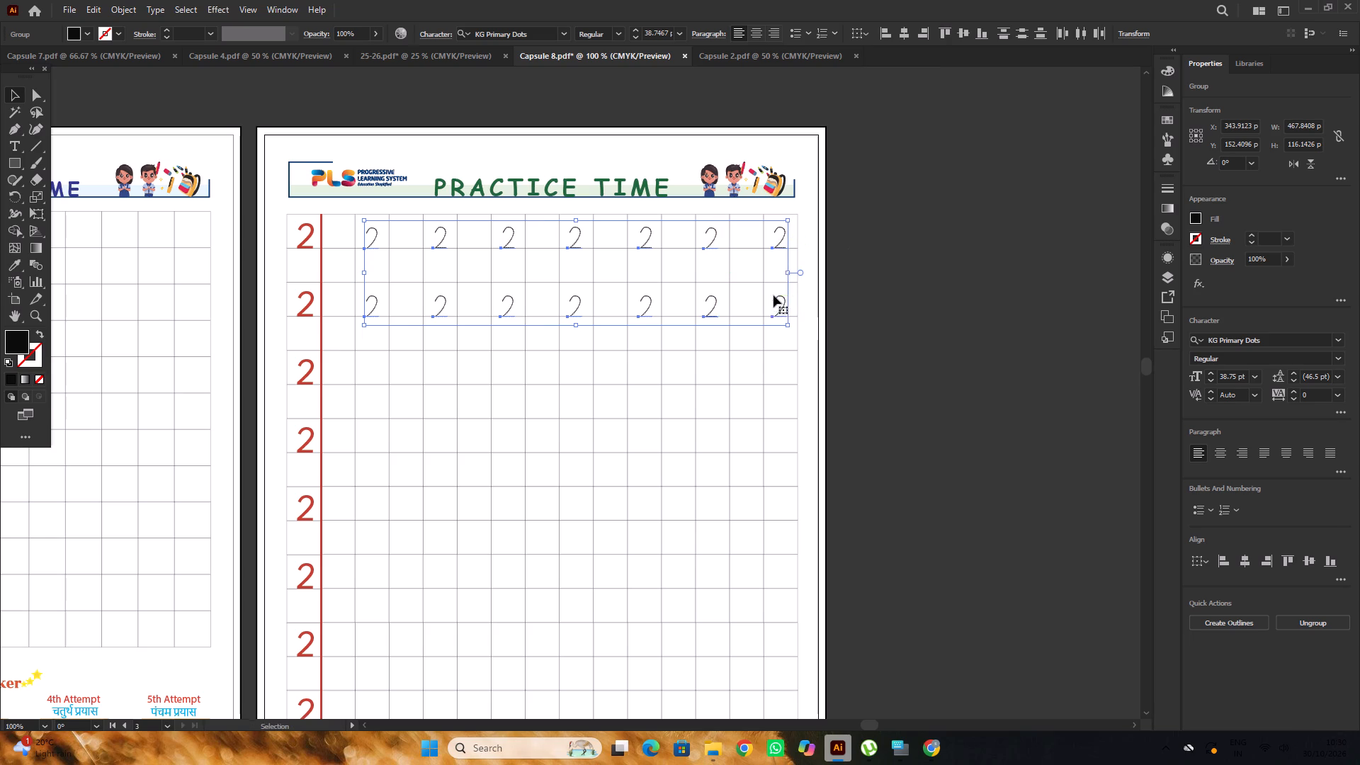
alt+scroll(773, 295, down, 2)
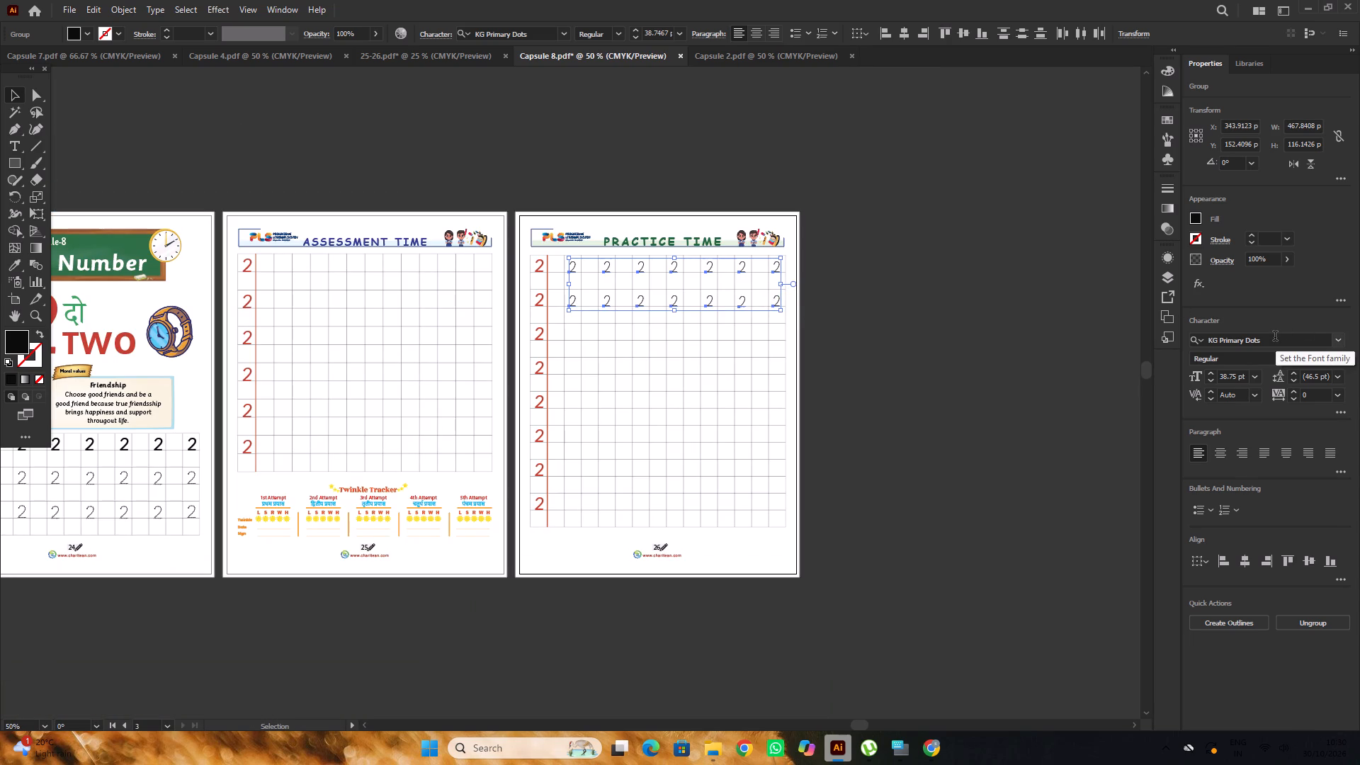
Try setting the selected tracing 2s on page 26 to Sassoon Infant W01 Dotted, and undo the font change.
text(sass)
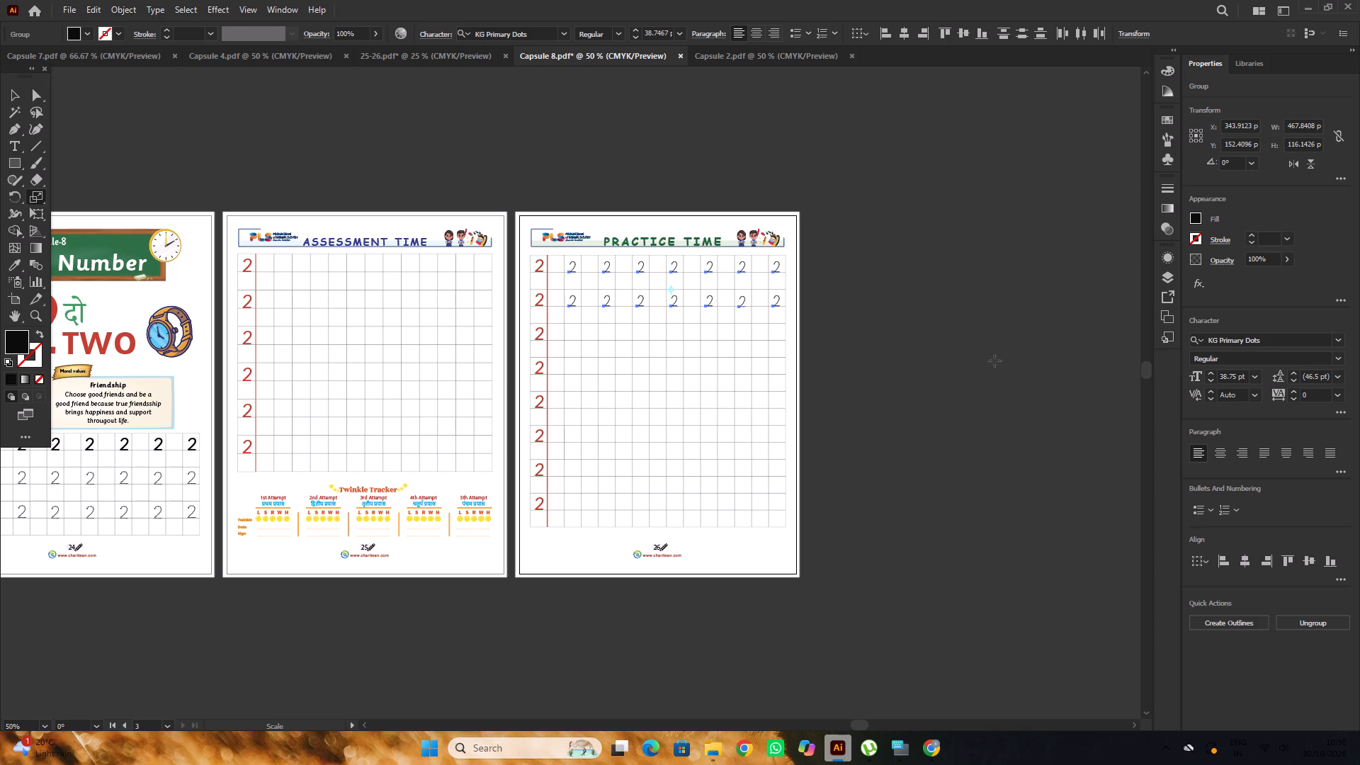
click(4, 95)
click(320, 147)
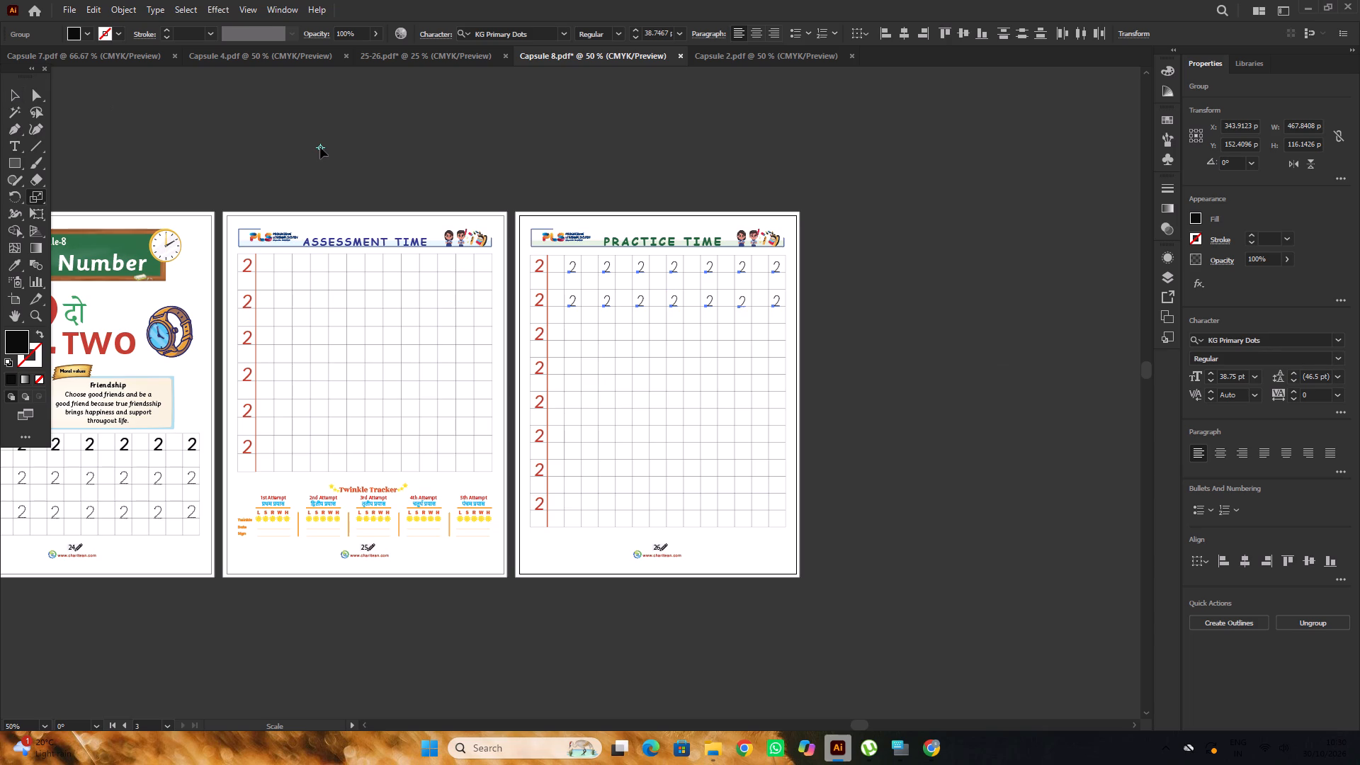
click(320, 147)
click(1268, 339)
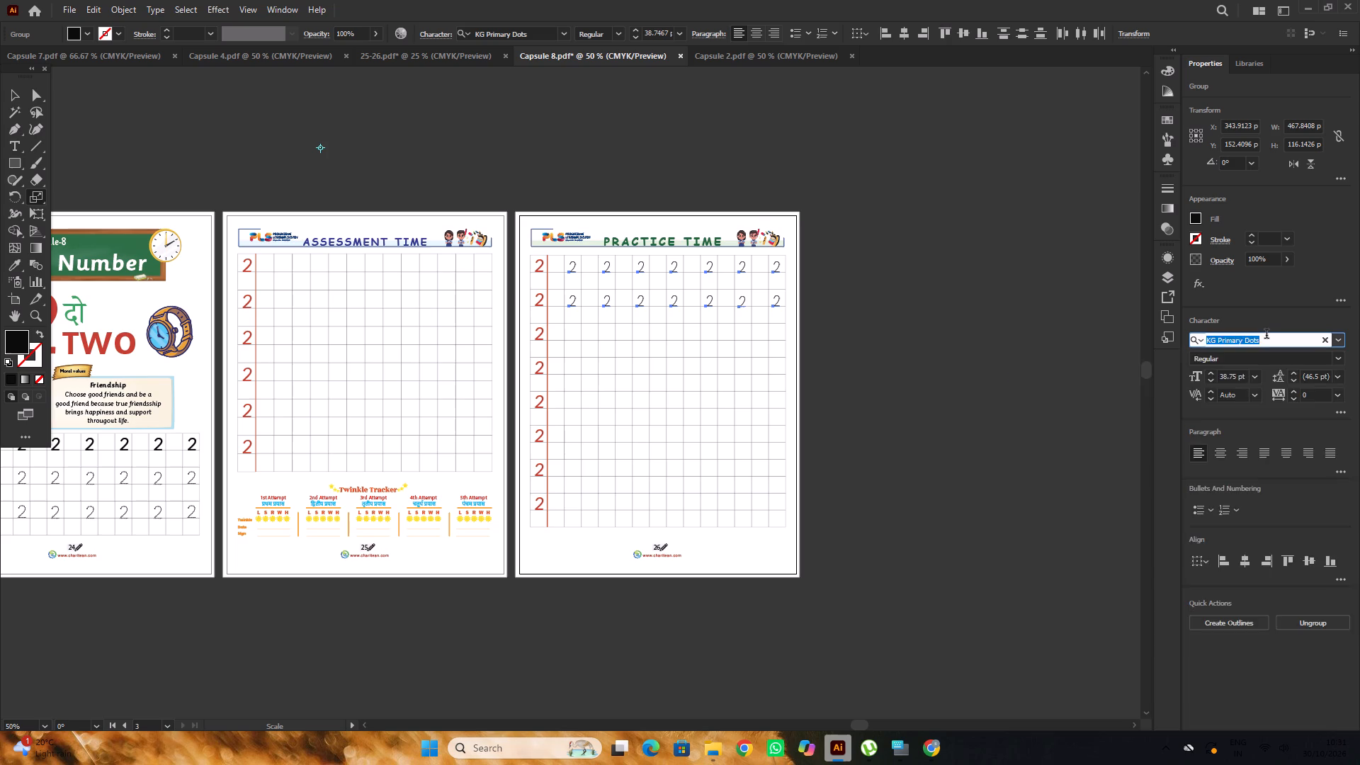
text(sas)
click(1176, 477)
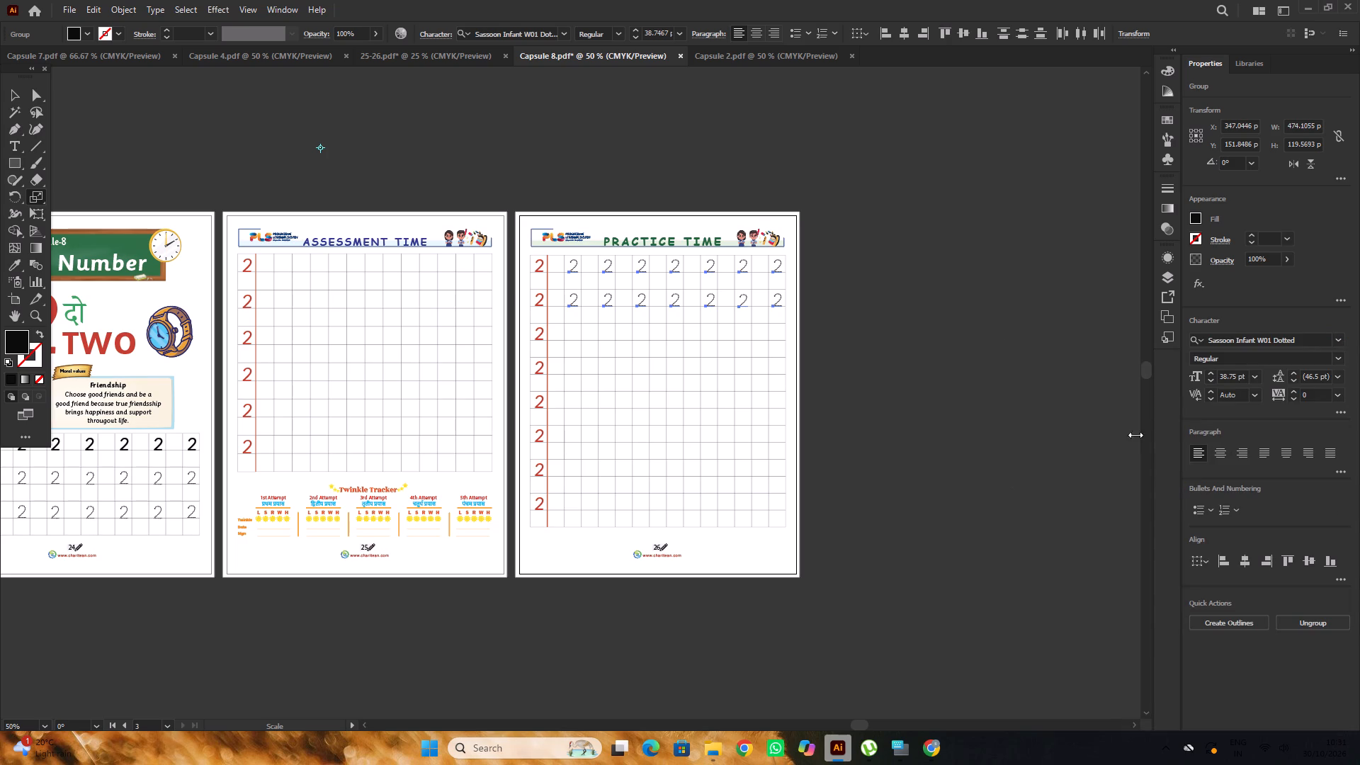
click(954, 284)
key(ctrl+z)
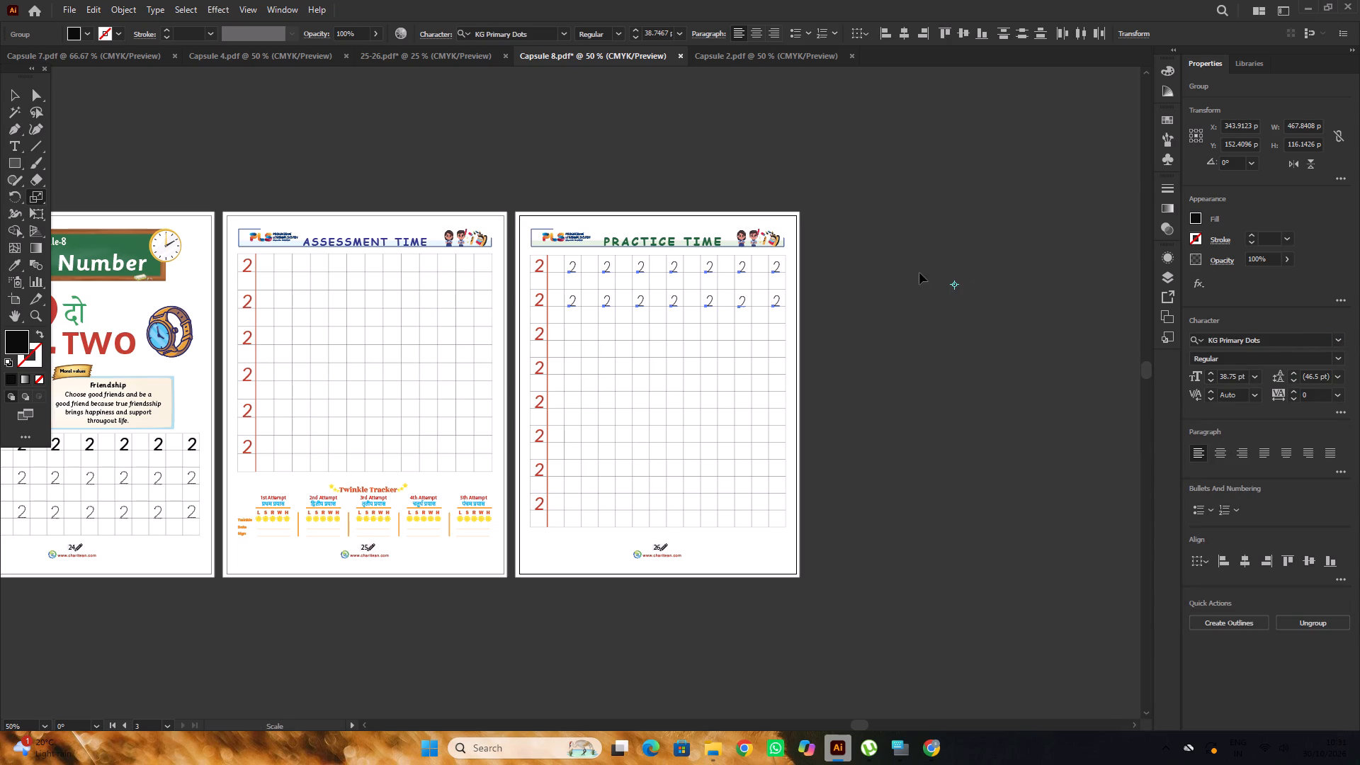
Set the fourteen selected tracing 2s in page 26's Practice Time grid to Sassoon Infant W01 Dotted.
click(1275, 341)
key(s)
key(a)
key(s)
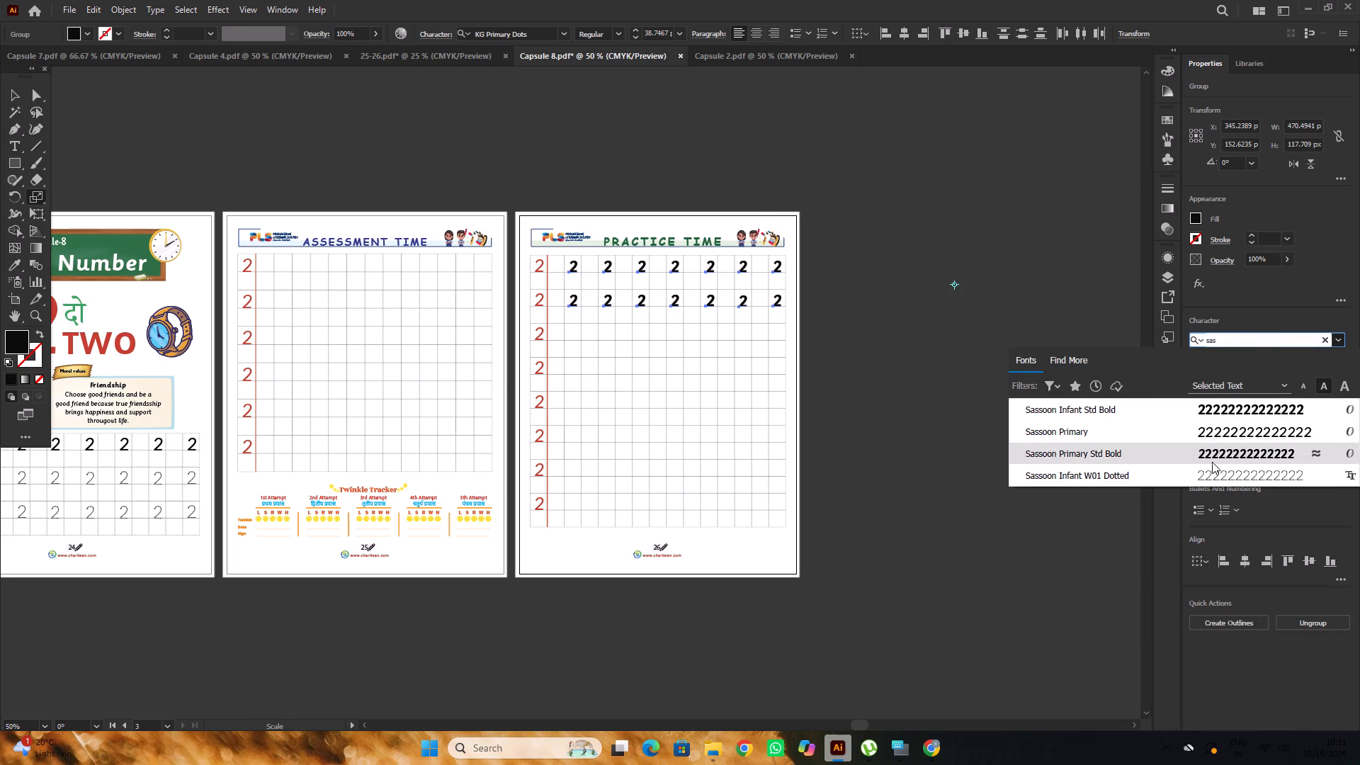
click(1201, 476)
click(16, 94)
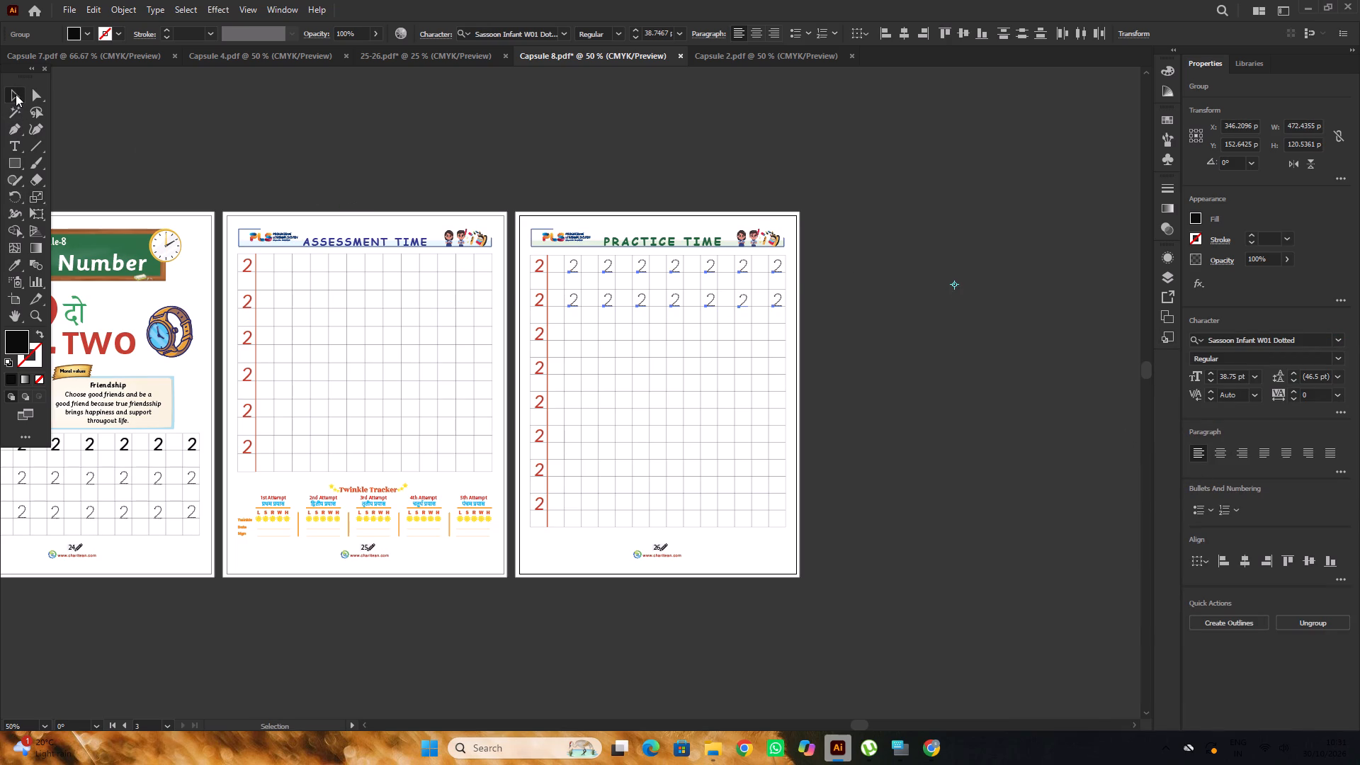
click(281, 129)
Examine the number 2 grids across Capsule 8's three pages for consistent digit fonts.
alt+scroll(827, 281, up, 2)
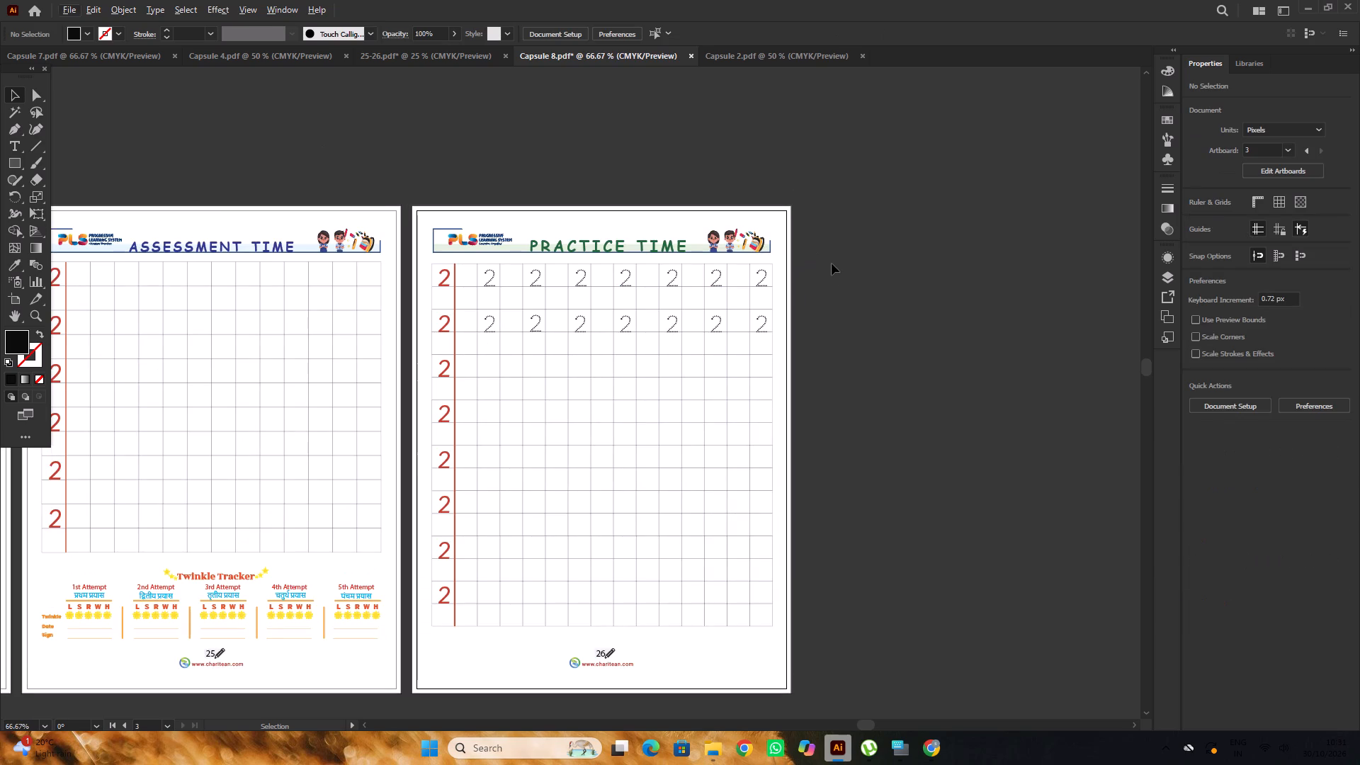
alt+scroll(831, 258, down, 4)
drag(844, 239, 968, 395)
click(952, 356)
alt+scroll(801, 292, up, 5)
alt+scroll(803, 291, down, 4)
alt+scroll(617, 332, up, 4)
alt+scroll(655, 317, down, 1)
key(space)
drag(773, 475, 740, 486)
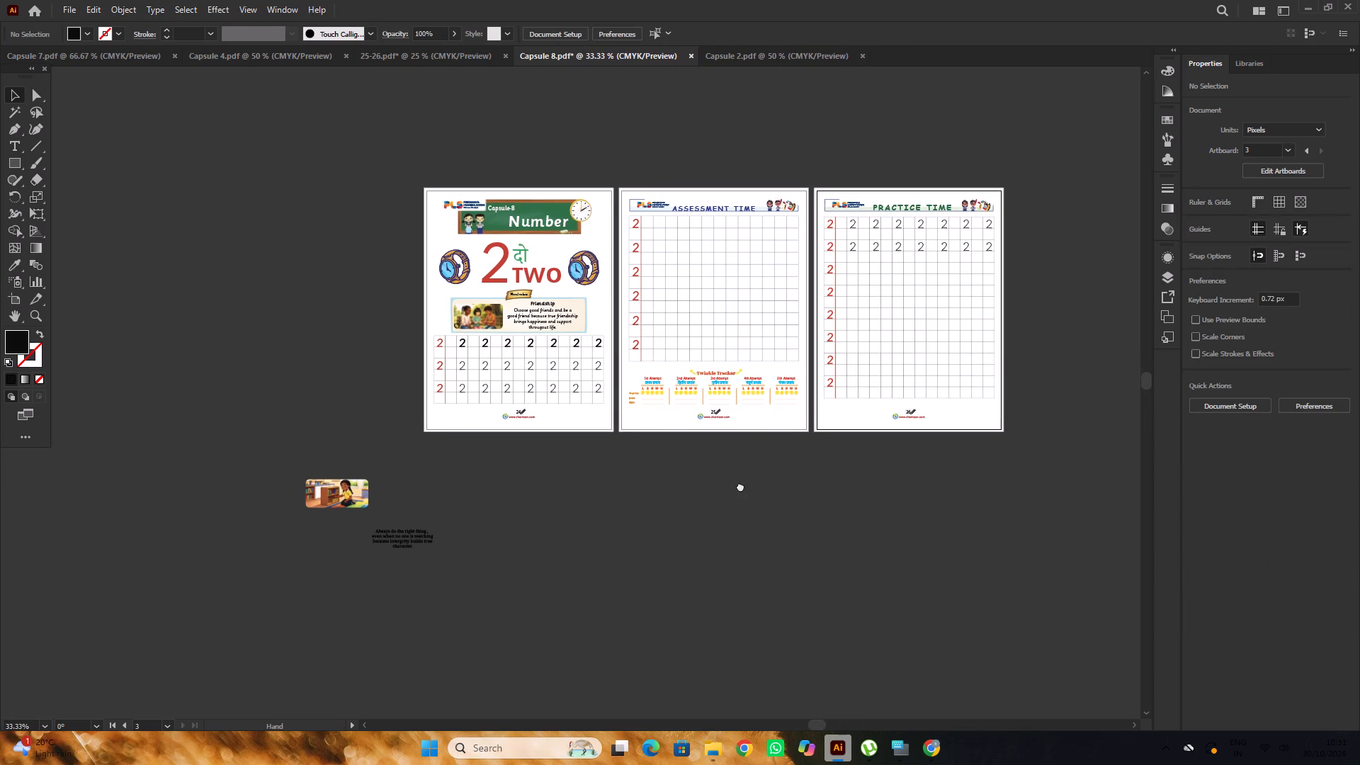
drag(740, 486, 735, 488)
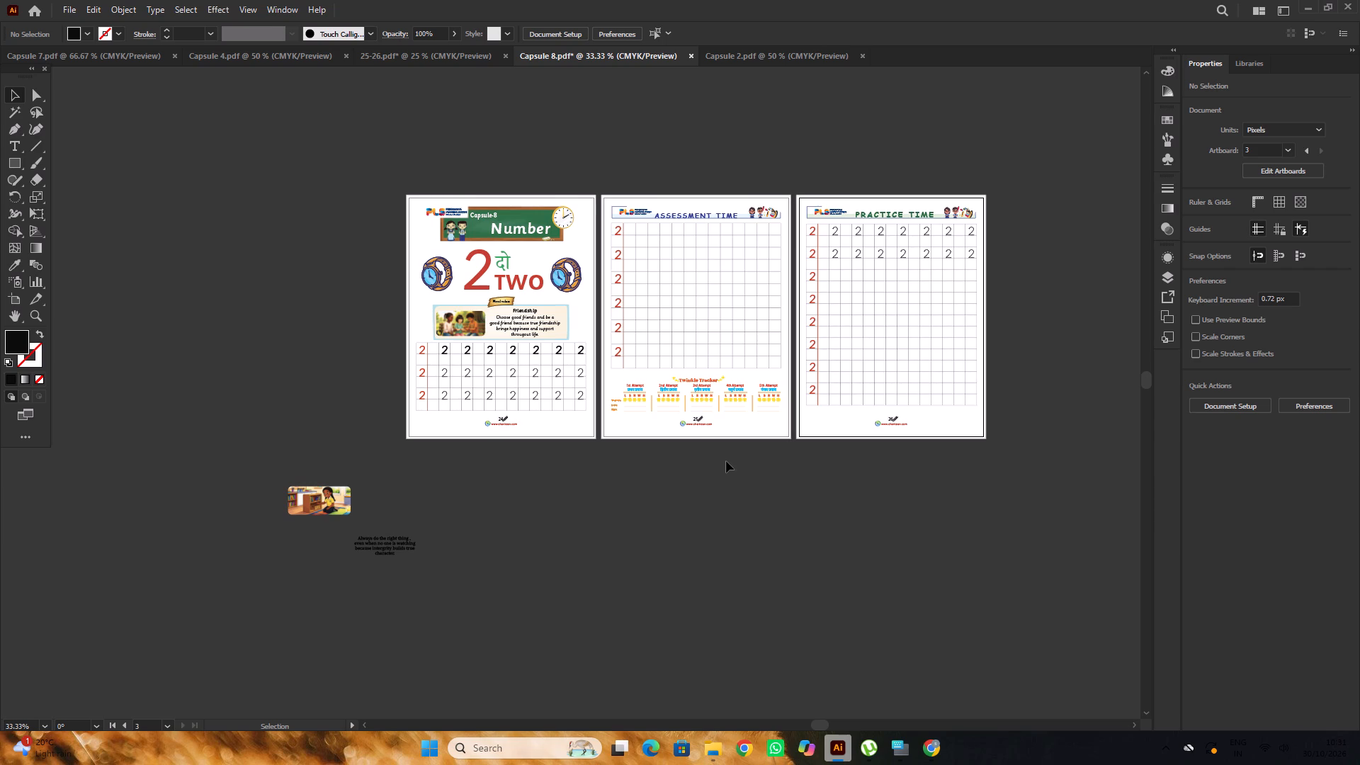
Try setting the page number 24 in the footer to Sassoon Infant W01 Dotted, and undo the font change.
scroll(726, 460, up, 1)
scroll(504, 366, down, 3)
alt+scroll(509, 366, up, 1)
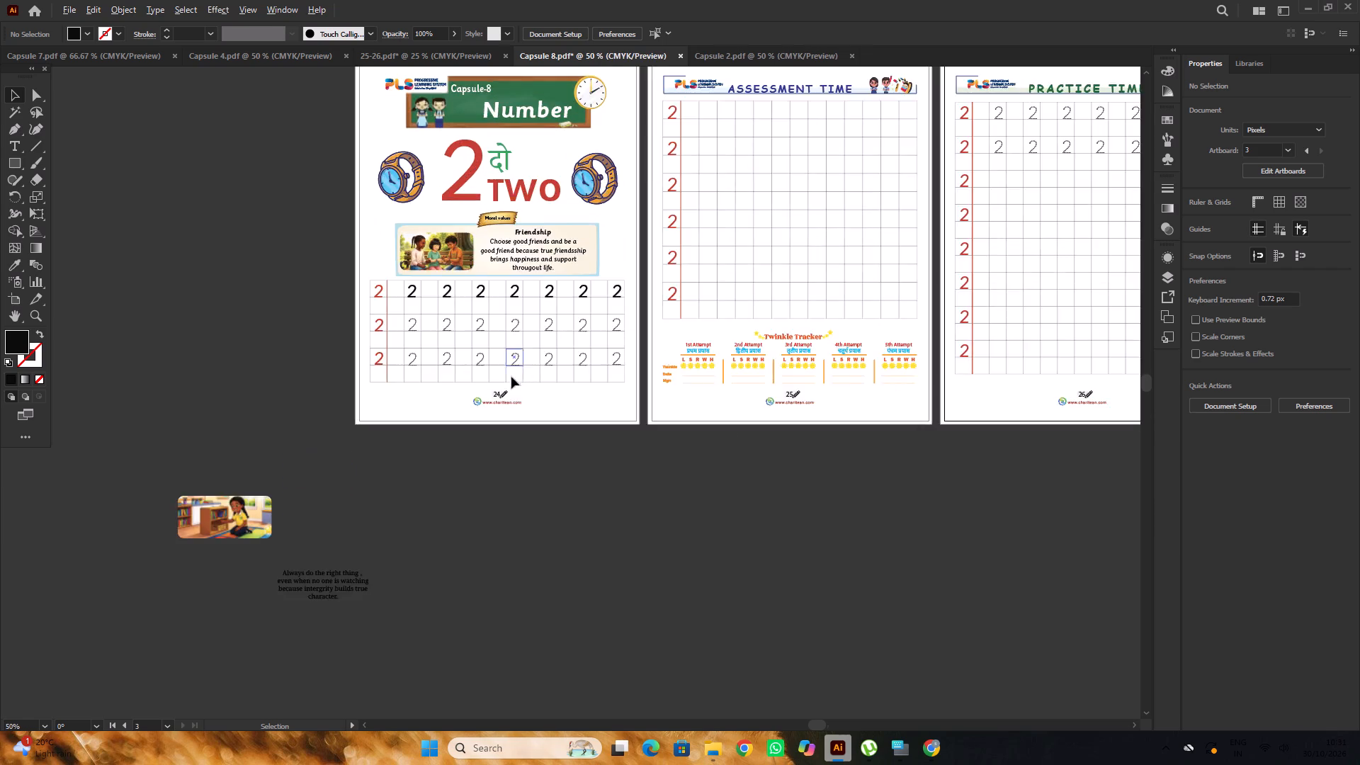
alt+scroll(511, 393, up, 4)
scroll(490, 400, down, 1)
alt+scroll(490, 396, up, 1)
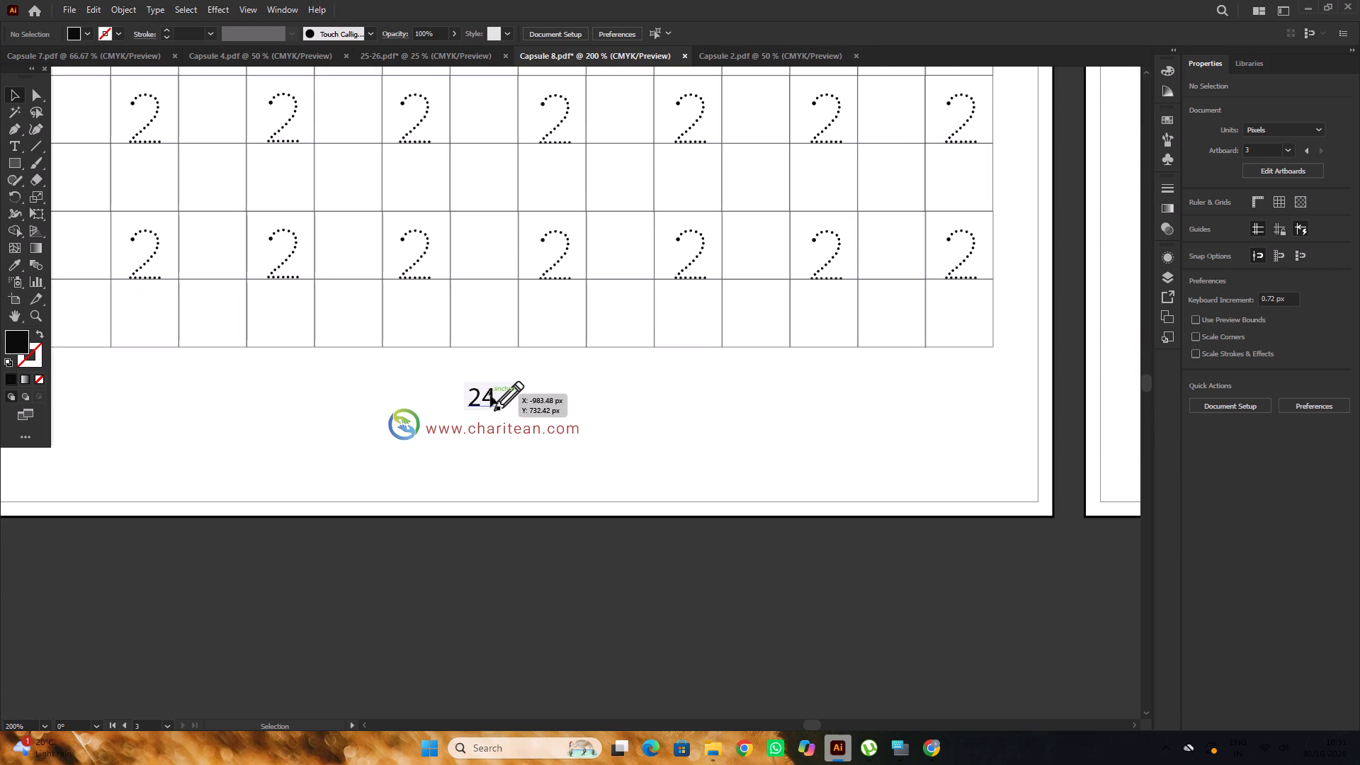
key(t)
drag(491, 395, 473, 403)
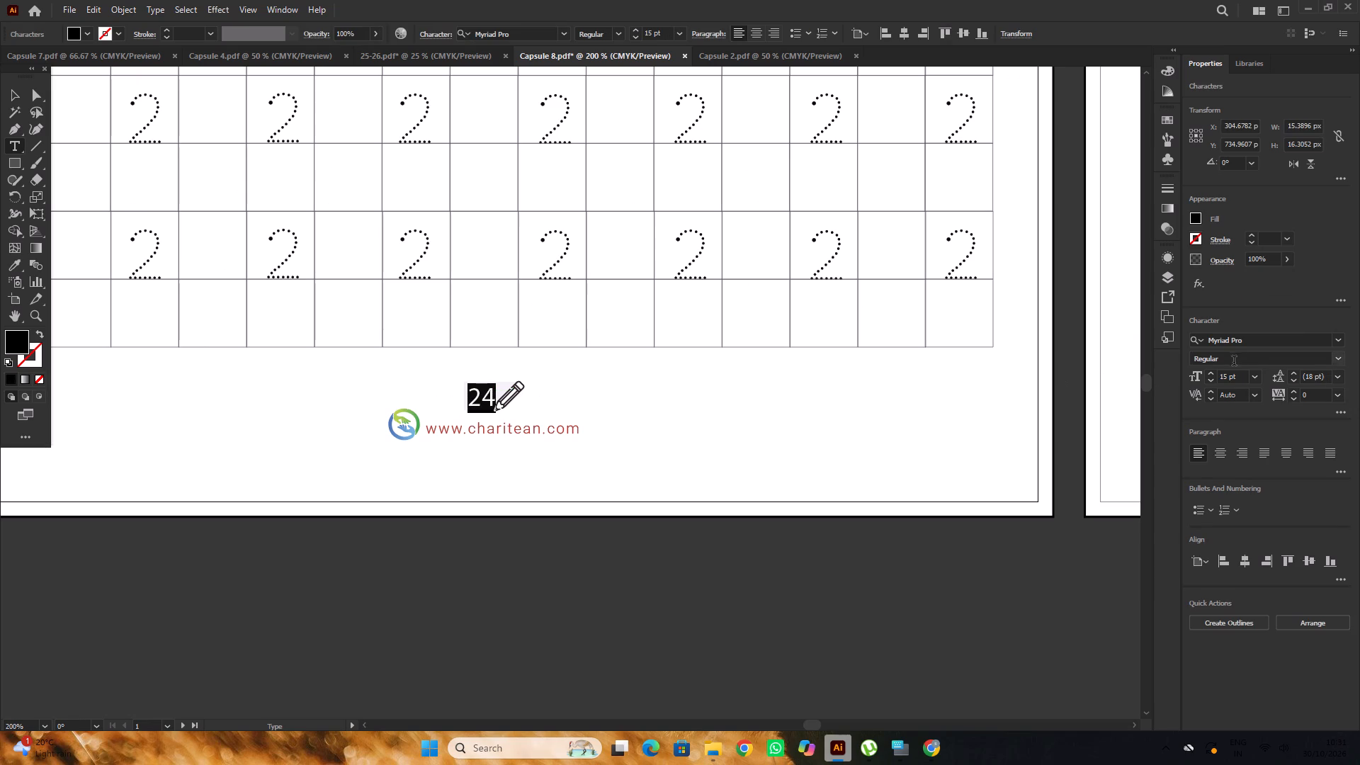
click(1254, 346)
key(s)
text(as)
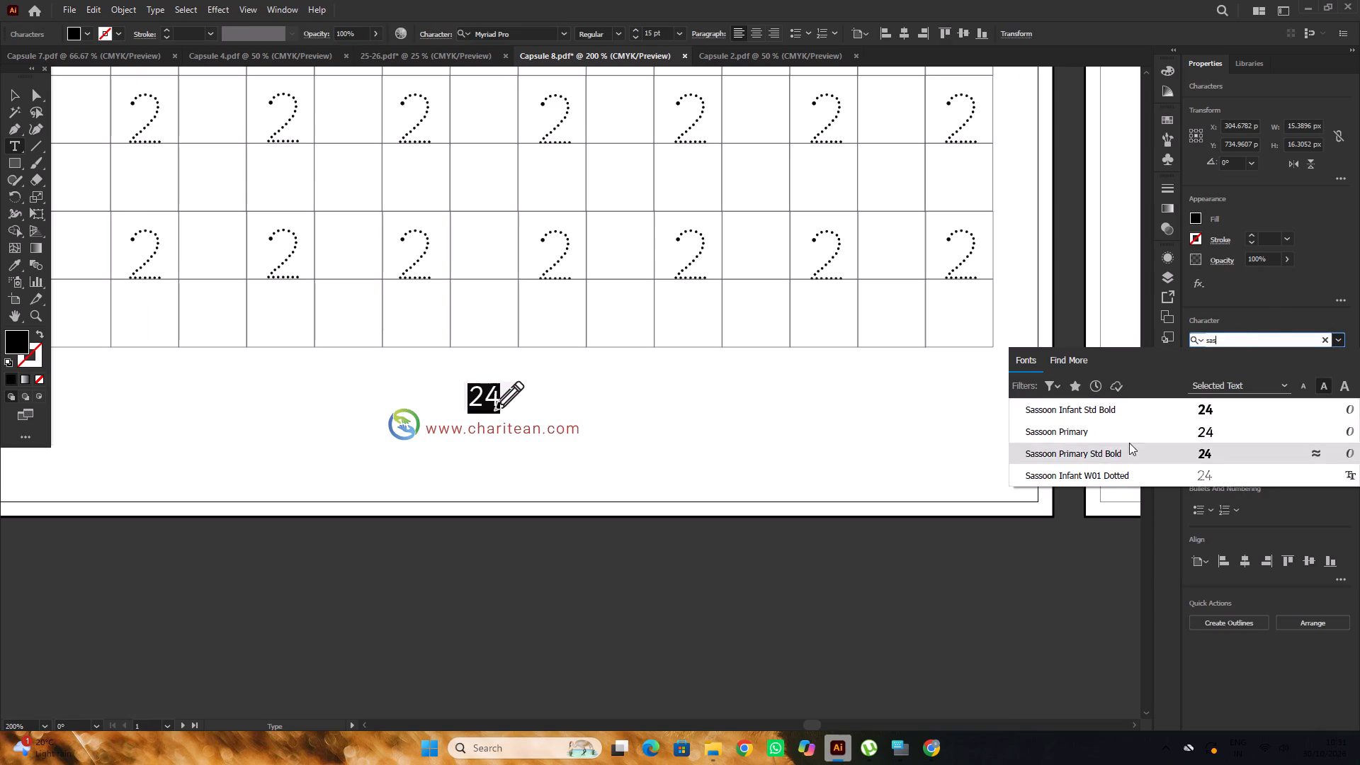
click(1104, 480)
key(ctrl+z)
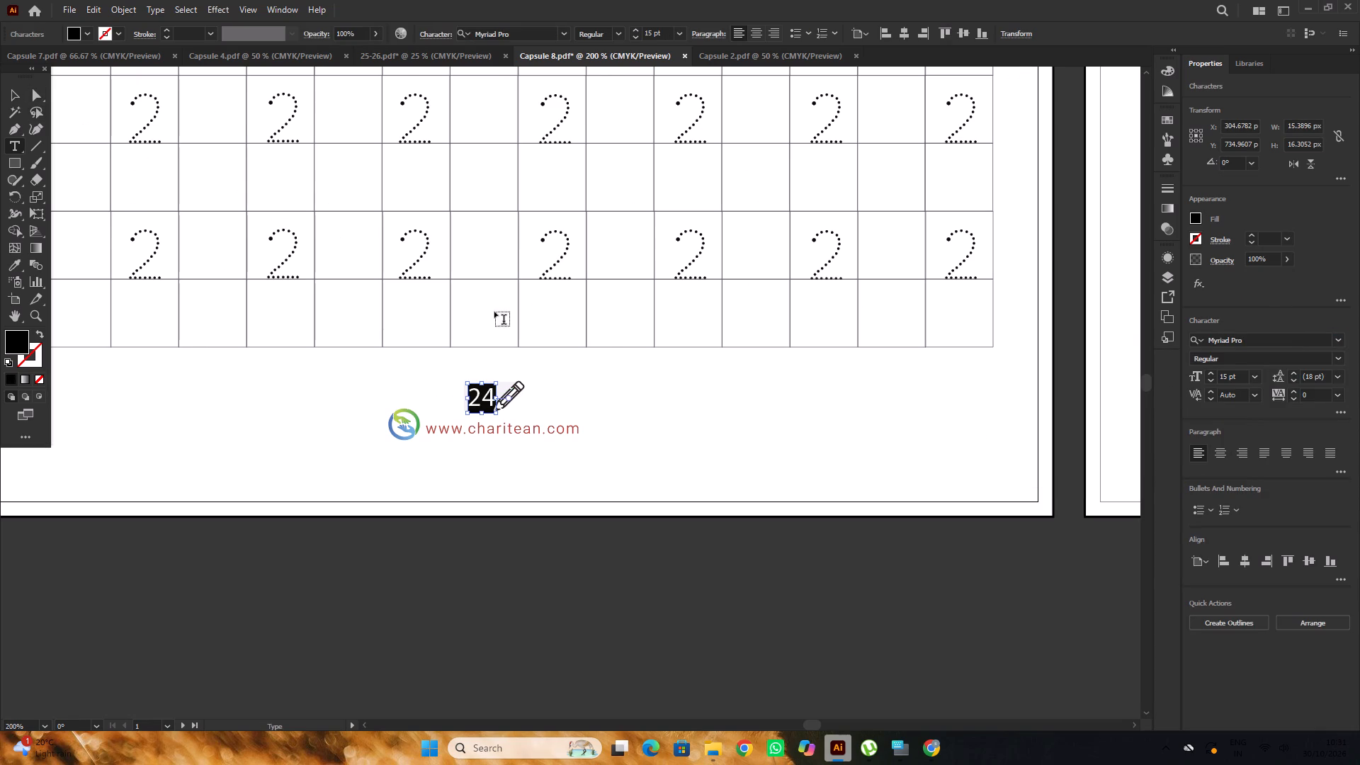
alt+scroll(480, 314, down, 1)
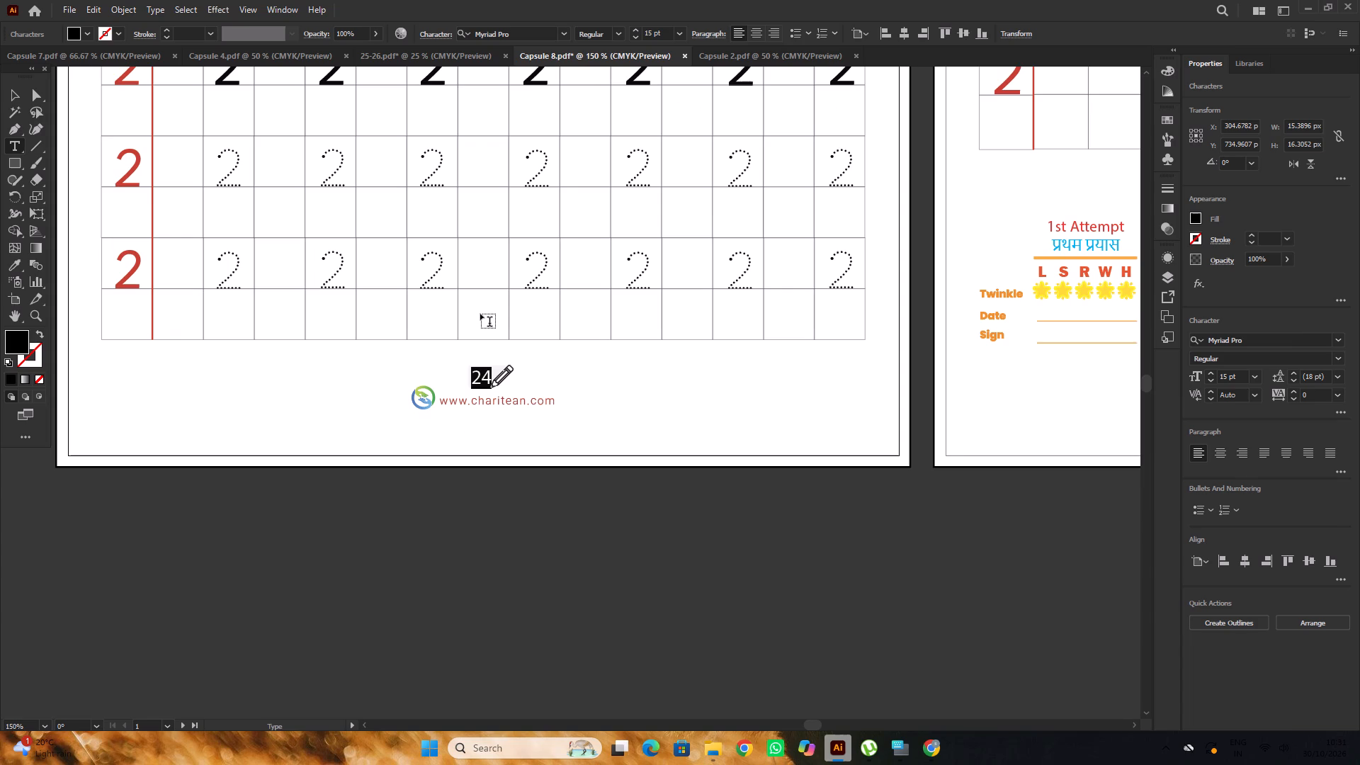
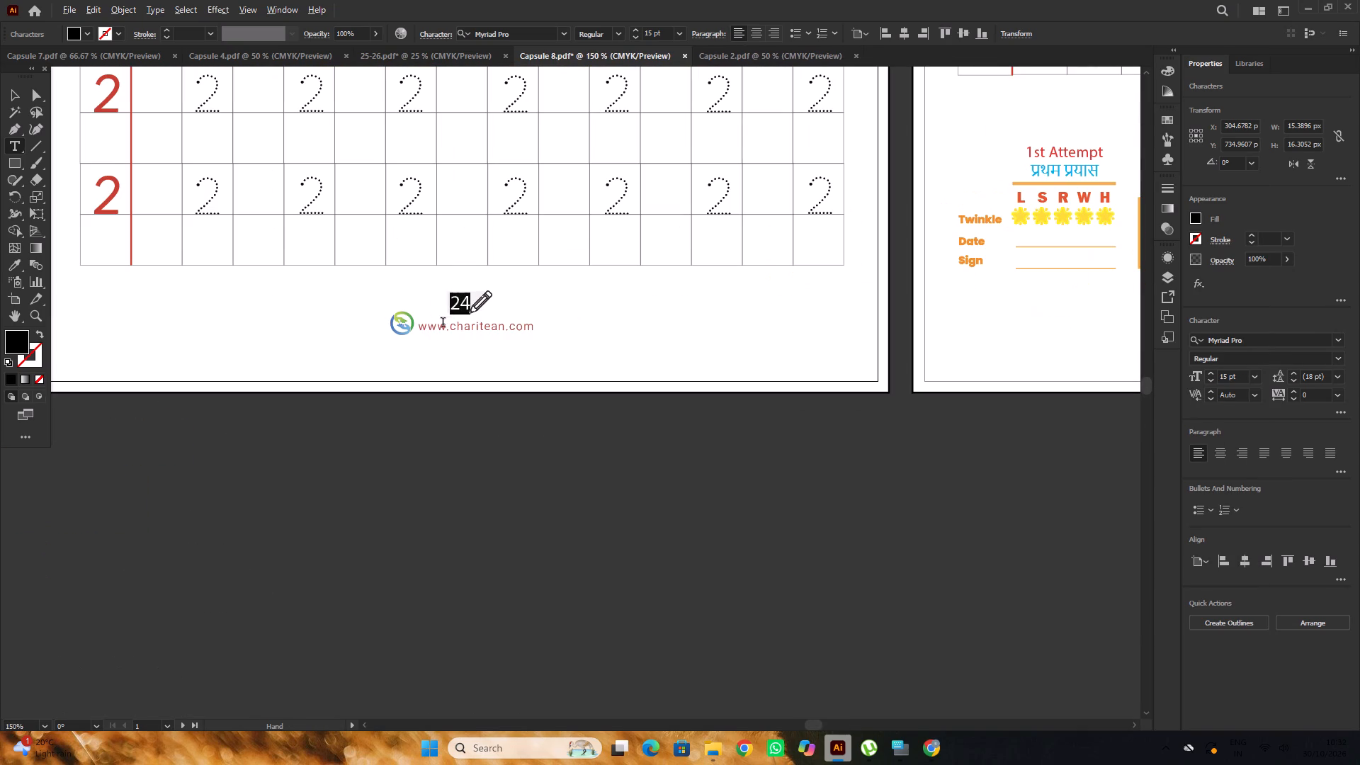
Set the selected page number 24 in the footer to the Sassoon Primary font.
click(1247, 339)
key(s)
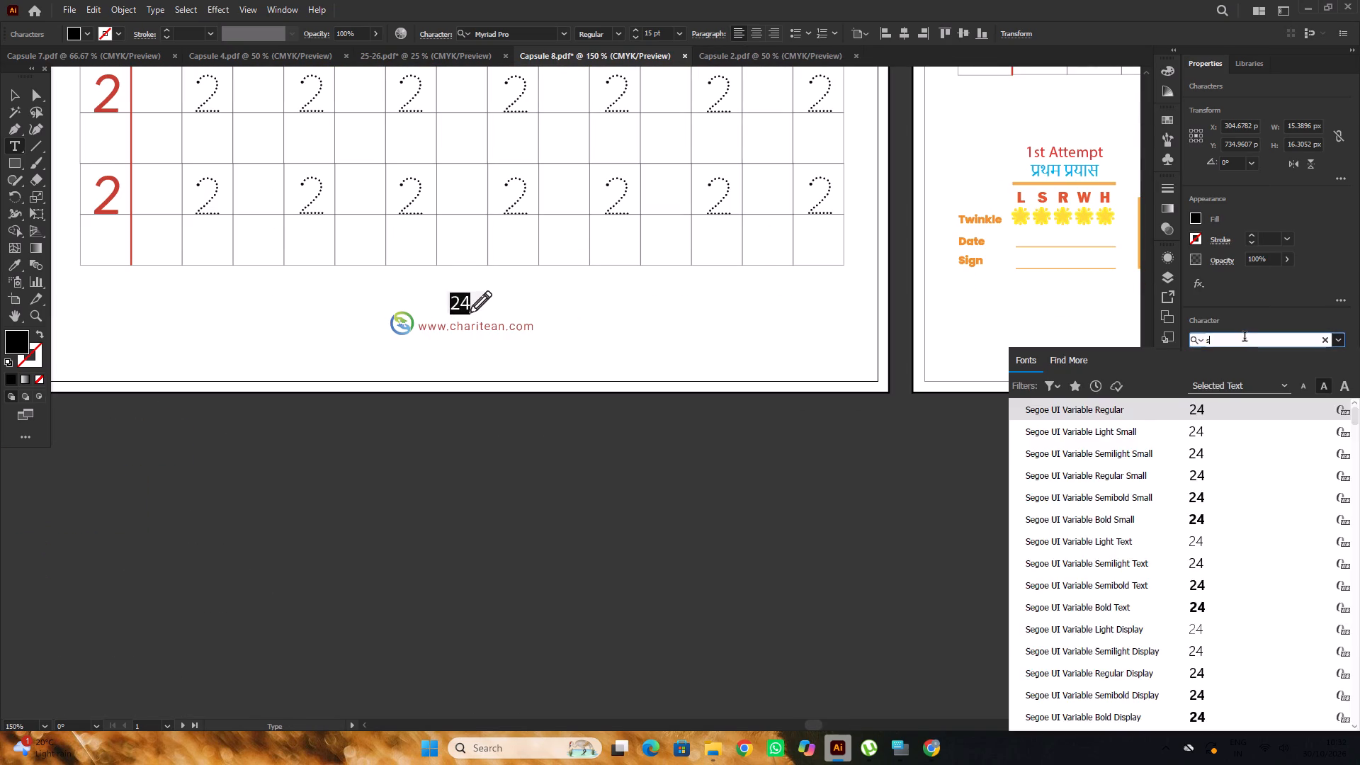
text(as)
key(s)
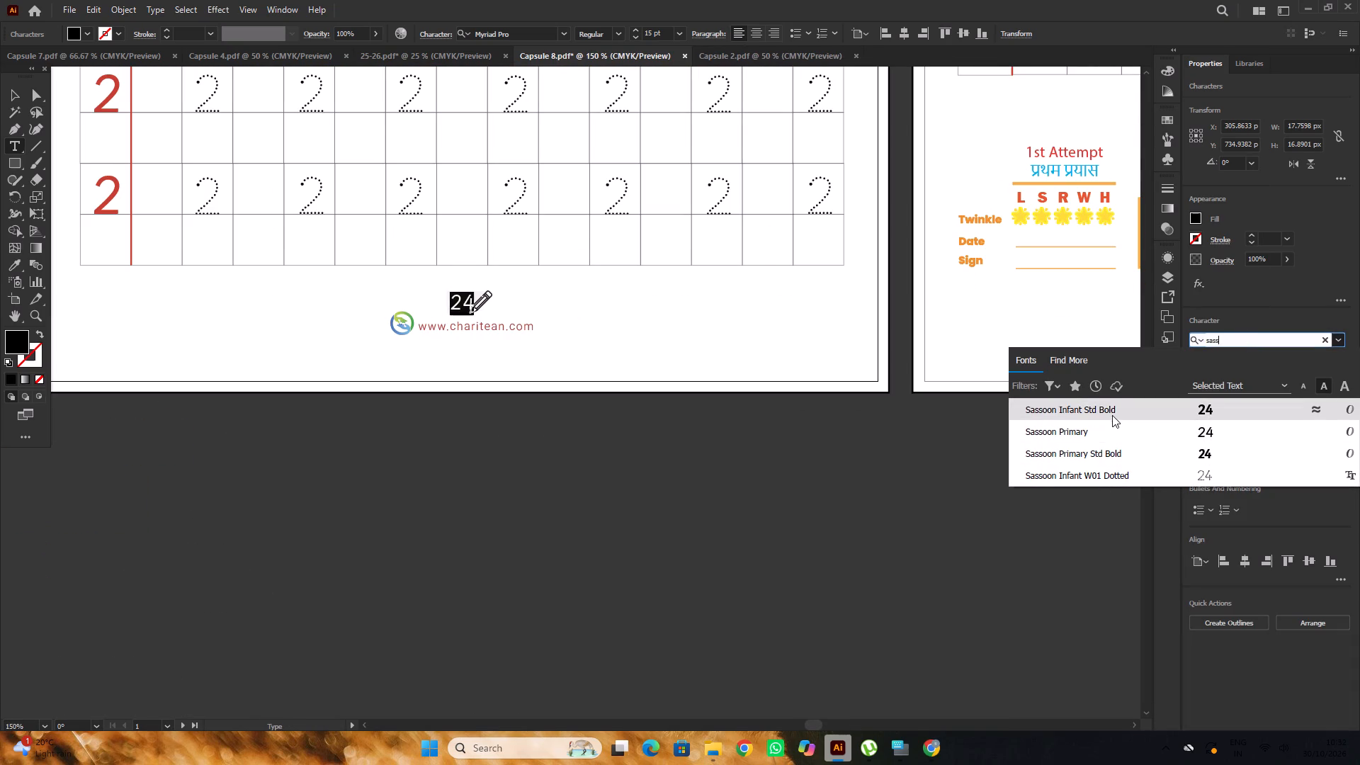
click(1105, 430)
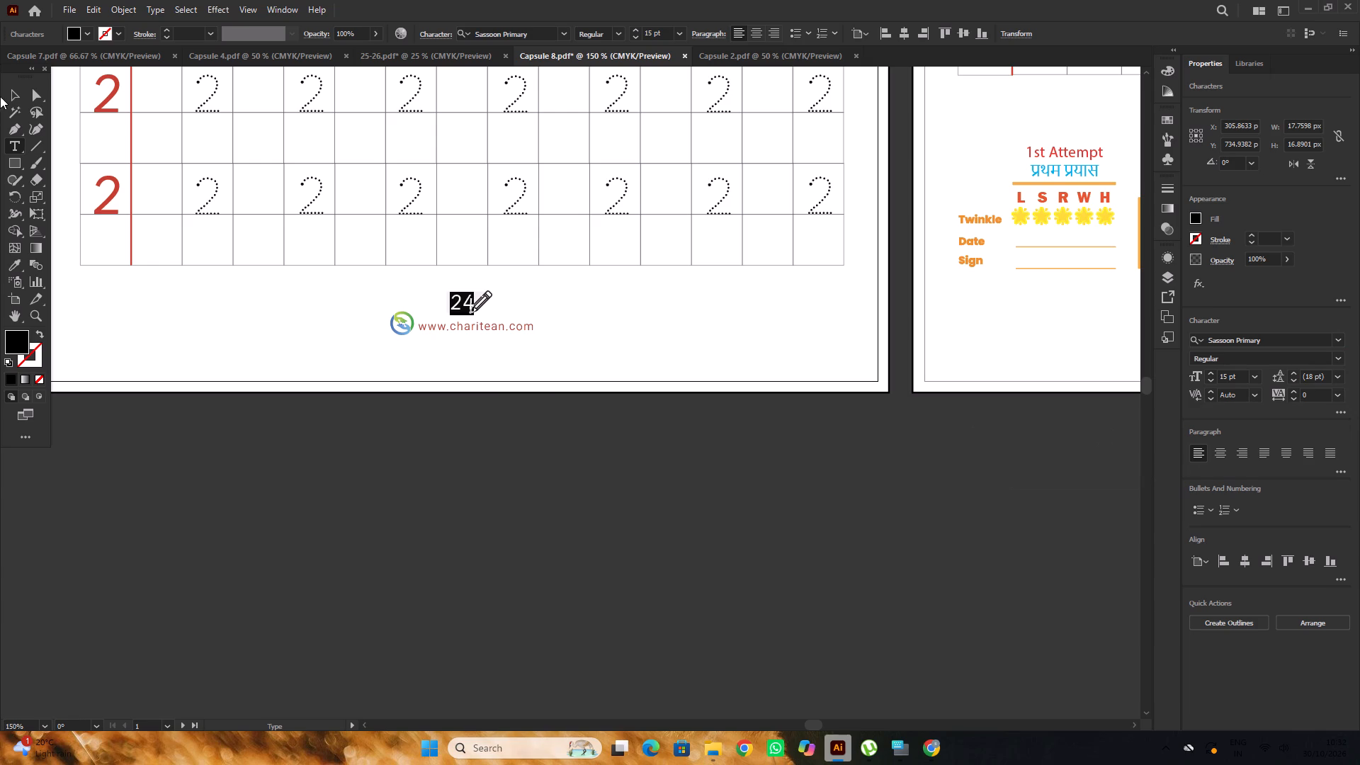
Shift the page number 24 about 1.5 px horizontally away from the footer's pencil graphic.
click(7, 93)
click(556, 539)
alt+scroll(468, 327, up, 7)
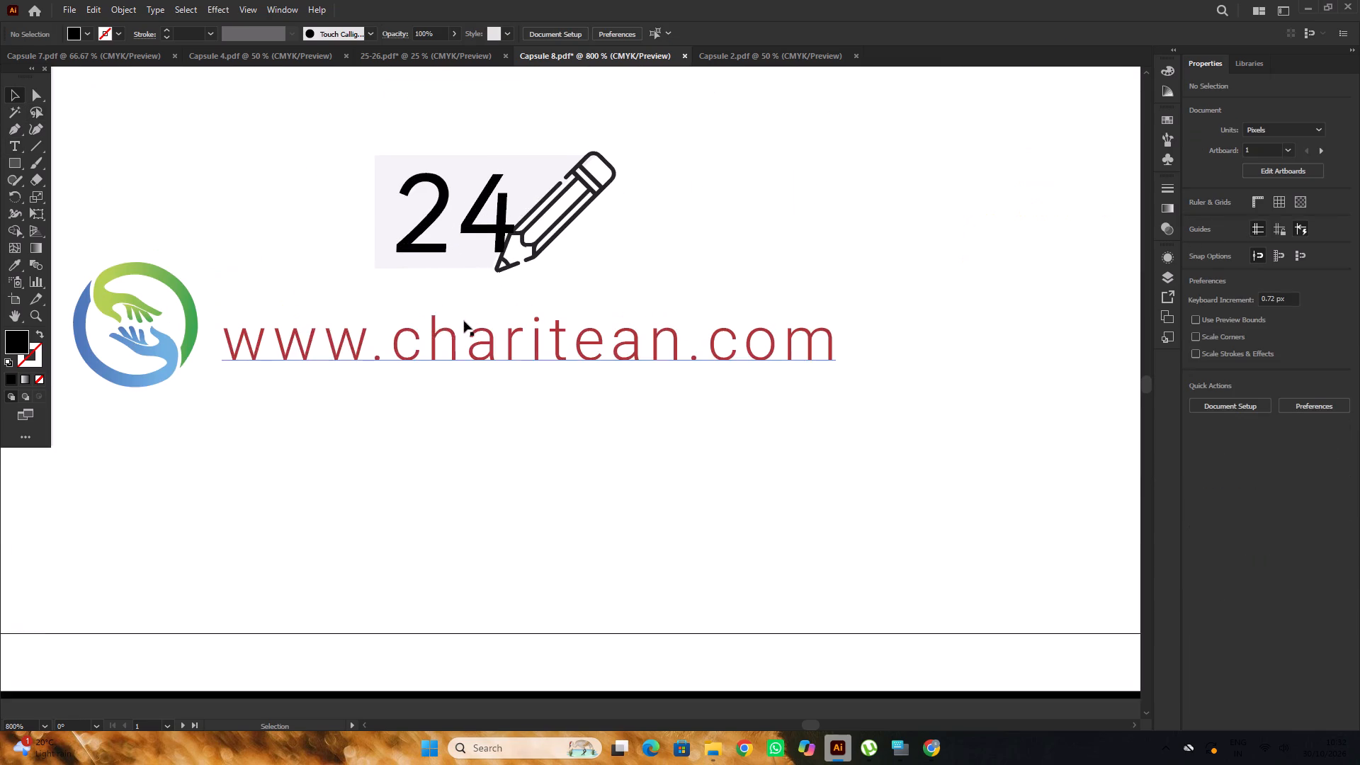
alt+scroll(464, 321, up, 2)
click(486, 281)
triple_click(486, 280)
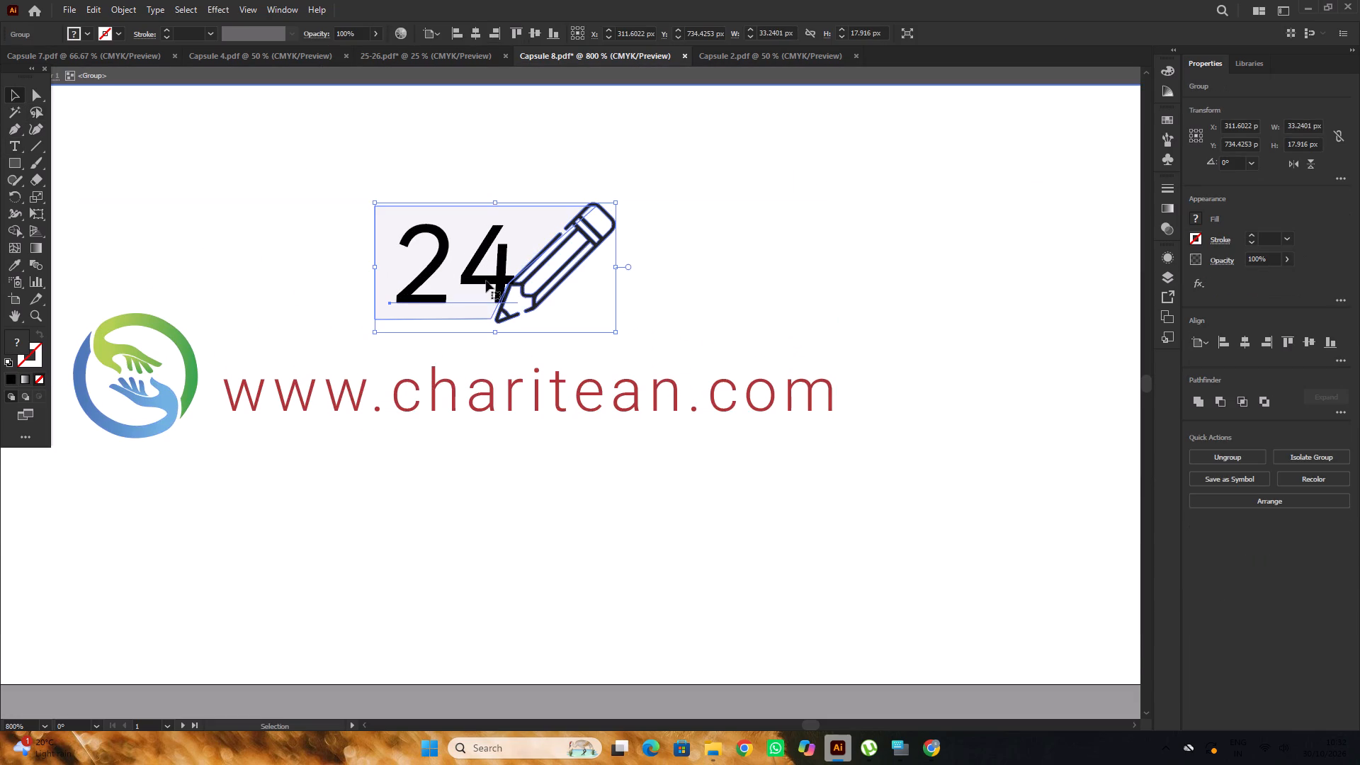
triple_click(486, 280)
alt+scroll(486, 280, up, 2)
drag(490, 272, 465, 275)
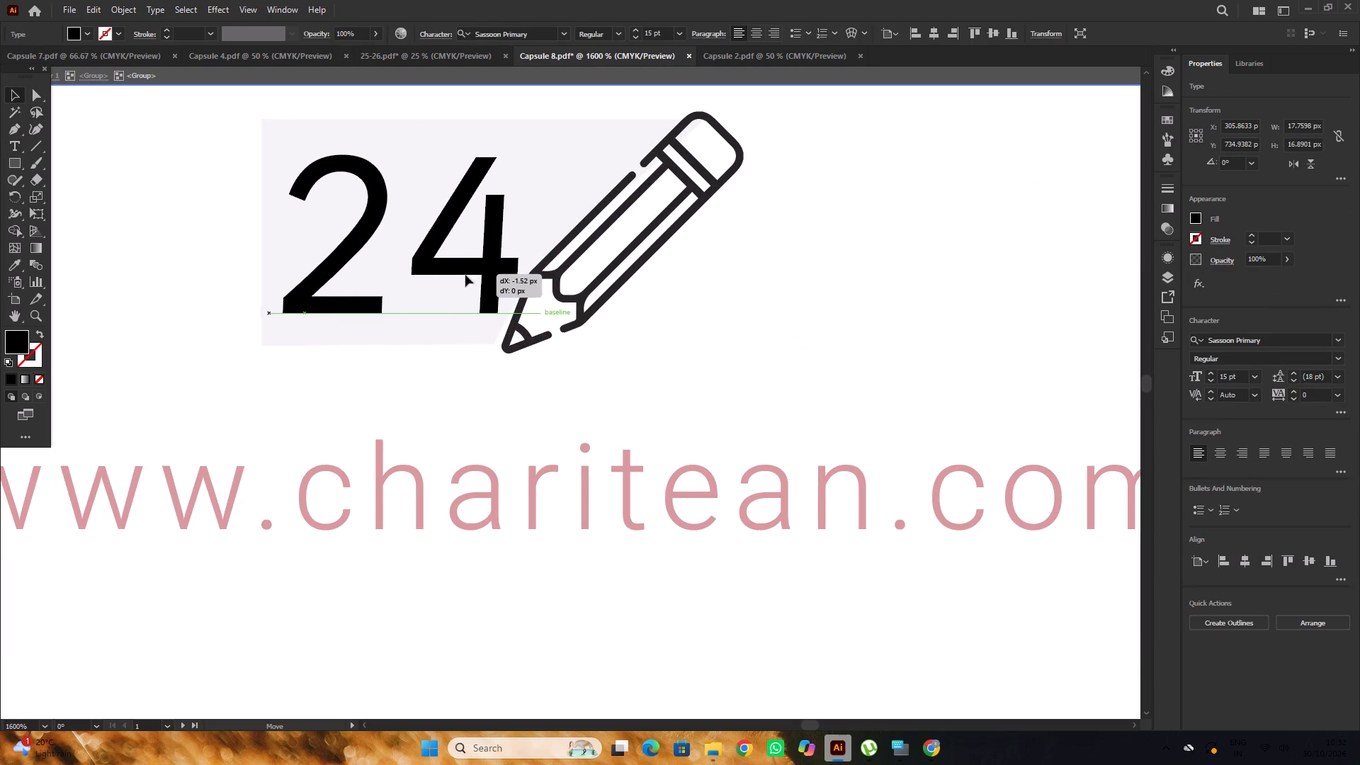
drag(465, 275, 462, 276)
alt+scroll(381, 284, down, 6)
click(534, 507)
double_click(532, 503)
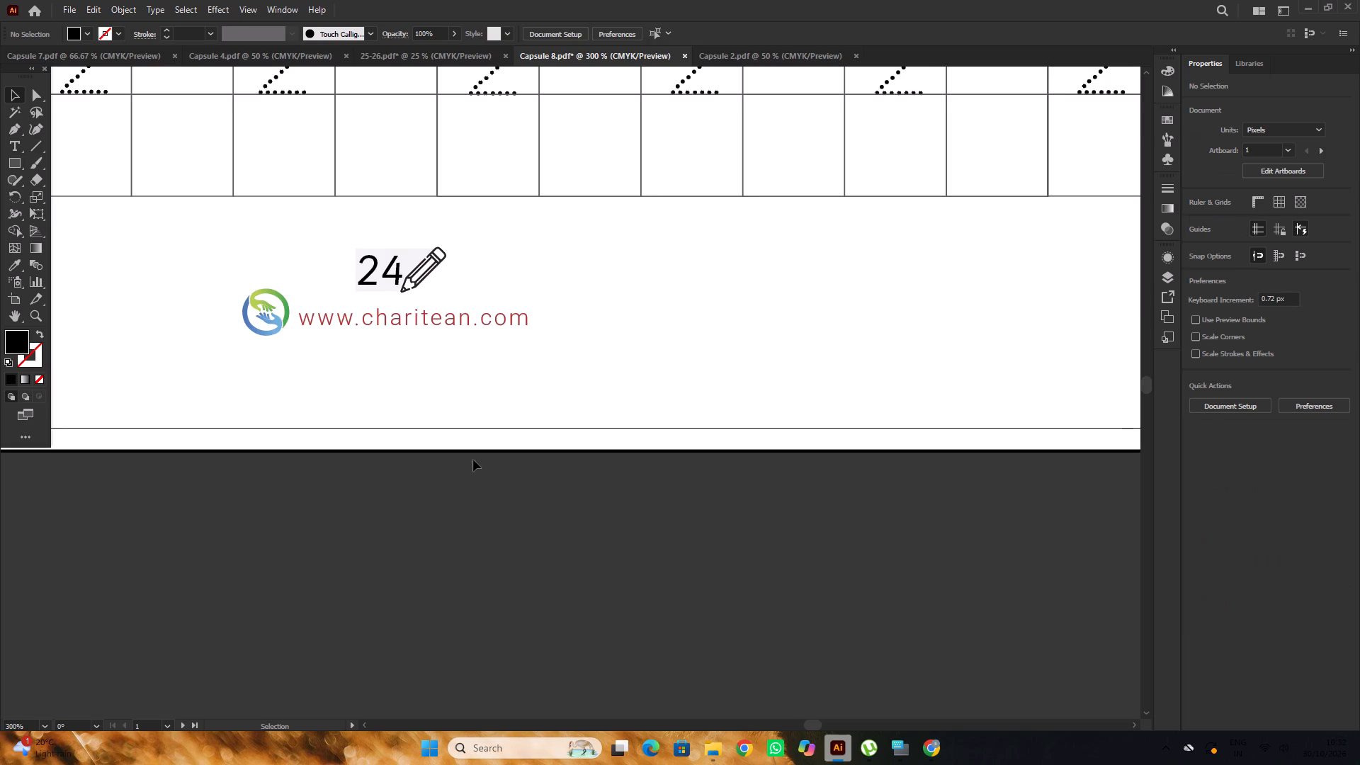
Set the page number 25 in the Assessment Time page's footer to the Sassoon Primary font.
alt+scroll(472, 460, down, 7)
key(space)
drag(710, 505, 595, 491)
alt+scroll(511, 453, up, 8)
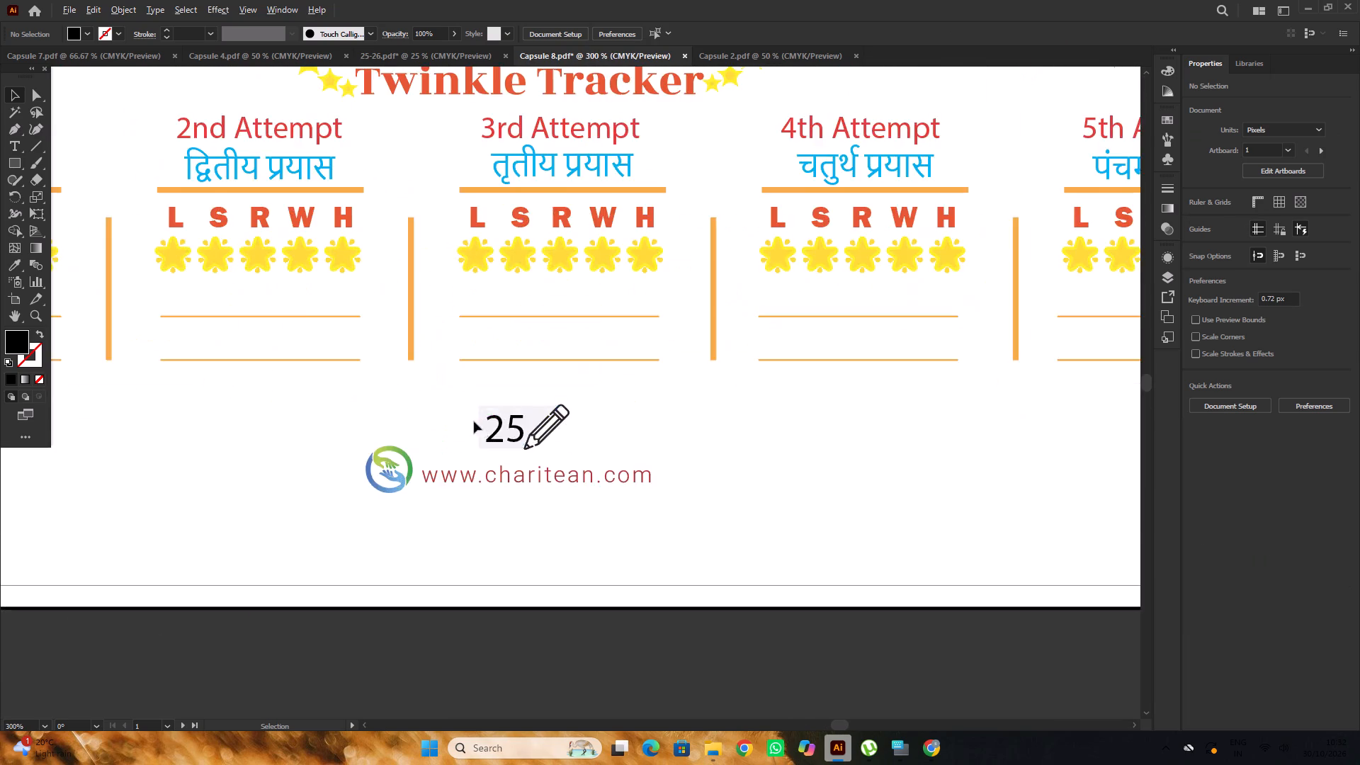
alt+scroll(474, 421, up, 4)
double_click(523, 431)
click(523, 429)
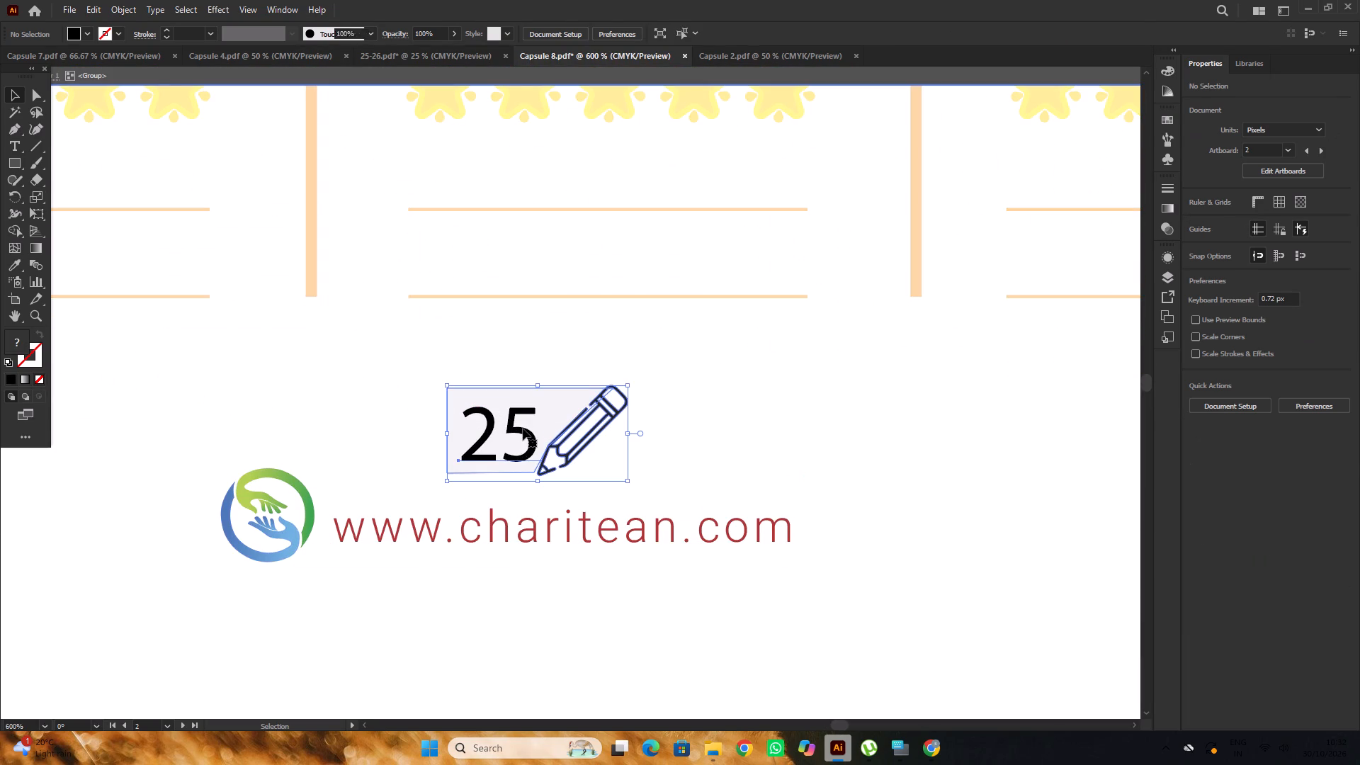
double_click(522, 428)
click(522, 428)
scroll(523, 440, up, 1)
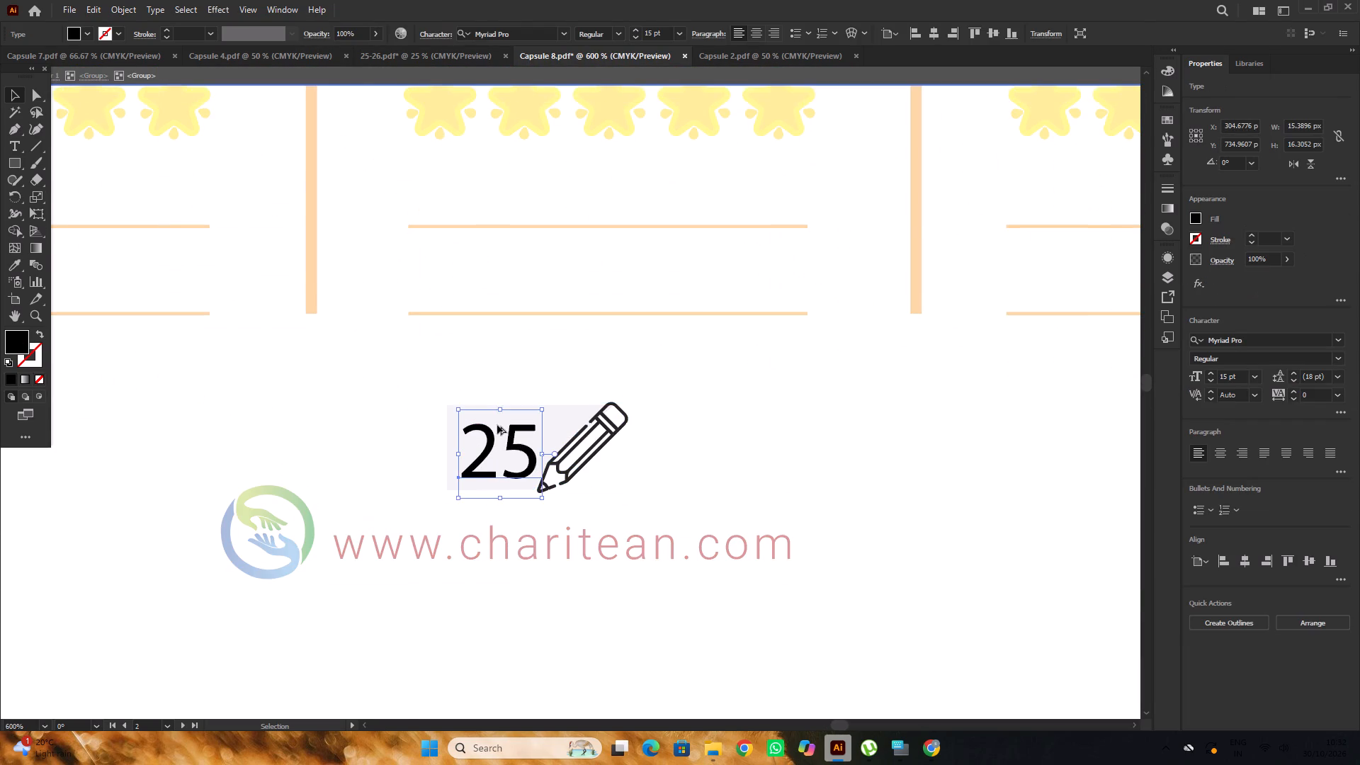
alt+scroll(497, 425, down, 4)
click(1257, 336)
key(s)
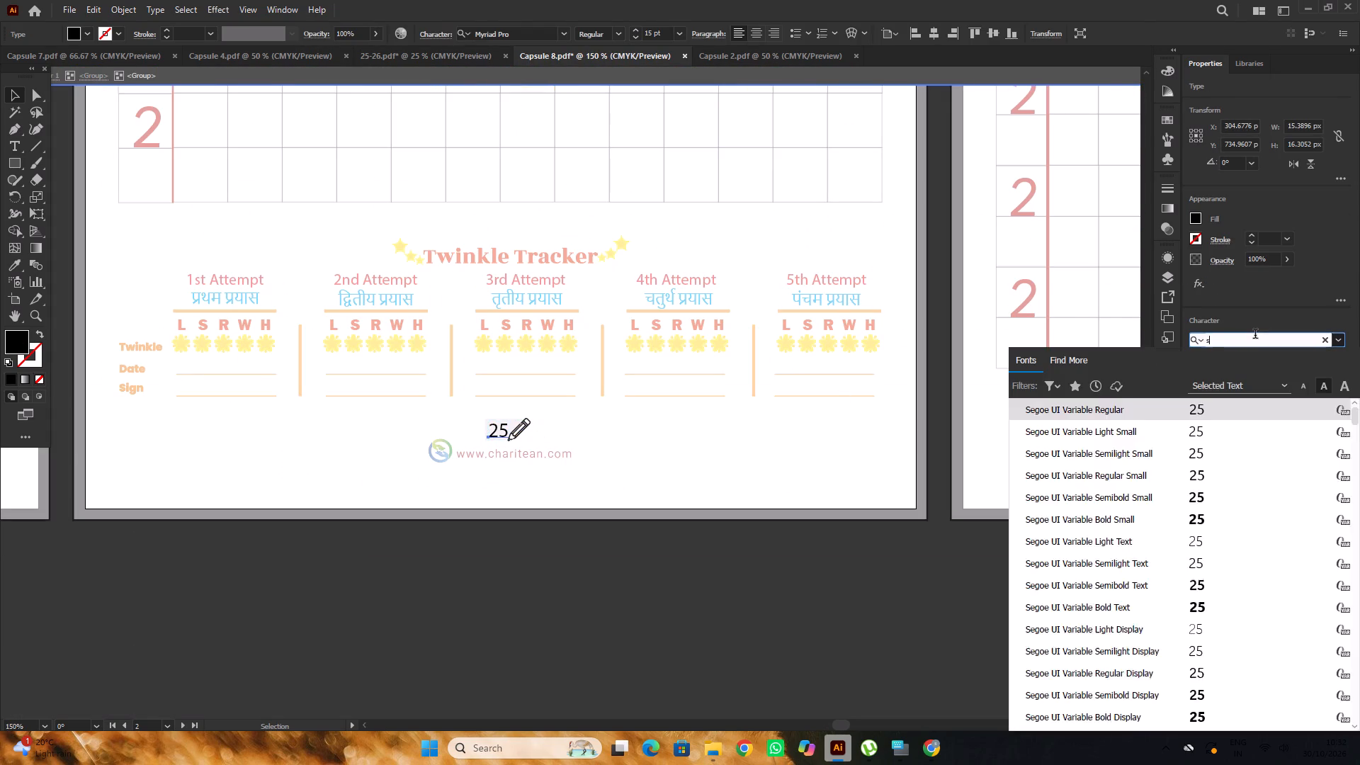
key(a)
key(s)
click(1090, 434)
Shift the page number 25 slightly away from the pencil graphic, keeping it on its baseline.
alt+scroll(472, 444, up, 4)
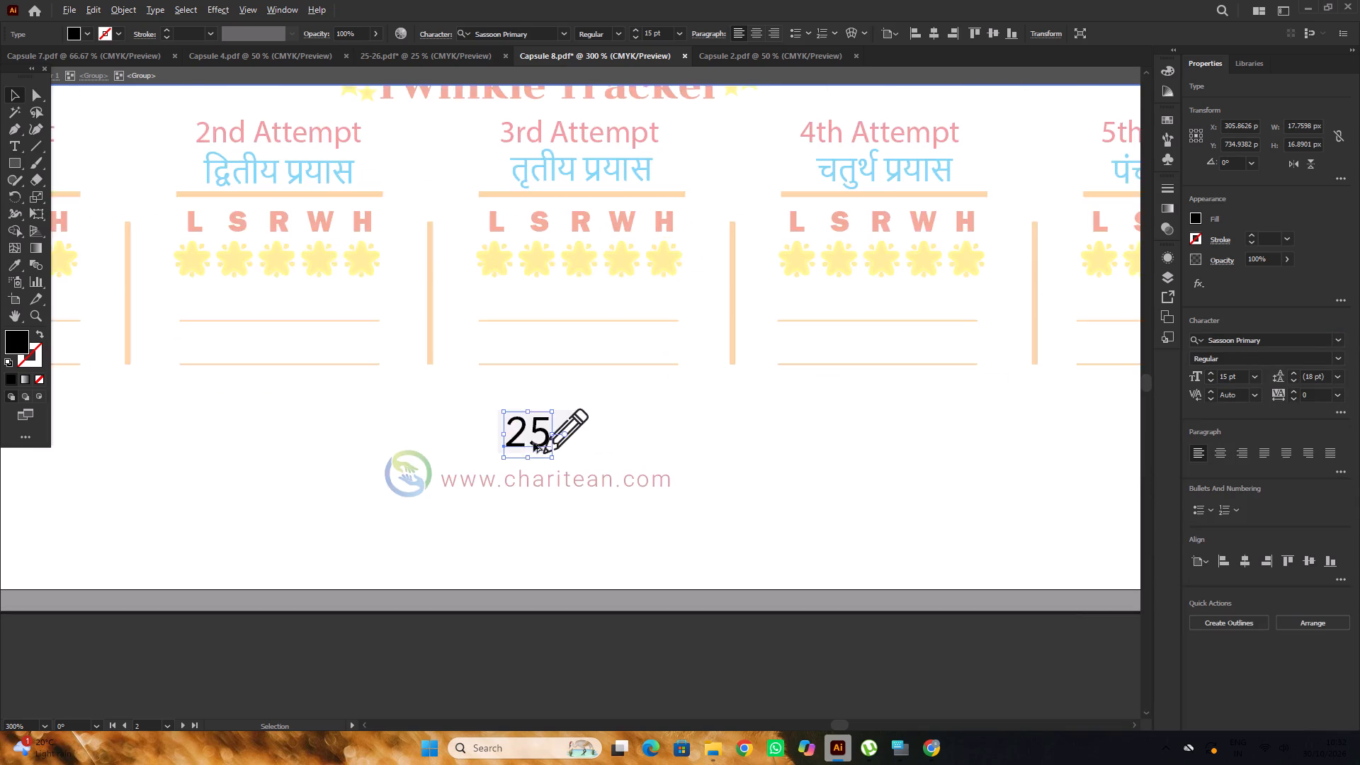
alt+scroll(533, 443, up, 4)
drag(572, 436, 546, 438)
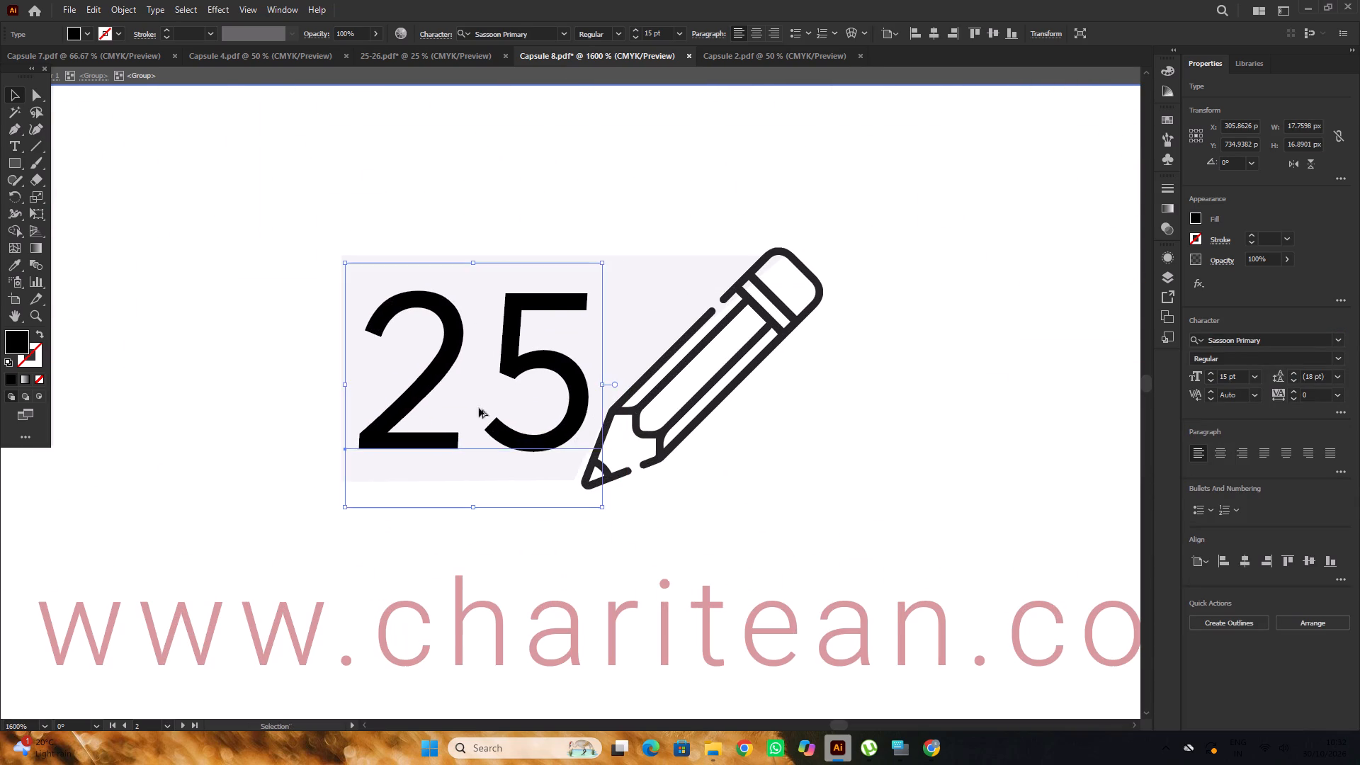
alt+scroll(448, 399, down, 8)
triple_click(550, 530)
Set the page number 26 in the Practice Time page's footer to the Sassoon Primary font.
alt+scroll(504, 470, down, 4)
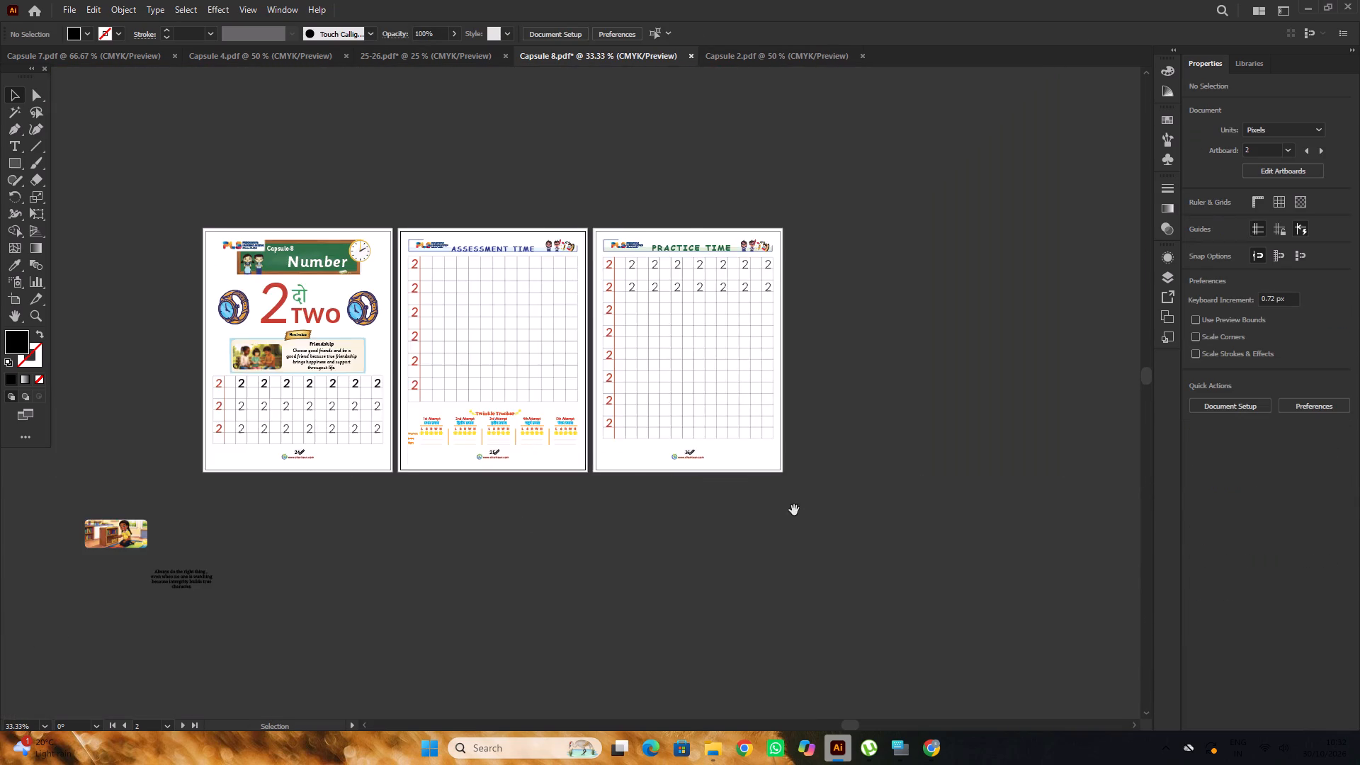
key(space)
drag(800, 512, 642, 499)
alt+scroll(553, 452, up, 9)
alt+scroll(805, 453, down, 3)
alt+scroll(632, 447, up, 2)
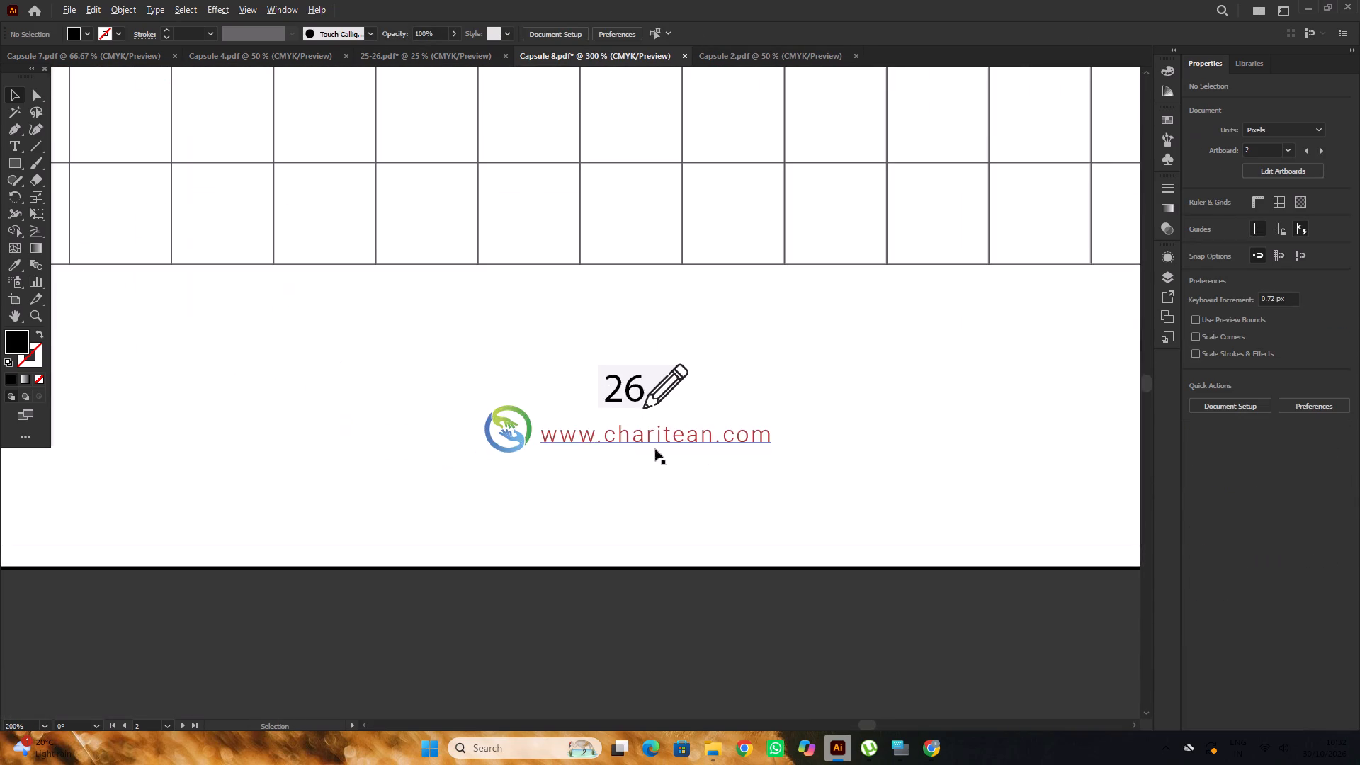
alt+scroll(655, 449, up, 7)
scroll(626, 465, down, 5)
alt+scroll(640, 453, up, 2)
click(694, 378)
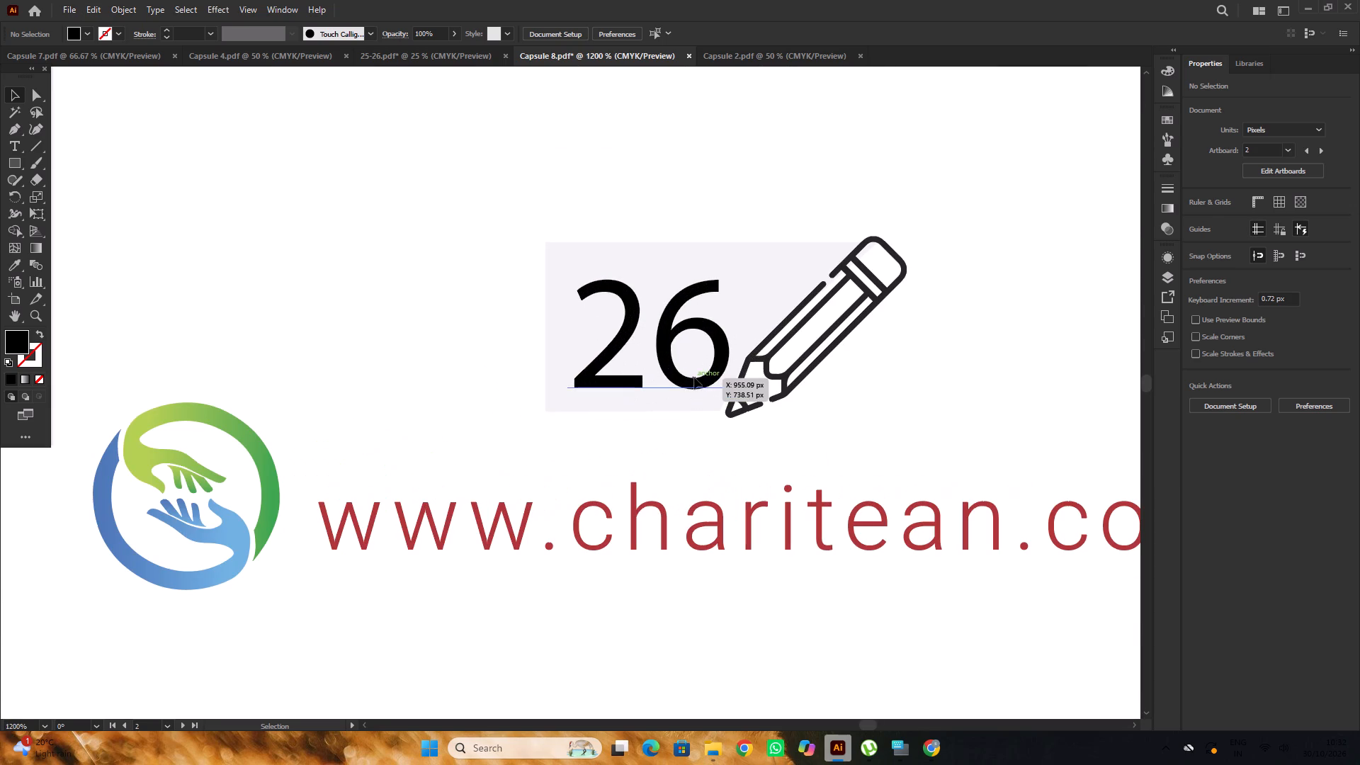
triple_click(692, 385)
triple_click(692, 385)
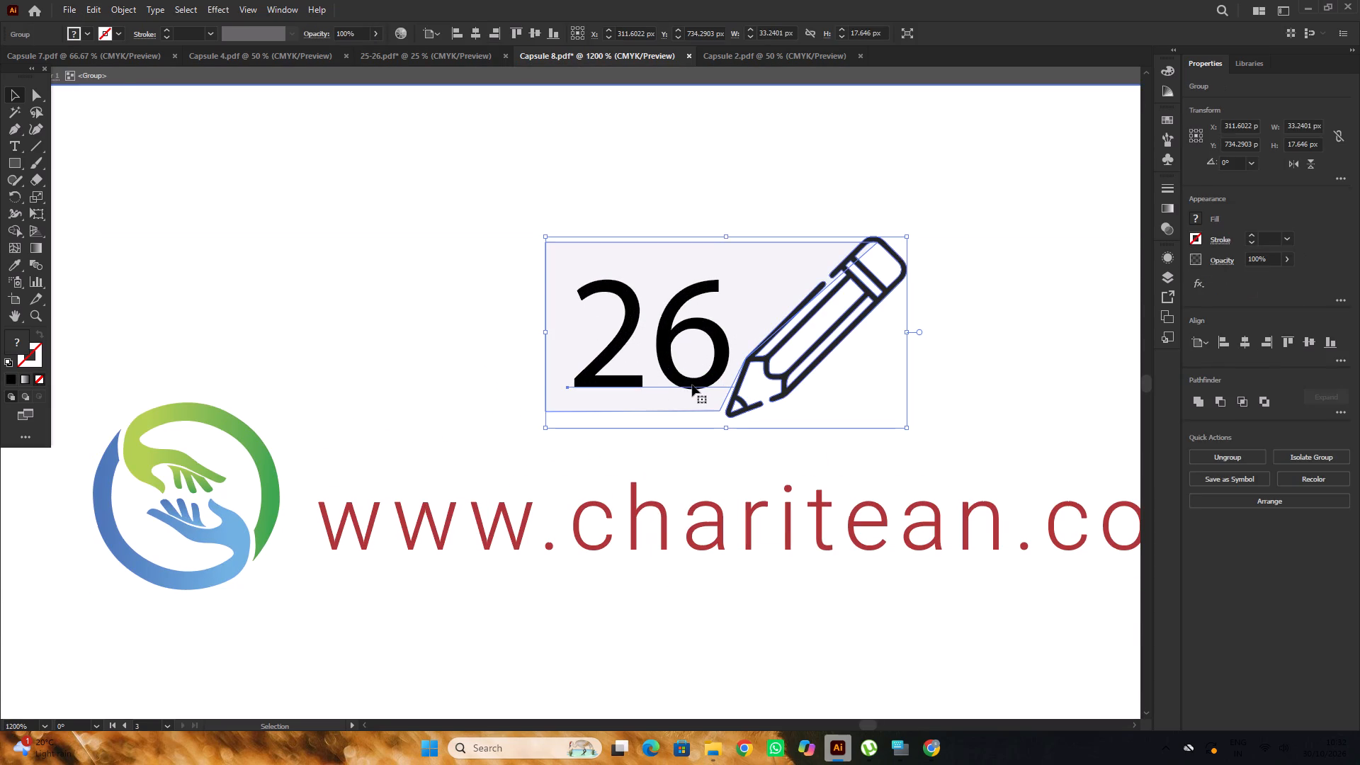
alt+scroll(659, 389, down, 2)
click(1254, 350)
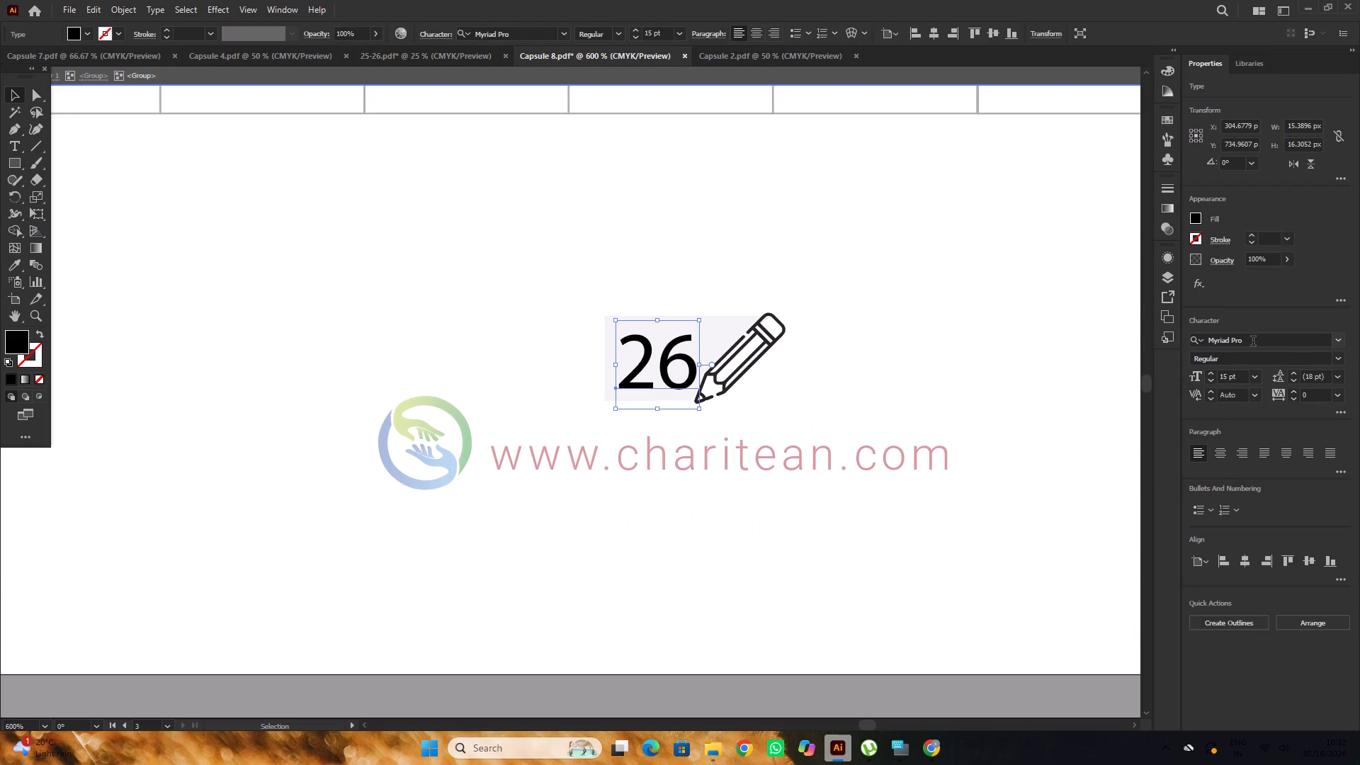
click(1253, 341)
text(sas)
key(s)
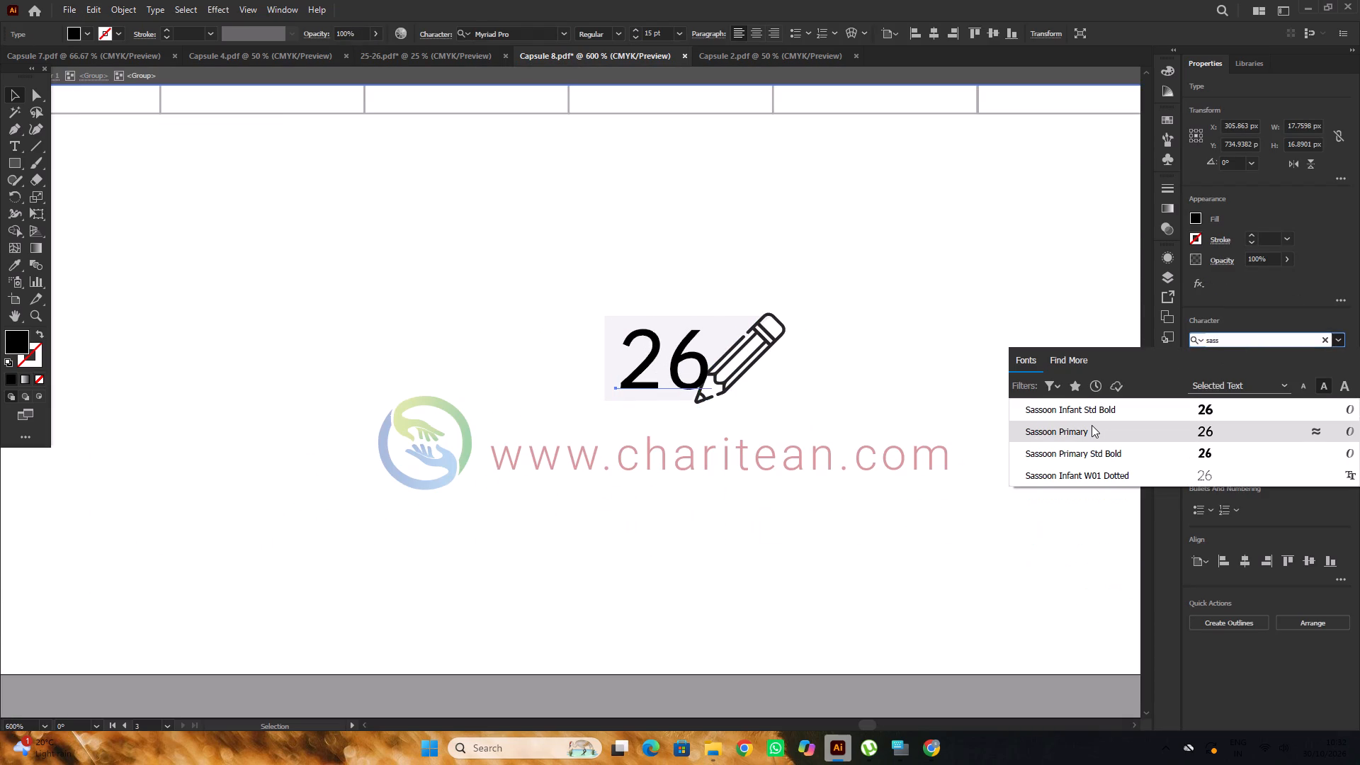
click(1092, 426)
Shift the page number 26 about 1.6 px horizontally away from the pencil graphic.
alt+scroll(681, 373, up, 1)
drag(674, 379, 660, 379)
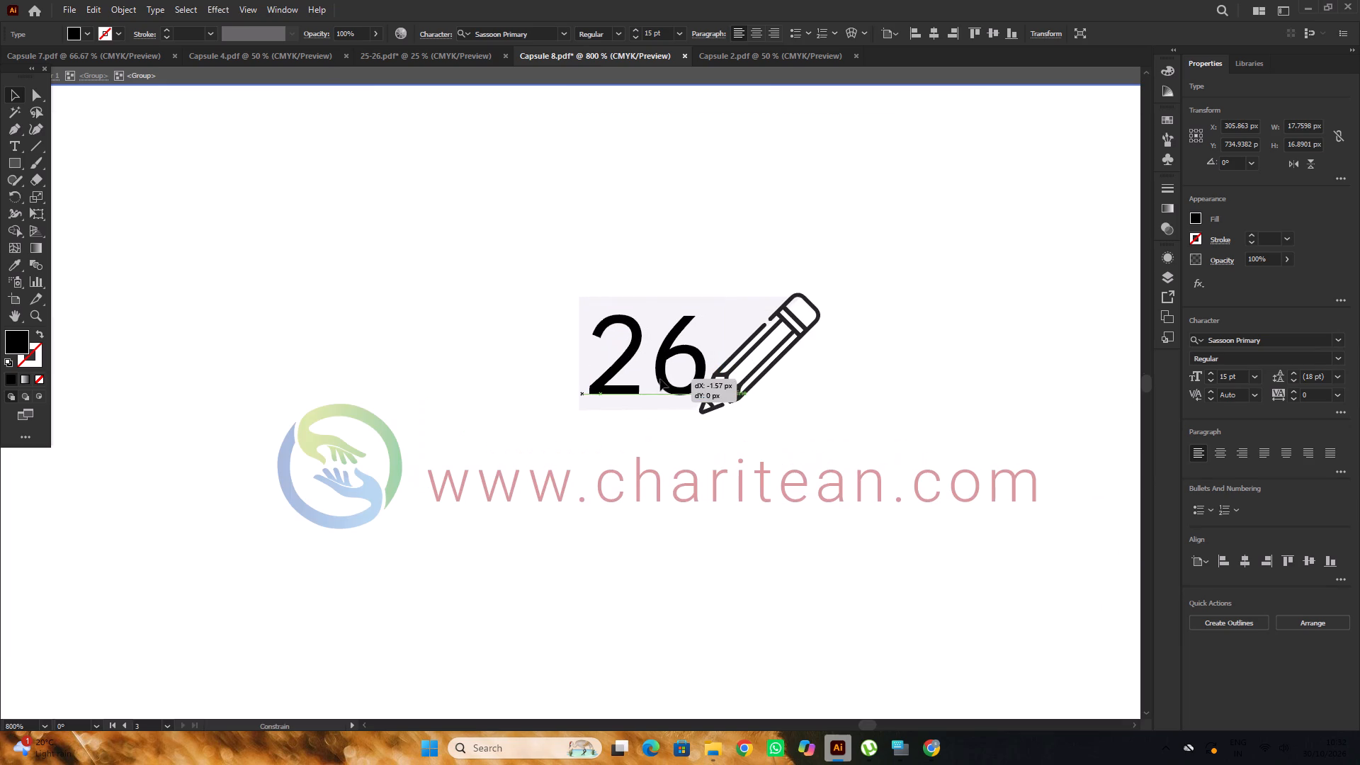
drag(660, 379, 659, 379)
alt+scroll(549, 354, down, 5)
triple_click(720, 530)
Align the Twinkle Tracker group on page 25 to the horizontal centre.
alt+scroll(751, 507, down, 2)
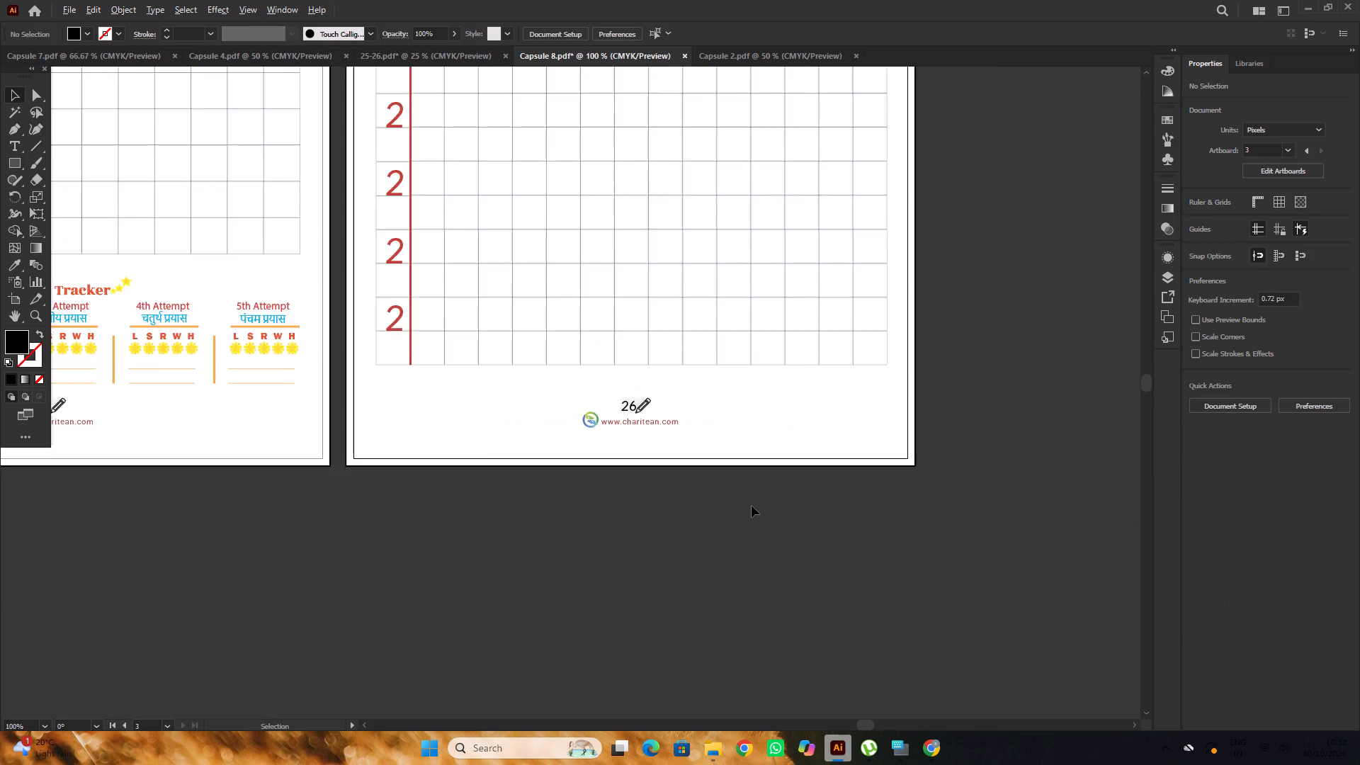
scroll(752, 506, down, 2)
alt+scroll(744, 516, down, 1)
key(space)
drag(705, 521, 785, 518)
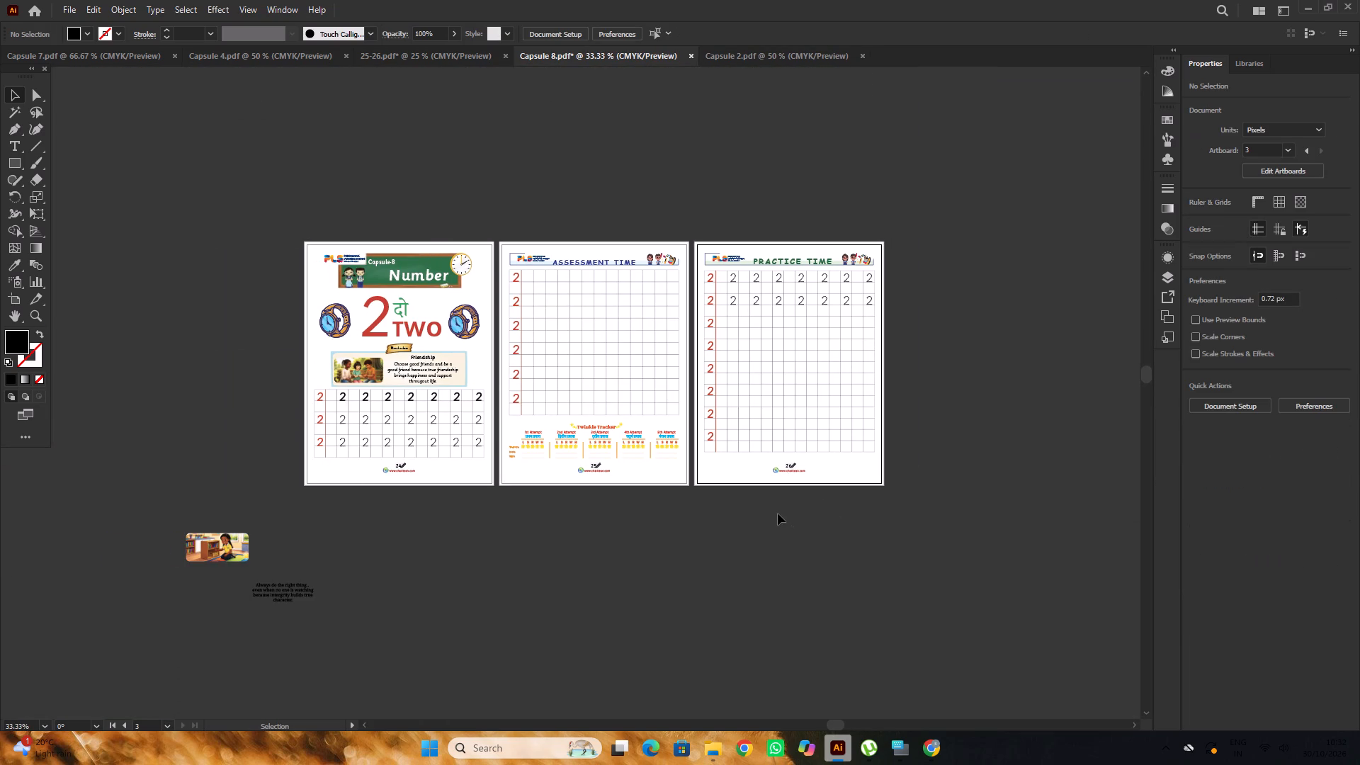
alt+scroll(778, 514, up, 1)
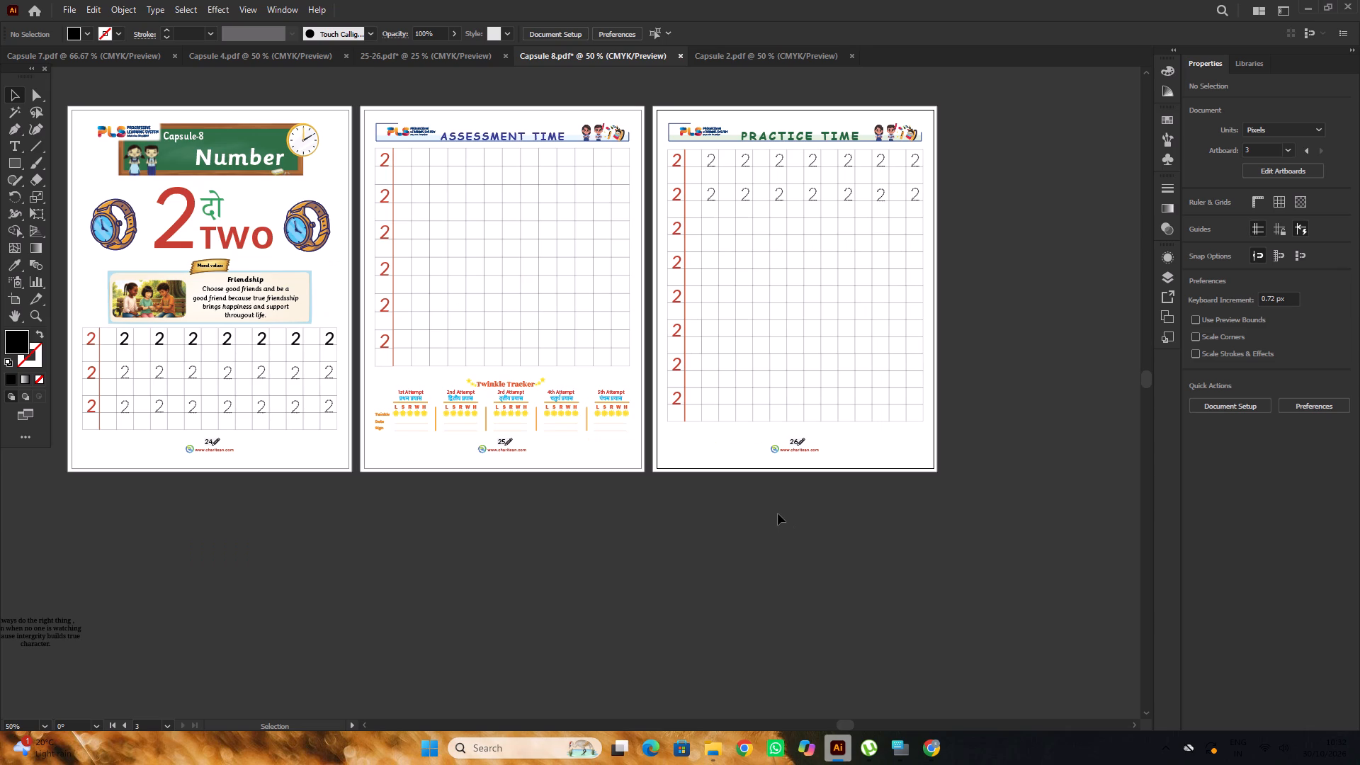
scroll(778, 514, up, 1)
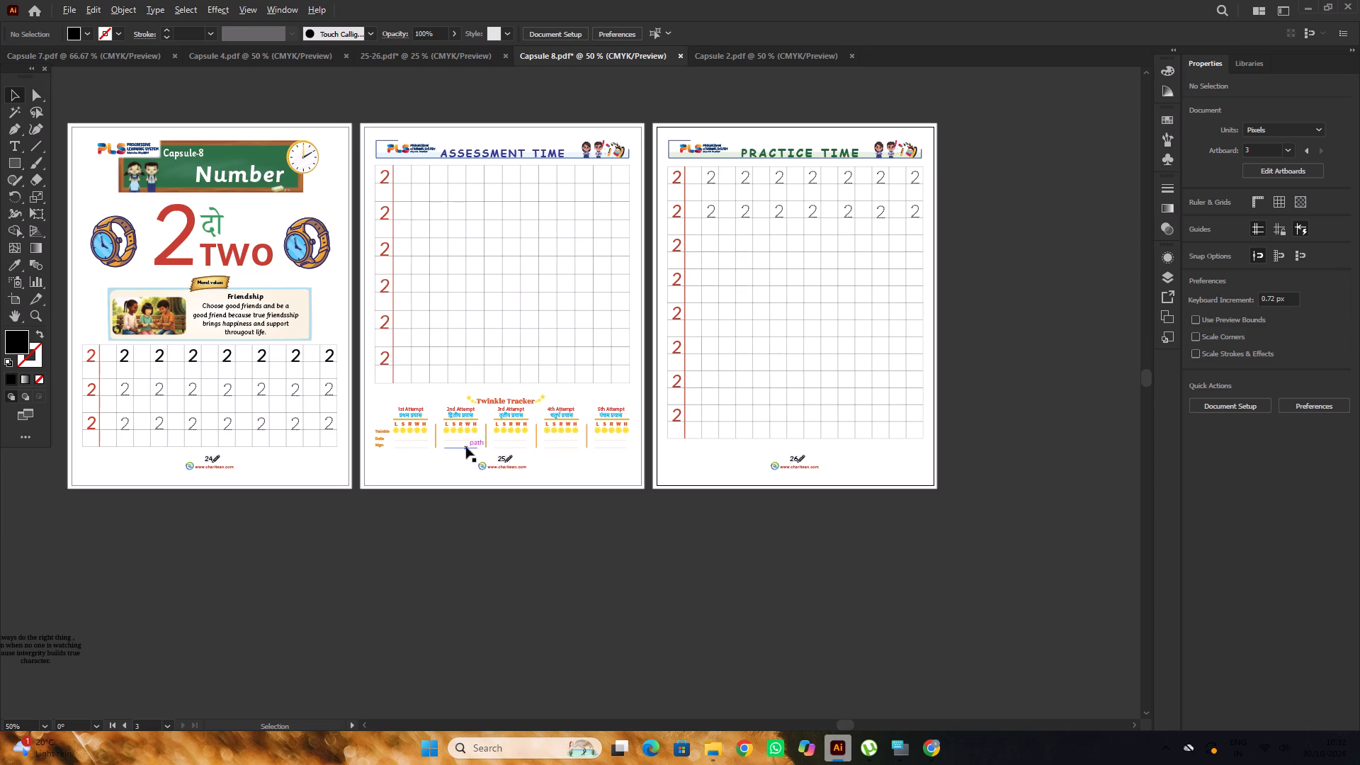
alt+scroll(466, 447, up, 2)
click(547, 388)
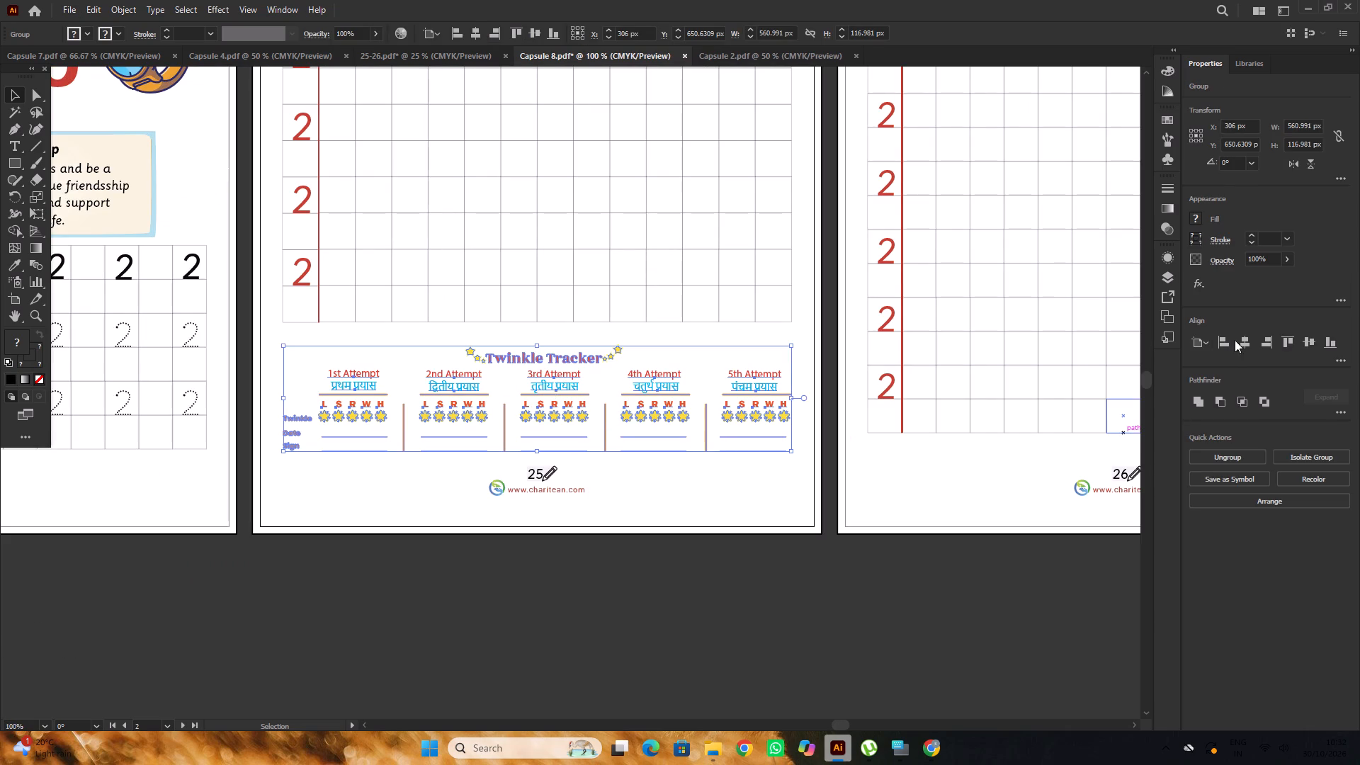
click(1241, 339)
alt+scroll(727, 407, down, 1)
click(810, 574)
Delete the ASSESSMENT TIME and PRACTICE TIME headings from Capsule 8's pages 25 and 26.
alt+scroll(810, 566, down, 2)
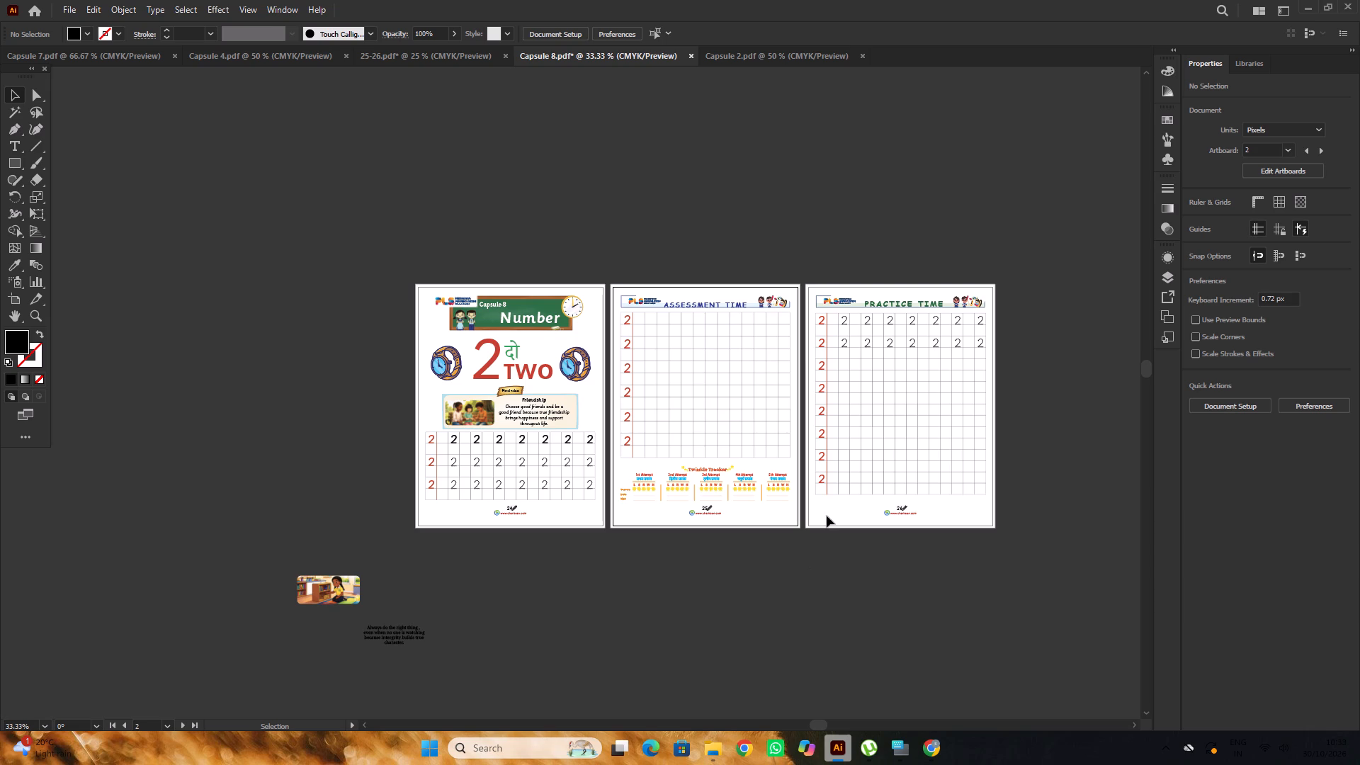
alt+scroll(787, 305, up, 1)
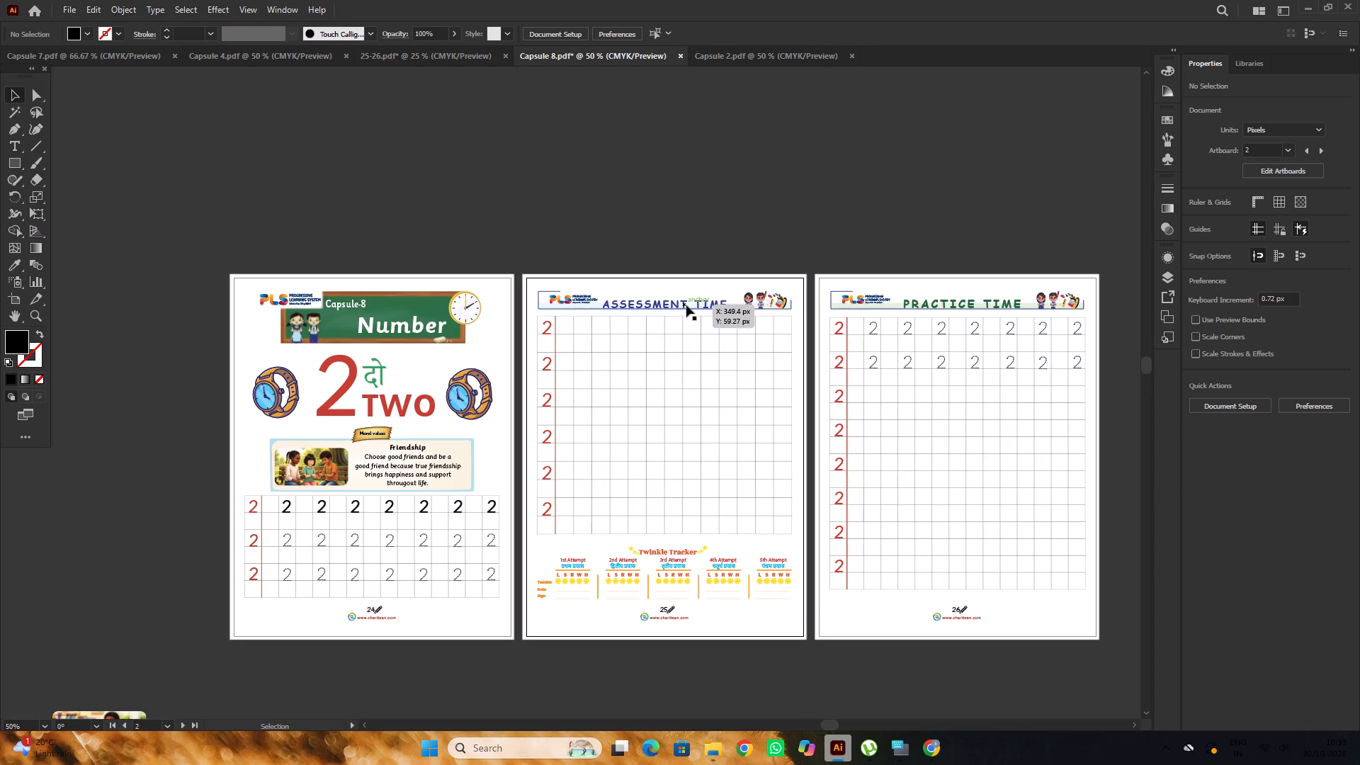
click(686, 305)
shift+click(939, 306)
key(Delete)
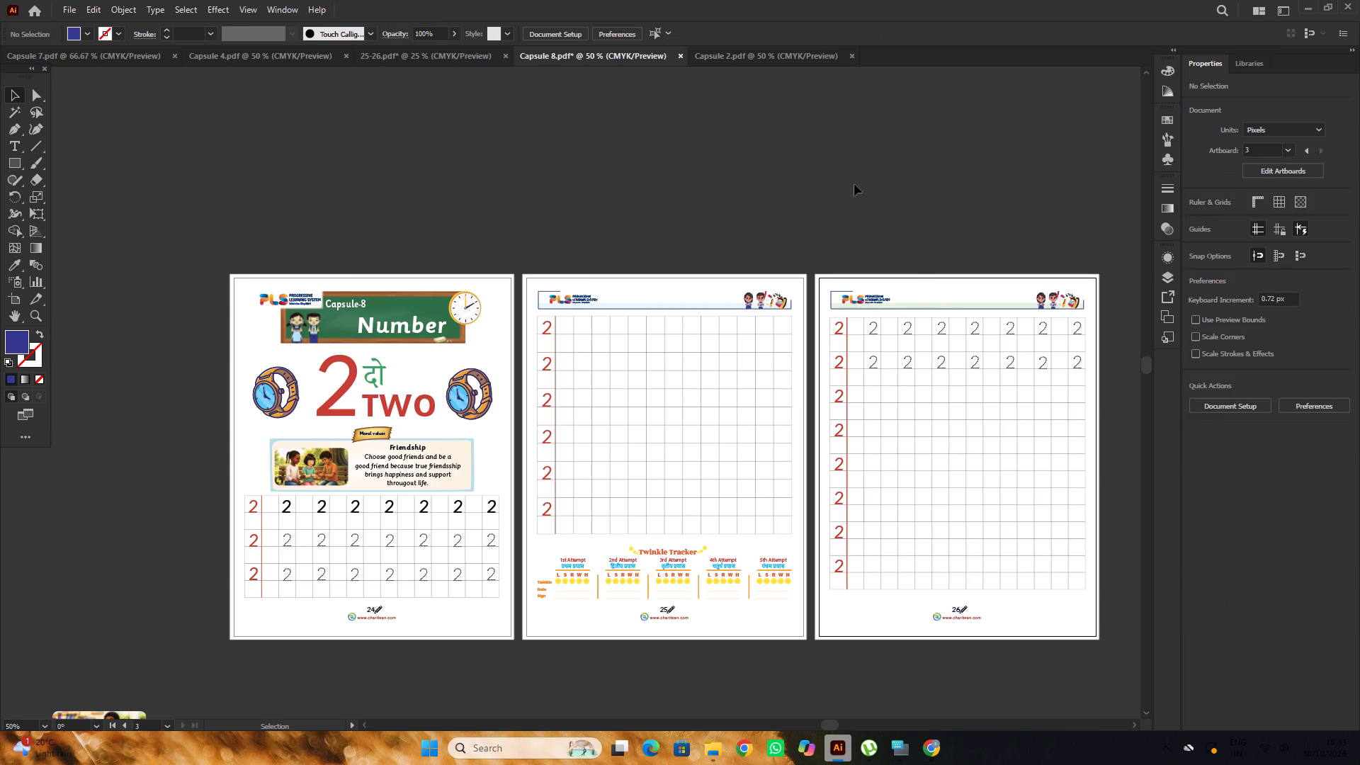
Copy the ASSESSMENT TIME and PRACTICE TIME headings together from Capsule 2, and return to Capsule 8.
click(761, 62)
alt+scroll(443, 272, down, 1)
key(space)
key(space)
key(space)
key(space)
key(space)
key(space)
key(space)
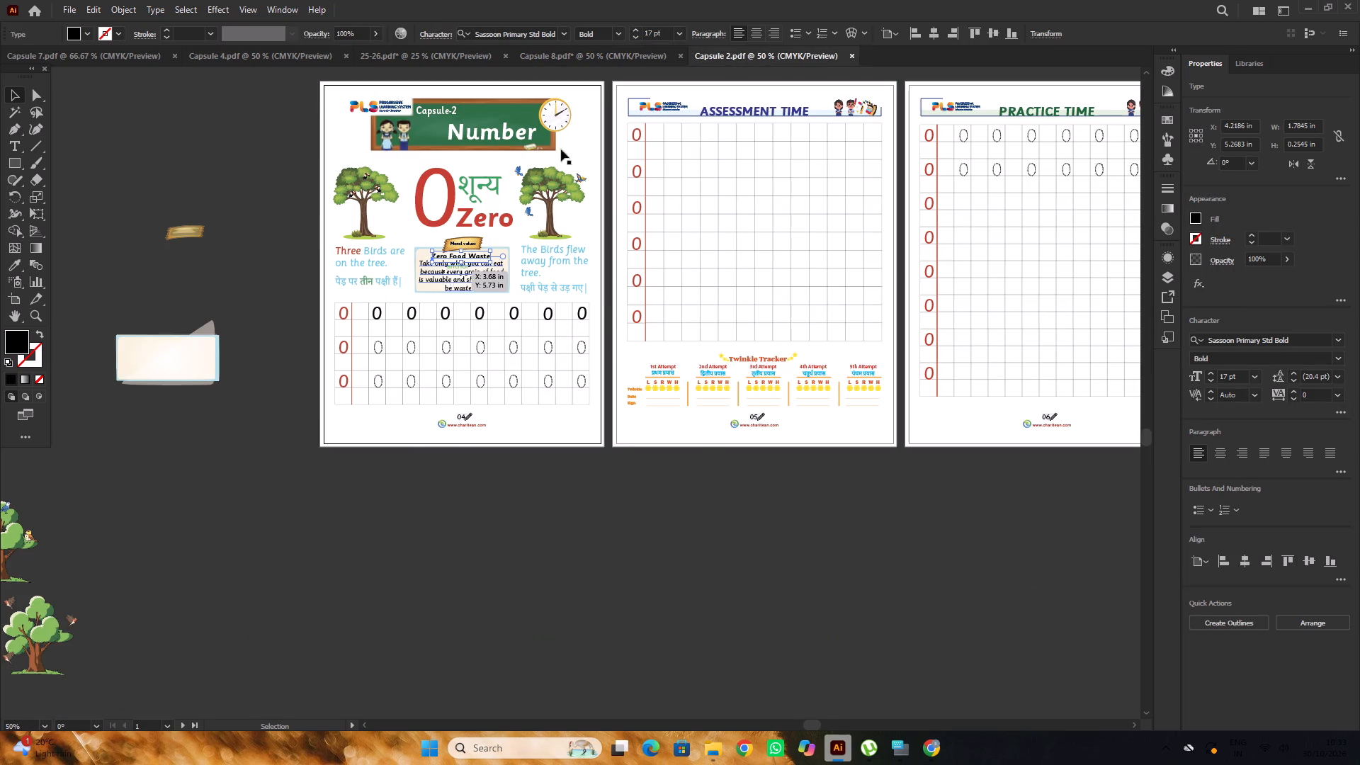
key(space)
drag(752, 489, 686, 574)
click(717, 546)
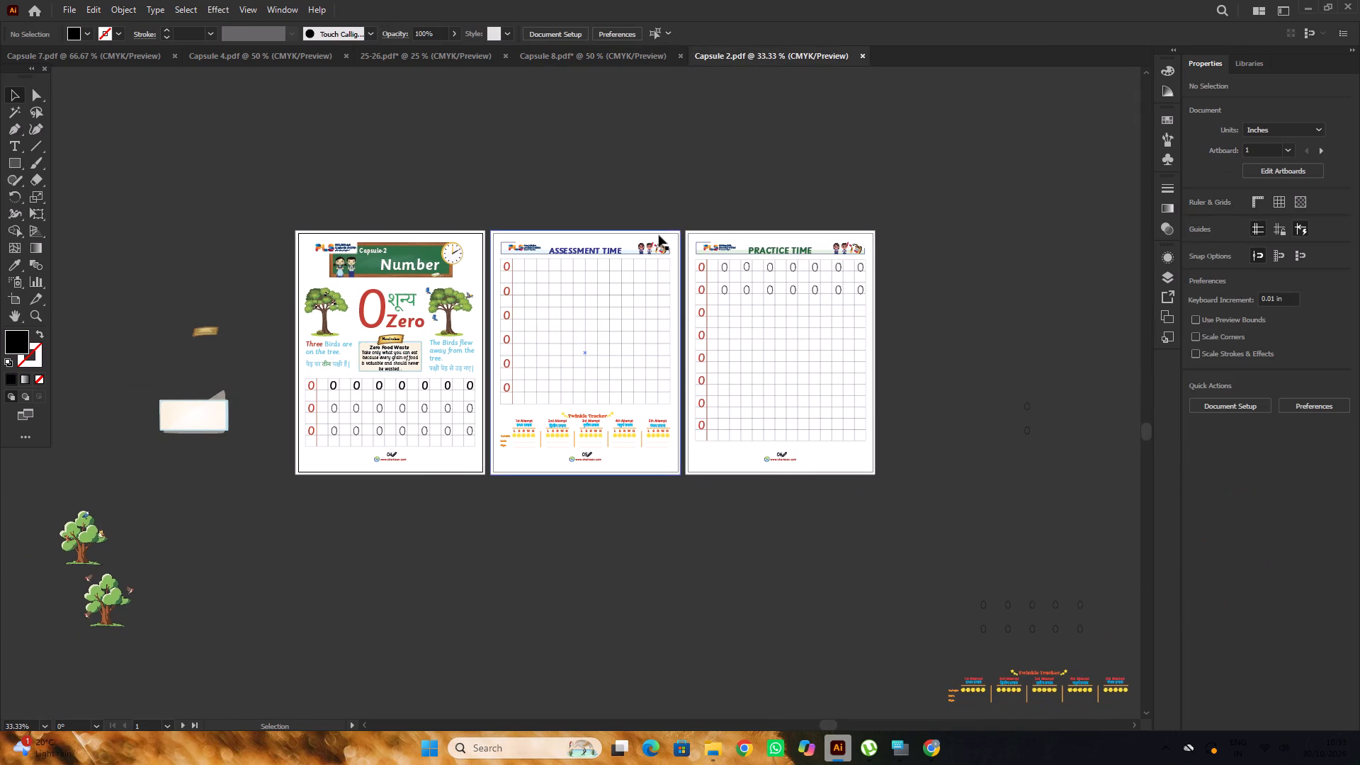
alt+scroll(659, 236, up, 1)
click(598, 256)
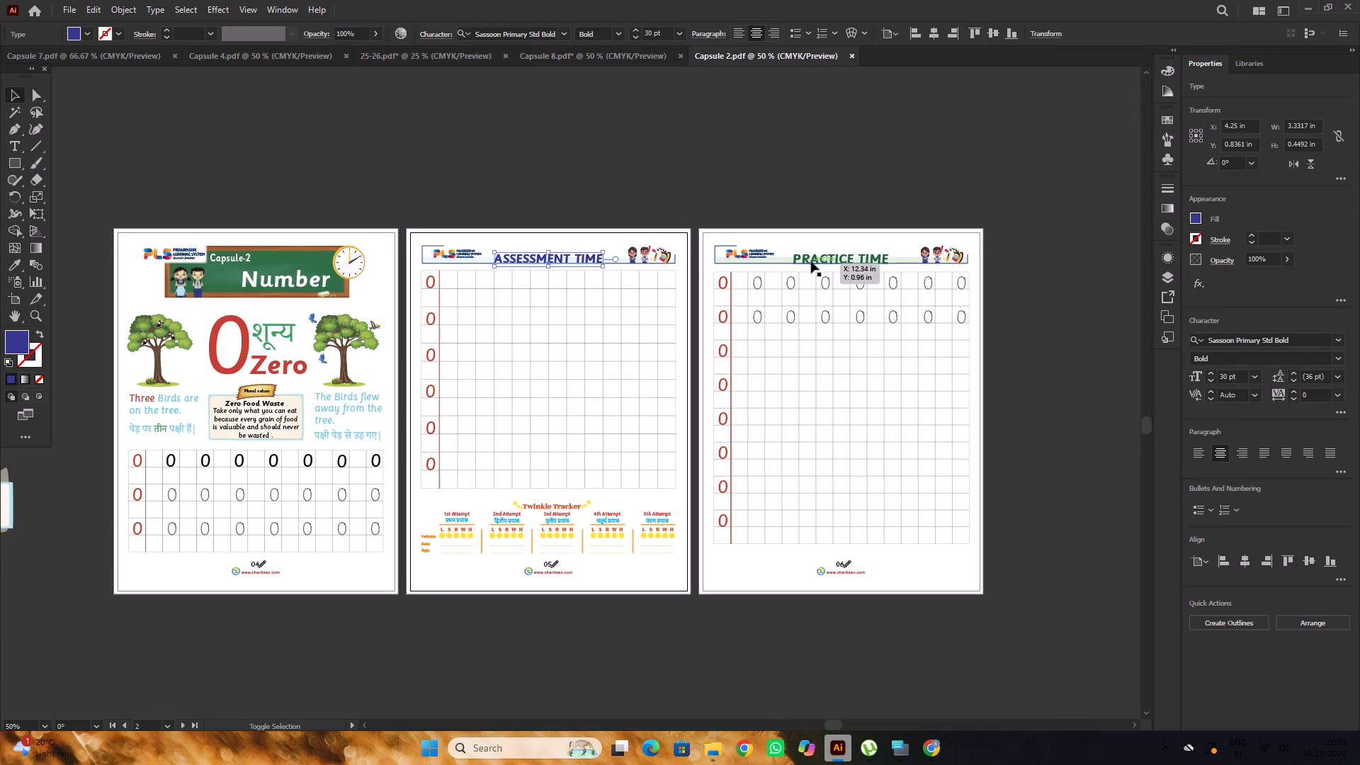
shift+click(811, 261)
key(ctrl+c)
click(556, 62)
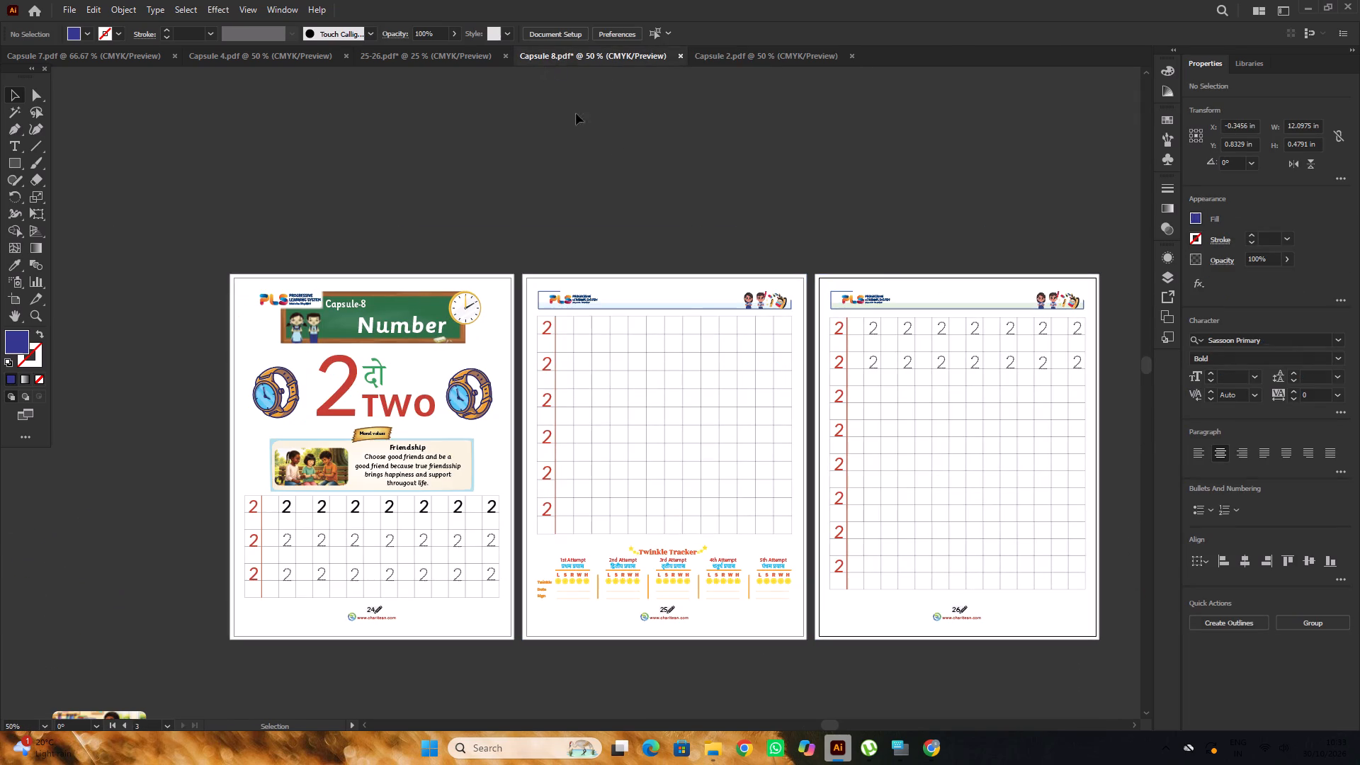
key(space)
drag(747, 186, 605, 163)
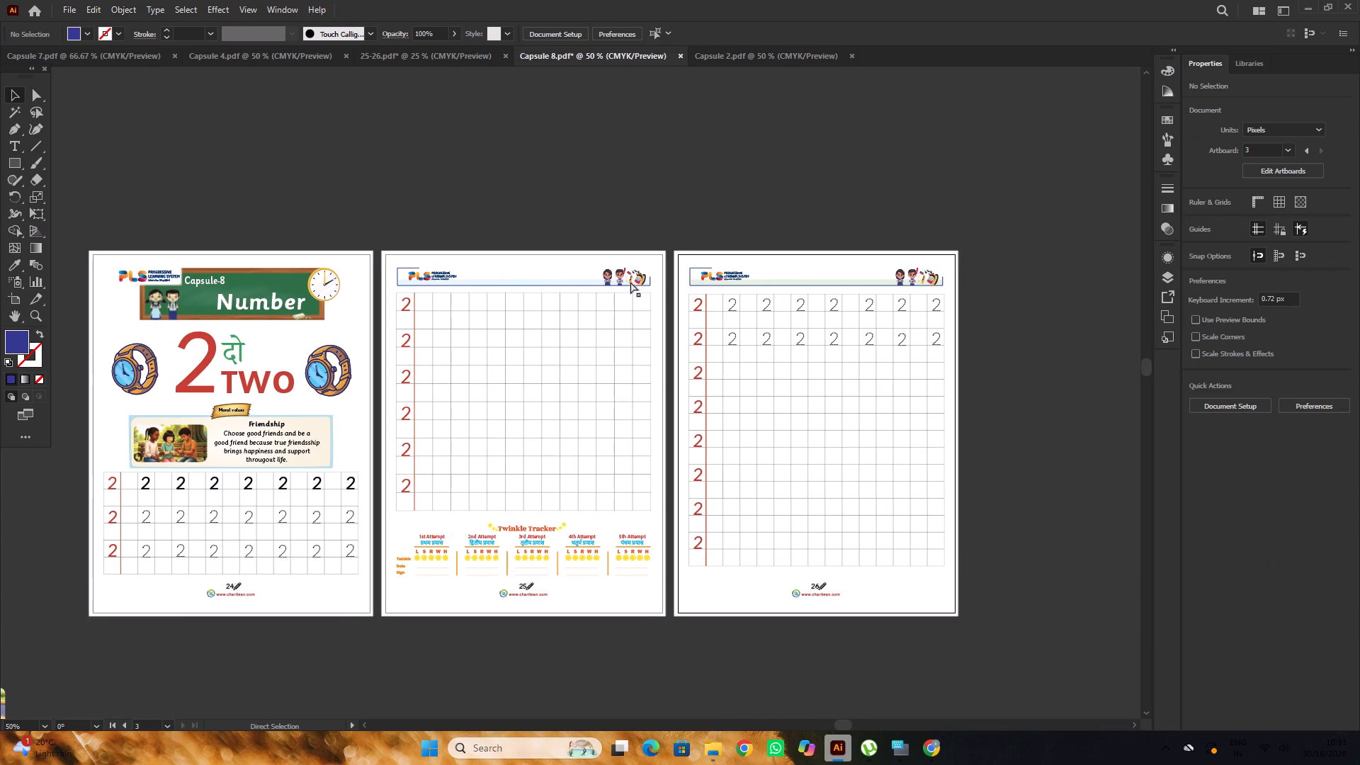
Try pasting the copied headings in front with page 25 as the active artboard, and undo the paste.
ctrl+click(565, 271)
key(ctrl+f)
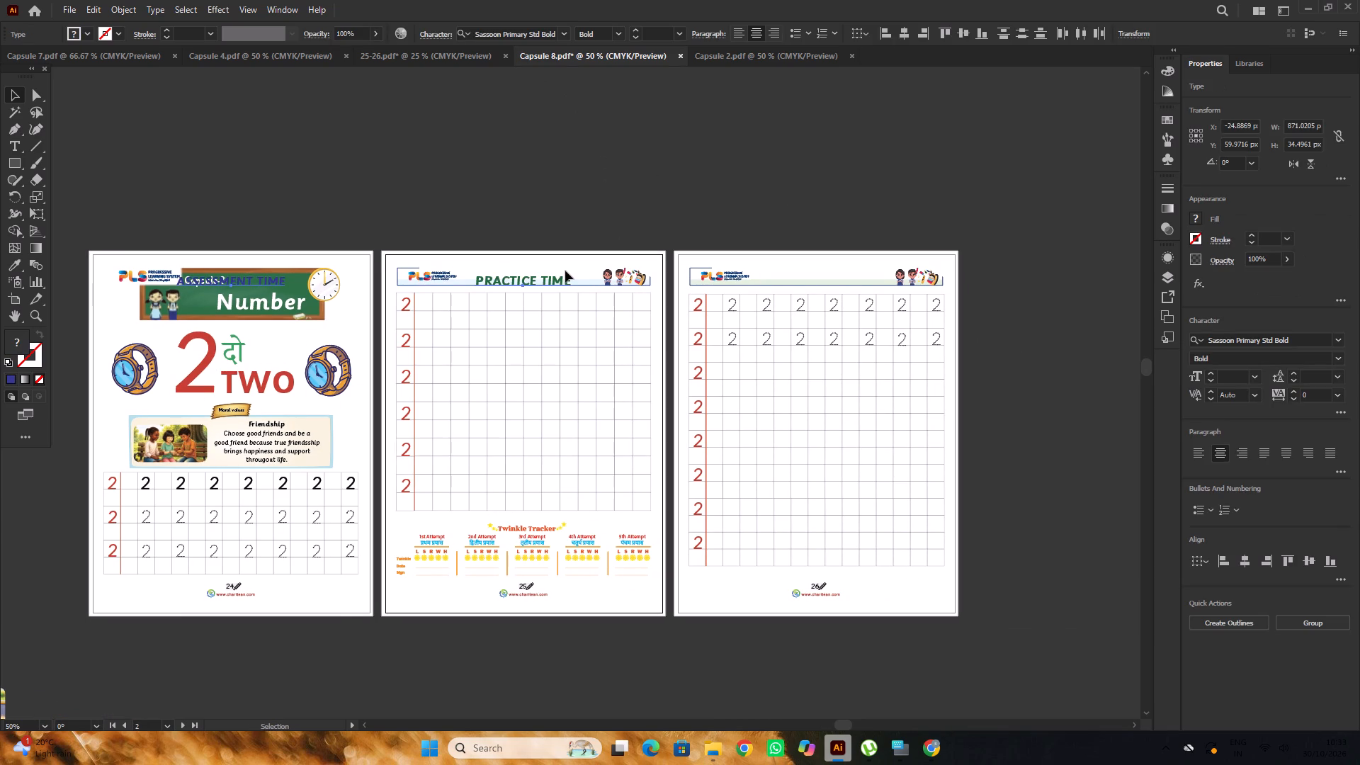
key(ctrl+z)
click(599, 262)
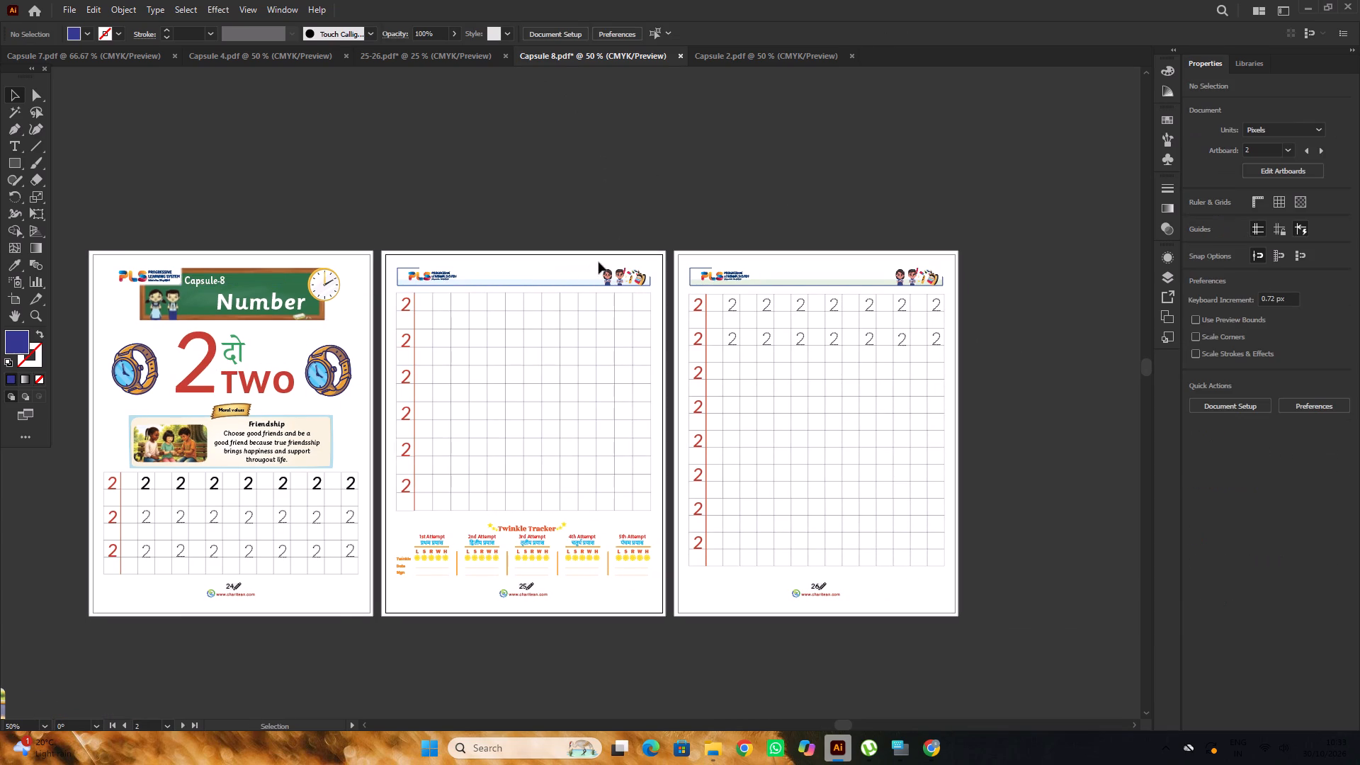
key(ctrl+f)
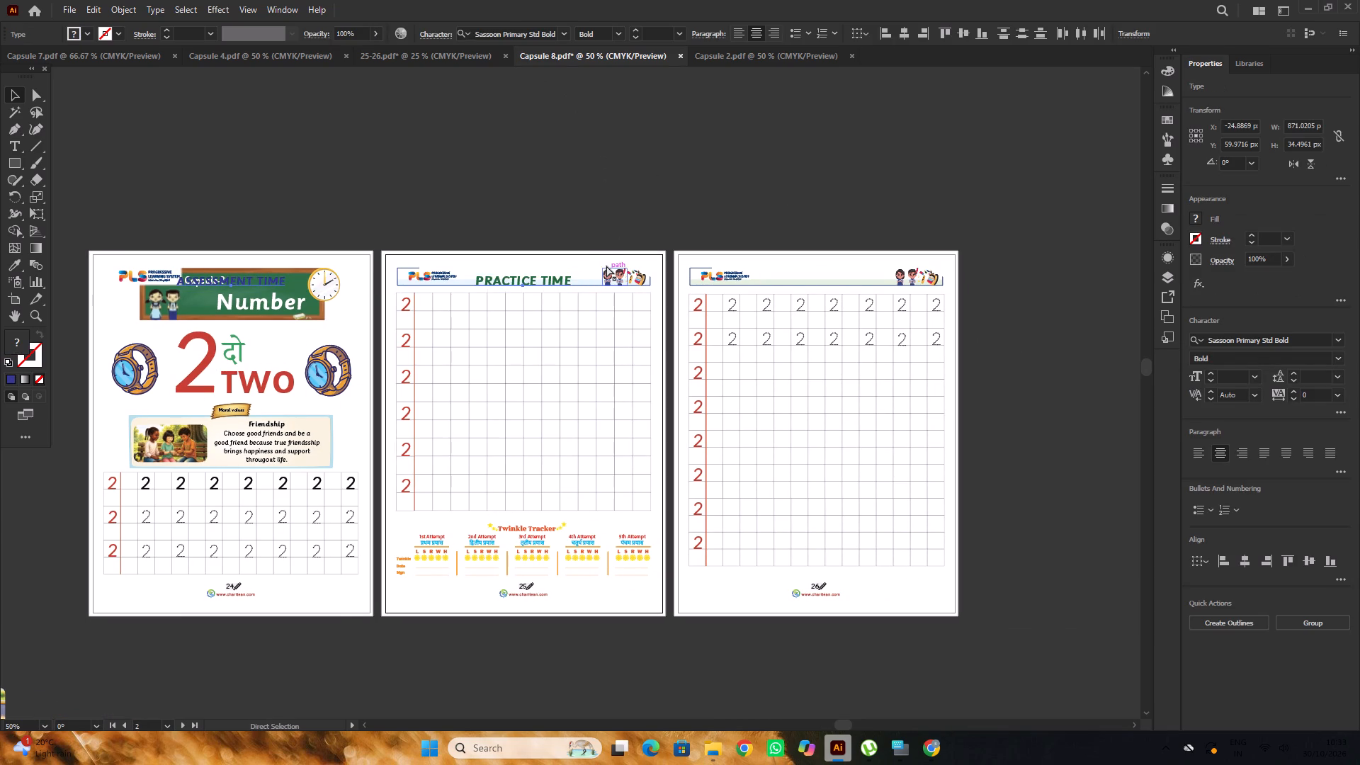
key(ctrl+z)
Paste the copied headings in front with the Practice Time page 26 as the active artboard.
click(816, 268)
key(ctrl+f)
click(708, 183)
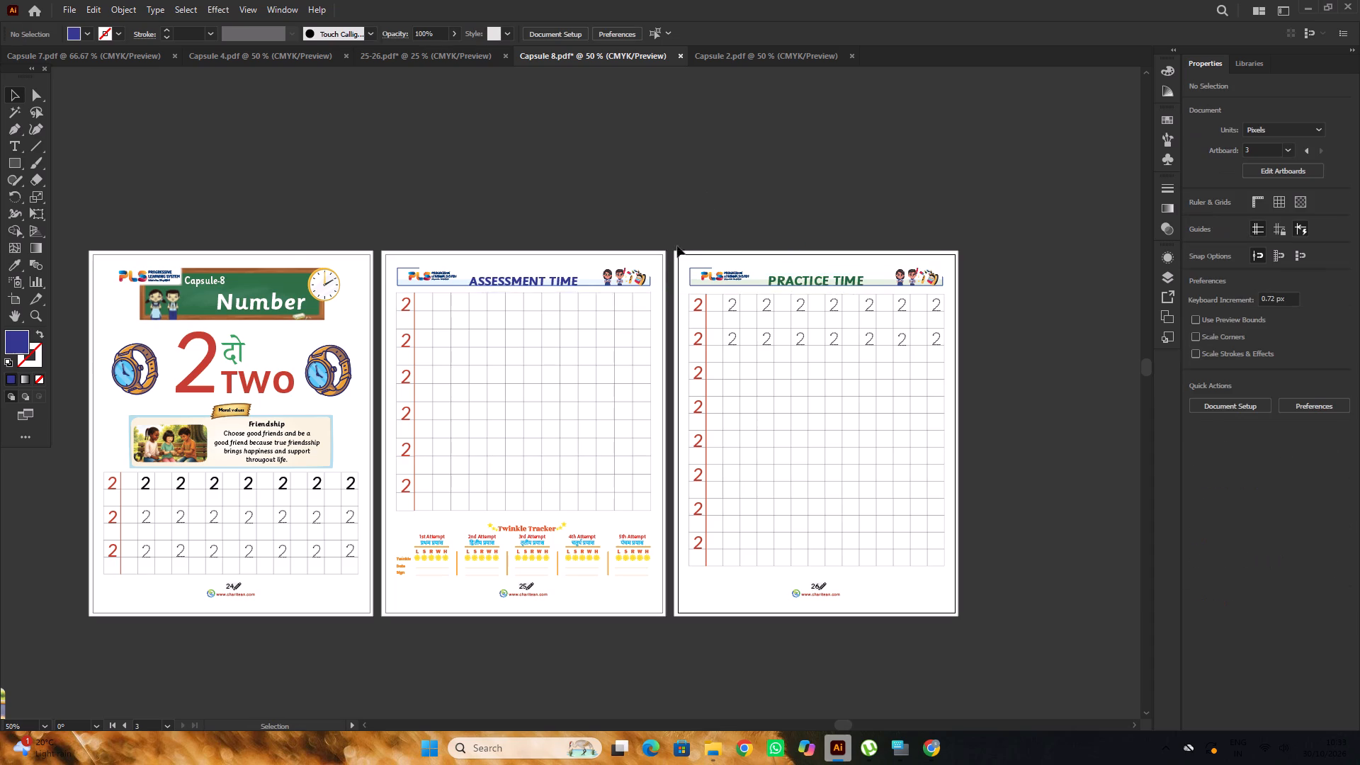
Align the pasted ASSESSMENT TIME heading on page 25 to the horizontal centre.
alt+scroll(667, 259, up, 1)
click(509, 282)
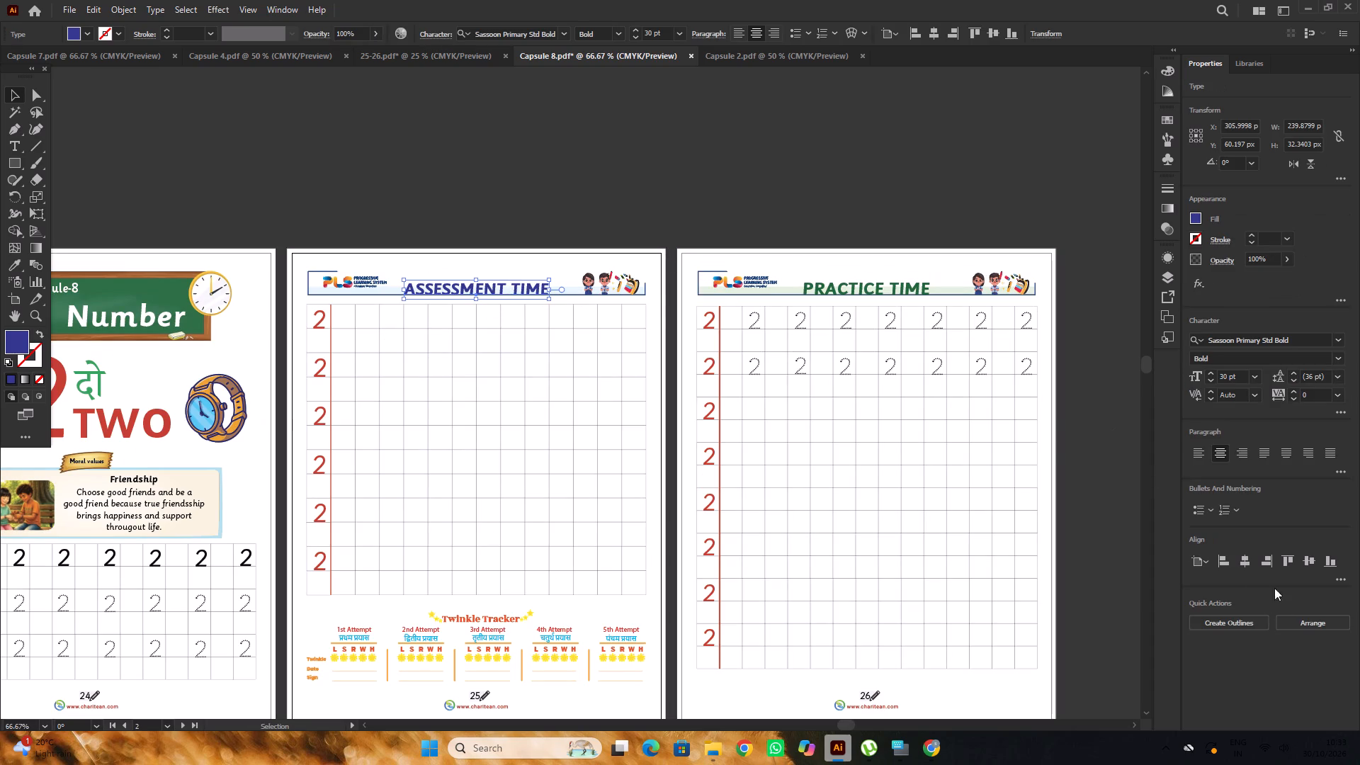
click(1246, 565)
alt+scroll(805, 367, down, 1)
click(756, 206)
alt+scroll(756, 206, down, 2)
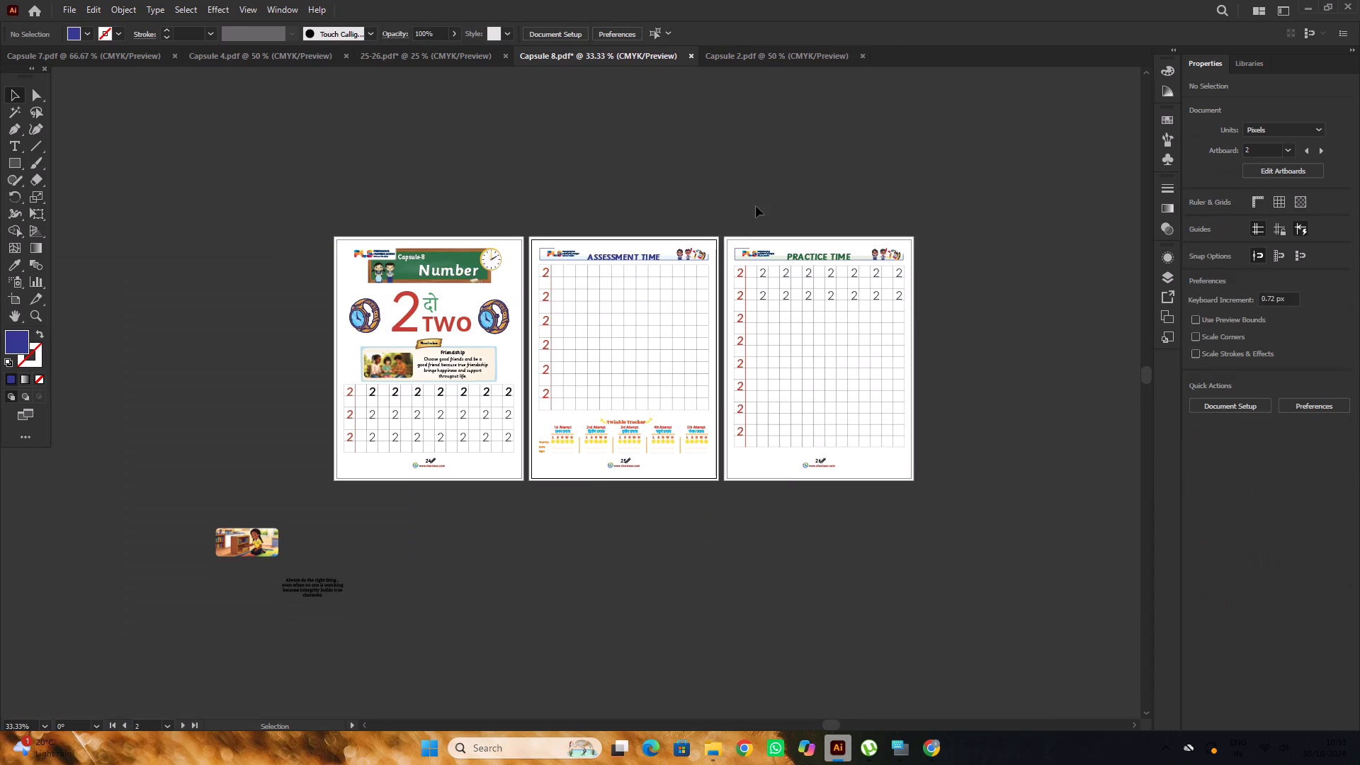
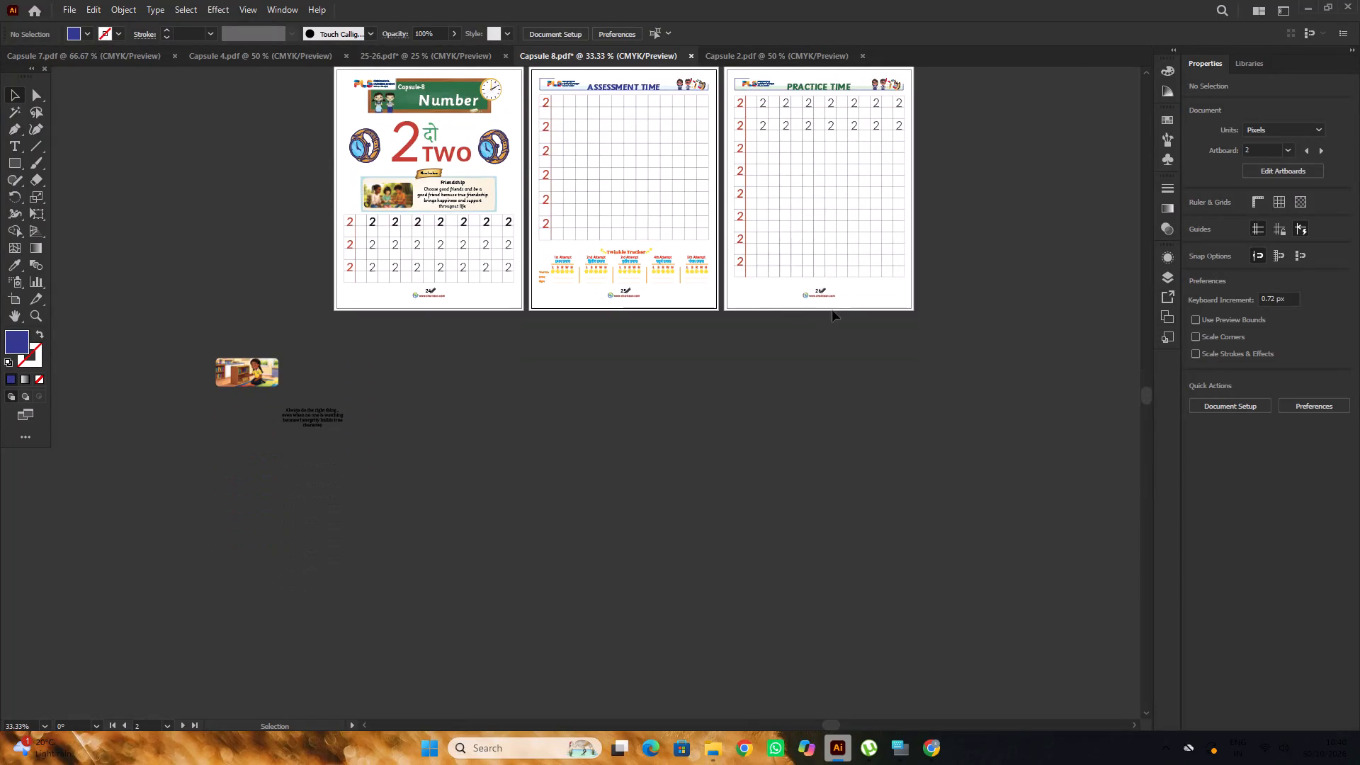
Inspect the font settings of page number 25 inside its group on Capsule 8's Assessment Time page, and leave the group.
alt+scroll(833, 310, up, 3)
alt+scroll(833, 279, down, 3)
alt+scroll(554, 256, up, 3)
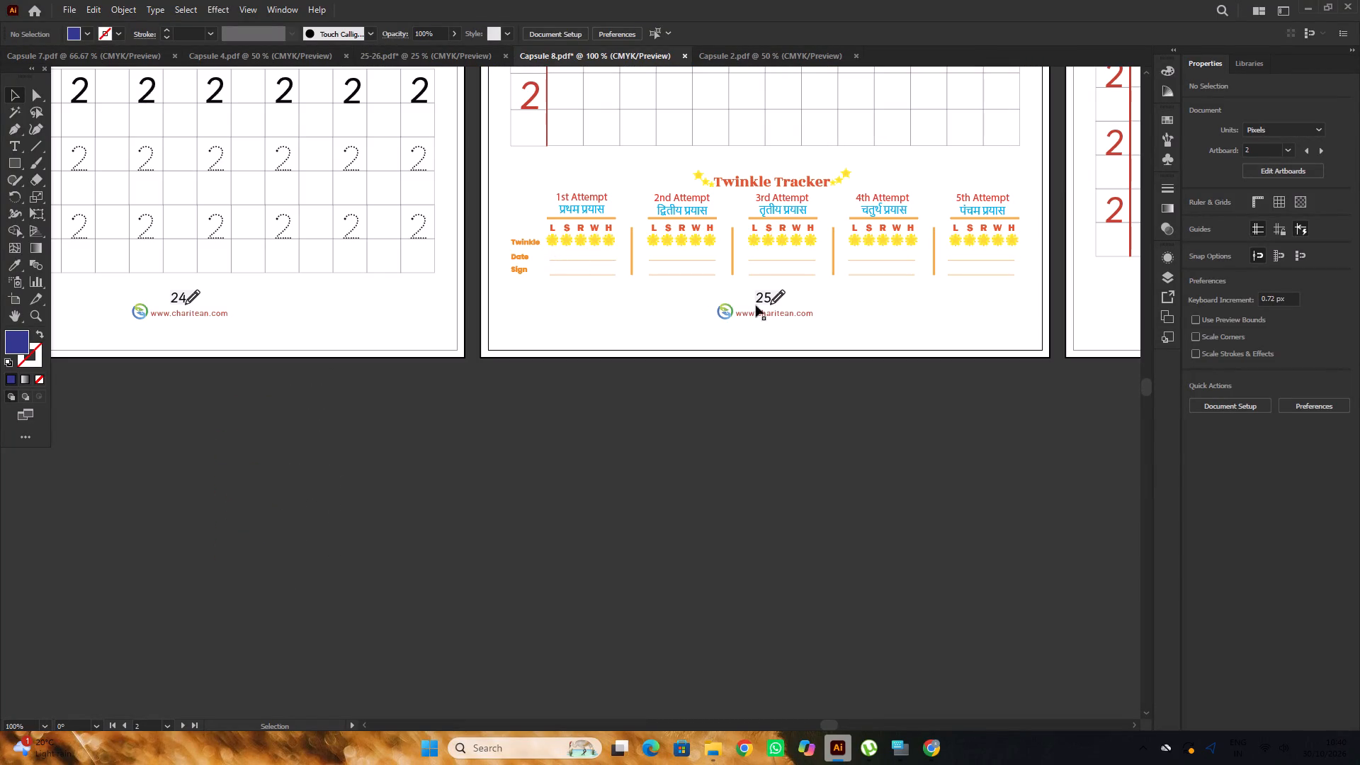
click(764, 301)
triple_click(764, 301)
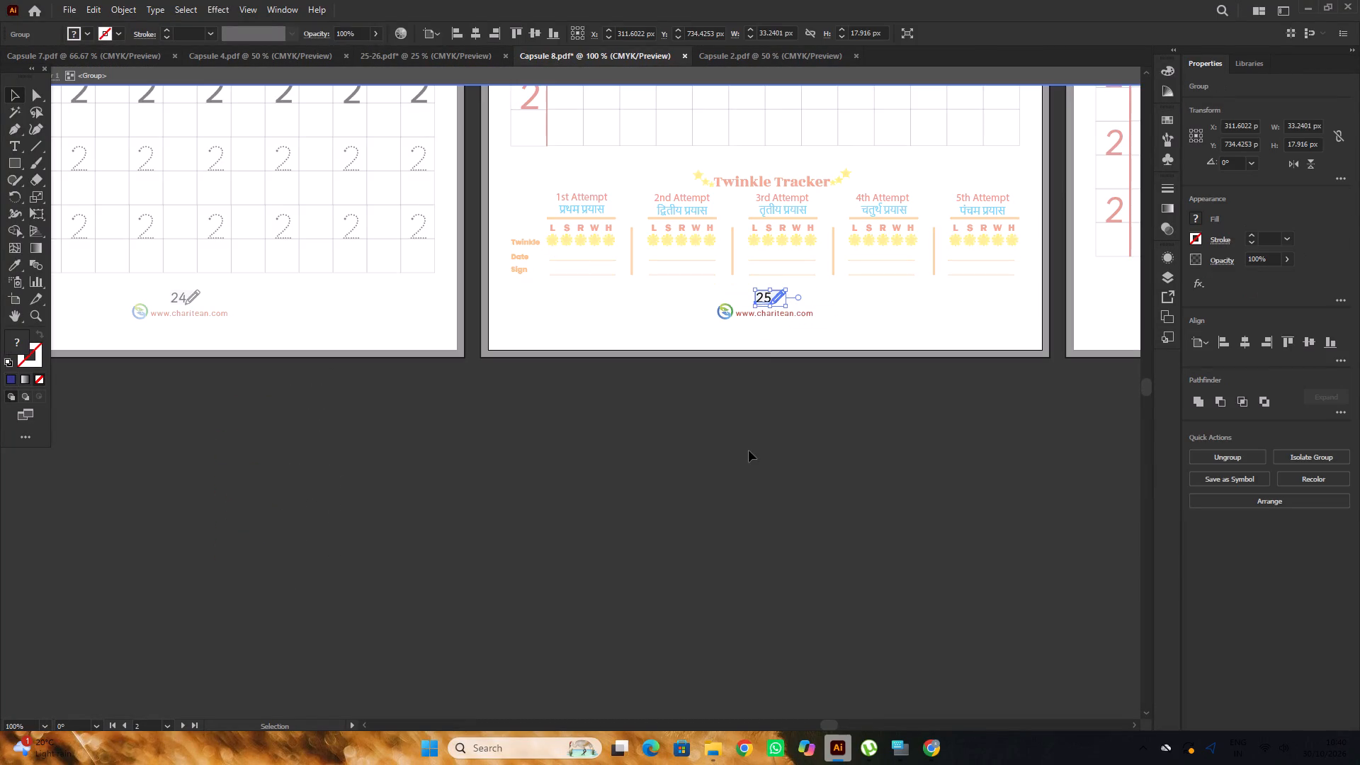
triple_click(765, 298)
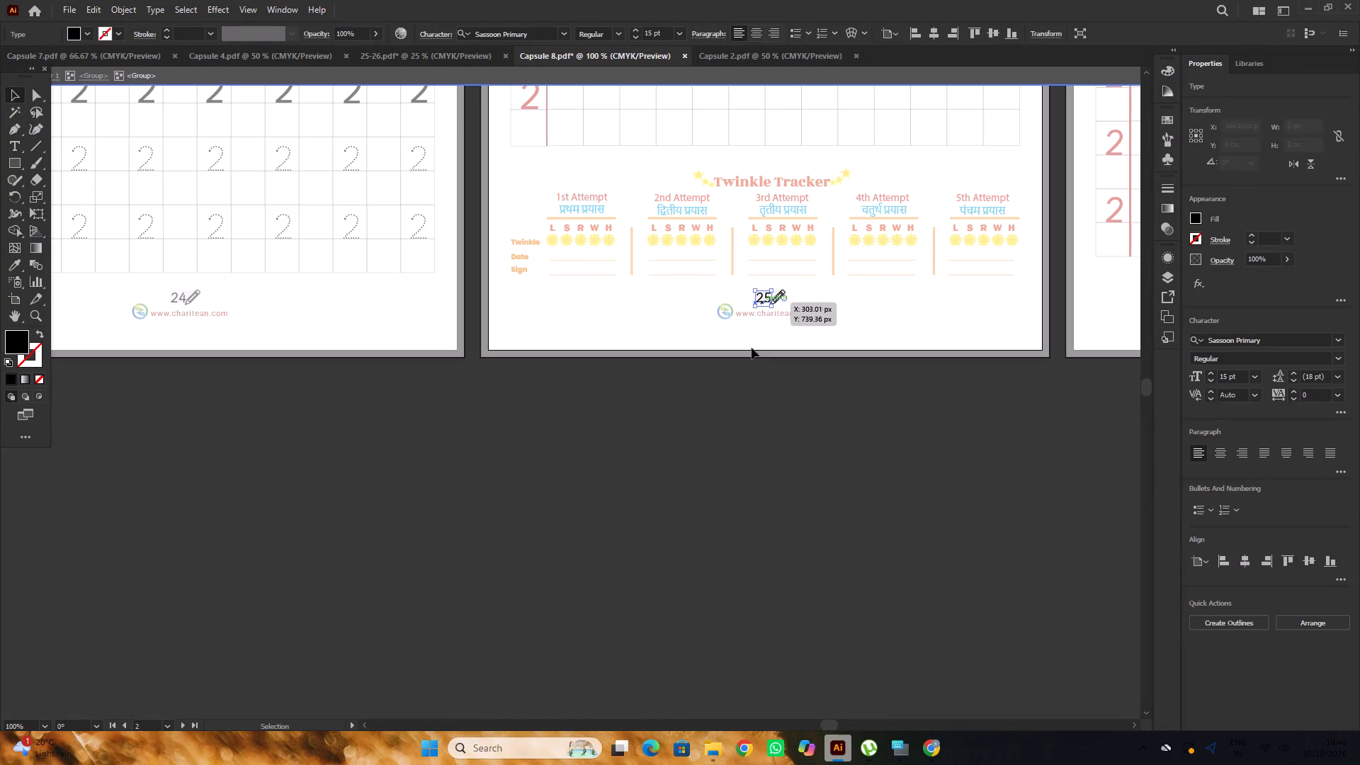
double_click(735, 422)
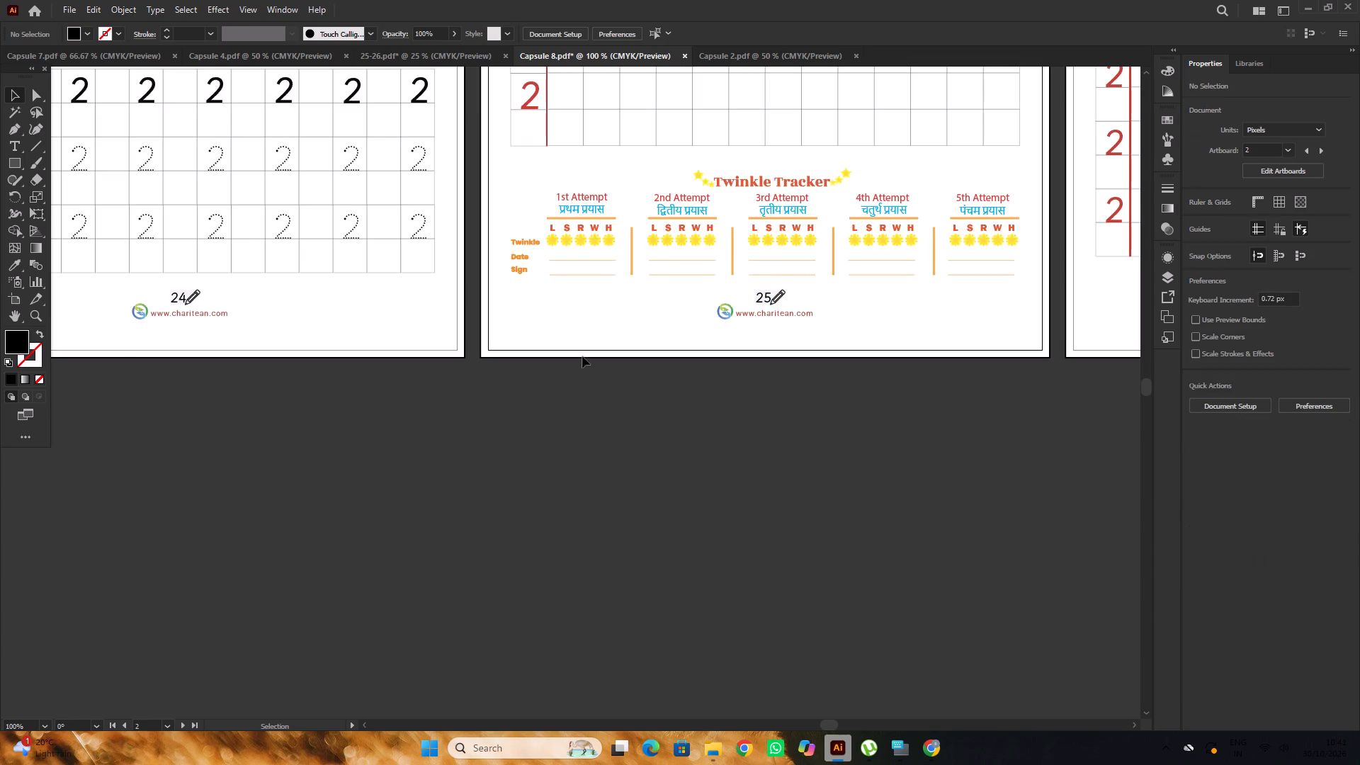
alt+scroll(582, 356, down, 2)
scroll(582, 354, up, 4)
alt+scroll(655, 404, up, 5)
alt+scroll(728, 374, up, 1)
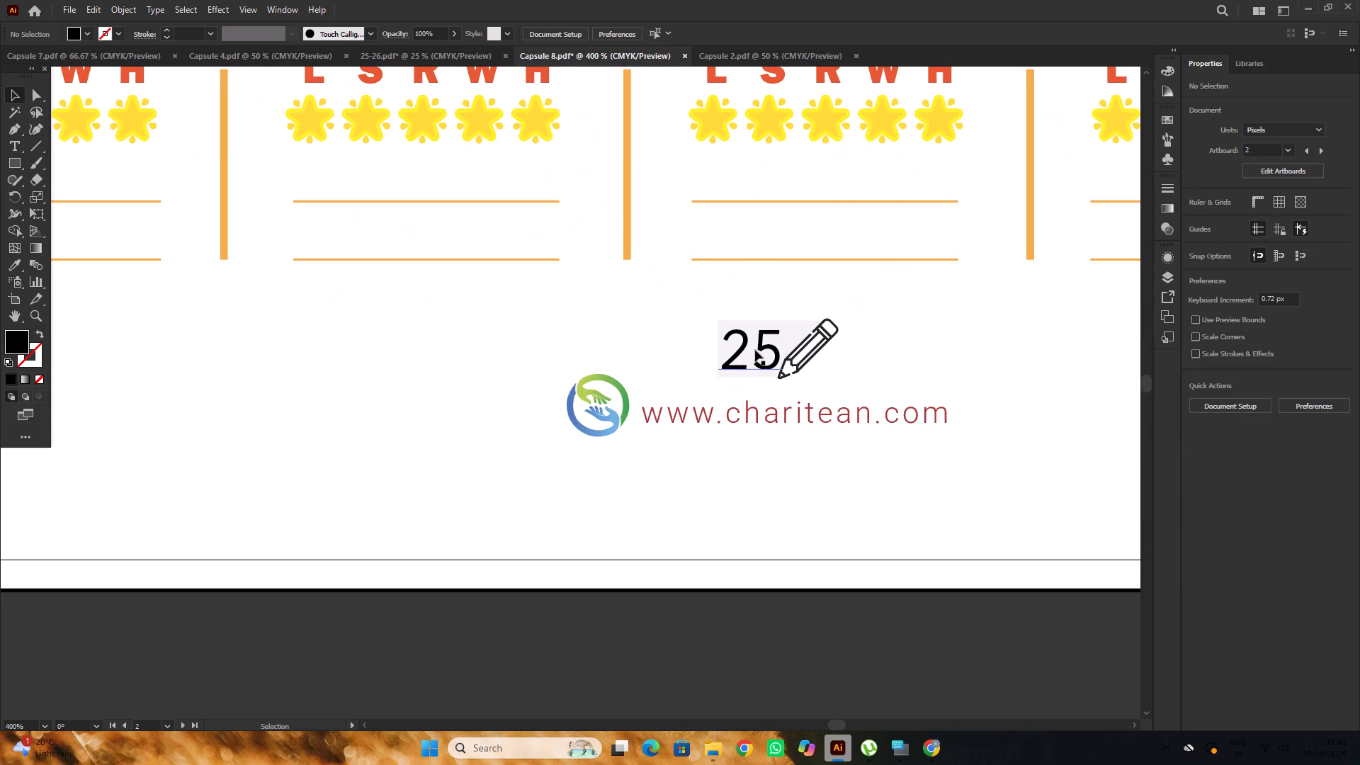
triple_click(761, 346)
double_click(761, 346)
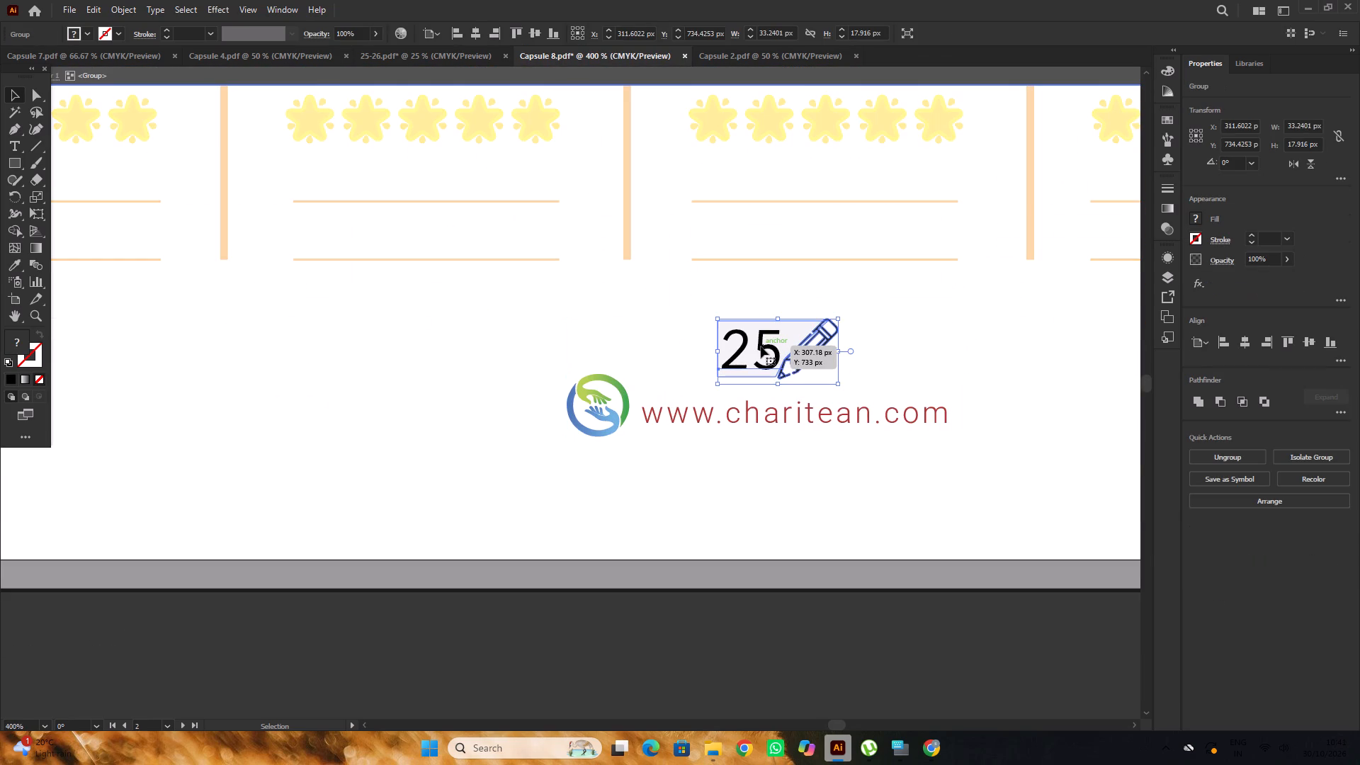
click(761, 346)
click(761, 346)
click(761, 346)
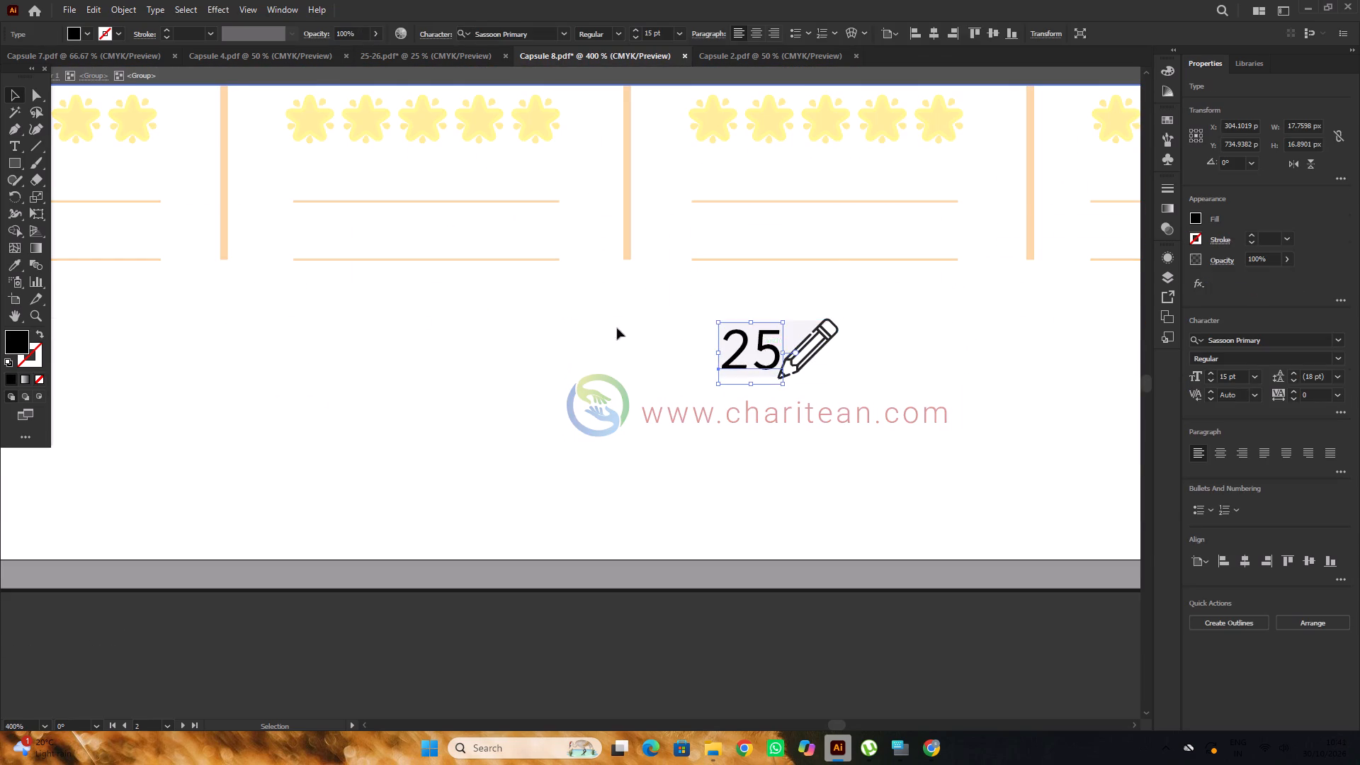
alt+scroll(596, 322, down, 3)
double_click(692, 438)
Save the Capsule 8 document with the three worksheet pages in view.
alt+scroll(690, 433, down, 3)
key(space)
key(space)
key(space)
key(space)
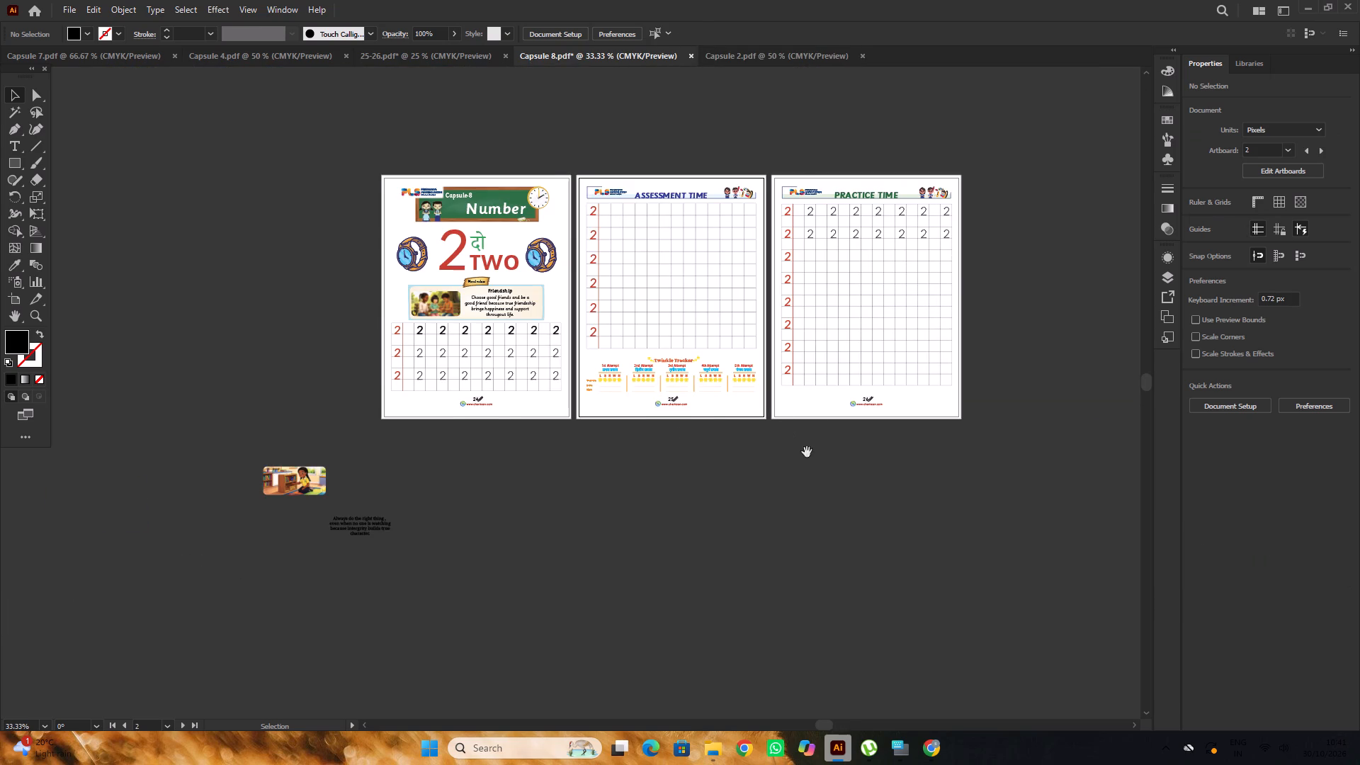
drag(806, 457, 690, 437)
click(708, 442)
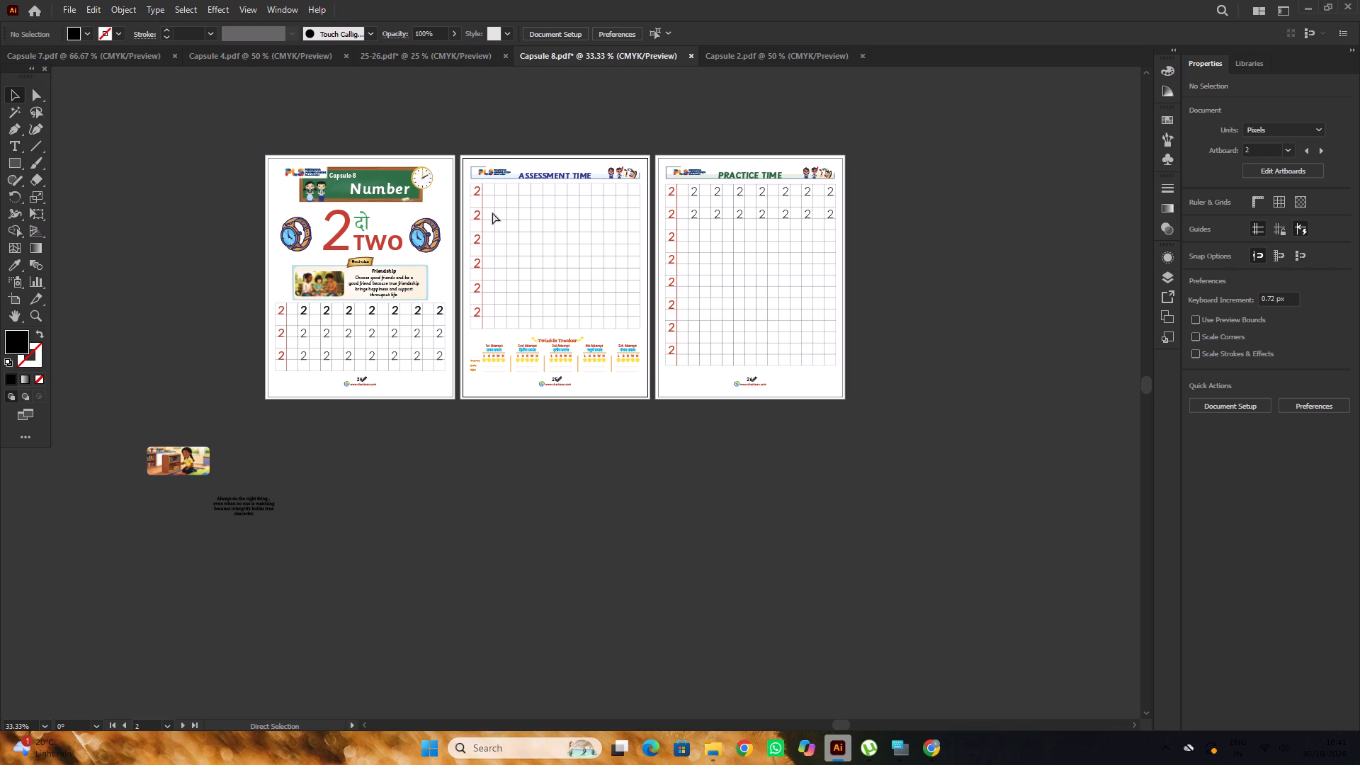
key(ctrl+s)
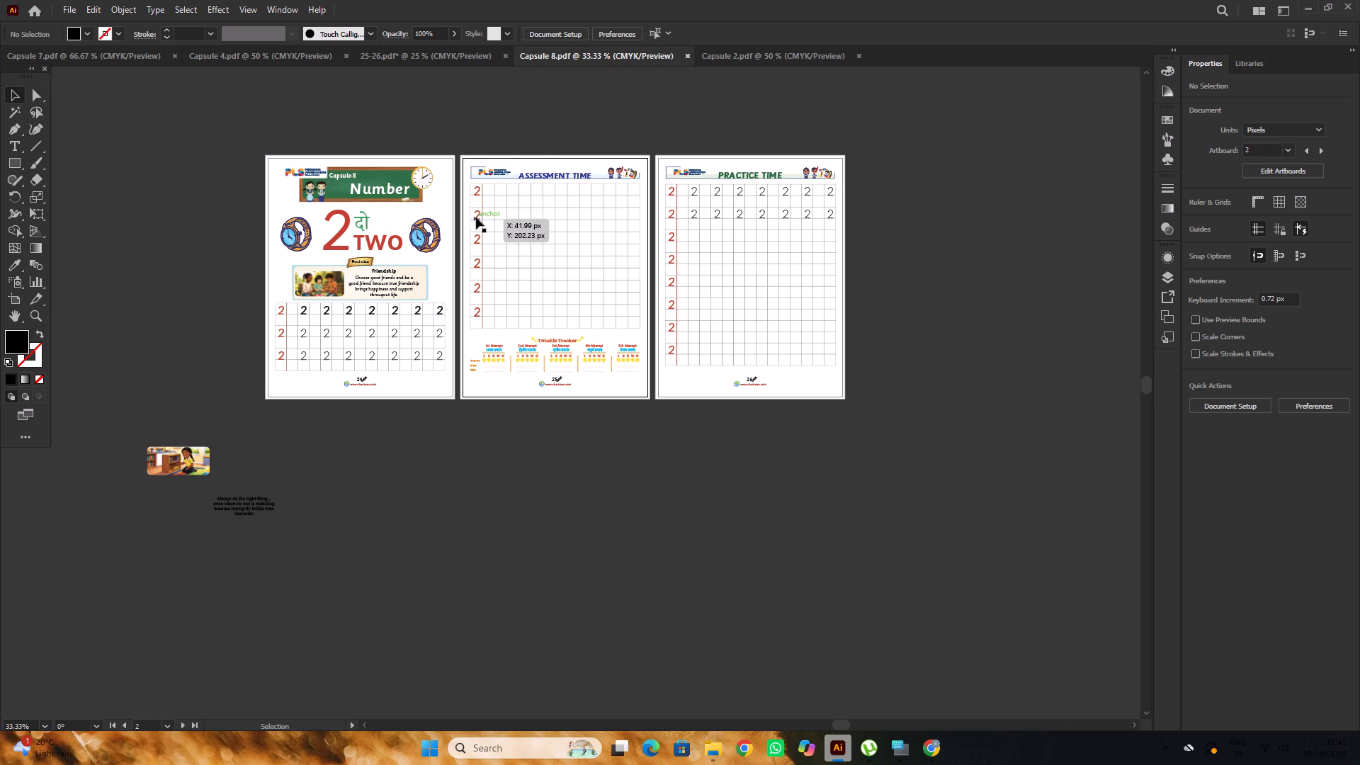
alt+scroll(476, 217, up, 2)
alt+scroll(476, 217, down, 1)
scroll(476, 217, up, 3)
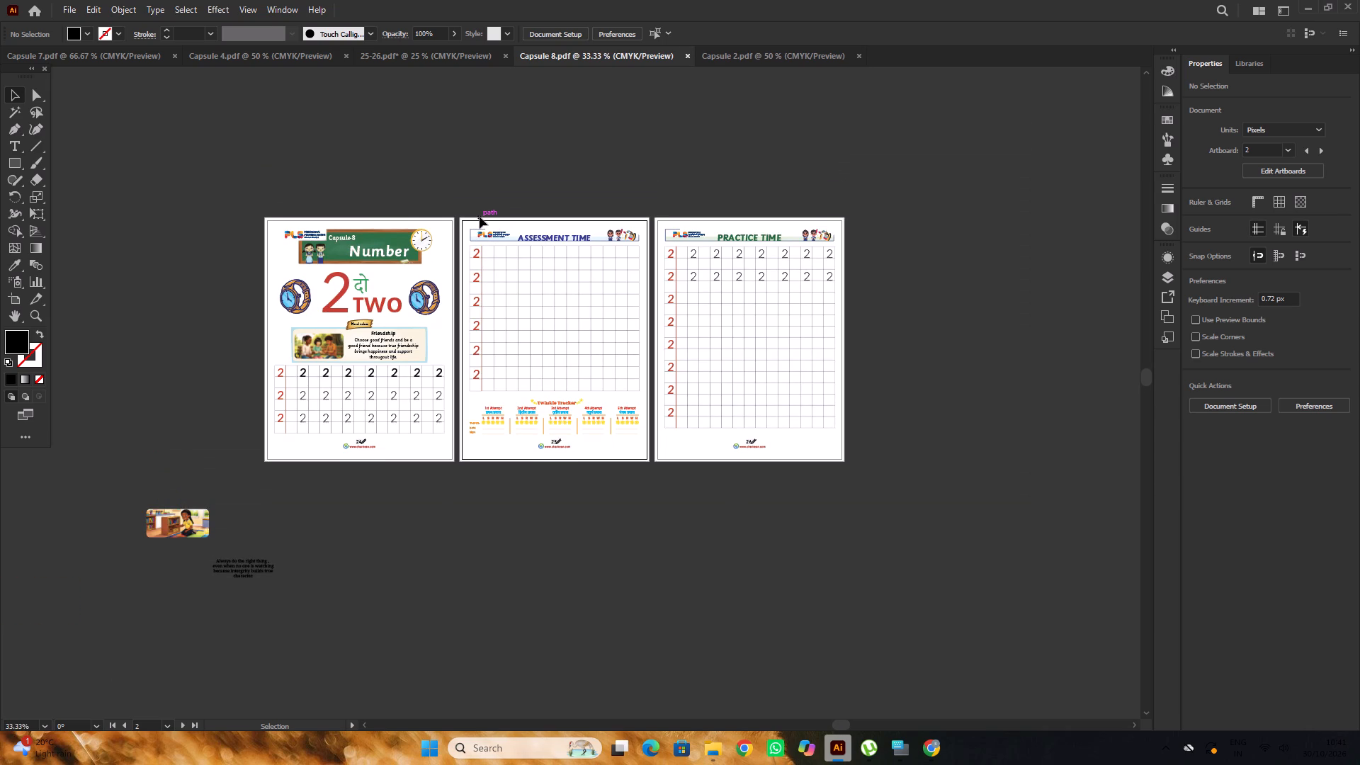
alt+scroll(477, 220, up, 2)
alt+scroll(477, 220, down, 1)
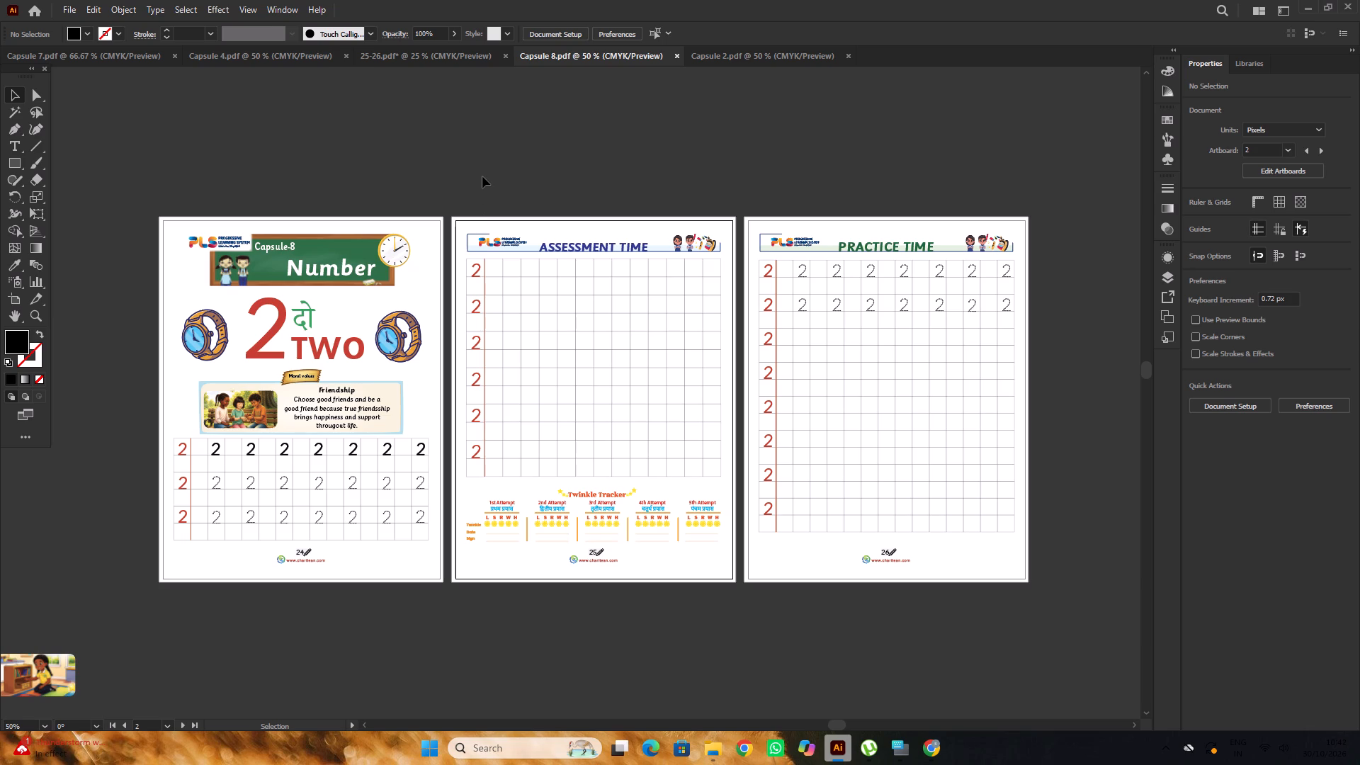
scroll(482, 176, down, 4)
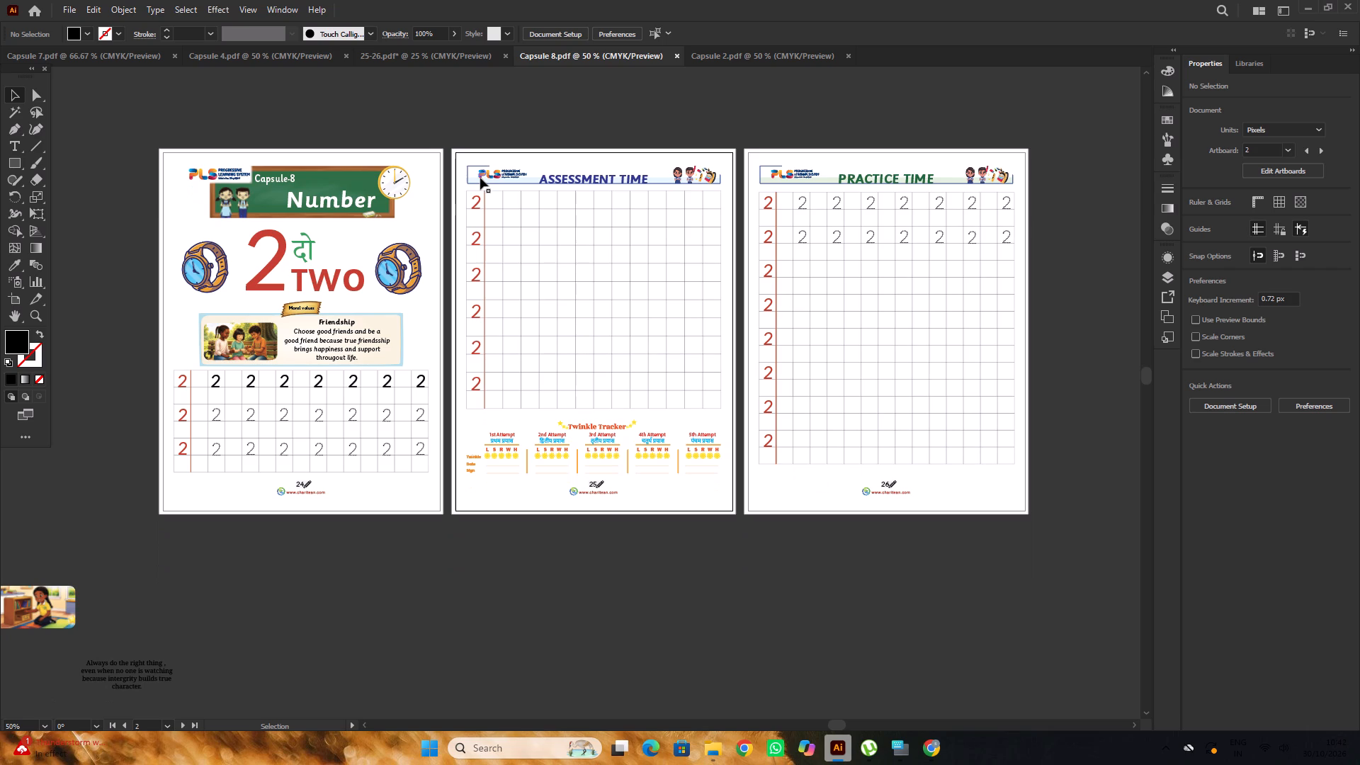
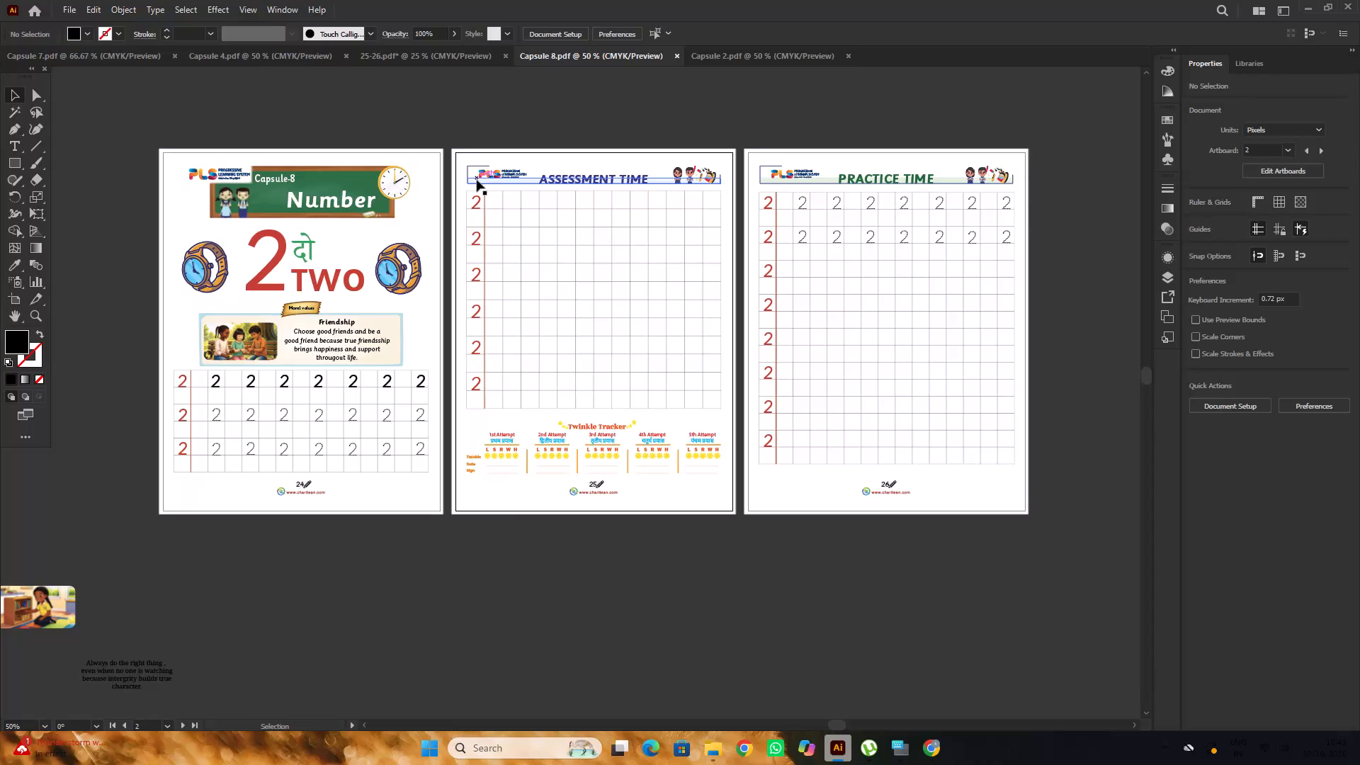
Close the Capsule 2 reference document.
scroll(470, 195, up, 2)
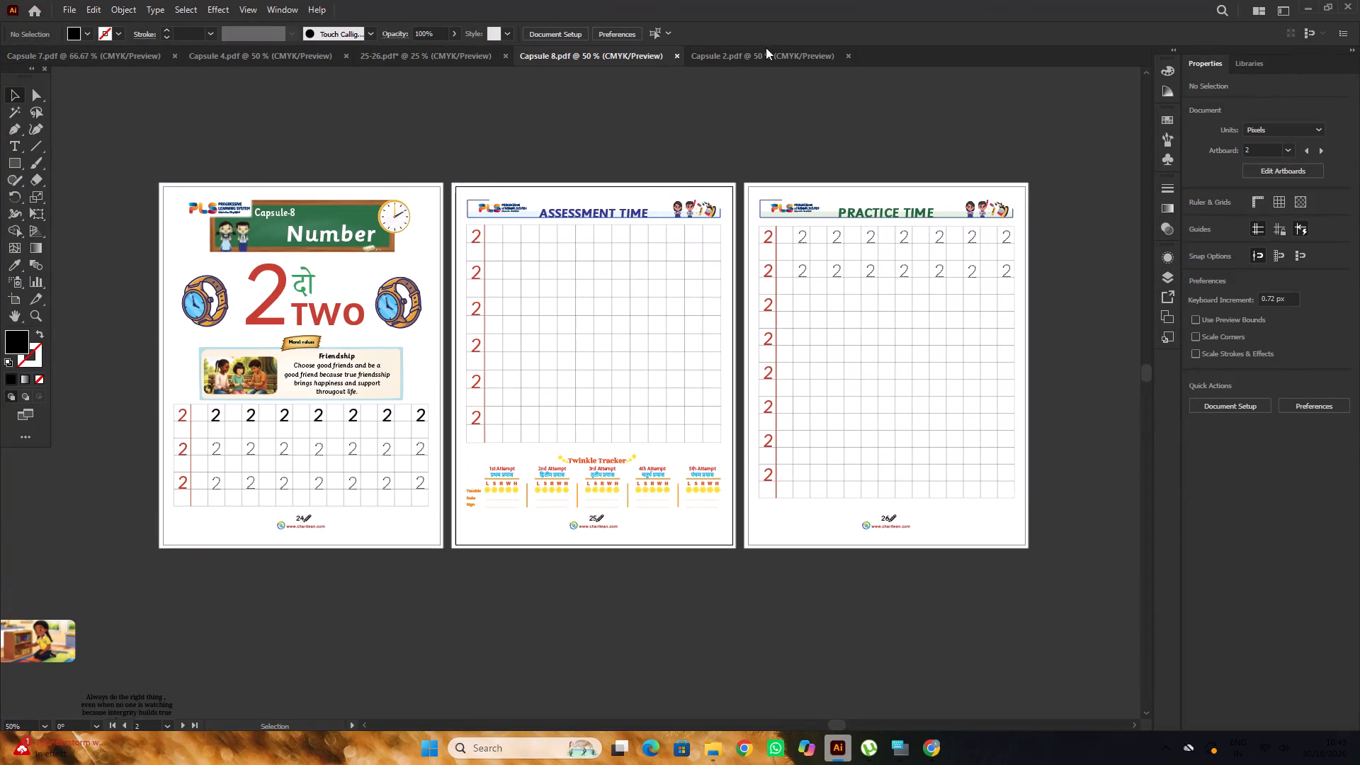
click(766, 47)
click(851, 55)
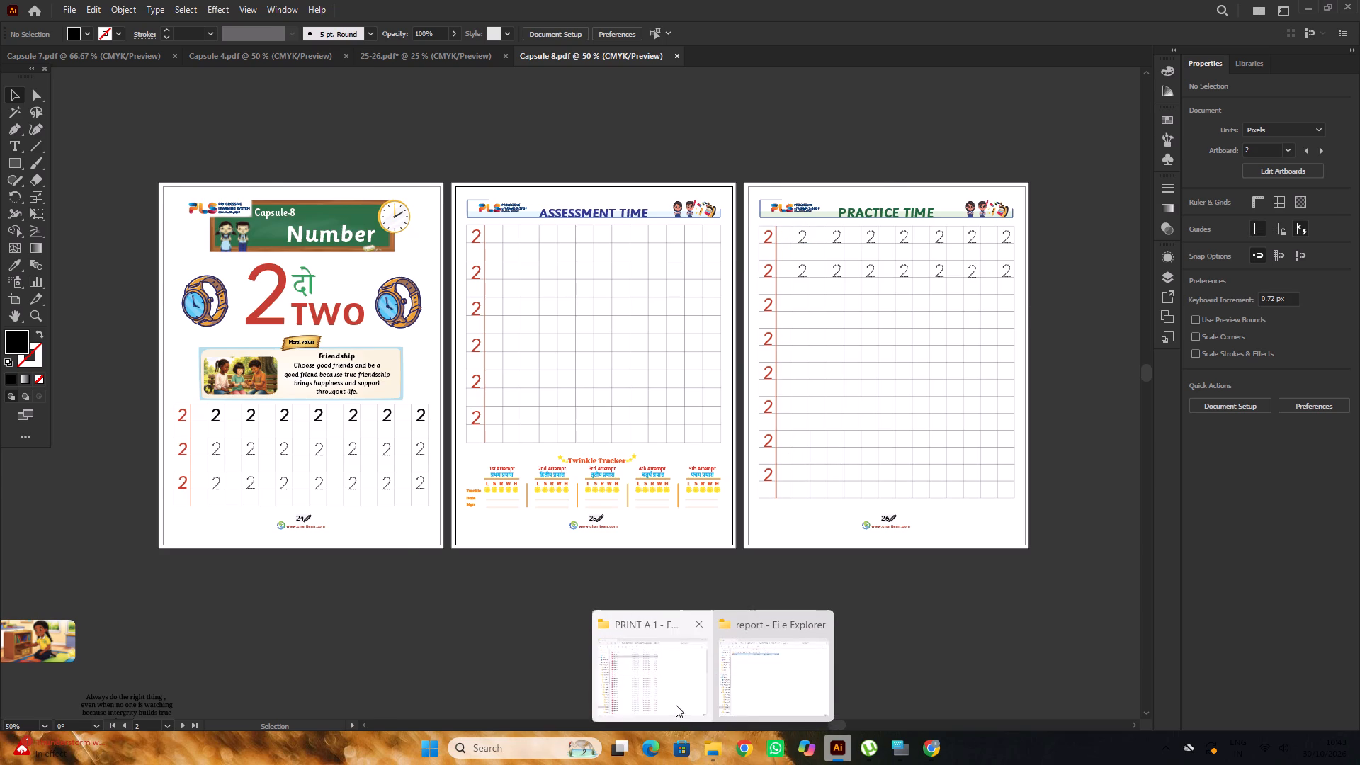
Open the Capsule 9 PDF from the PRINT A 1 folder in Illustrator.
click(676, 705)
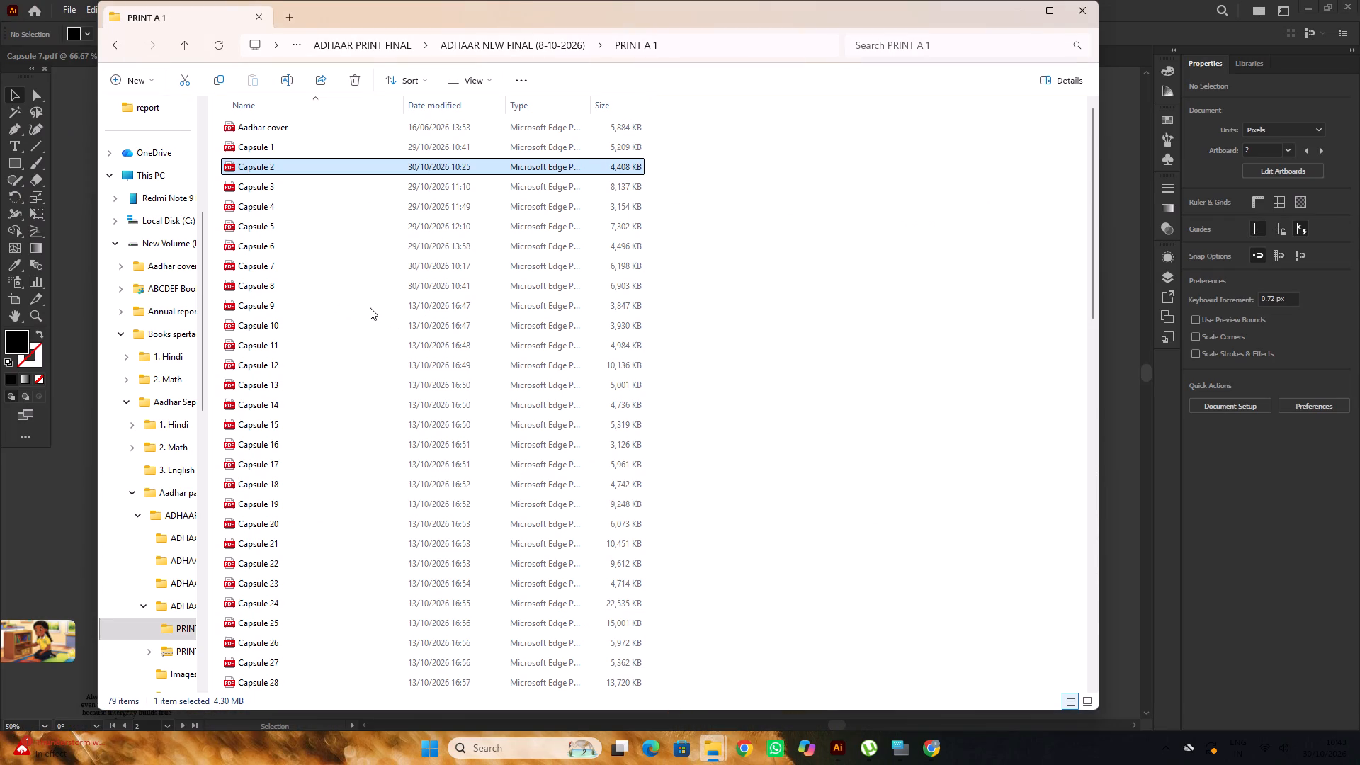
click(369, 305)
right_click(369, 305)
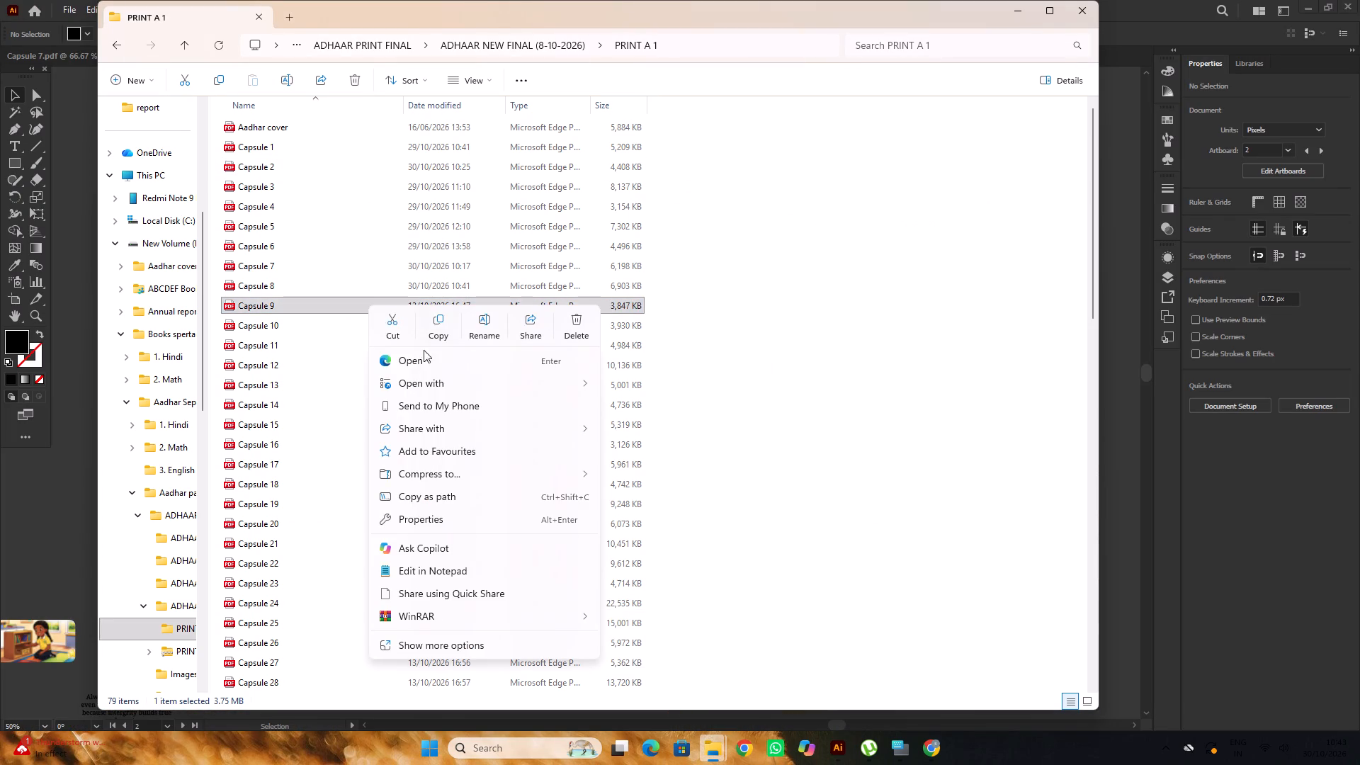
click(649, 381)
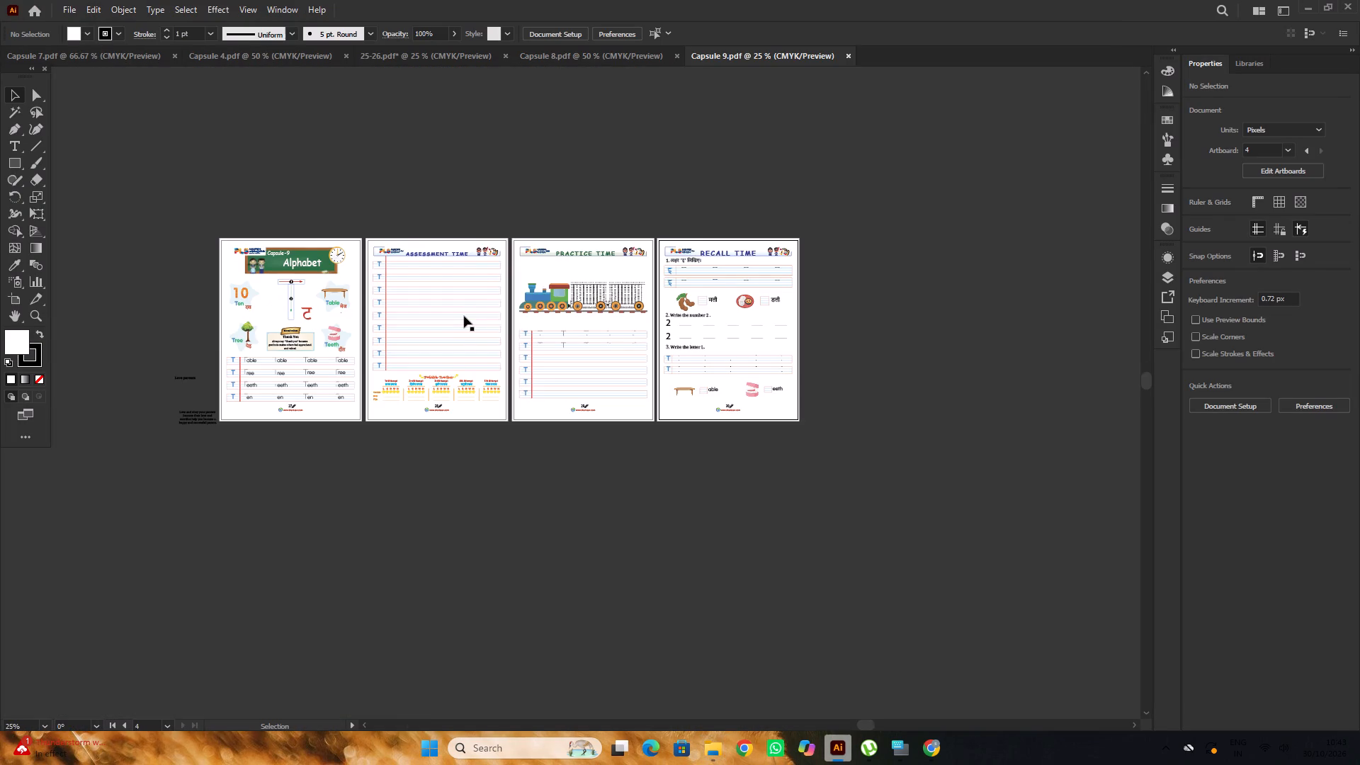
Add a full stop after "and valued" in the Thank You moral-values text on Capsule 9's Alphabet page.
scroll(450, 312, down, 4)
middle_drag(328, 383, 388, 432)
scroll(443, 455, up, 4)
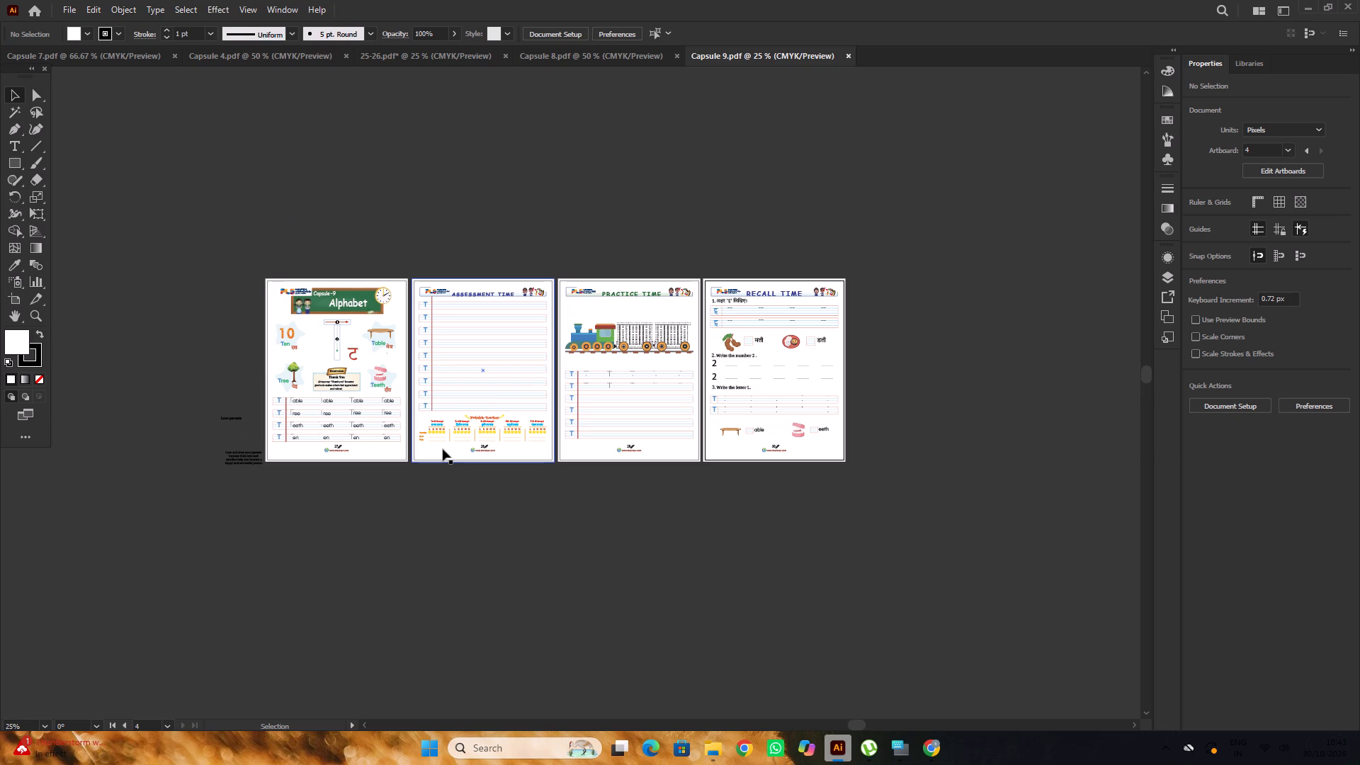
alt+scroll(356, 416, up, 4)
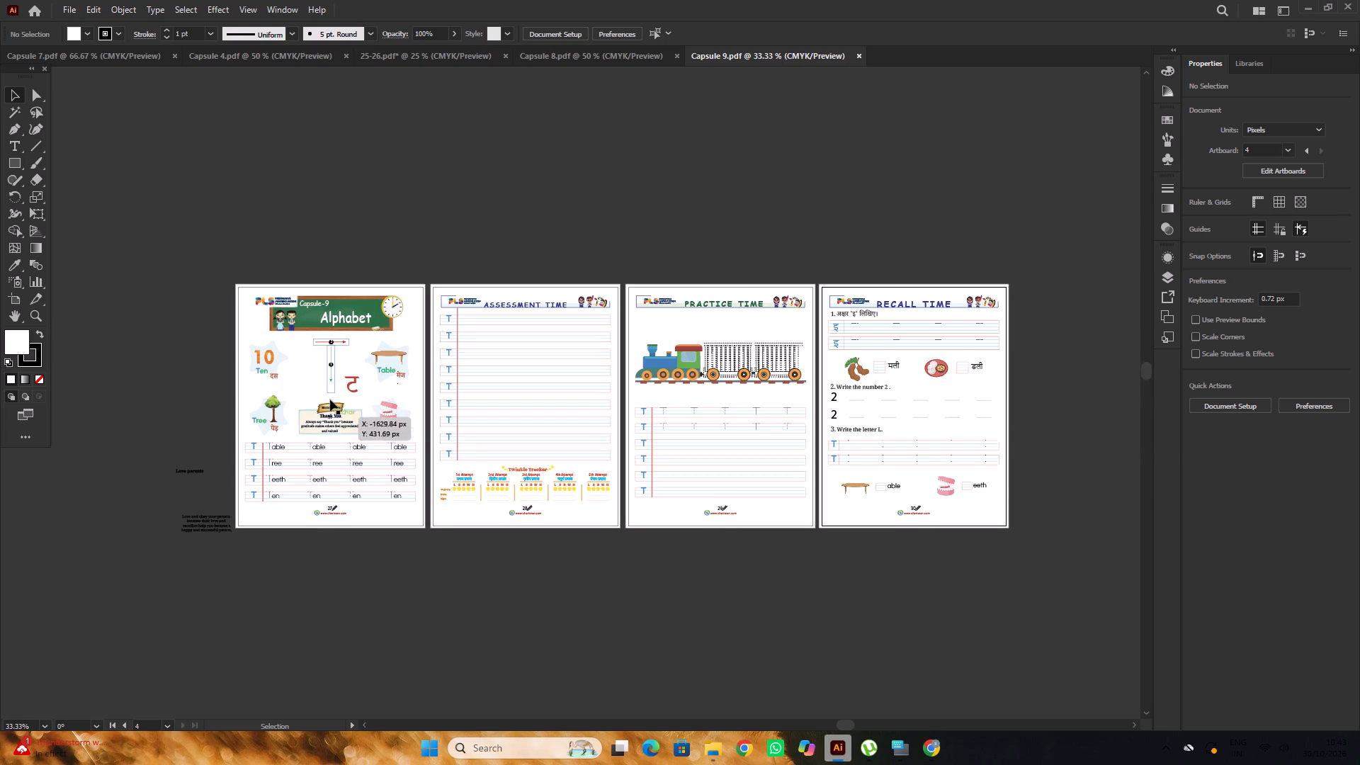
scroll(330, 399, down, 4)
alt+scroll(329, 384, up, 3)
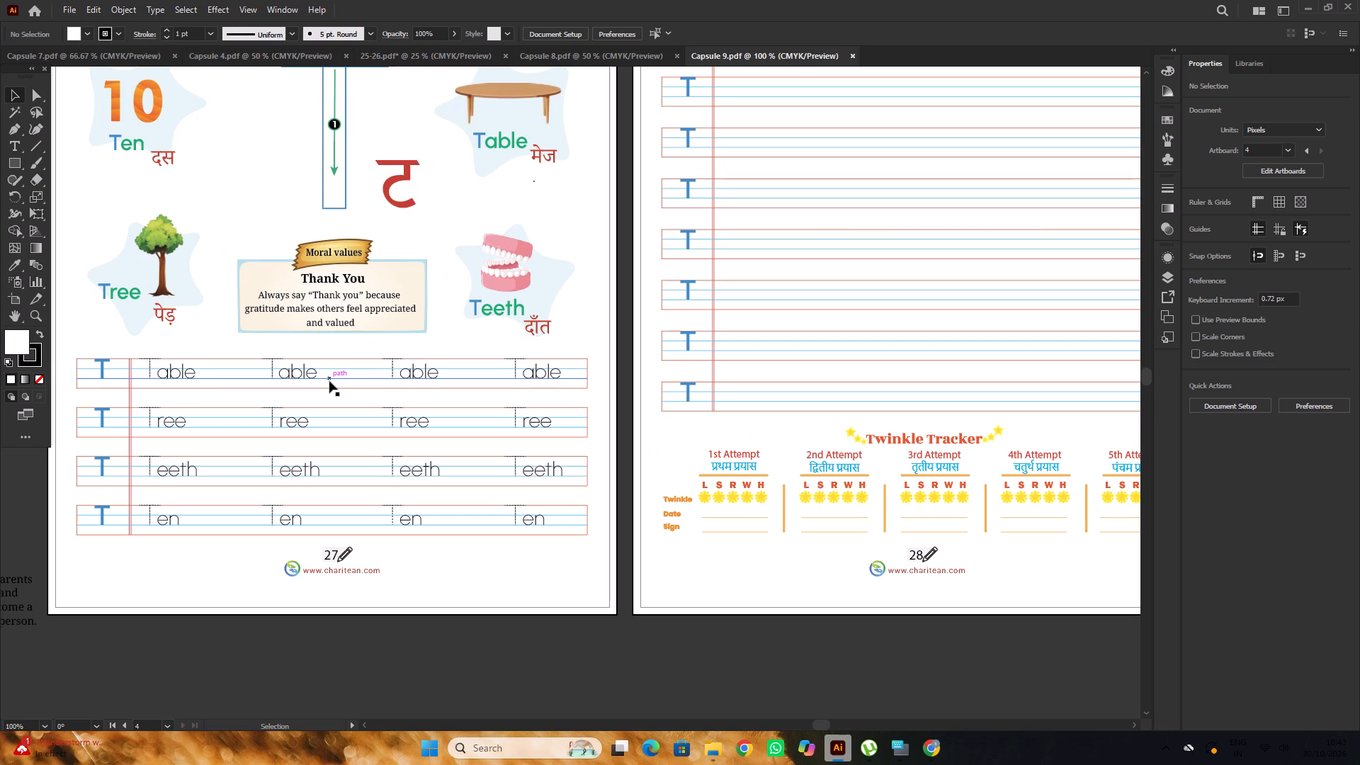
alt+scroll(333, 378, up, 3)
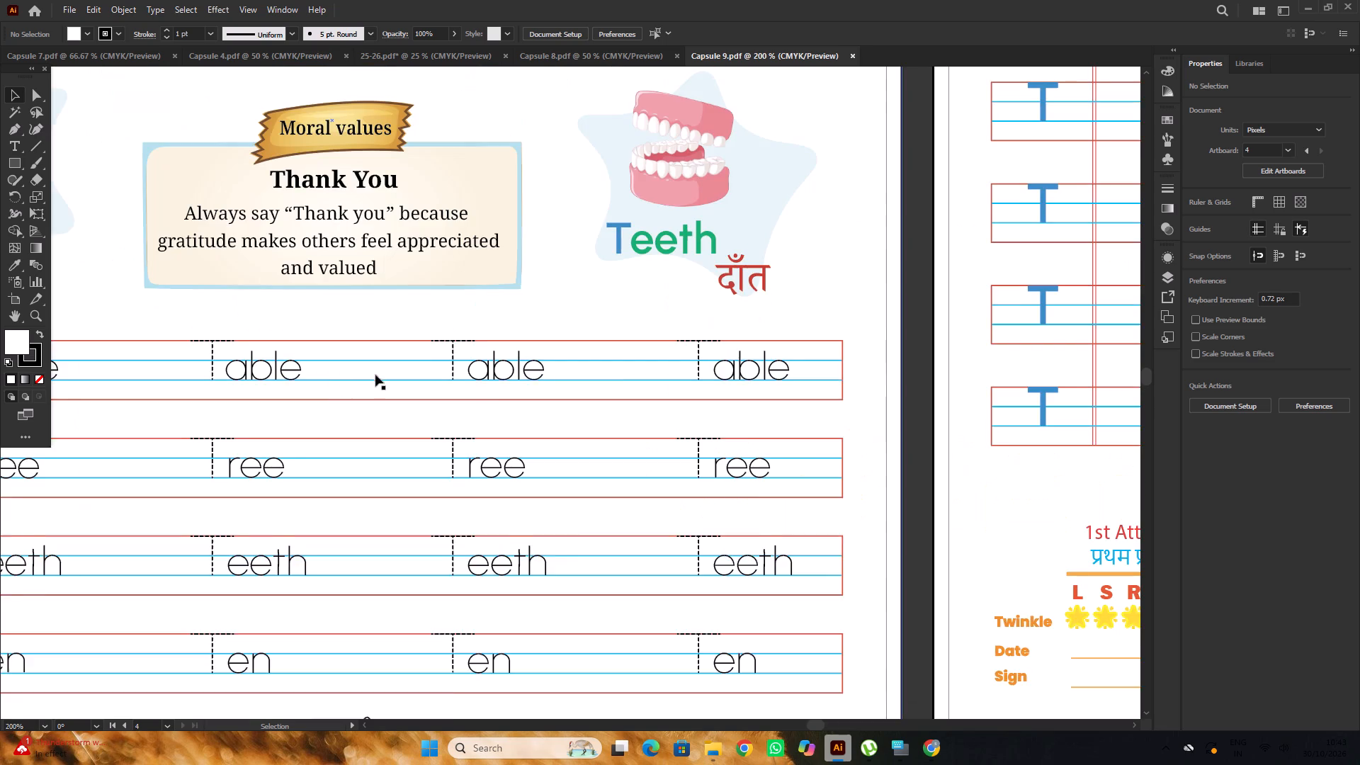
alt+scroll(375, 375, up, 2)
alt+scroll(482, 344, down, 1)
alt+scroll(432, 334, up, 3)
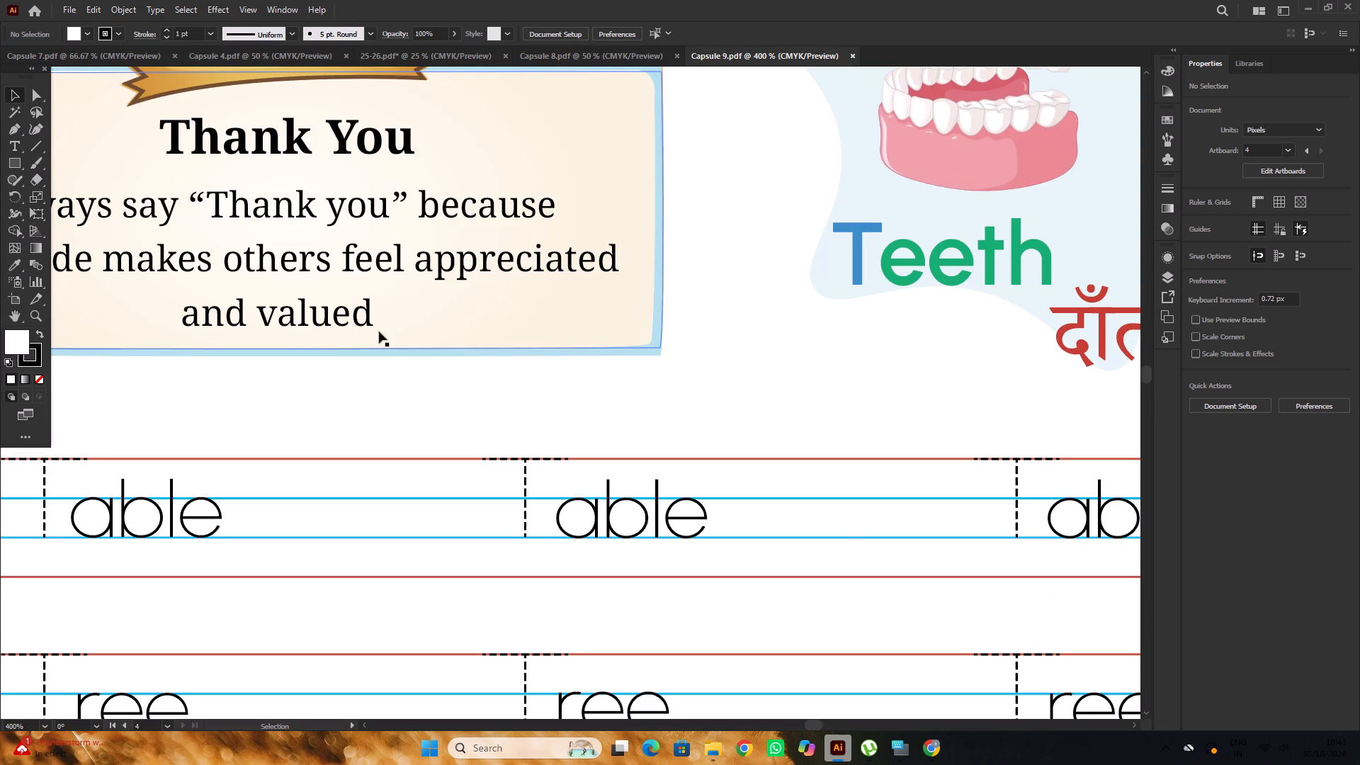
key(t)
click(370, 311)
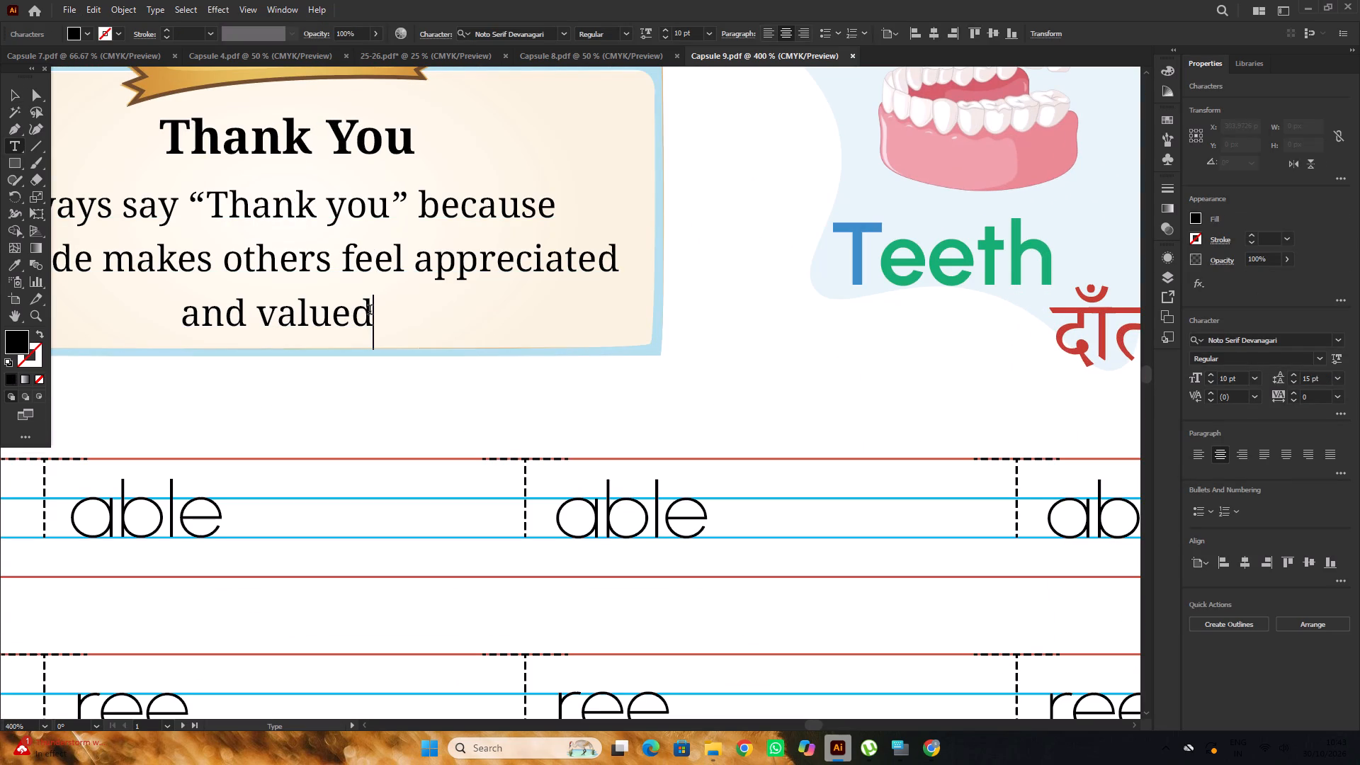
key(period)
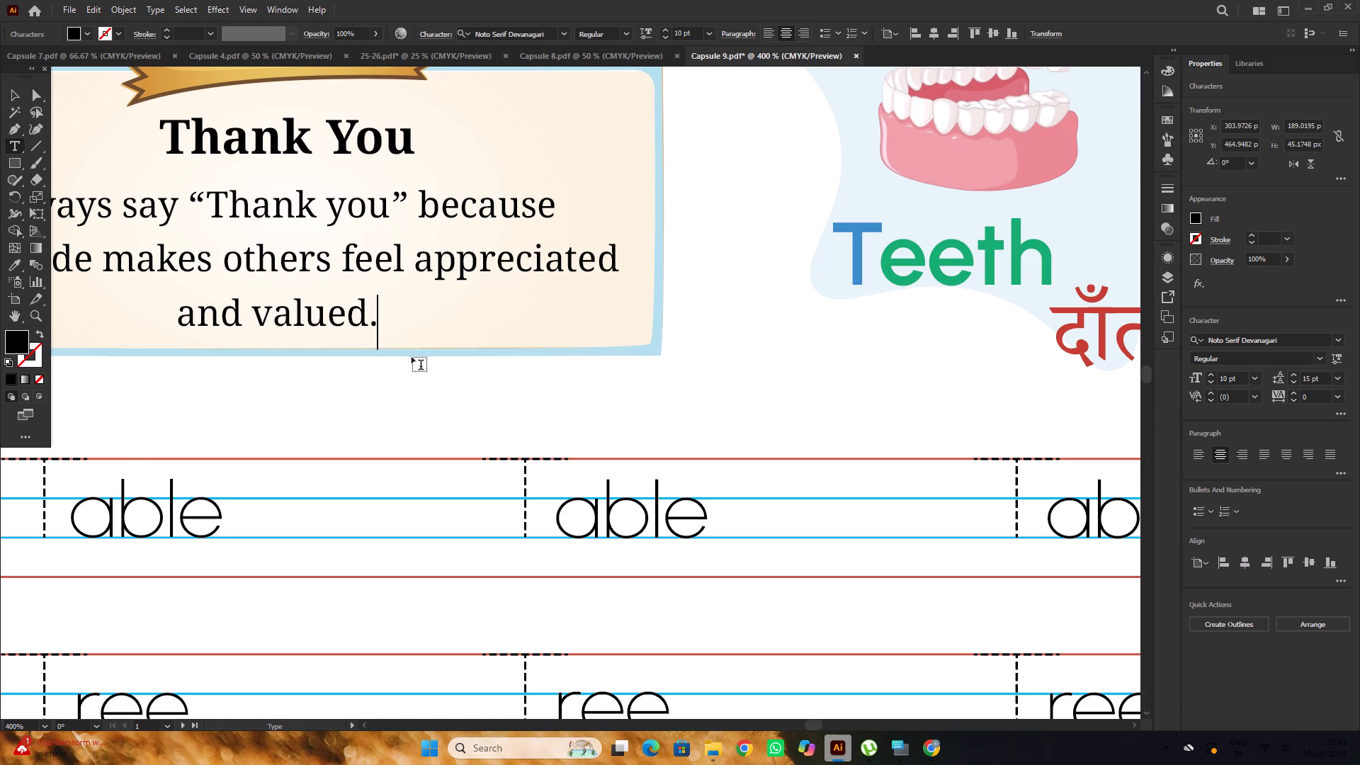
alt+scroll(413, 361, down, 4)
alt+scroll(546, 373, down, 1)
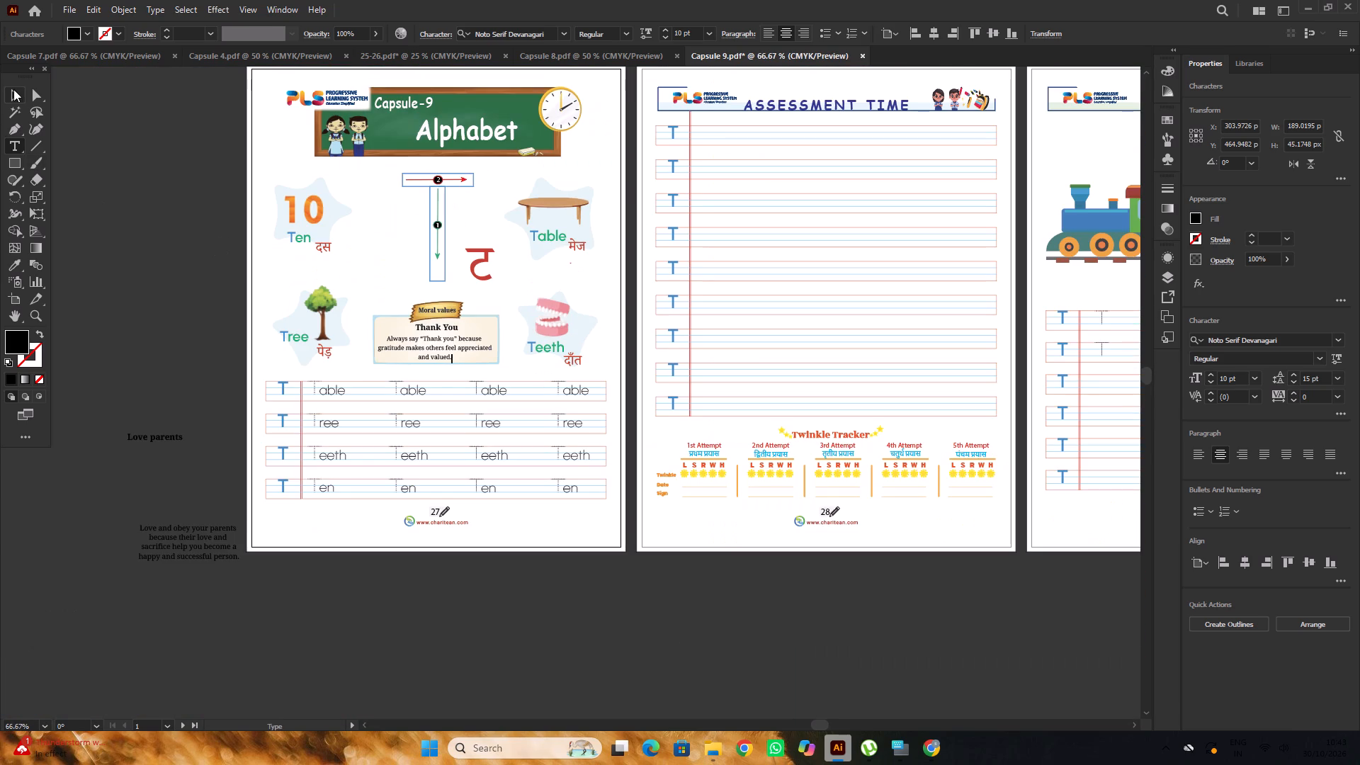
click(13, 89)
click(195, 203)
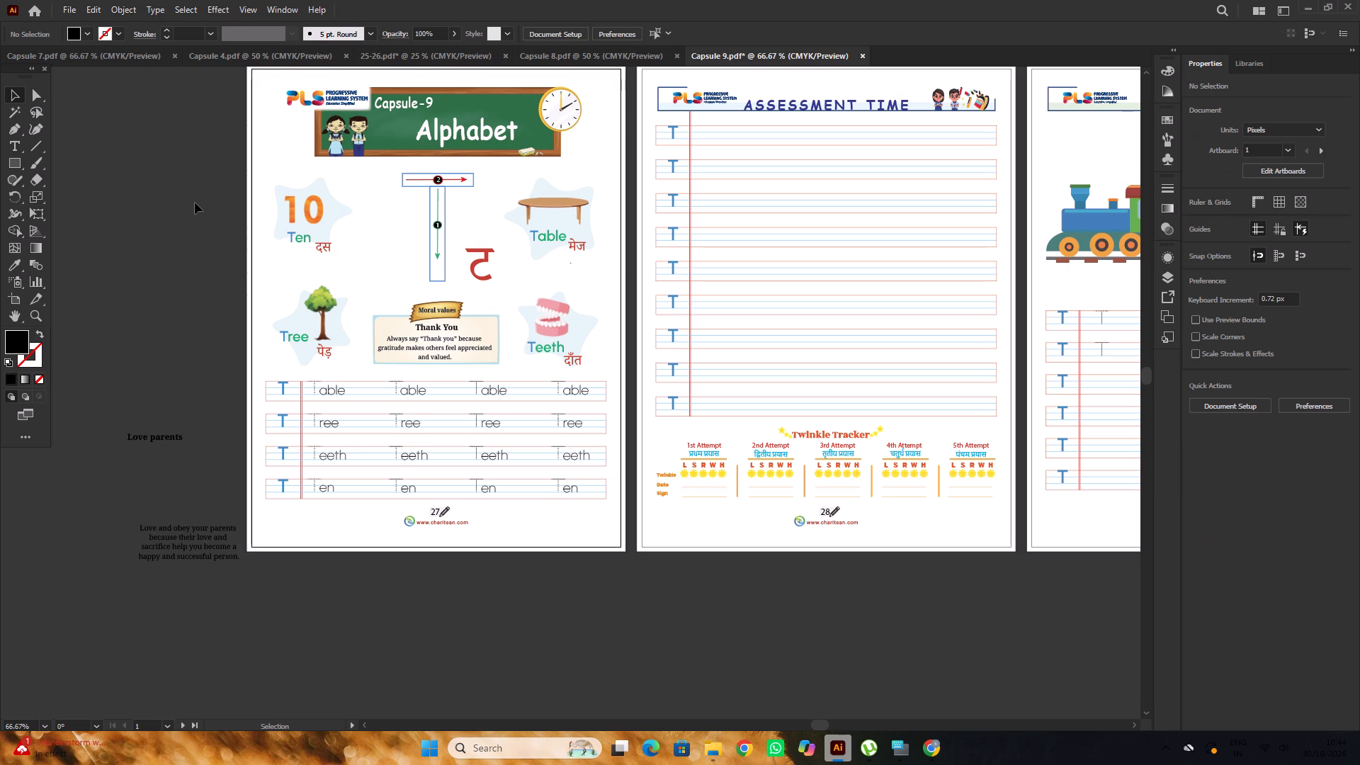
Change the font of the letter T in the "Ten" label under the number 10 to Sassoon Primary.
scroll(195, 203, down, 2)
scroll(195, 203, up, 2)
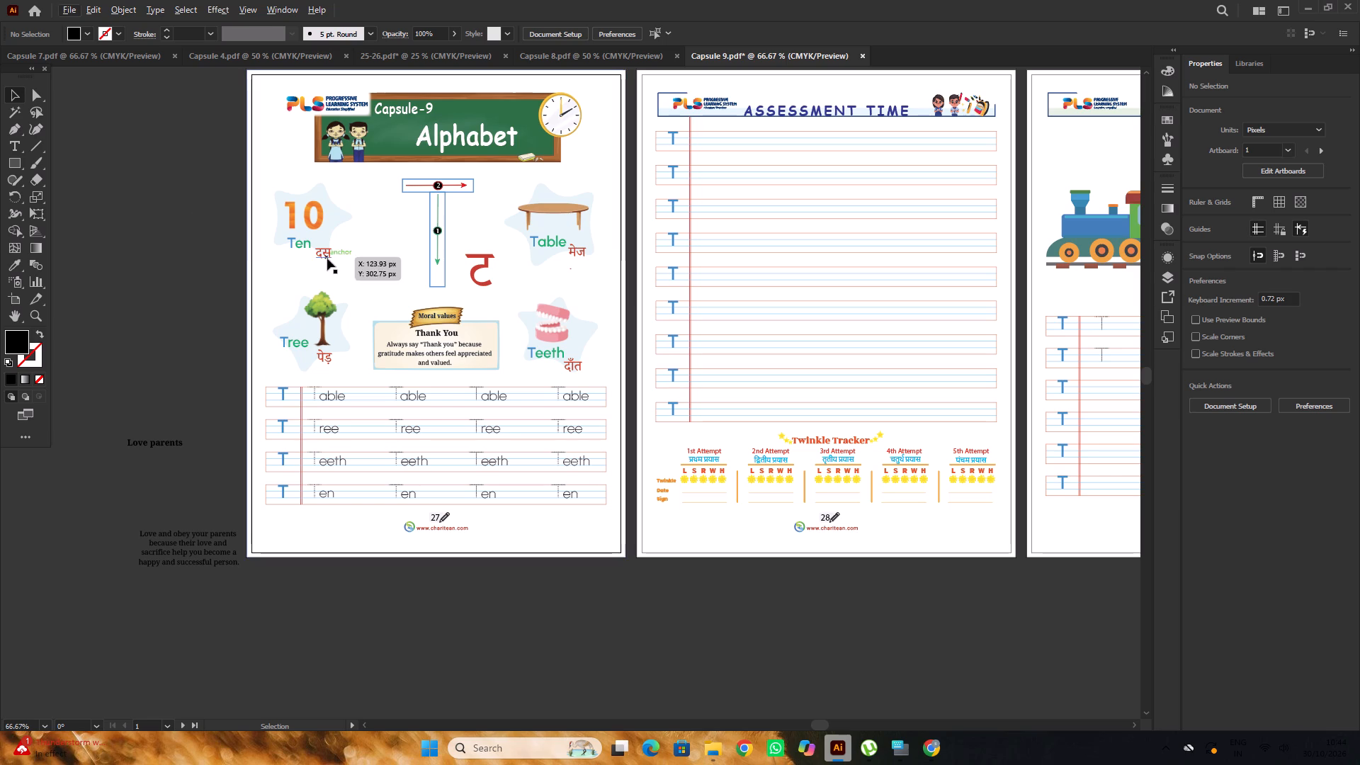
scroll(311, 243, up, 1)
alt+scroll(304, 266, up, 2)
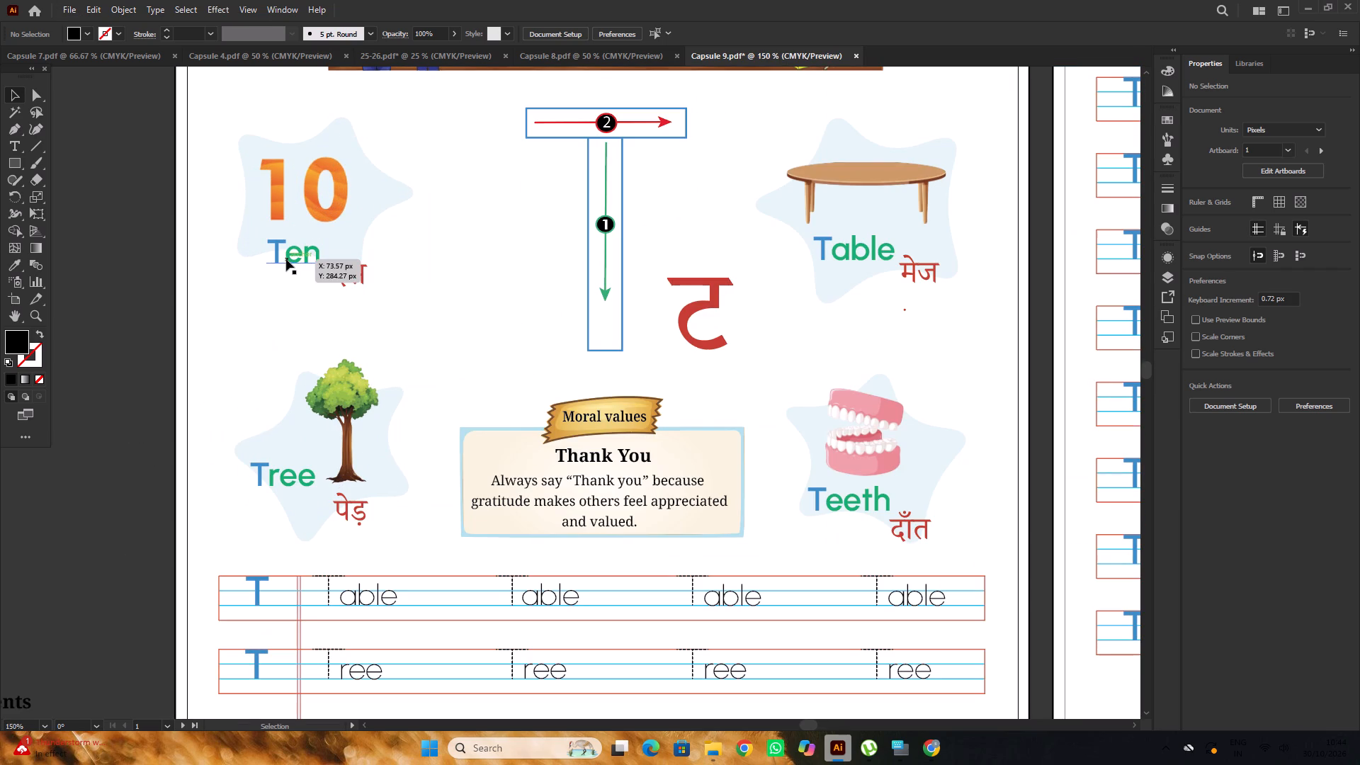
key(t)
drag(279, 253, 263, 267)
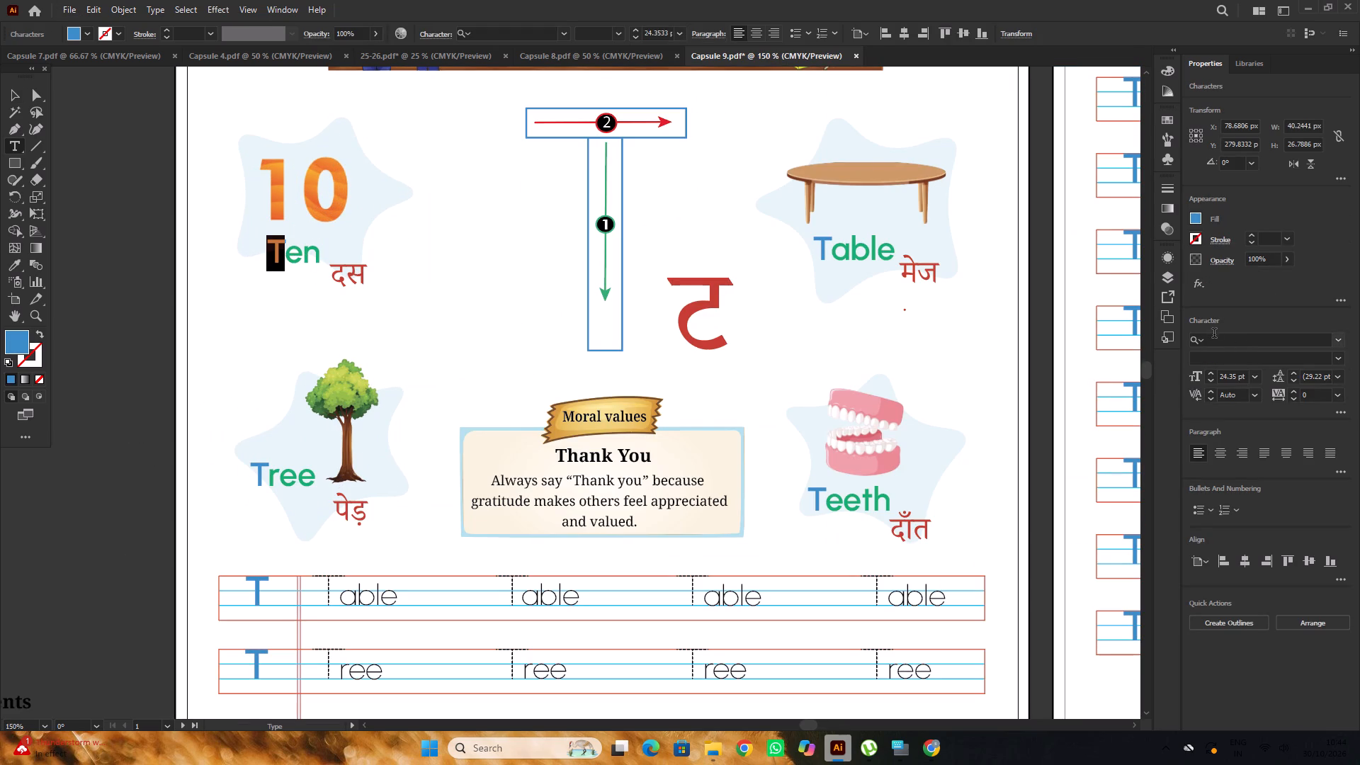
click(1214, 336)
text(sas)
key(s)
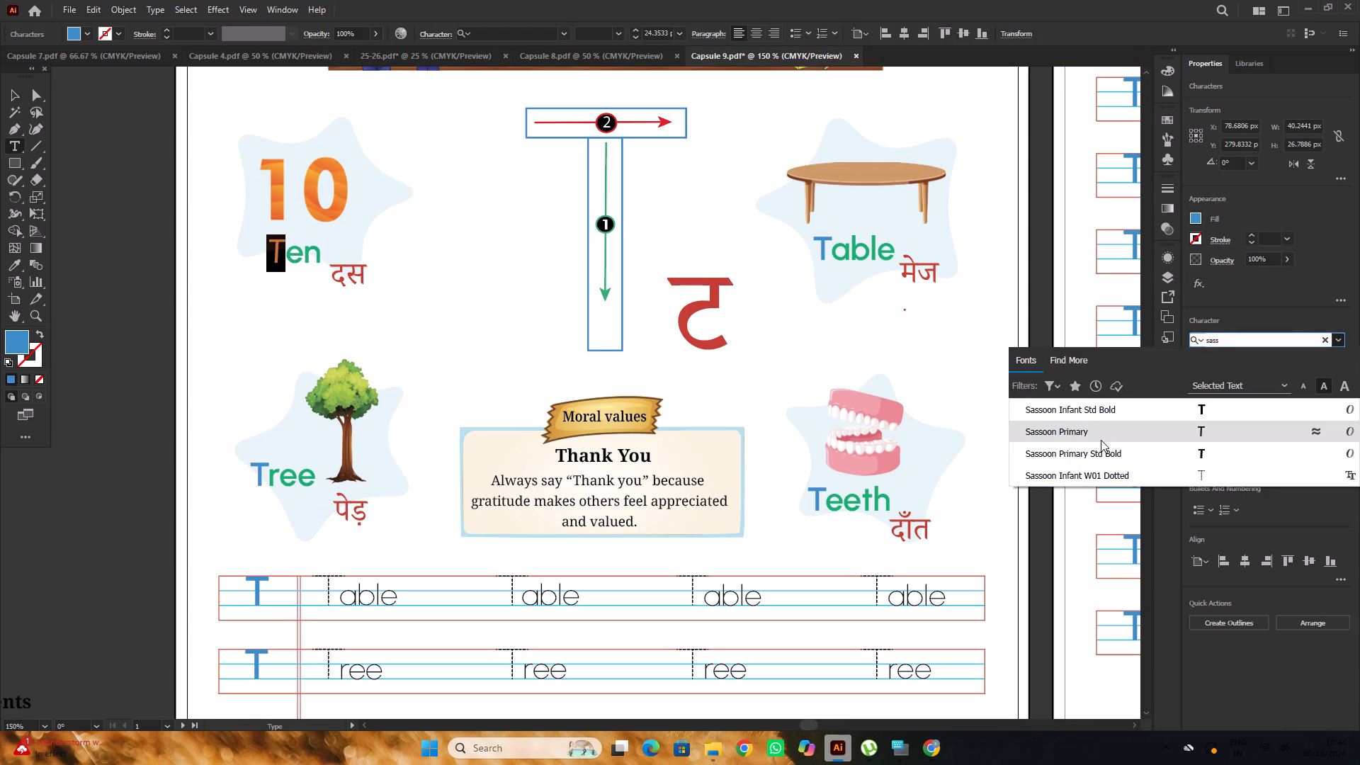
click(1099, 430)
Change the remaining letters "en" of the "Ten" label to Sassoon Primary and deselect the text.
click(288, 246)
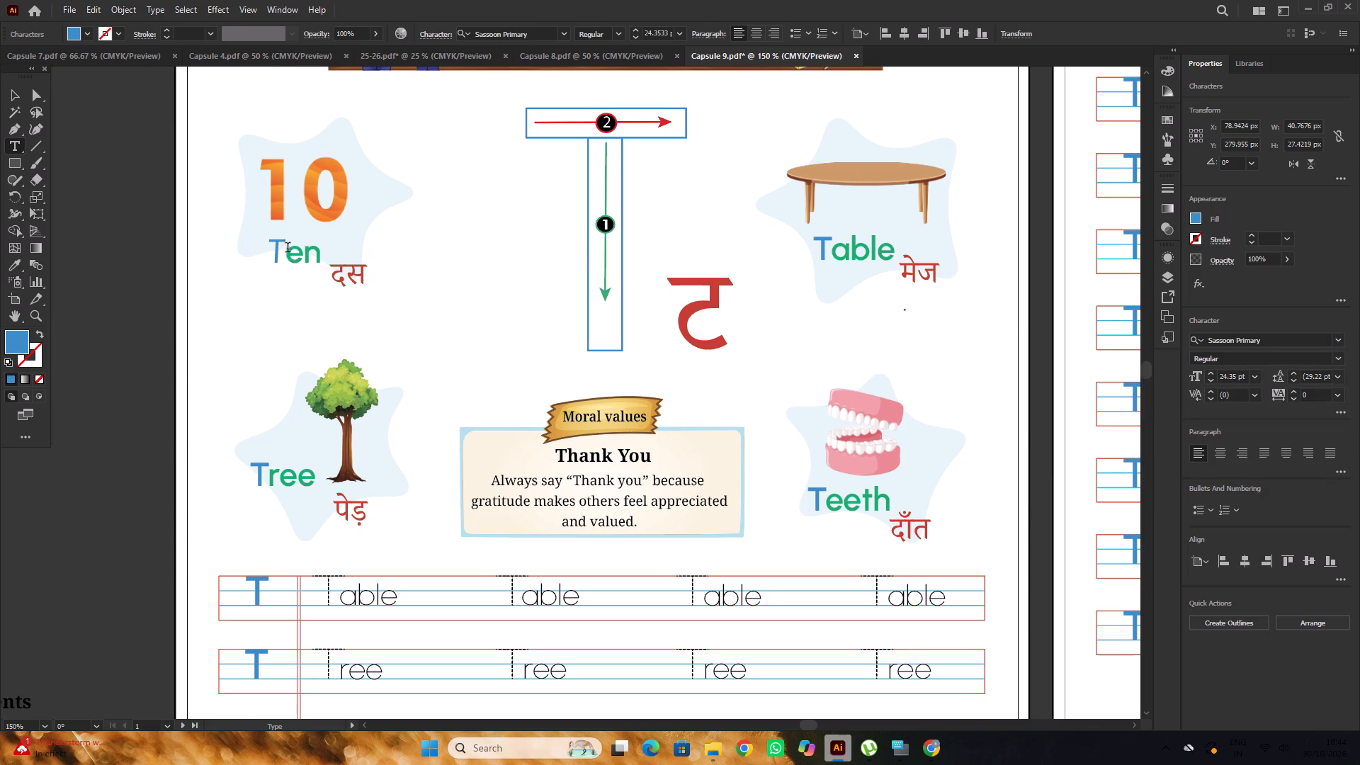
drag(288, 254, 341, 253)
click(1229, 338)
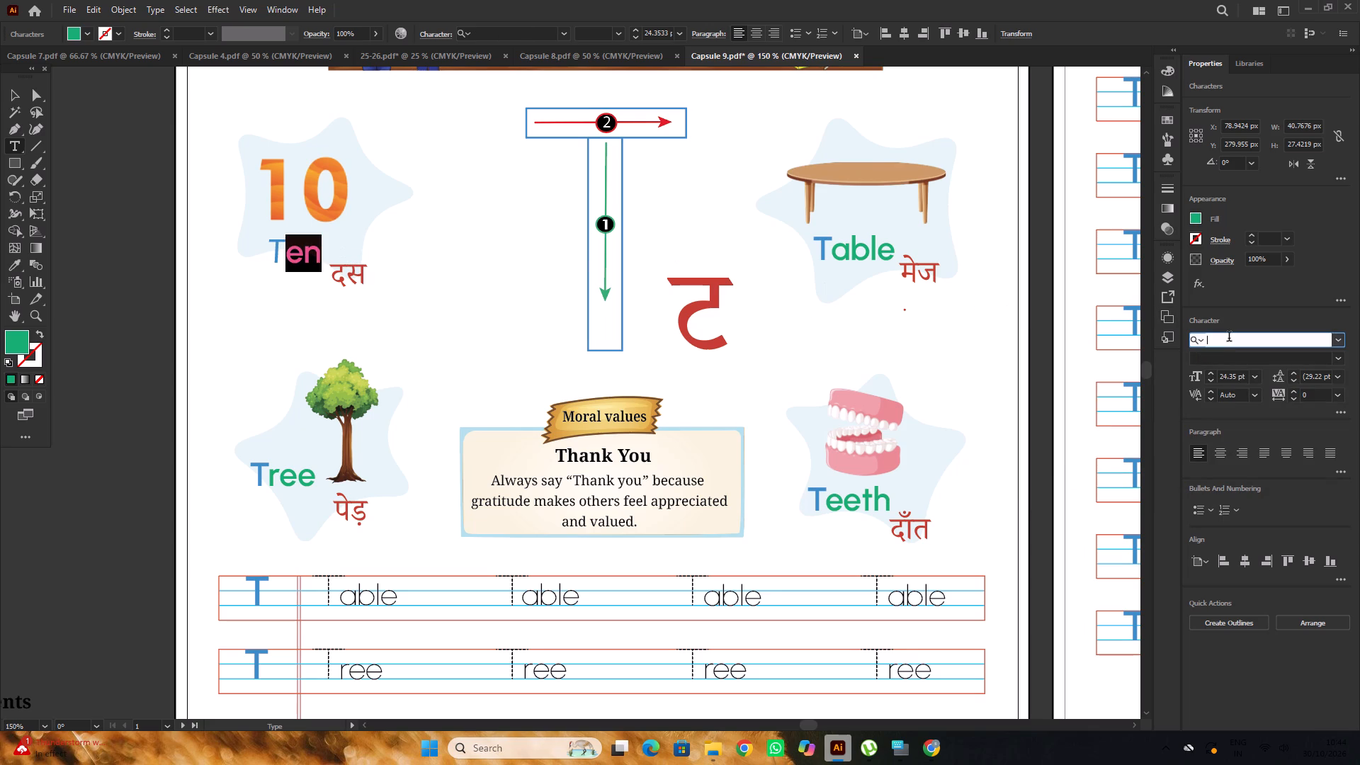
key(s)
text(as)
key(s)
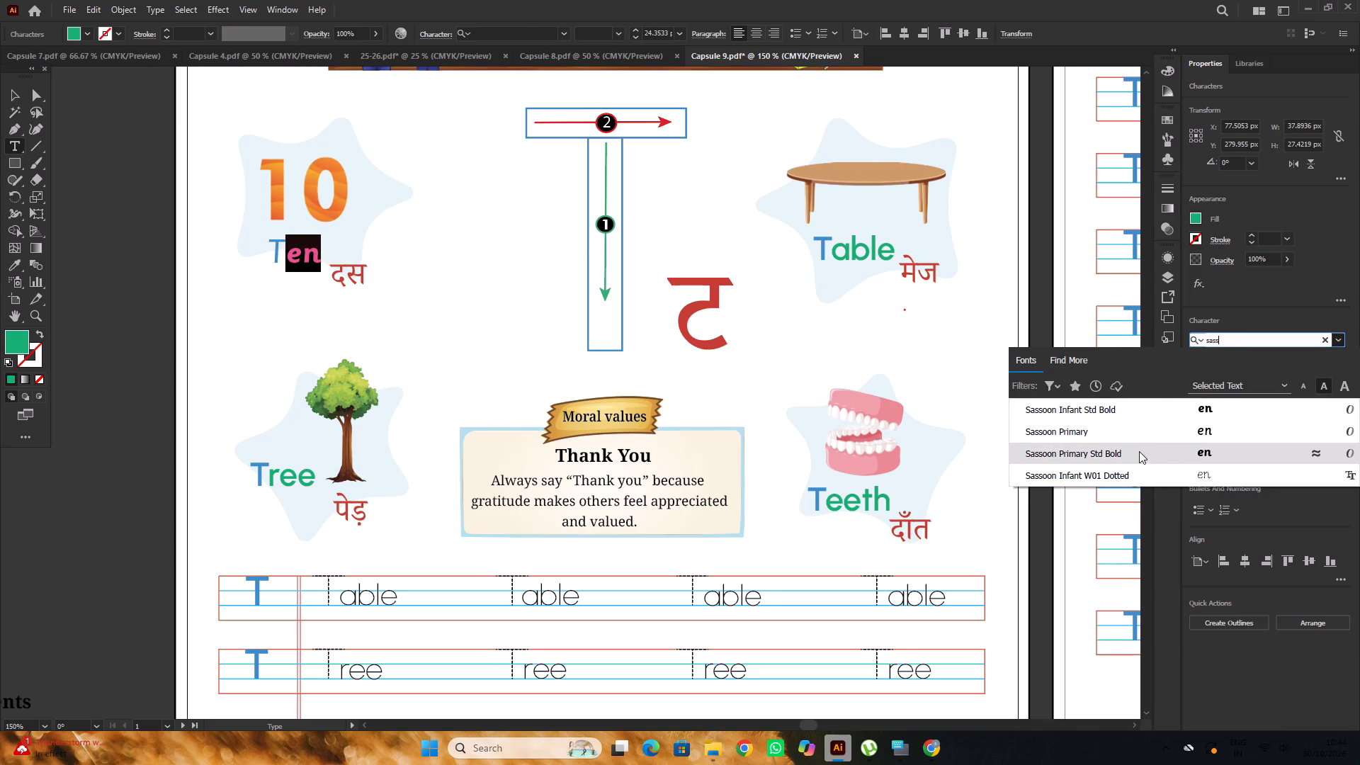
click(1122, 437)
alt+scroll(515, 283, down, 2)
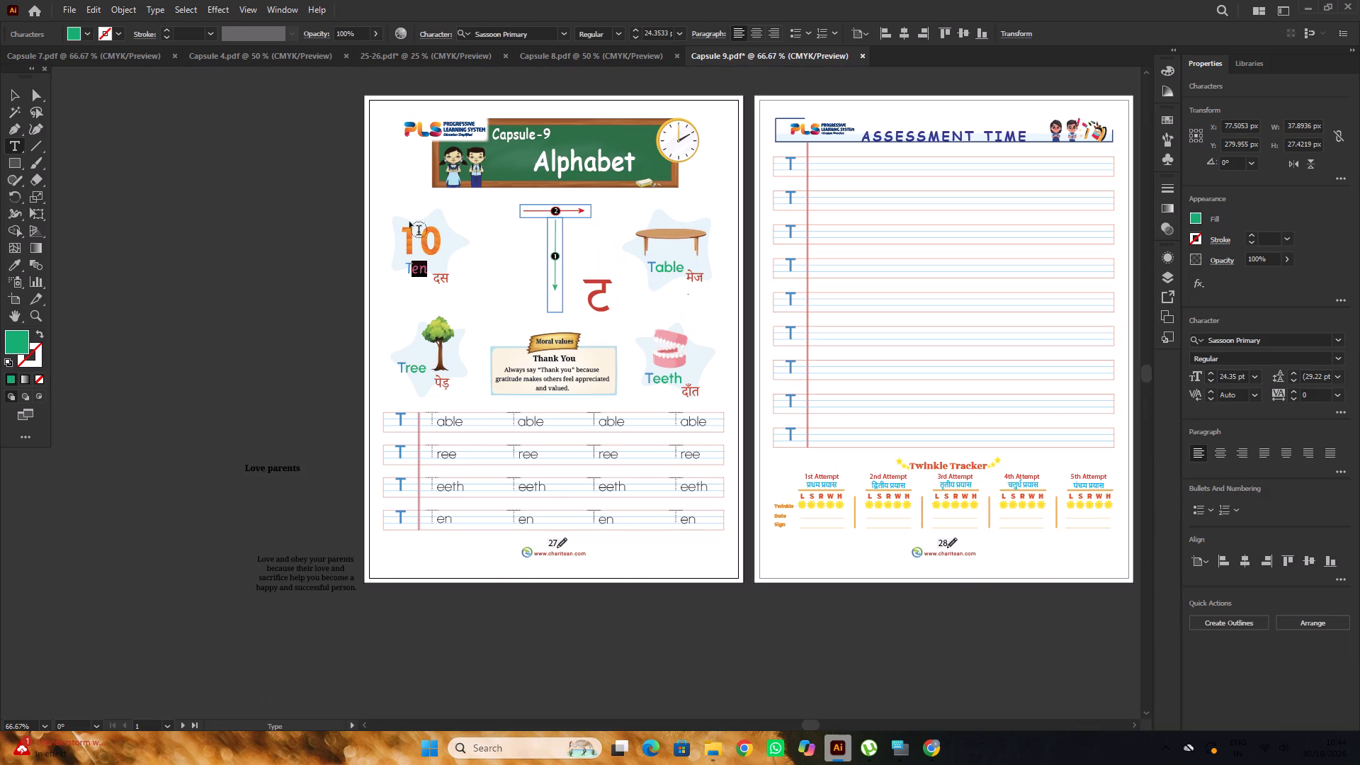
click(16, 94)
click(331, 234)
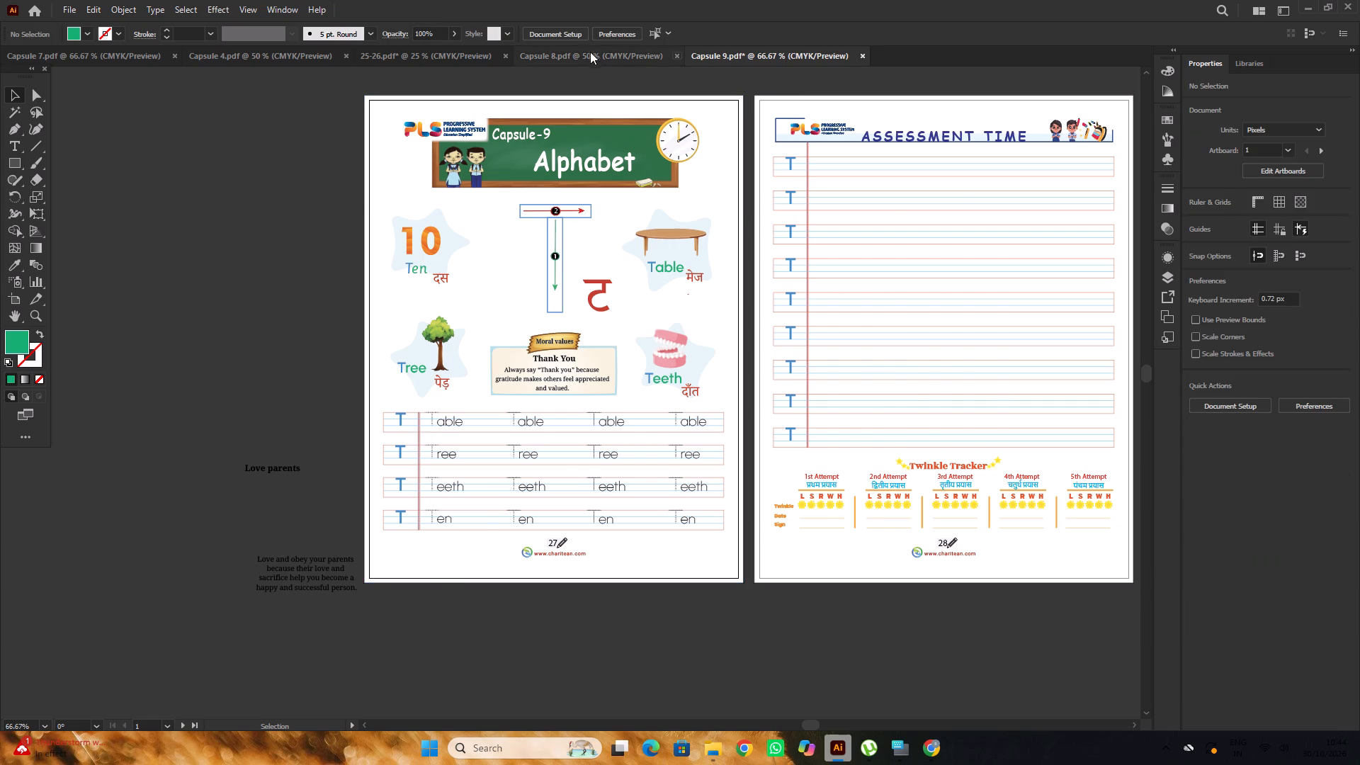
Look through the open Capsule 8, 25-26, Capsule 4 and Capsule 7 documents for a label style reference.
click(586, 50)
click(434, 57)
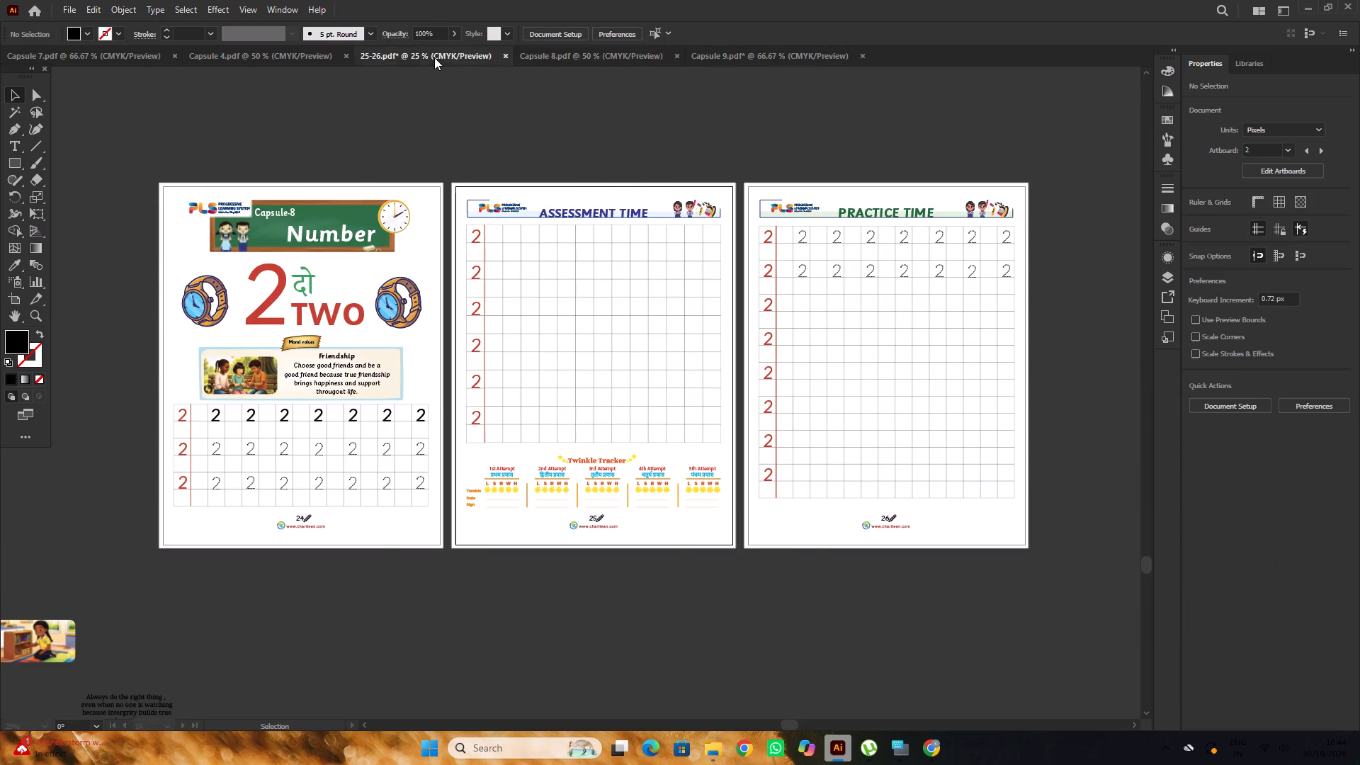
click(251, 59)
alt+scroll(378, 162, down, 2)
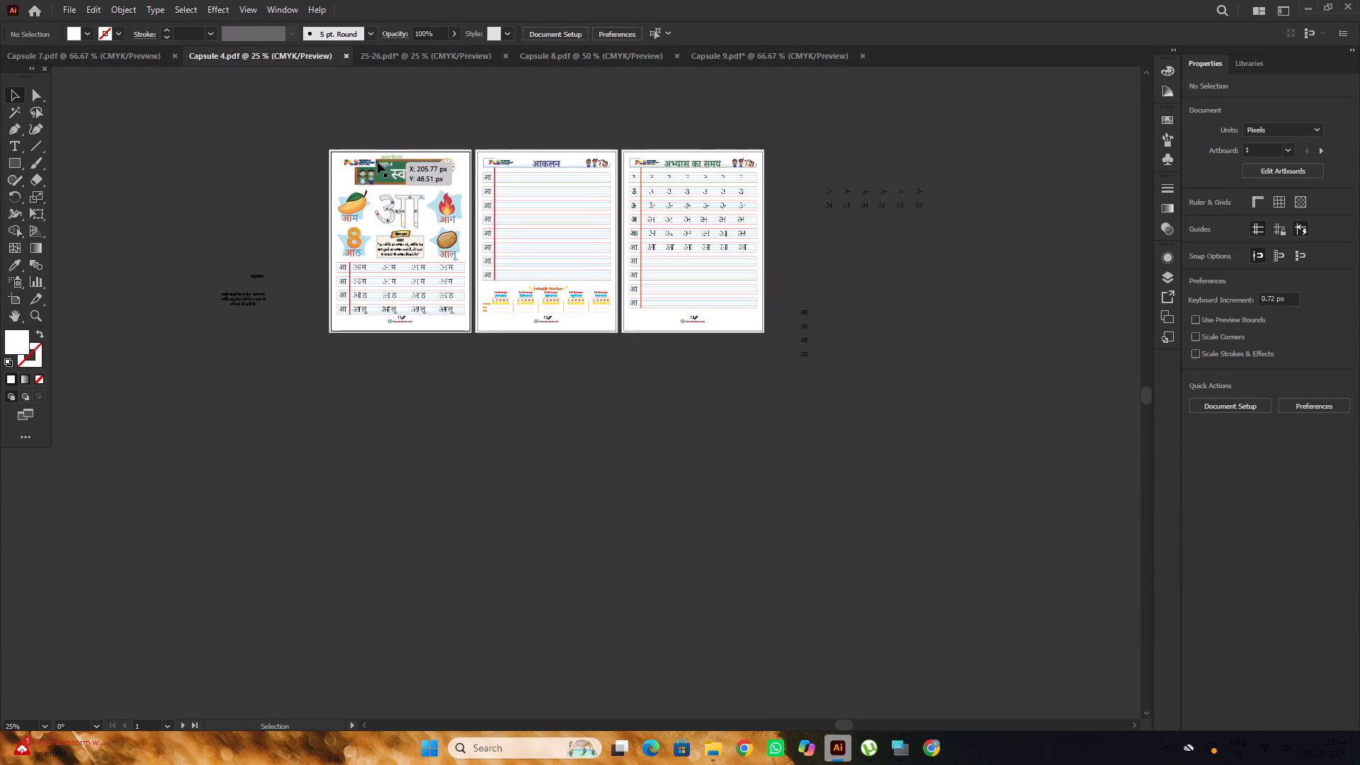
scroll(378, 162, up, 2)
key(space)
drag(521, 110, 476, 186)
click(471, 161)
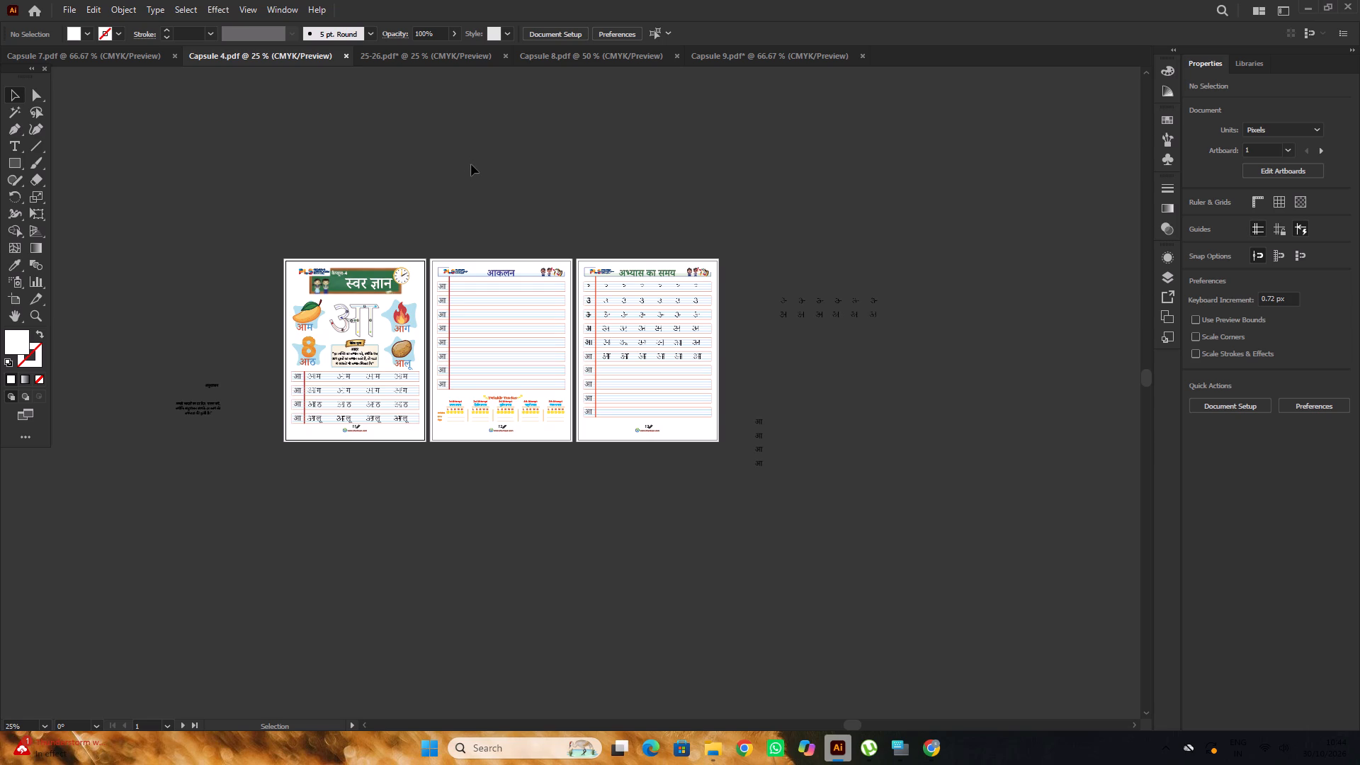
click(110, 62)
scroll(234, 176, down, 4)
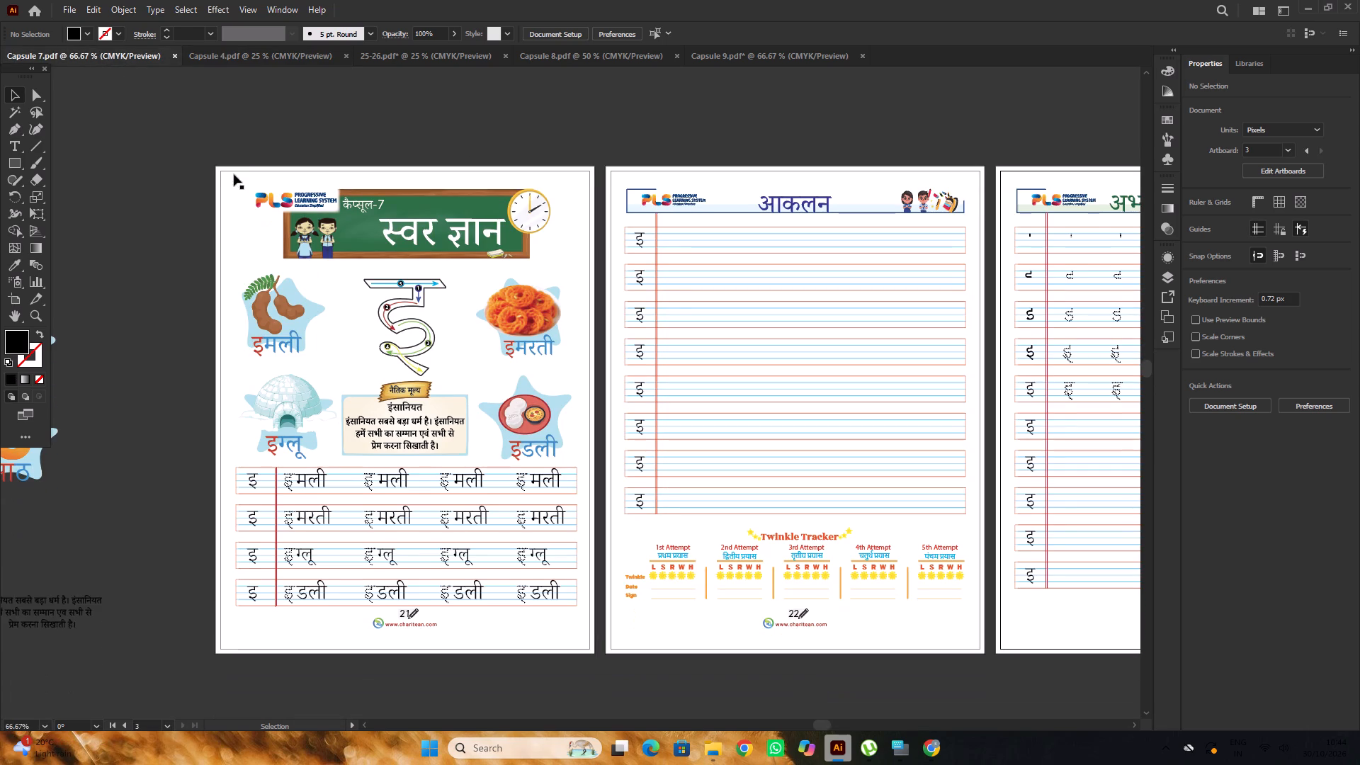
click(271, 58)
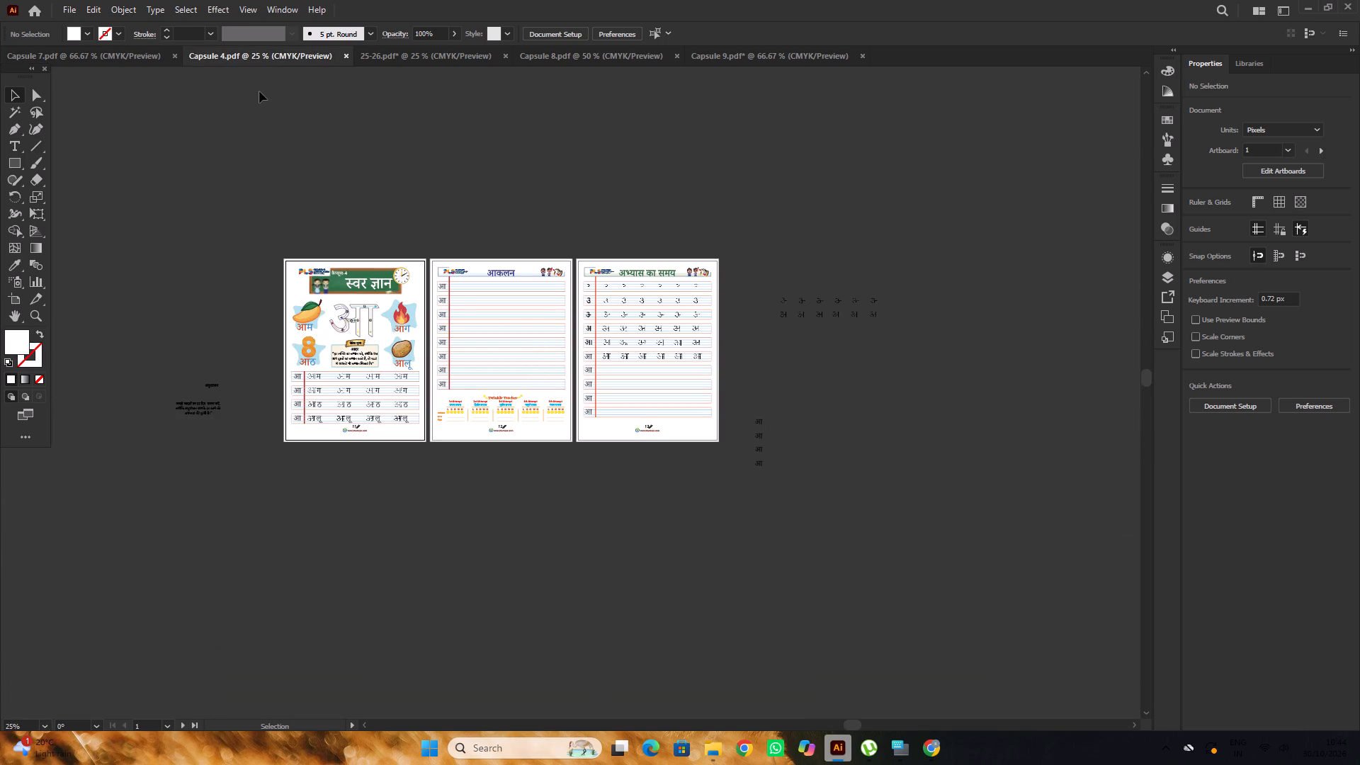
Close the Capsule 7 document.
click(141, 54)
click(174, 56)
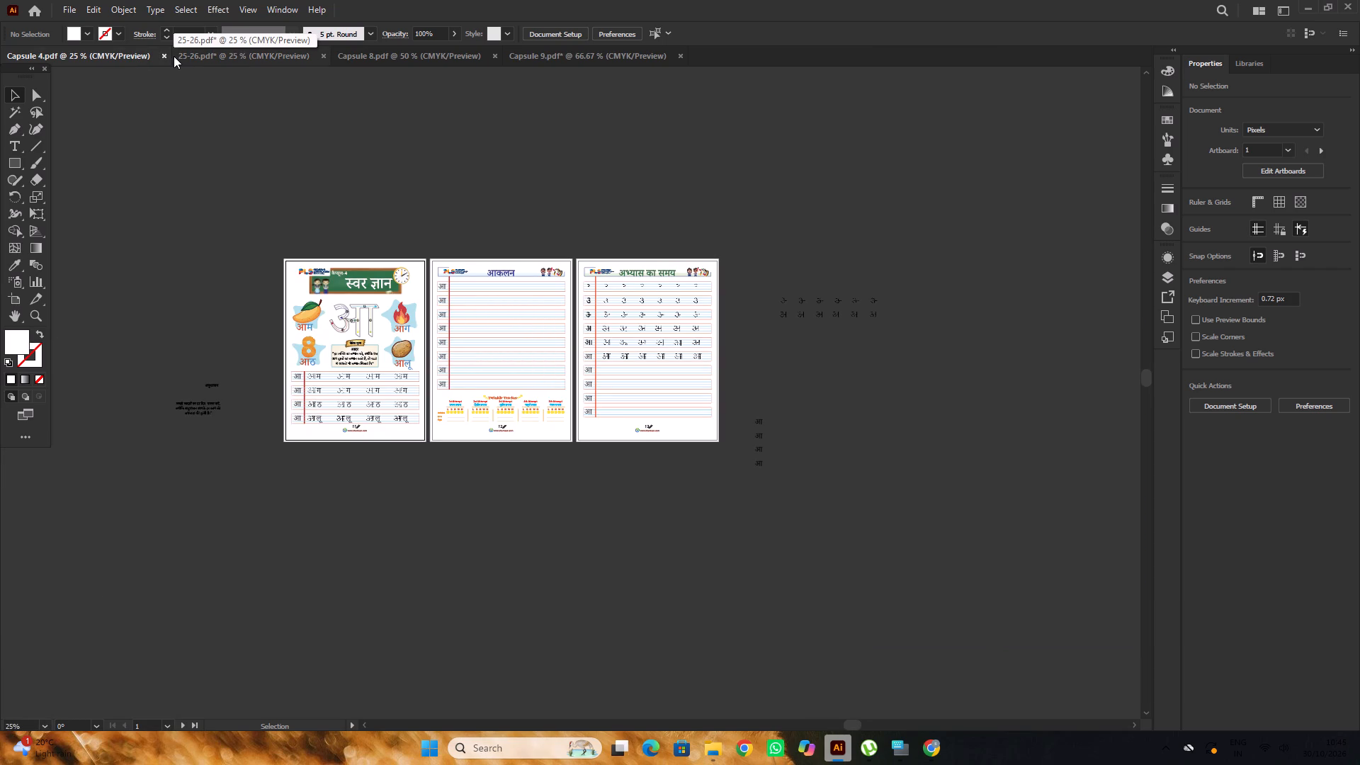
Return to Capsule 9, and open the Capsule 3 PDF from the PRINT A 1 folder in Illustrator.
click(536, 58)
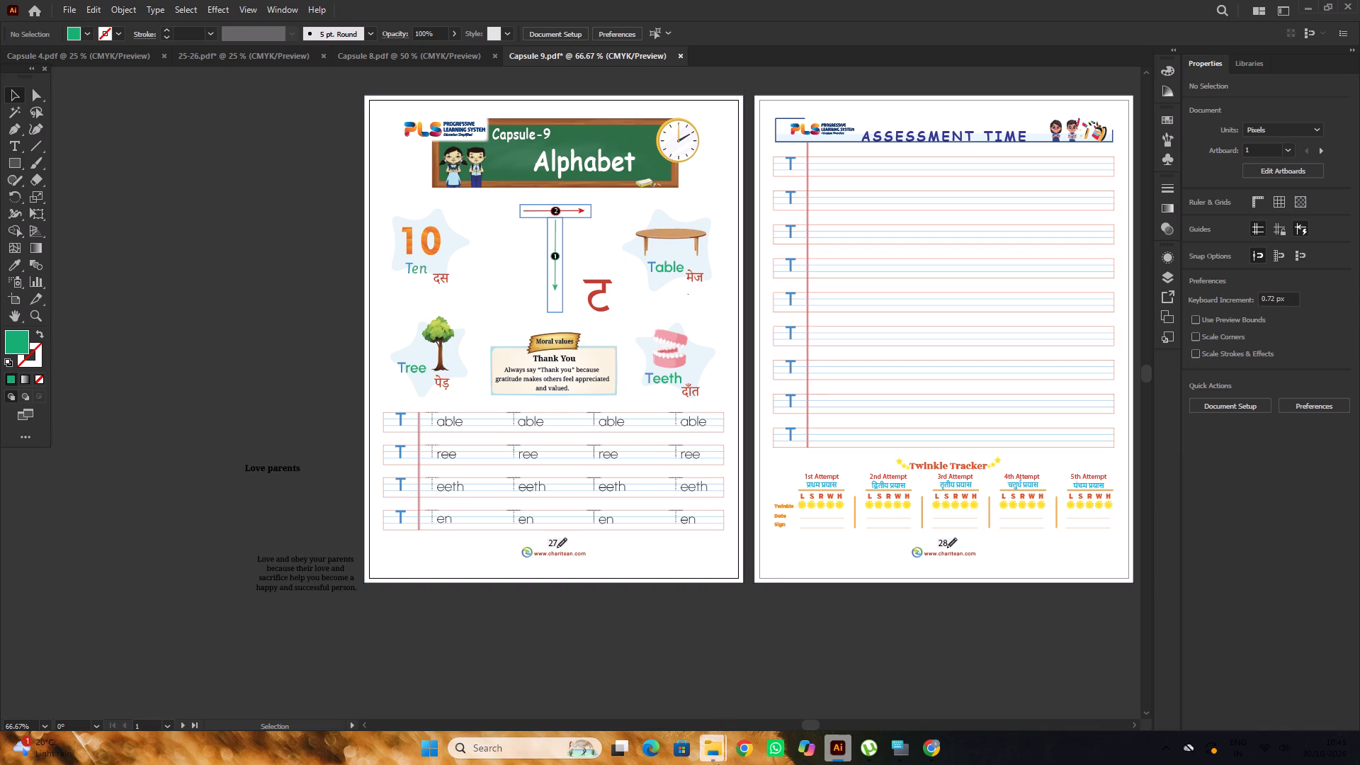
click(606, 657)
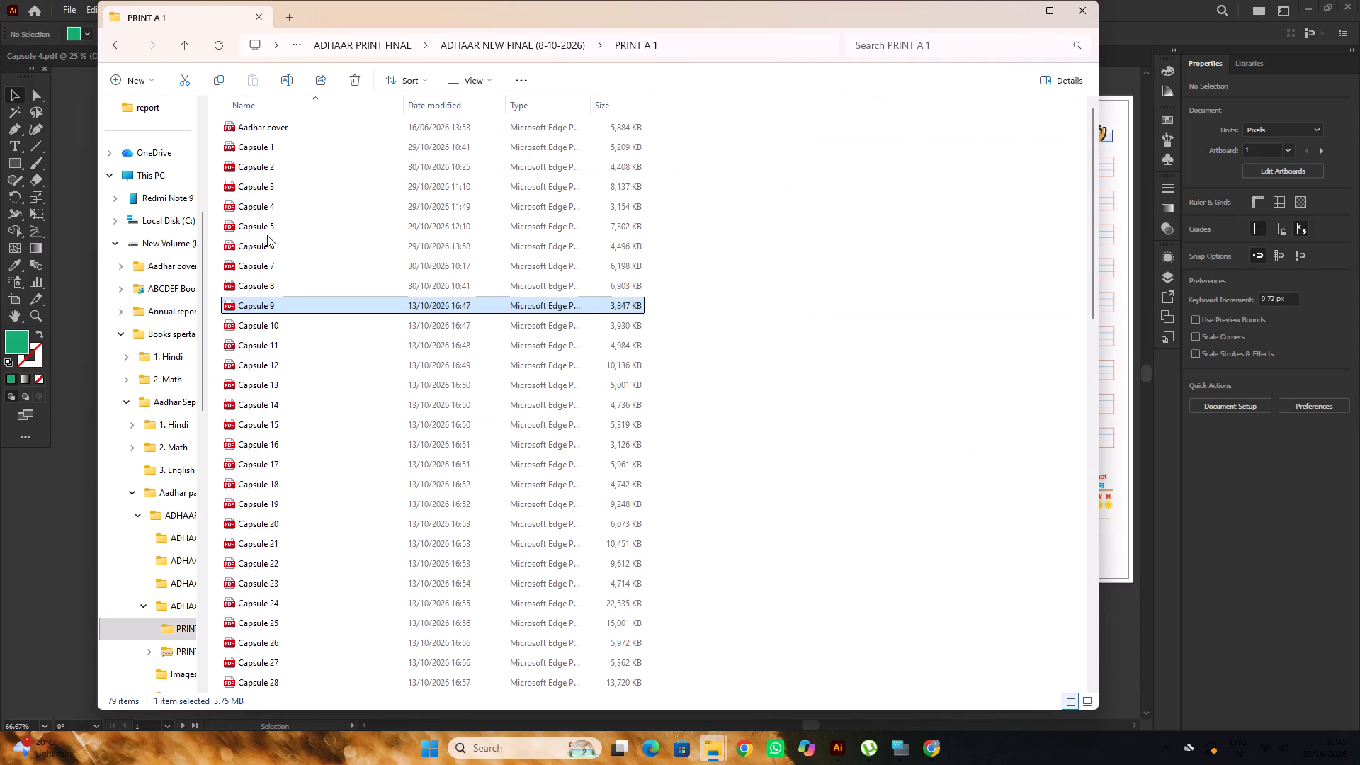
click(295, 188)
right_click(295, 188)
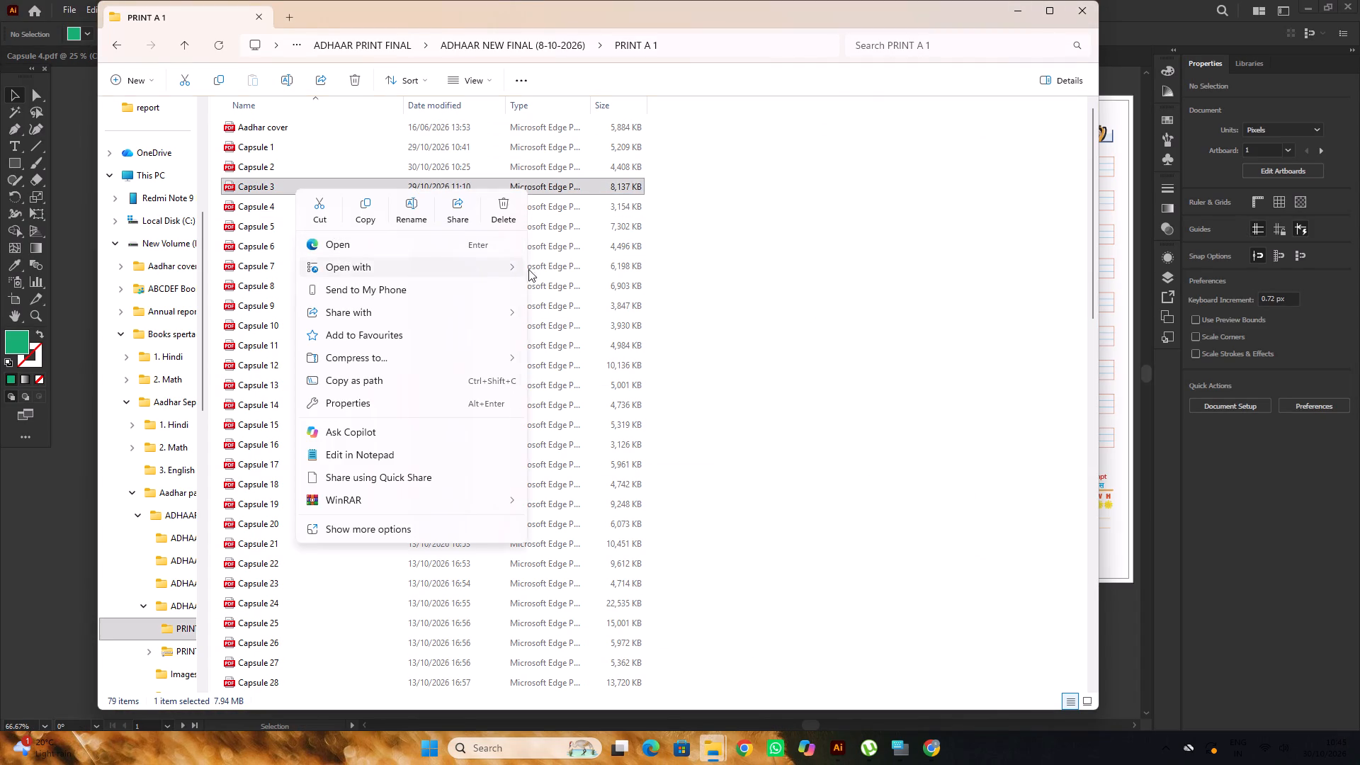
click(607, 267)
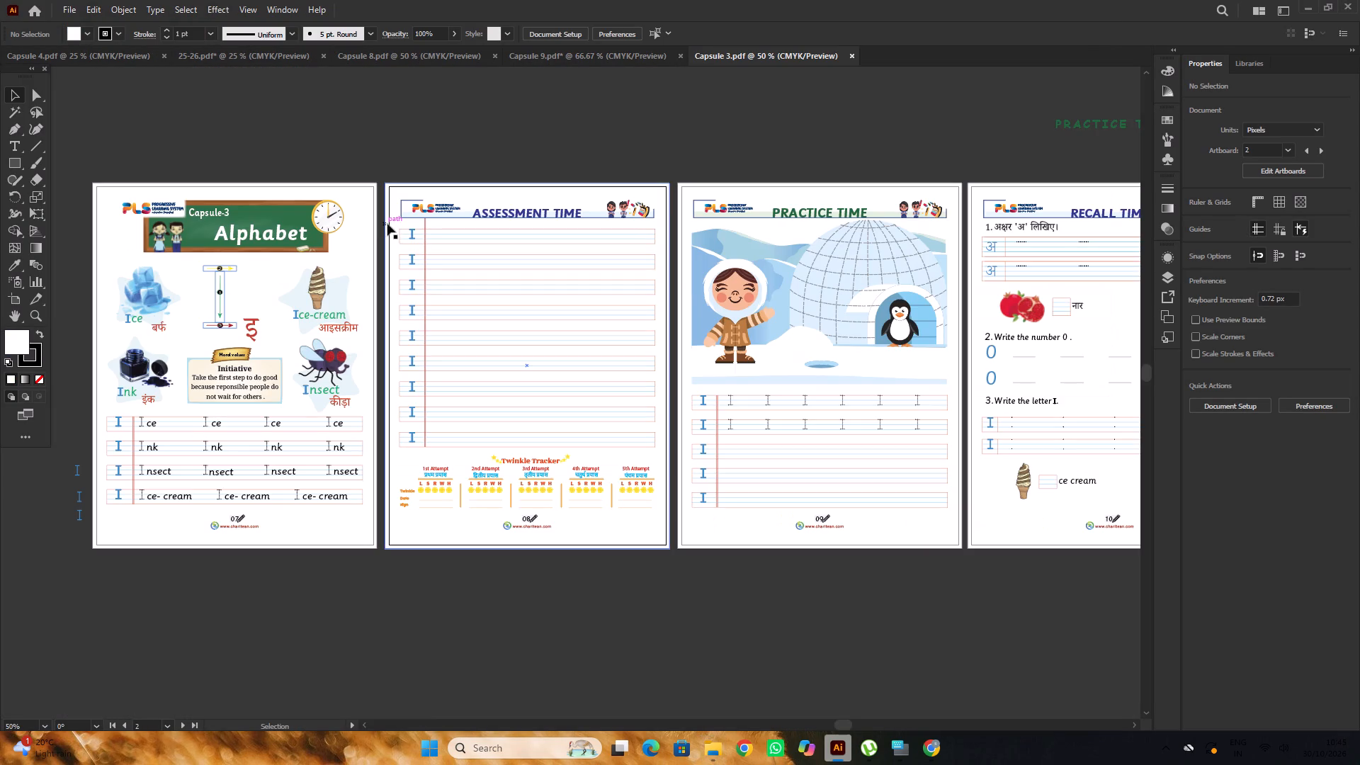
Examine the picture labels on Capsule 3's Alphabet page, checking the "Ice" and "Insect" labels for their font.
alt+scroll(548, 234, down, 2)
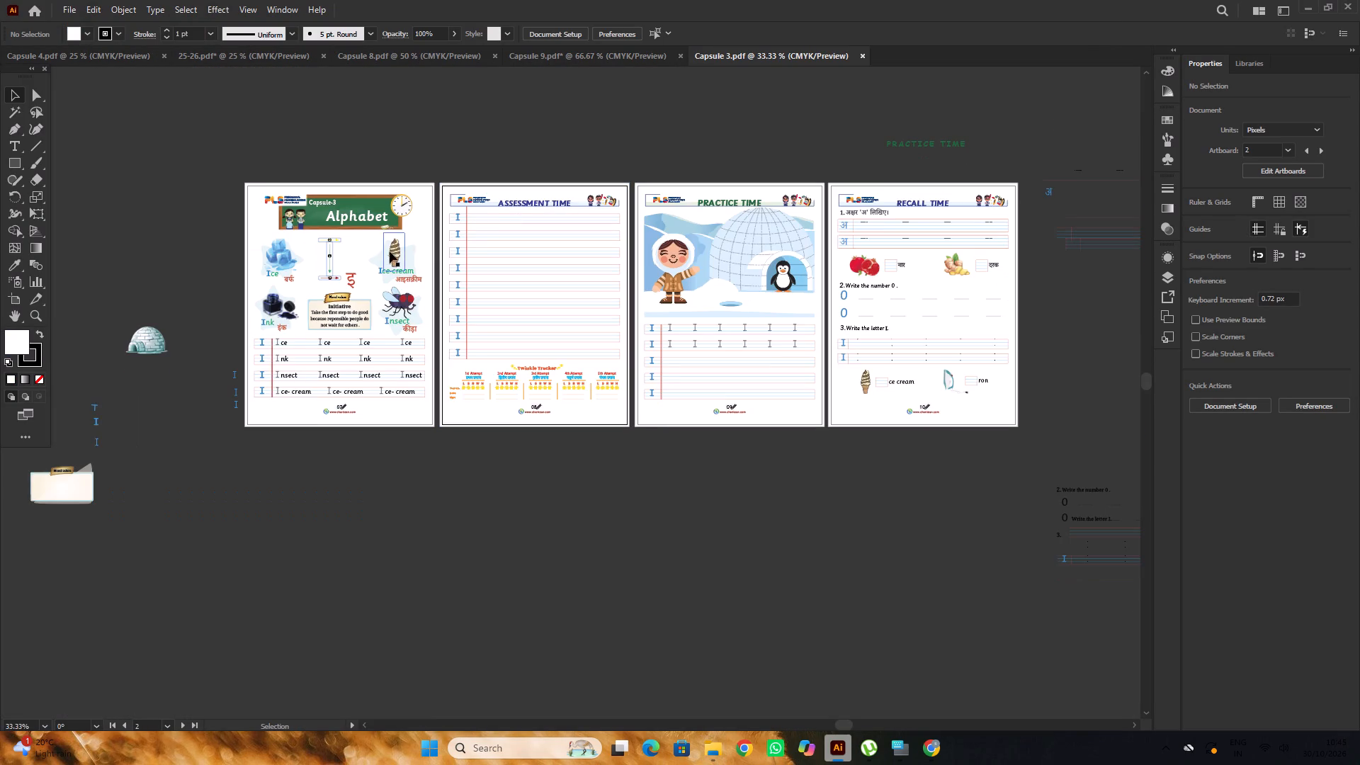
alt+scroll(288, 290, up, 3)
scroll(266, 269, up, 1)
click(250, 295)
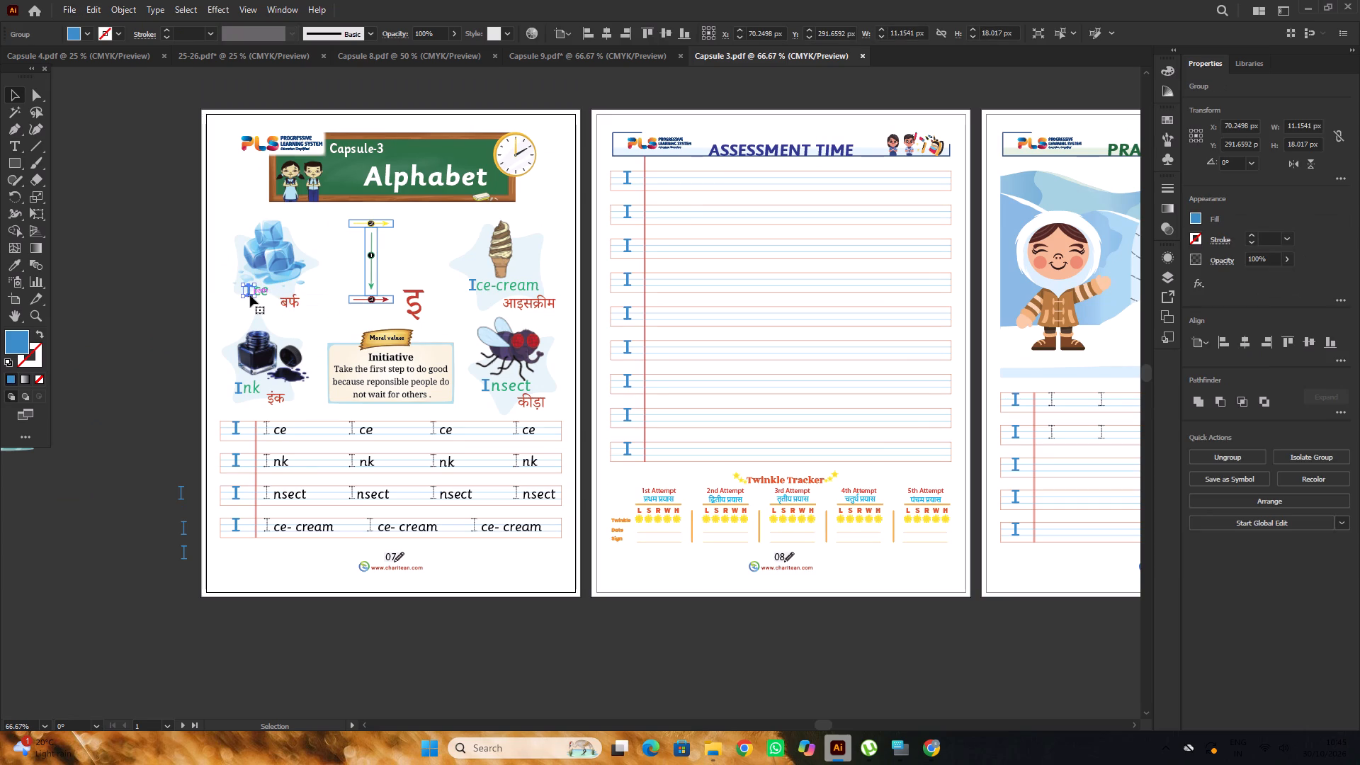
click(154, 270)
scroll(215, 295, down, 3)
alt+scroll(506, 333, up, 1)
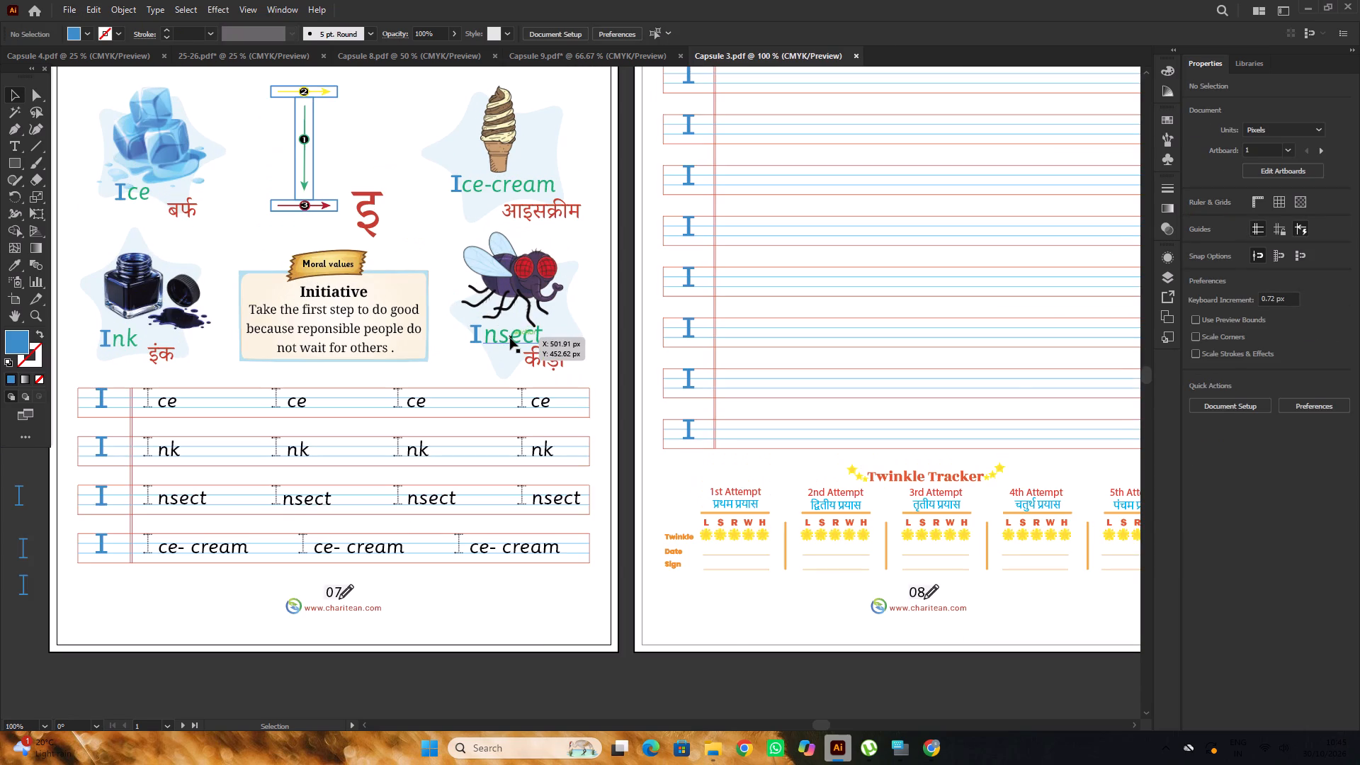
click(510, 338)
alt+scroll(392, 285, down, 2)
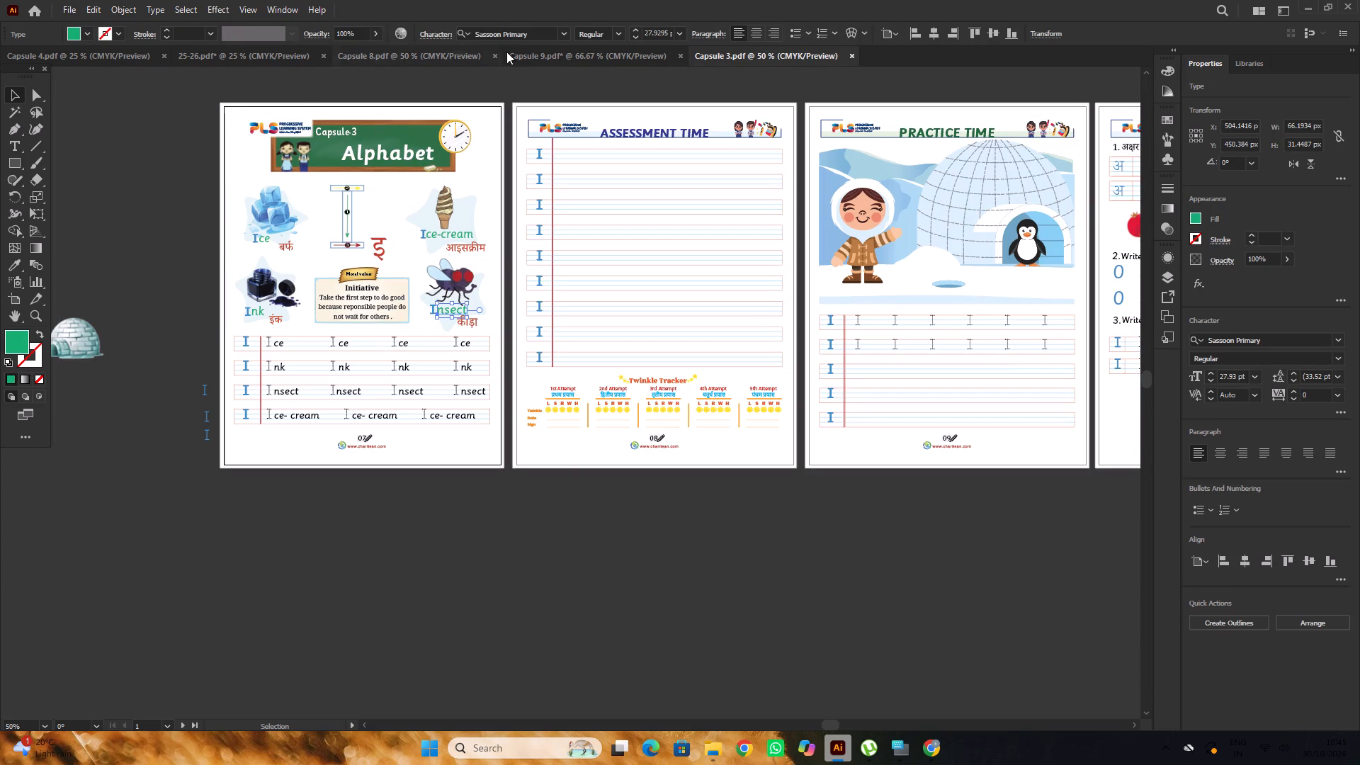
Return to Capsule 9 and change the initial "T" of the "Table" label to Sassoon Primary.
click(606, 56)
scroll(517, 273, down, 3)
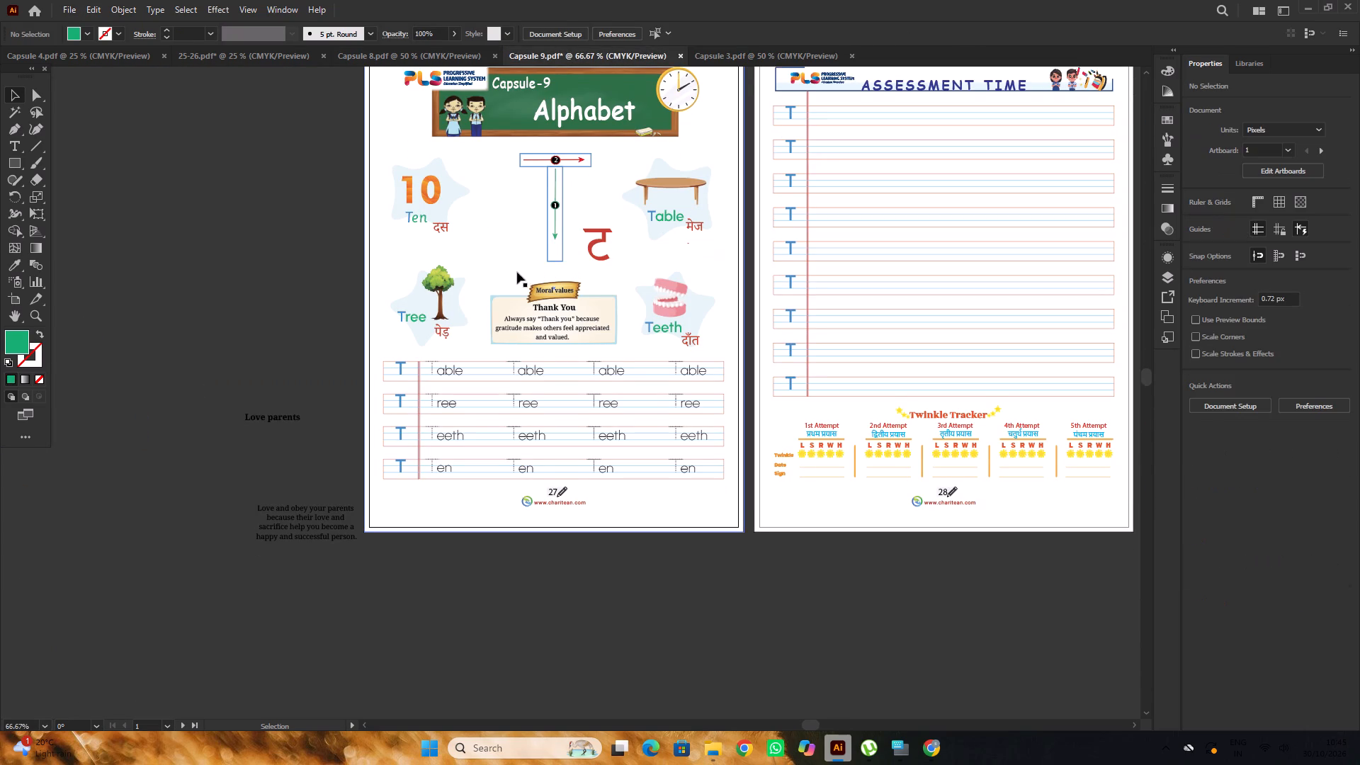
alt+scroll(671, 241, up, 3)
scroll(668, 230, up, 1)
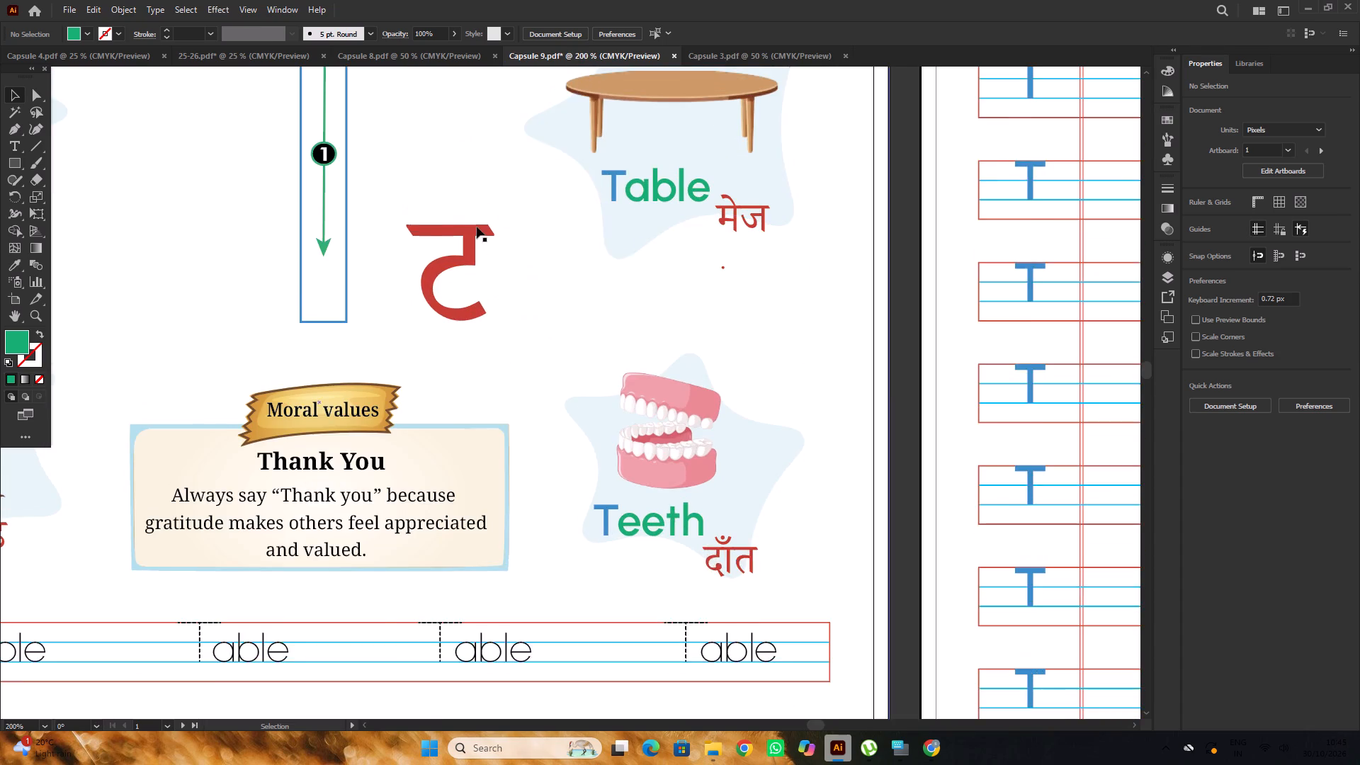
alt+scroll(473, 226, down, 2)
scroll(473, 226, up, 2)
alt+scroll(564, 251, up, 2)
click(548, 236)
double_click(526, 236)
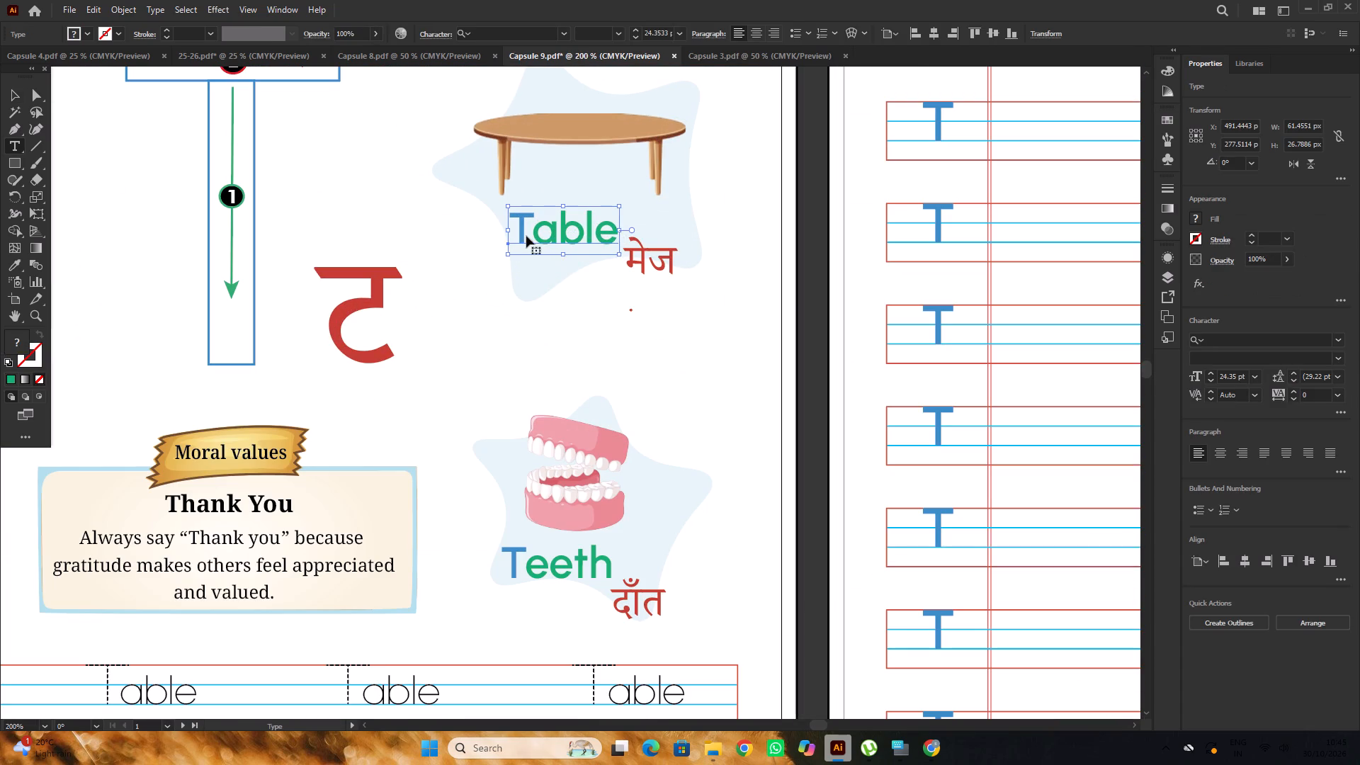
drag(528, 229, 502, 246)
click(1222, 341)
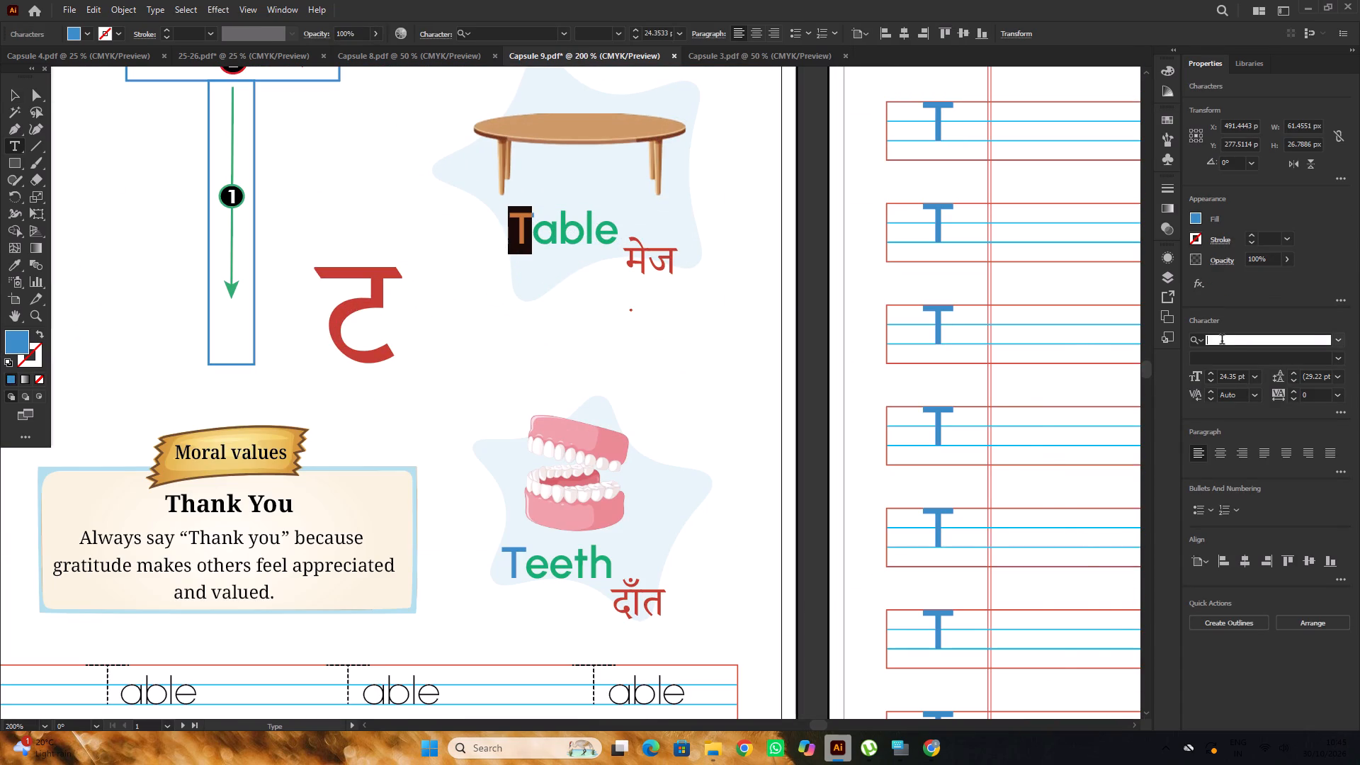
text(sa)
key(s)
key(s)
click(1128, 436)
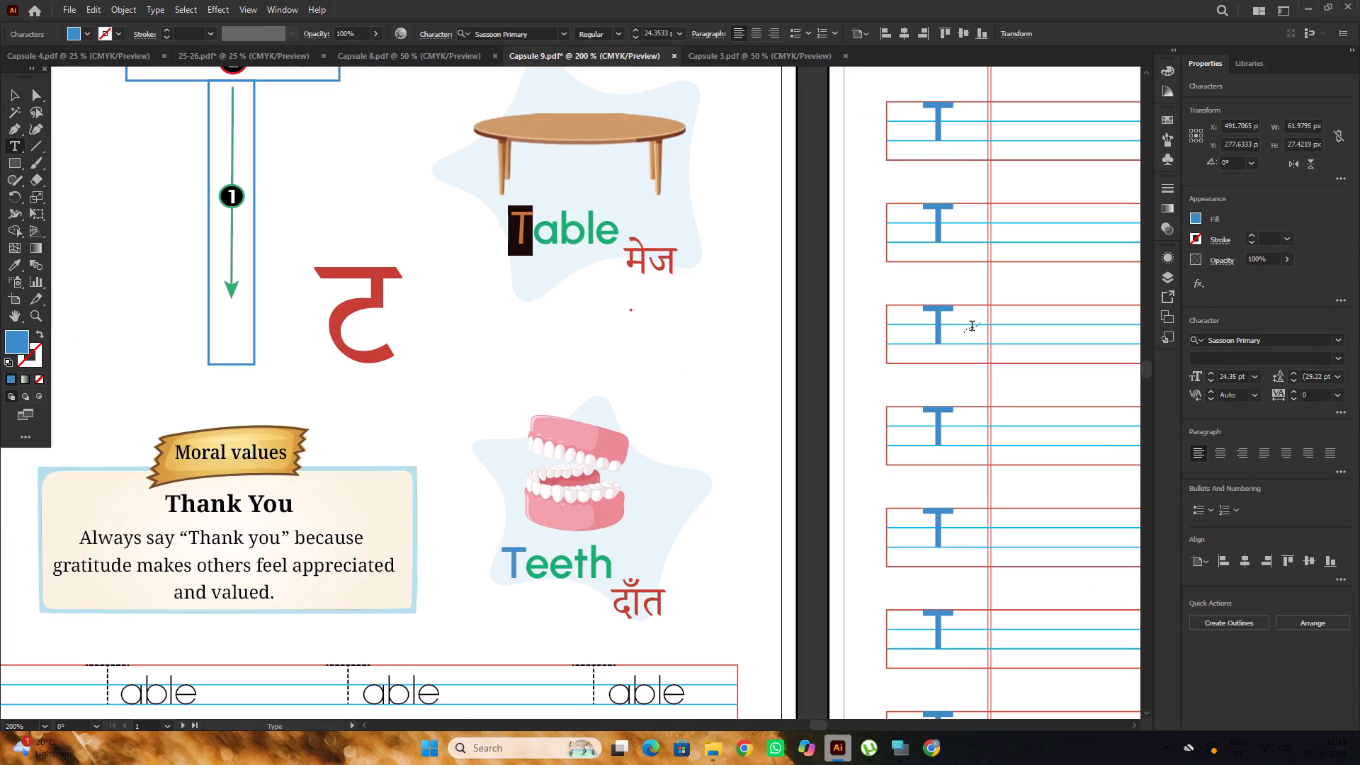
Change the remaining letters "able" of the "Table" label to Sassoon Primary and deselect the text.
click(575, 243)
drag(544, 243, 670, 242)
alt+scroll(670, 242, down, 2)
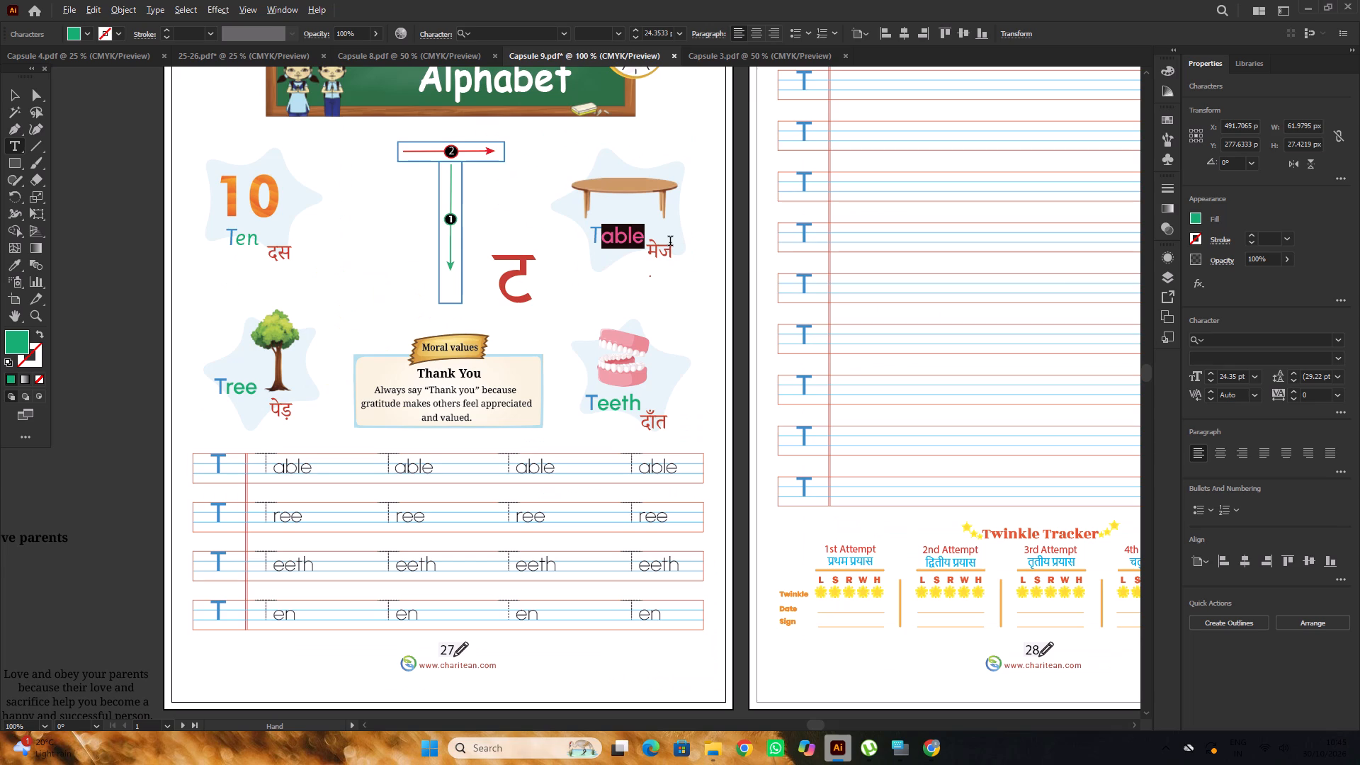
click(1242, 341)
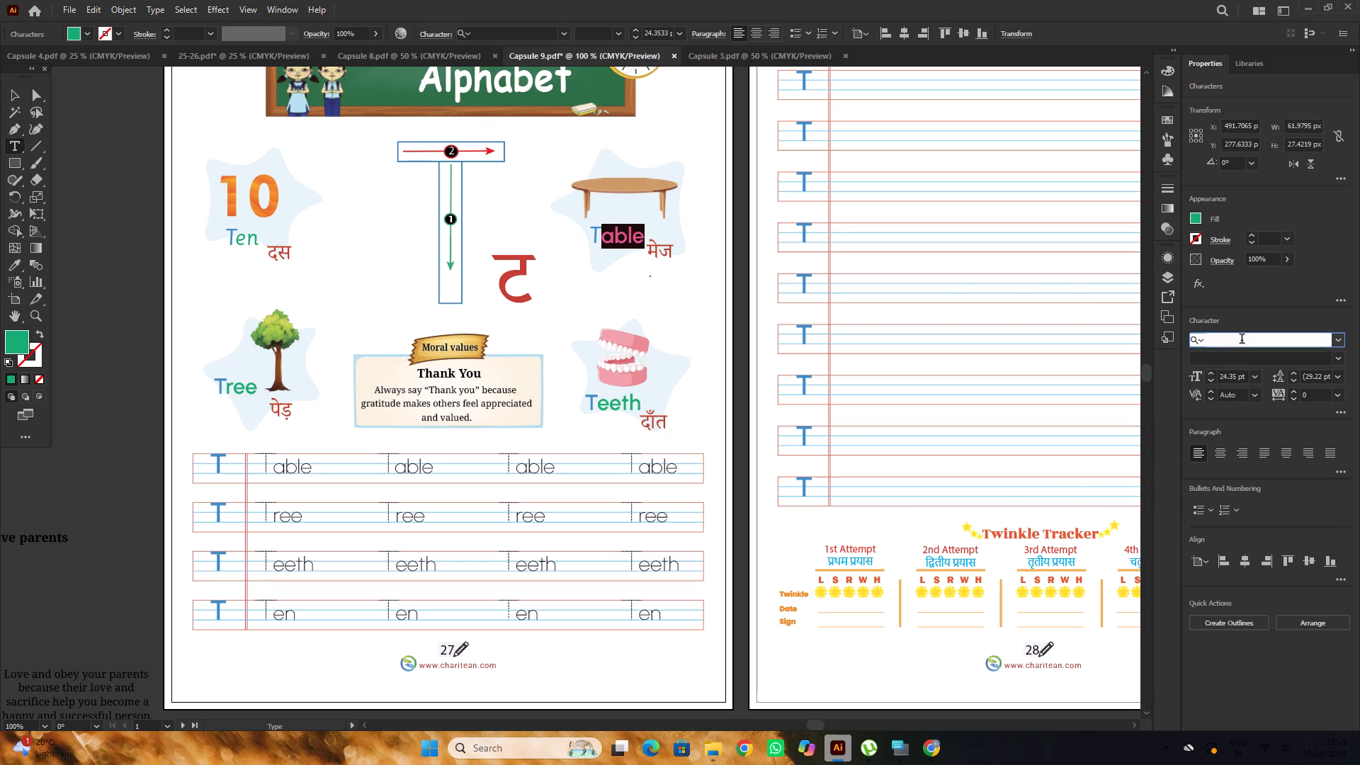
key(s)
key(a)
key(s)
click(1109, 431)
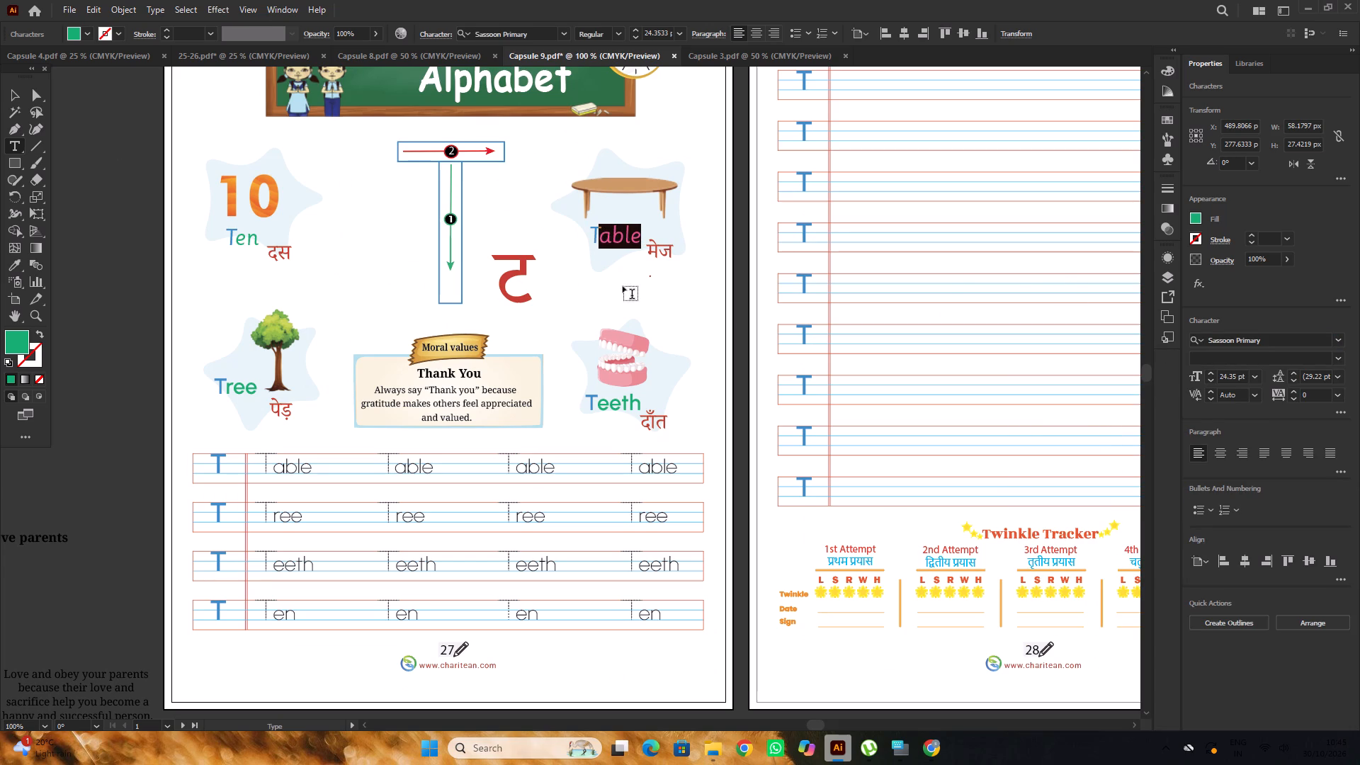
click(12, 90)
alt+scroll(504, 224, down, 2)
click(259, 232)
Change the initial "T" of the "Tree" label to Sassoon Primary.
scroll(260, 232, down, 1)
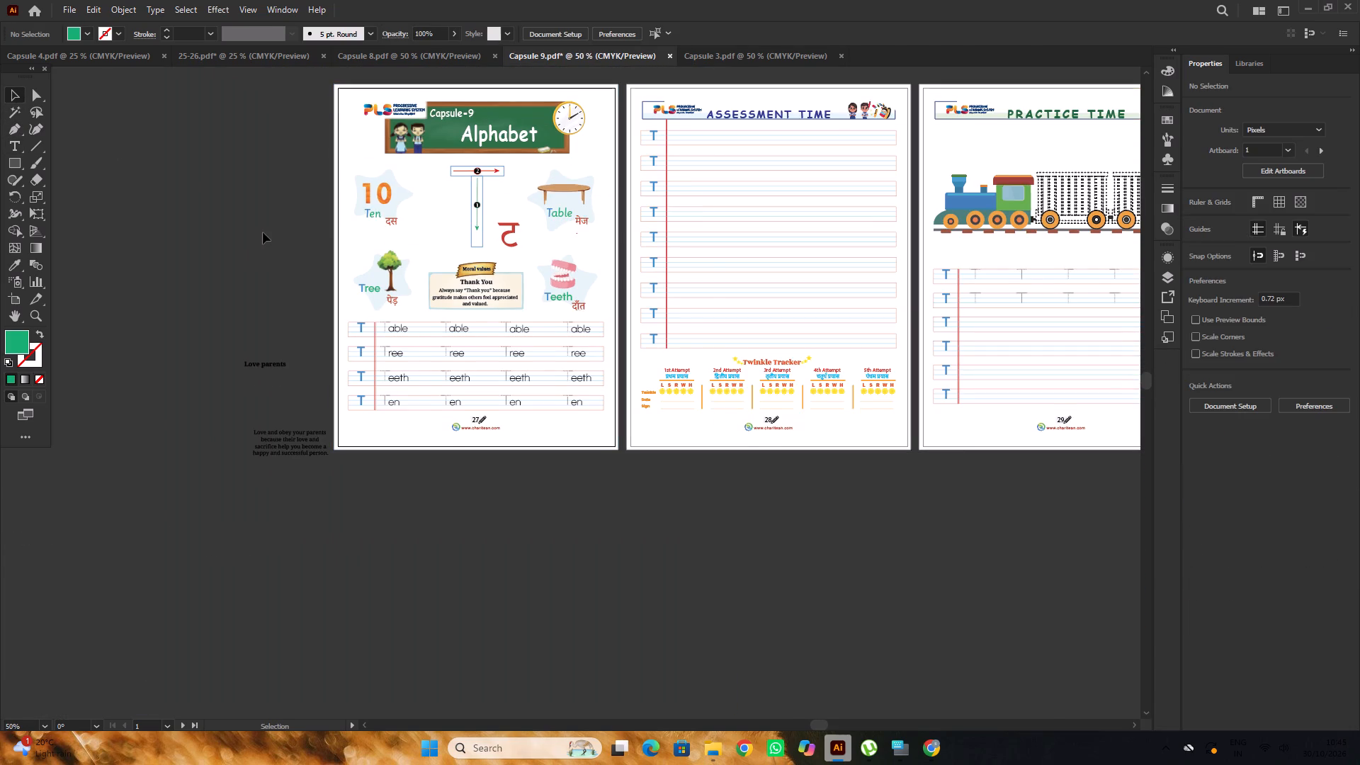
alt+scroll(423, 254, up, 2)
scroll(414, 252, down, 1)
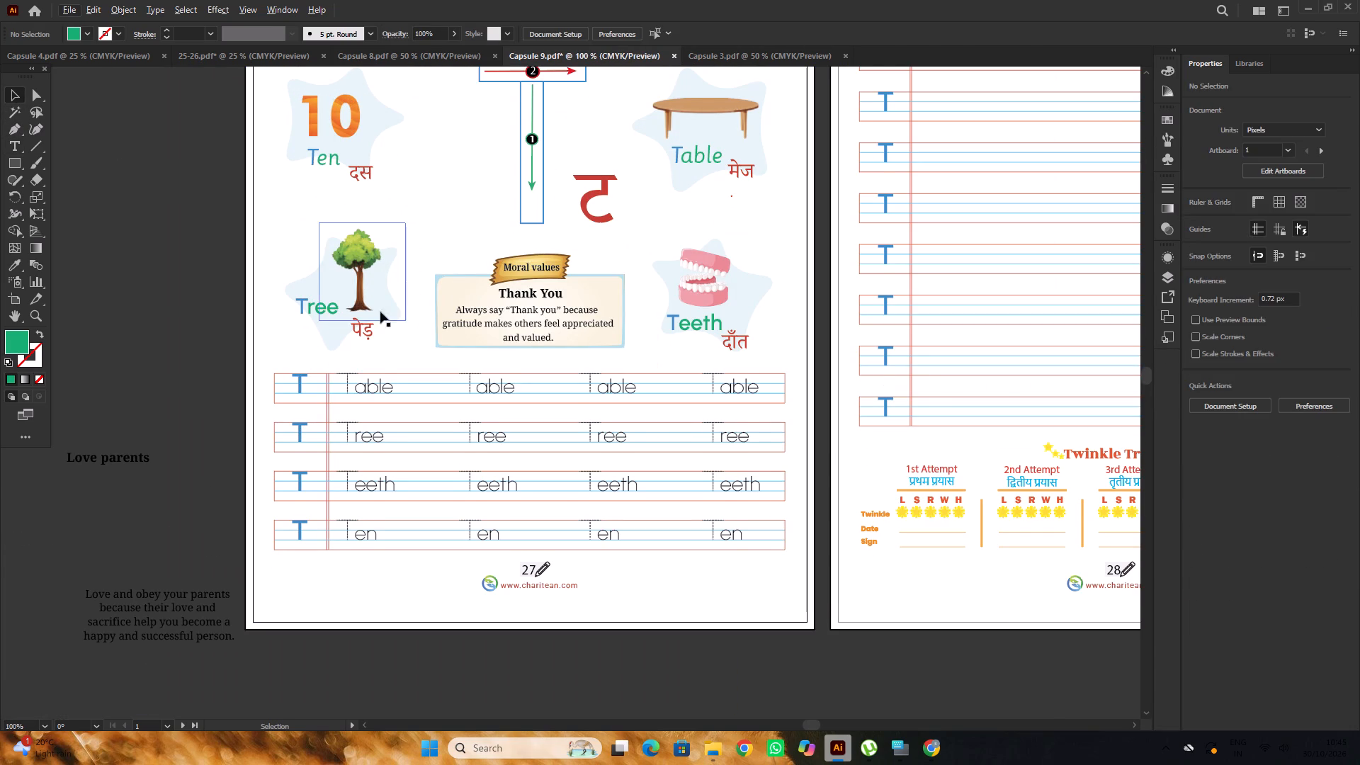
alt+scroll(321, 307, up, 1)
double_click(292, 310)
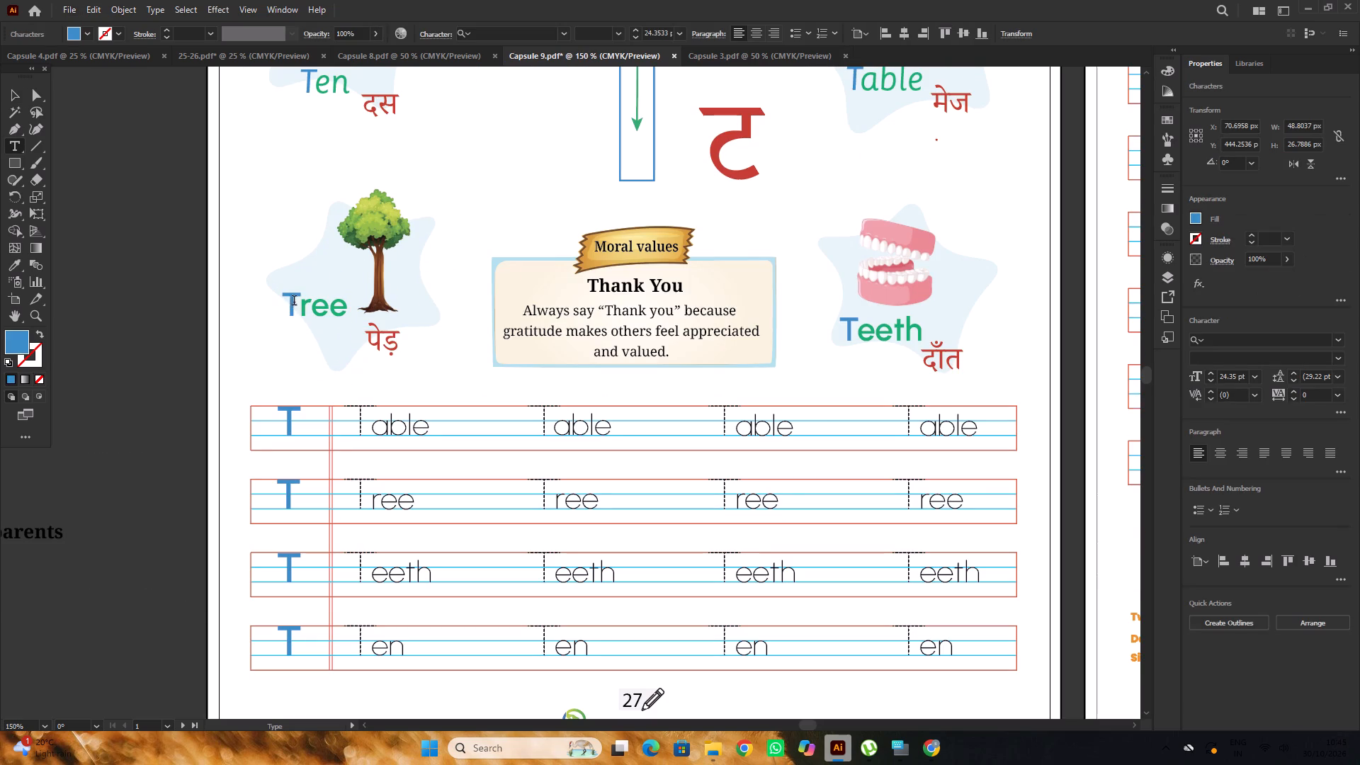
drag(294, 302, 277, 321)
click(1272, 337)
text(sa)
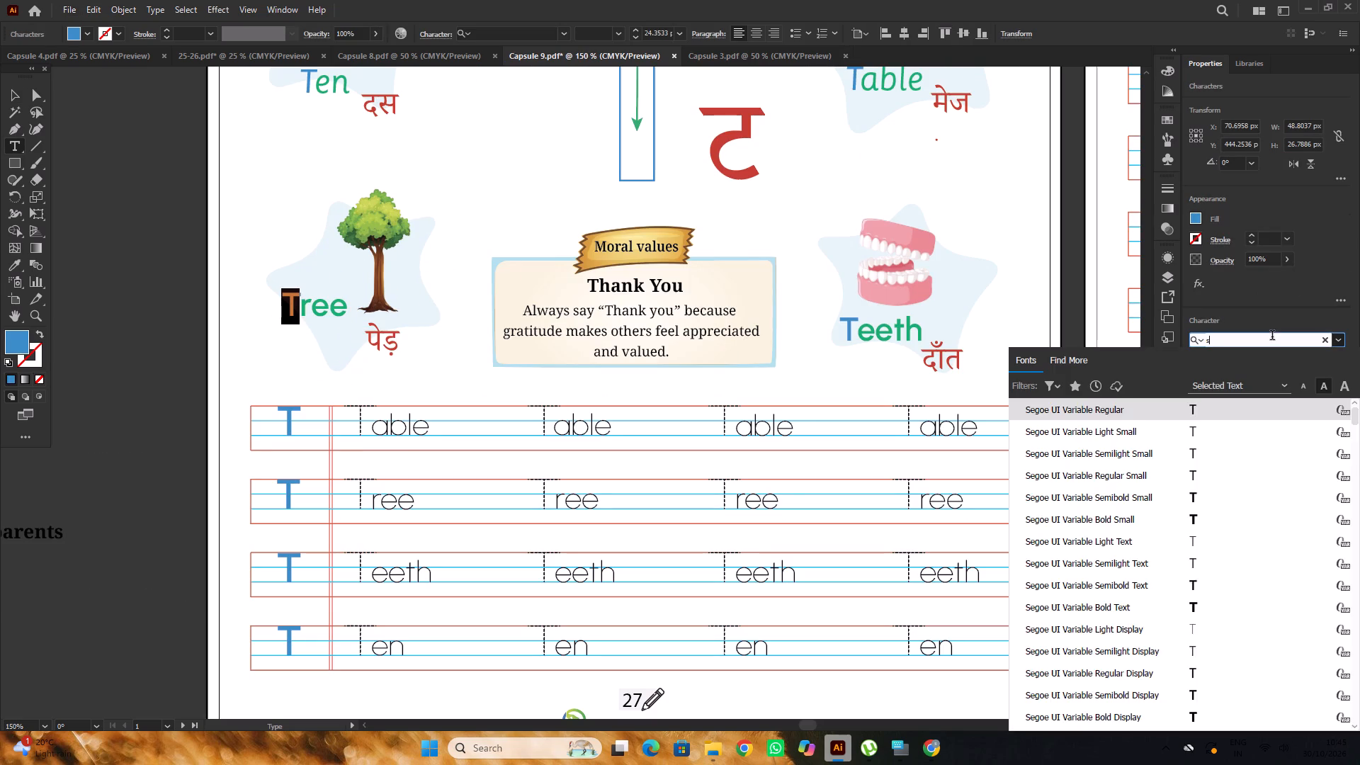
key(s)
click(1104, 433)
Select the remaining letters "ree" of the "Tree" label for a font change.
click(319, 310)
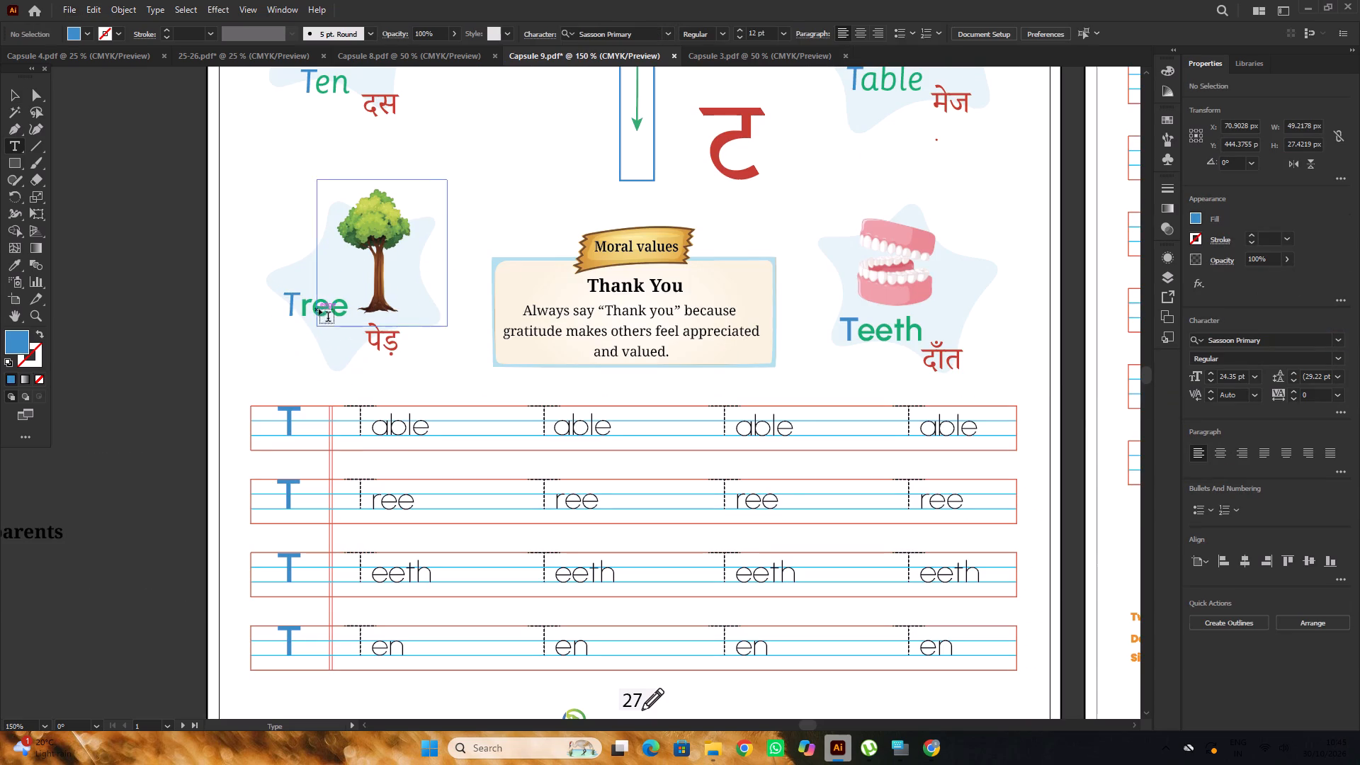
drag(304, 309, 378, 311)
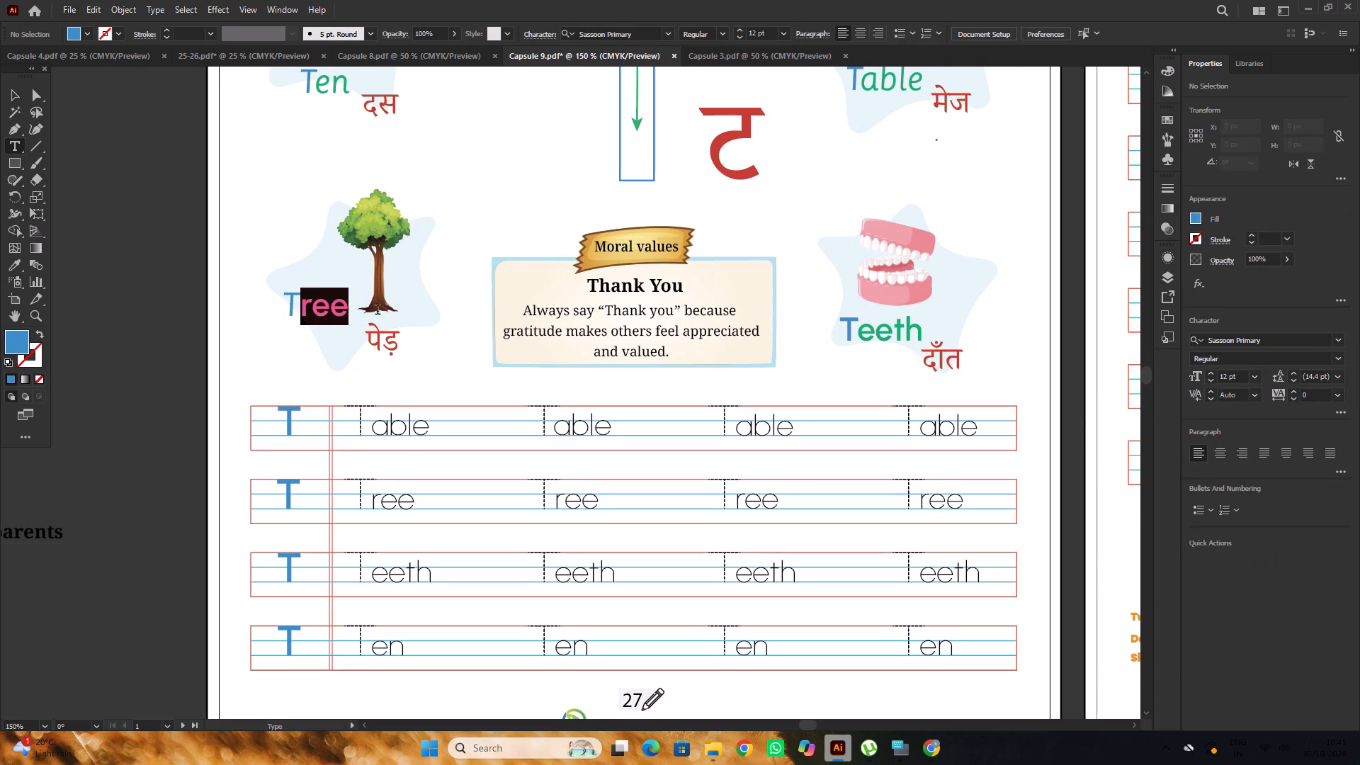
Change the remaining letters "ree" of the "Tree" label to Sassoon Primary and deselect the text.
drag(378, 311, 380, 311)
click(1223, 339)
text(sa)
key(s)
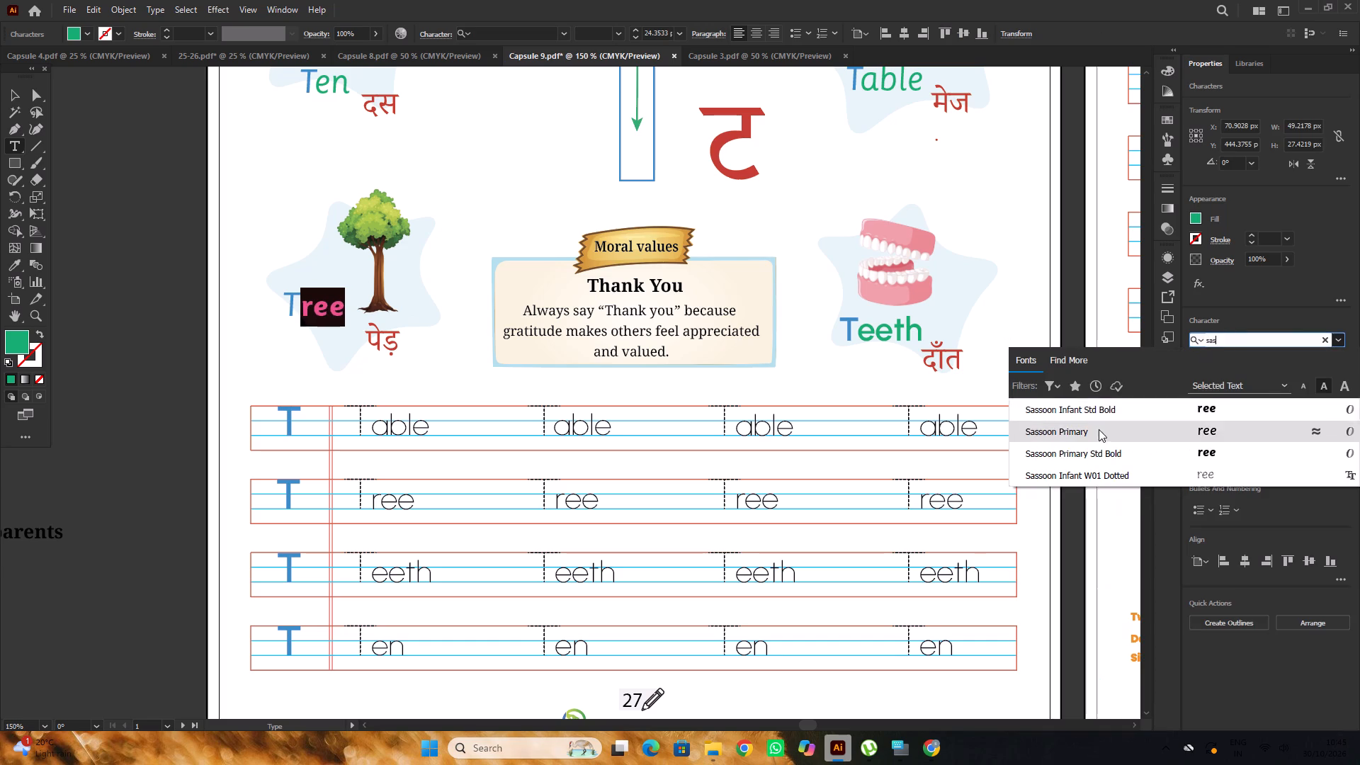
click(1099, 430)
click(13, 95)
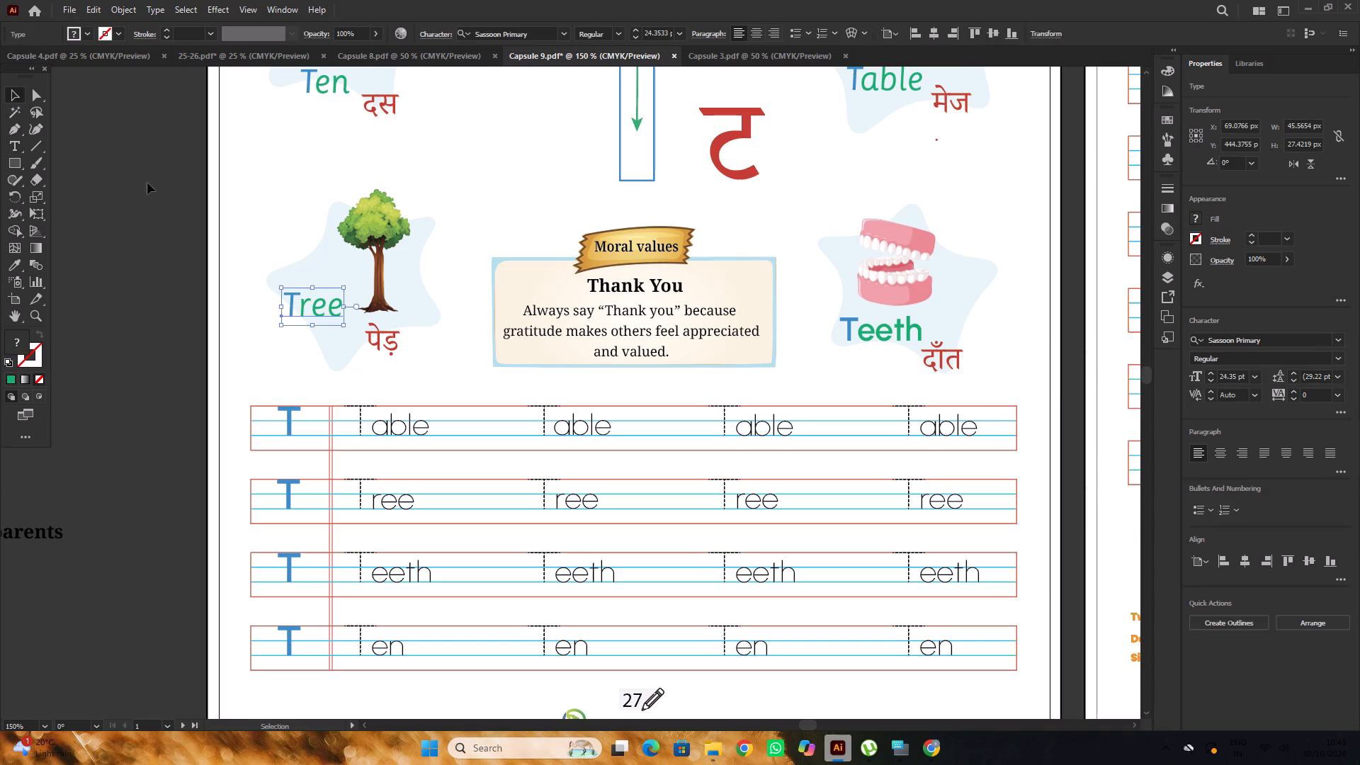
click(167, 192)
Change the initial "T" of the "Teeth" label to Sassoon Primary.
alt+scroll(451, 254, down, 1)
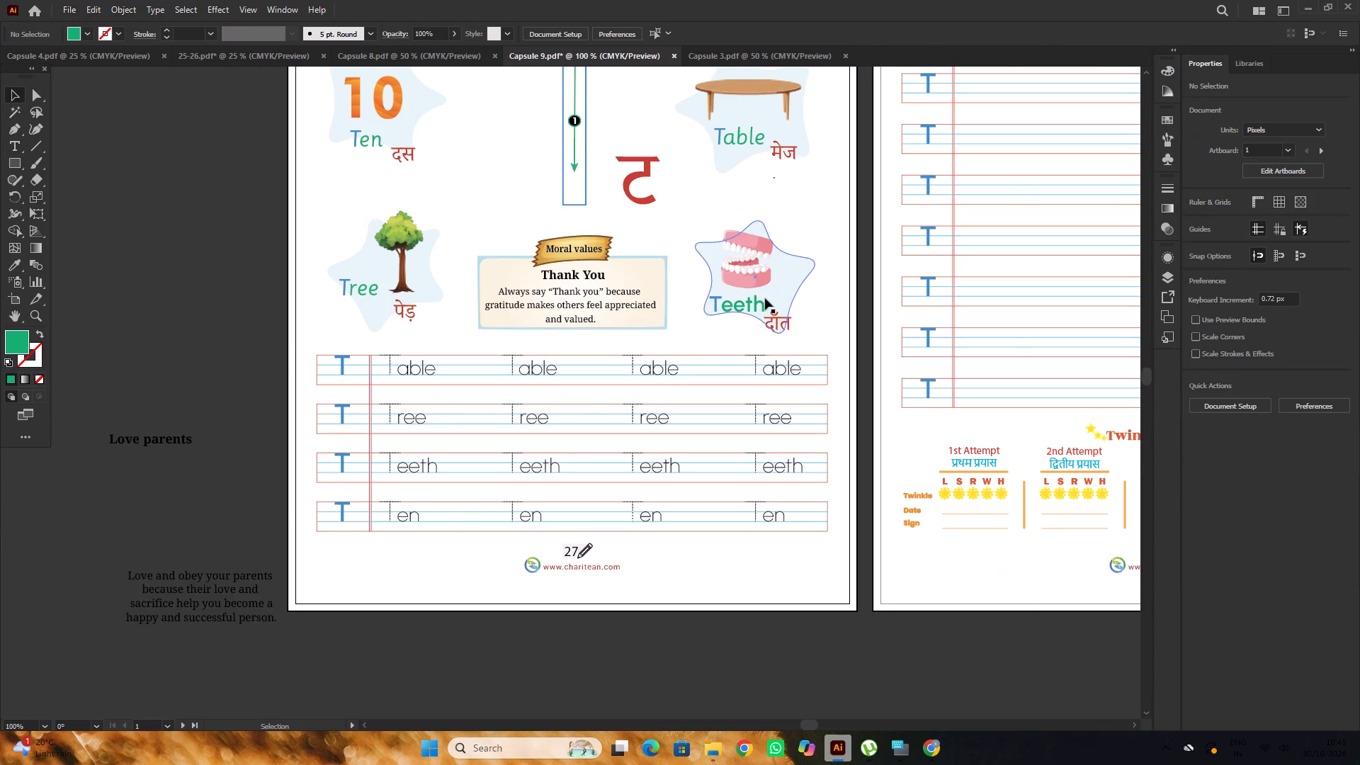
alt+scroll(766, 296, up, 1)
double_click(695, 300)
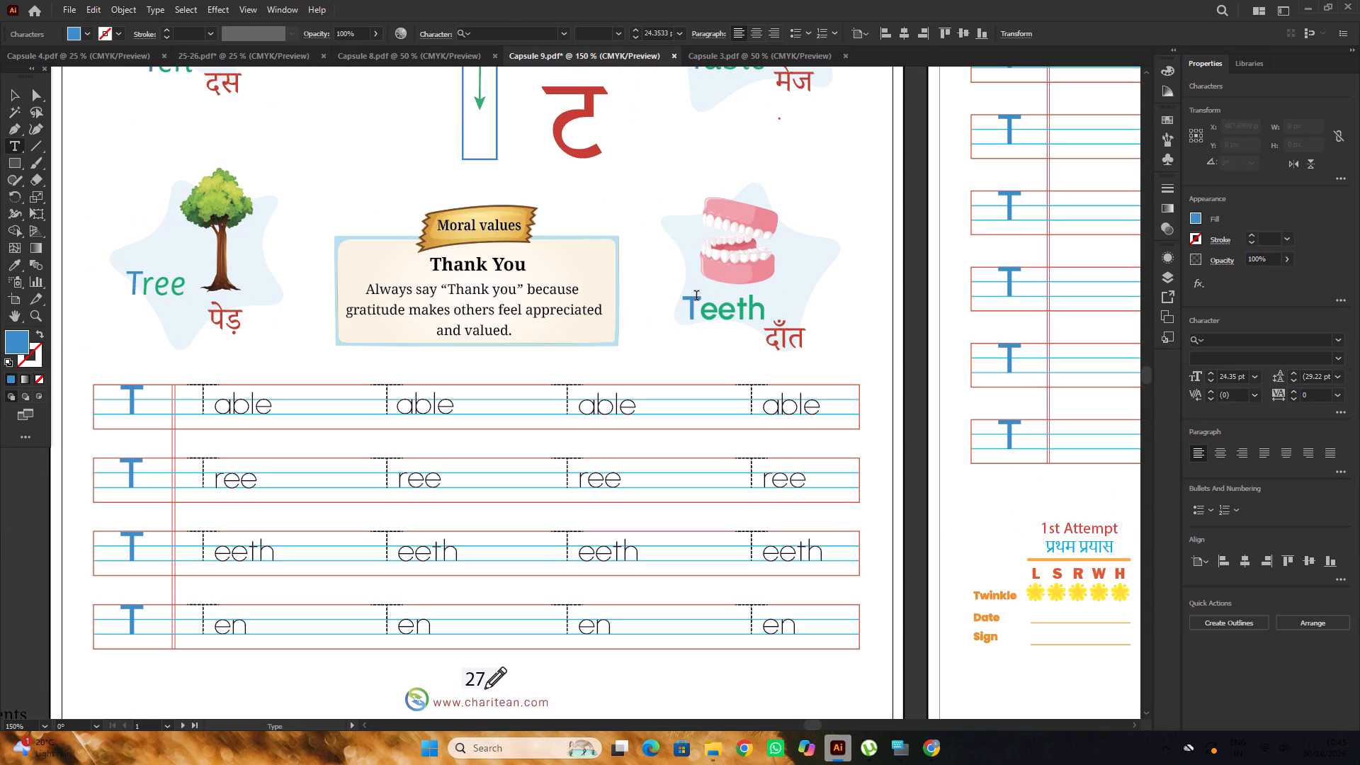
drag(696, 297, 687, 307)
click(1243, 331)
click(1241, 334)
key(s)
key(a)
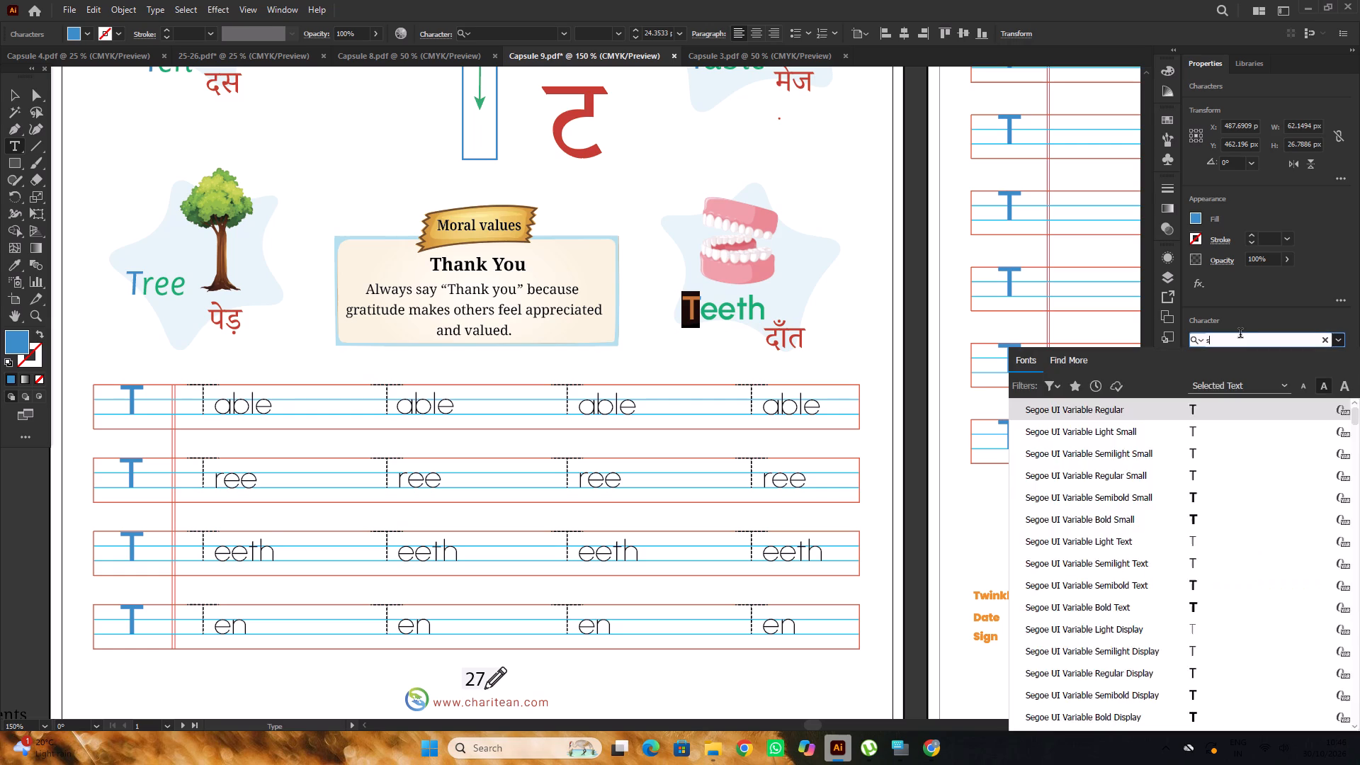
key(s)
click(1113, 434)
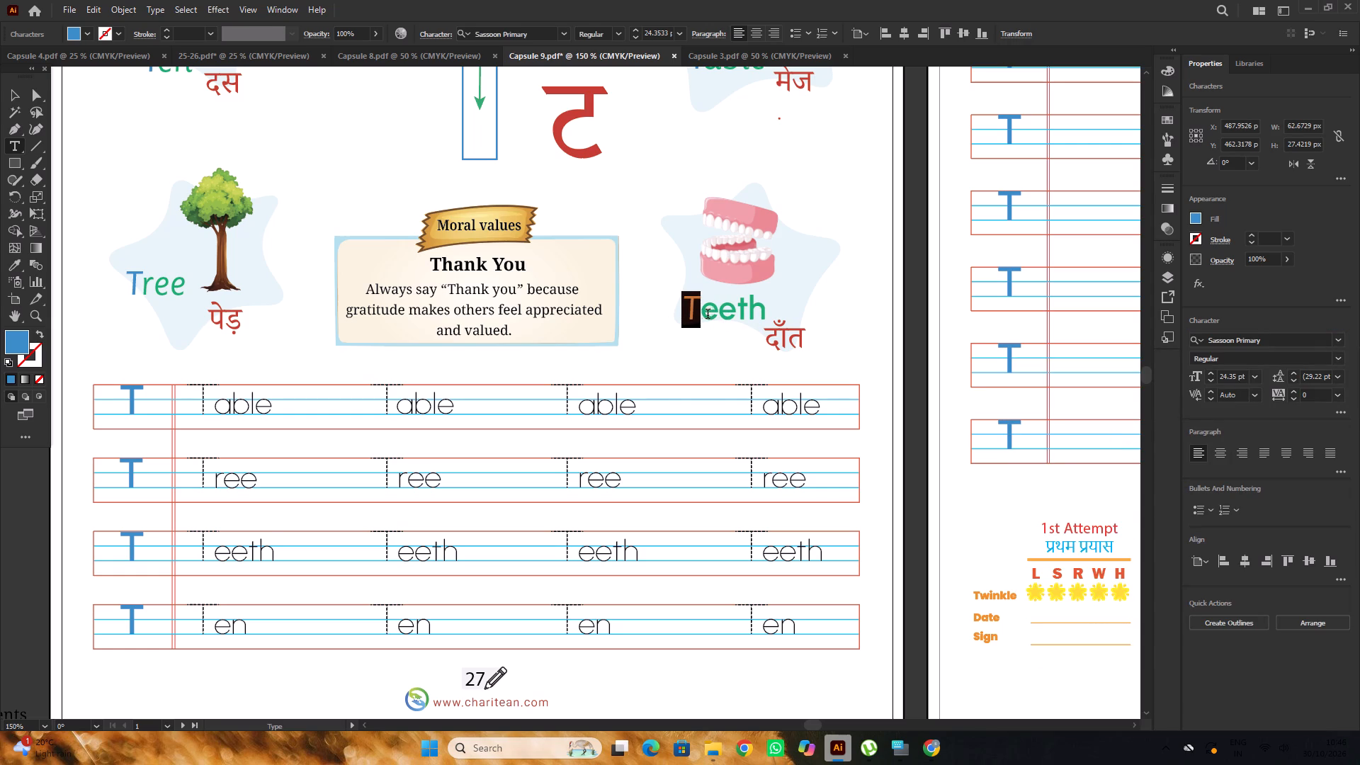
Change the remaining letters "eeth" of the "Teeth" label to Sassoon Primary.
drag(704, 316, 821, 318)
click(1230, 343)
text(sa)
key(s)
click(1130, 427)
alt+scroll(521, 318, down, 2)
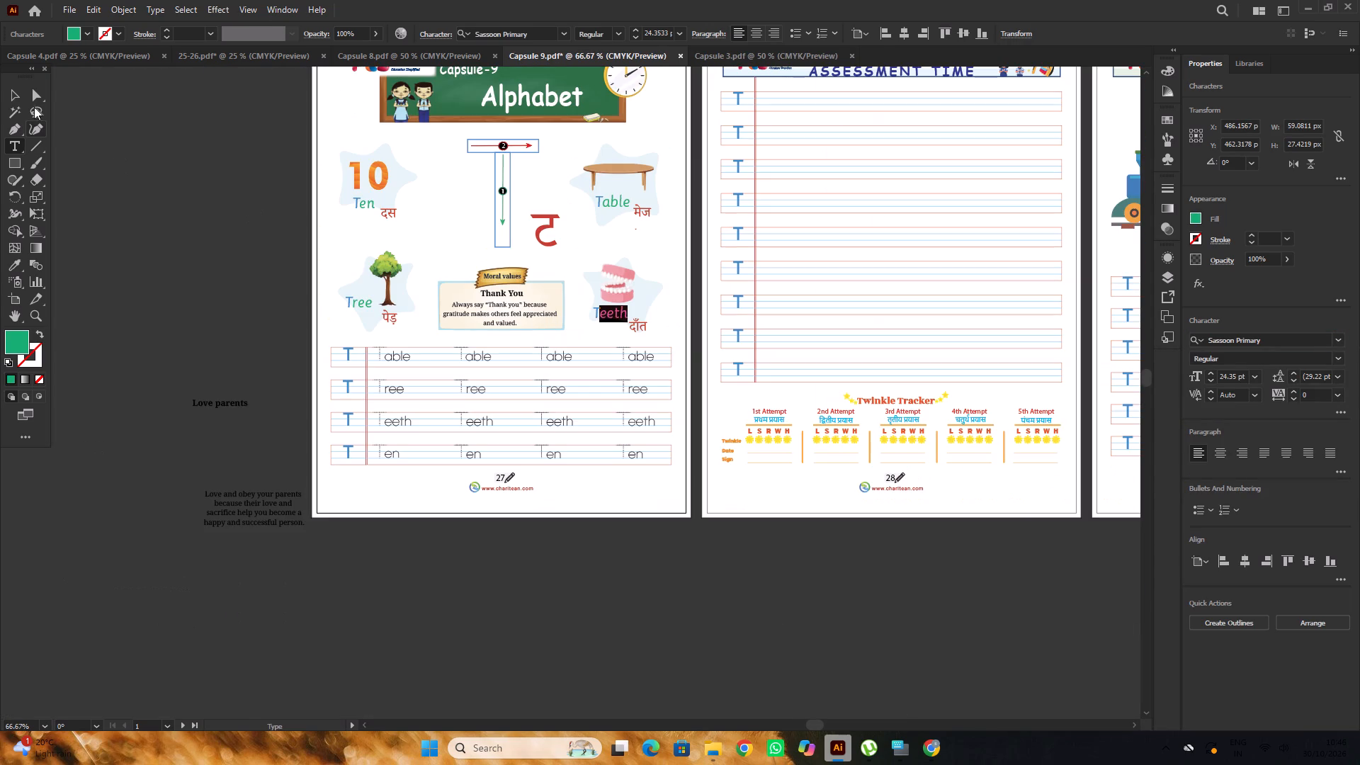
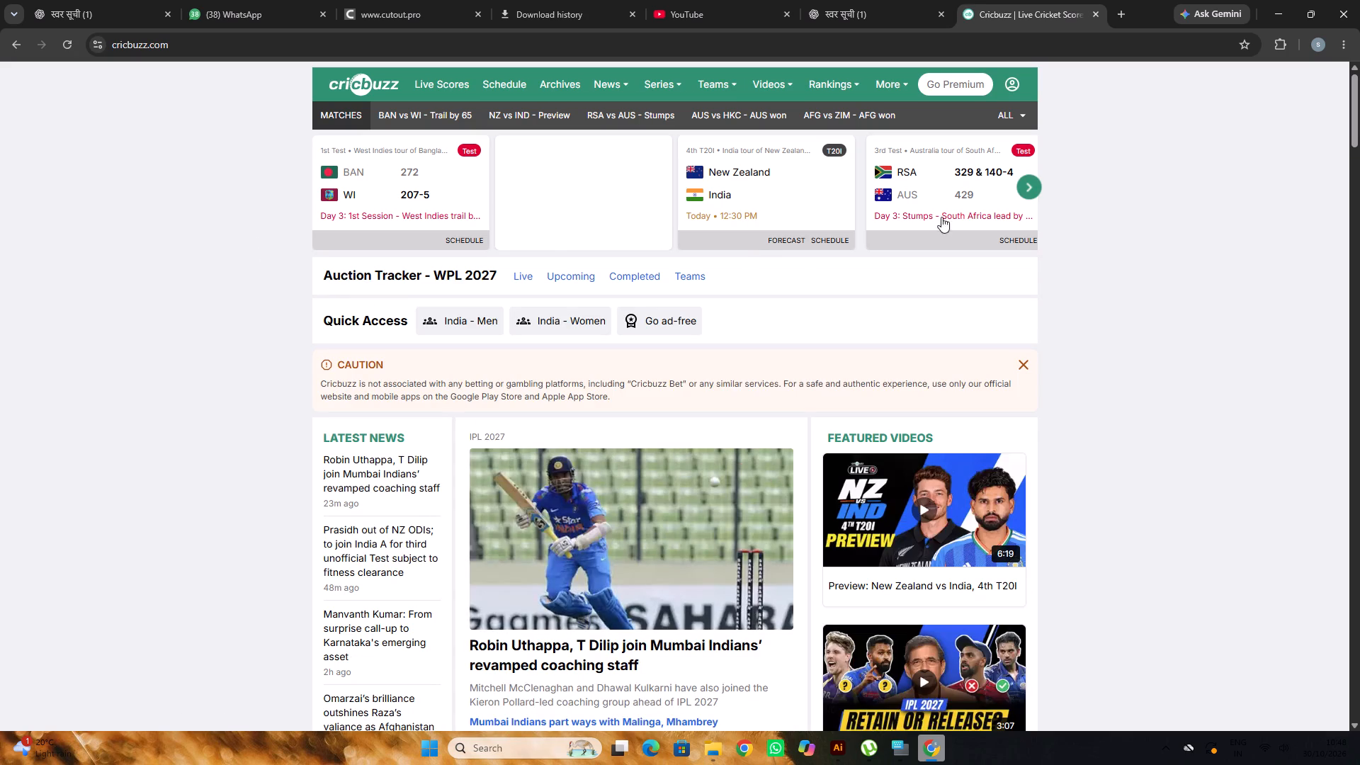
Browse the match cards on Cricbuzz and open the New Zealand vs India 4th T20I match page.
click(1024, 187)
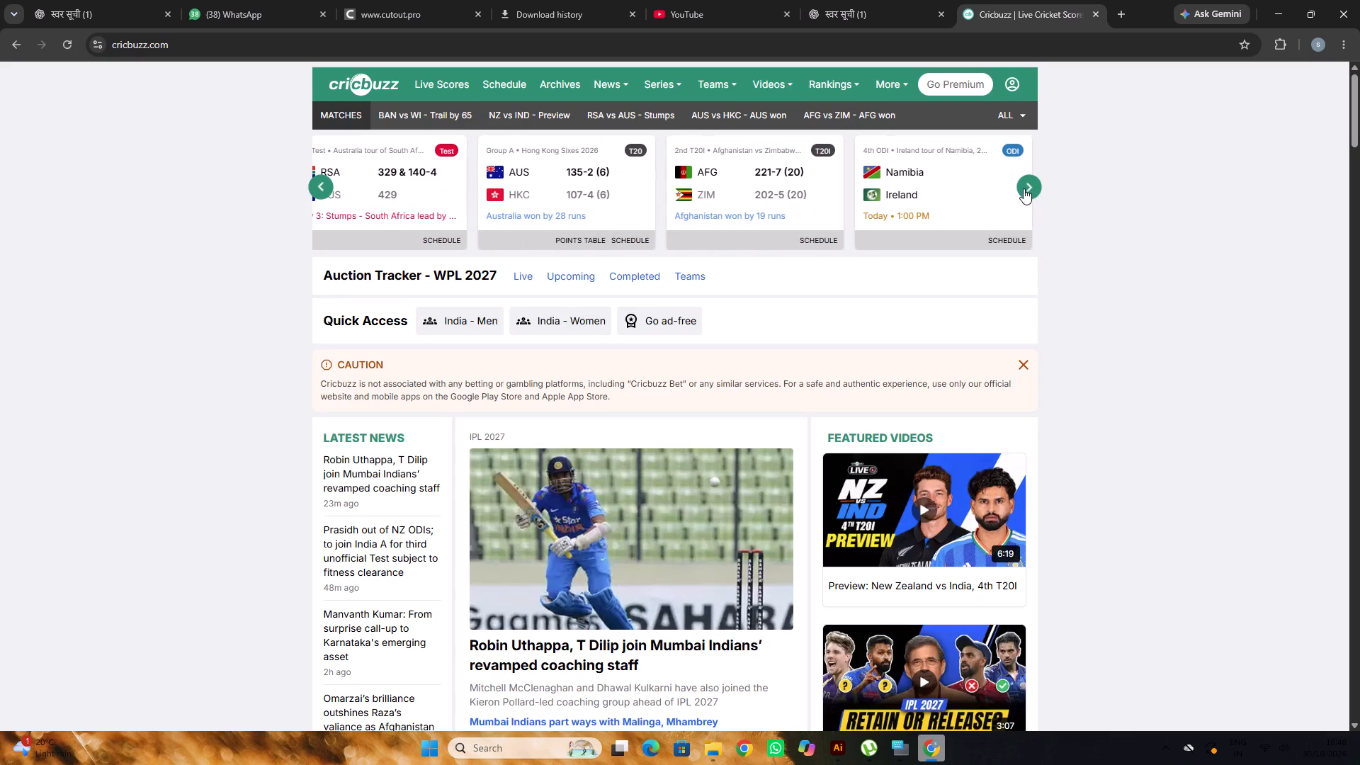
click(324, 176)
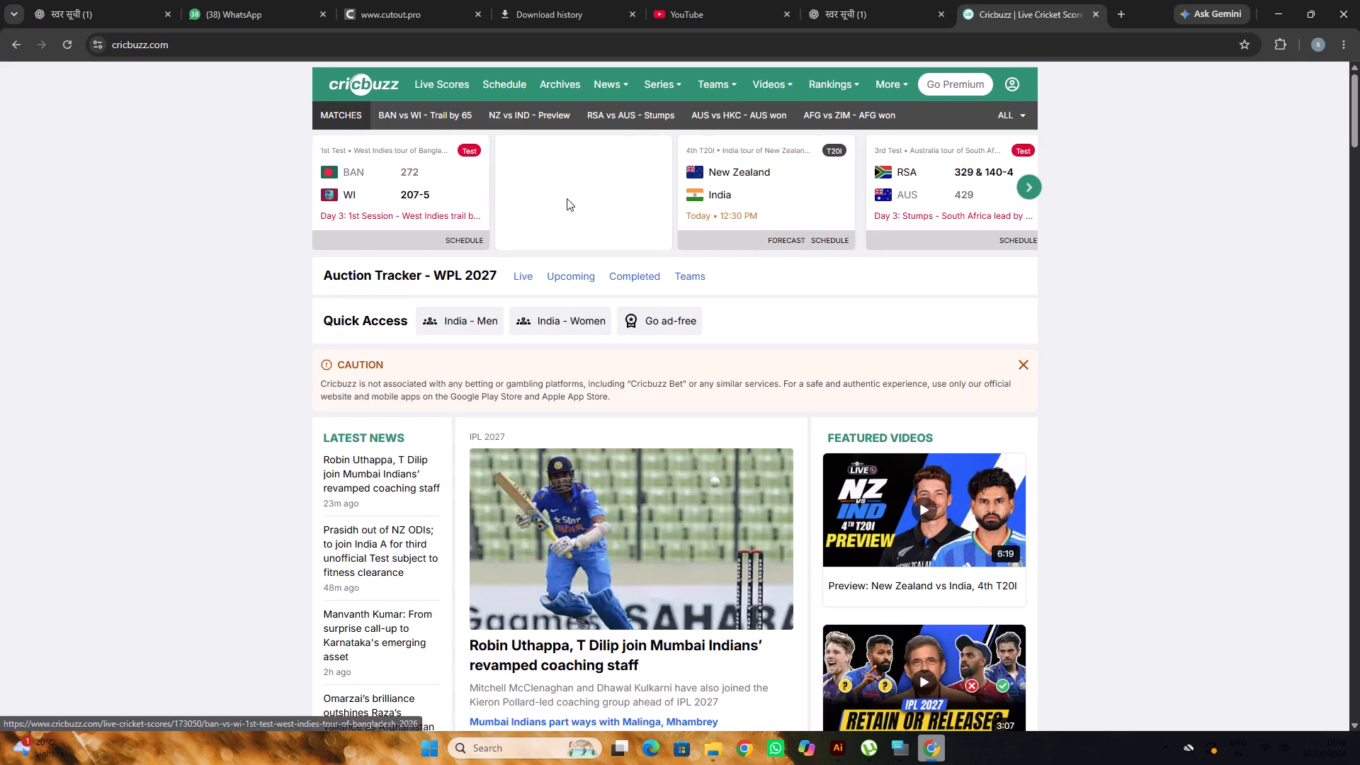
click(1024, 183)
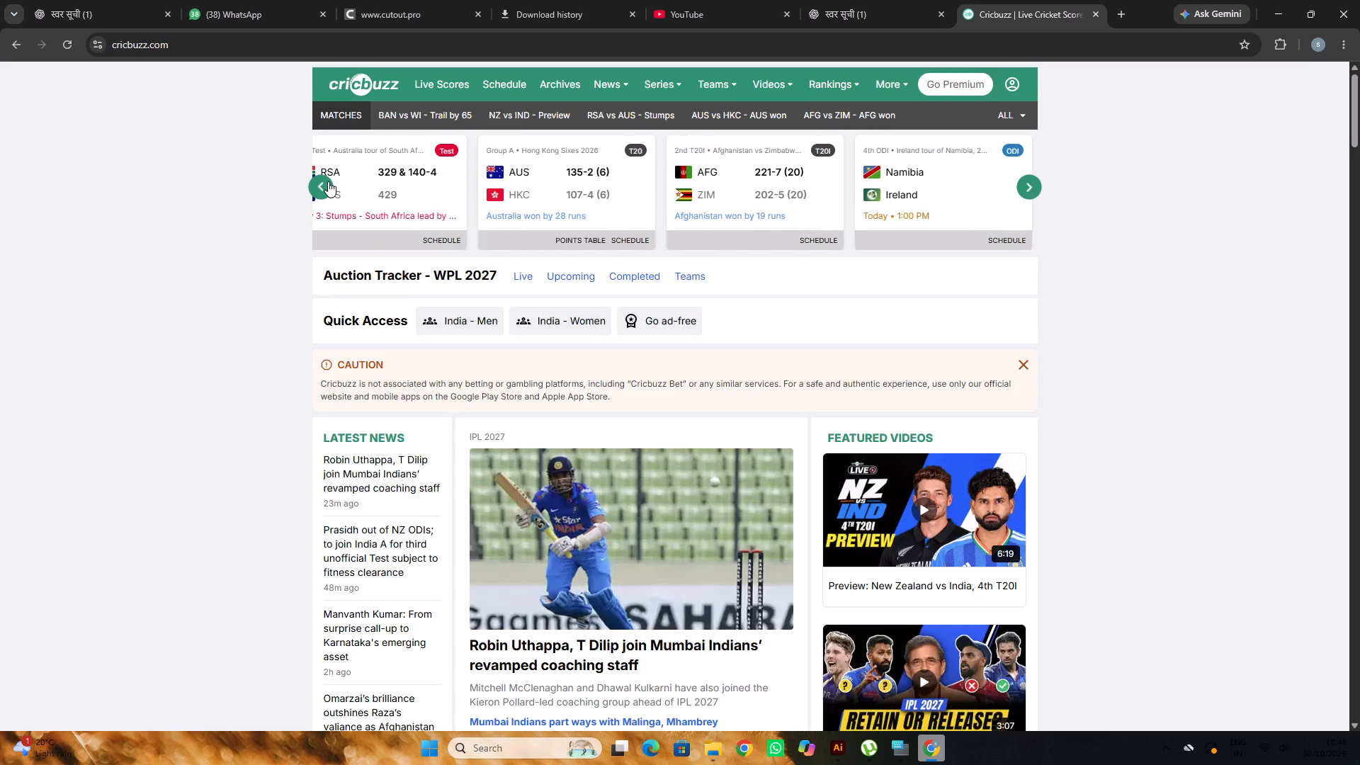
click(328, 181)
click(726, 191)
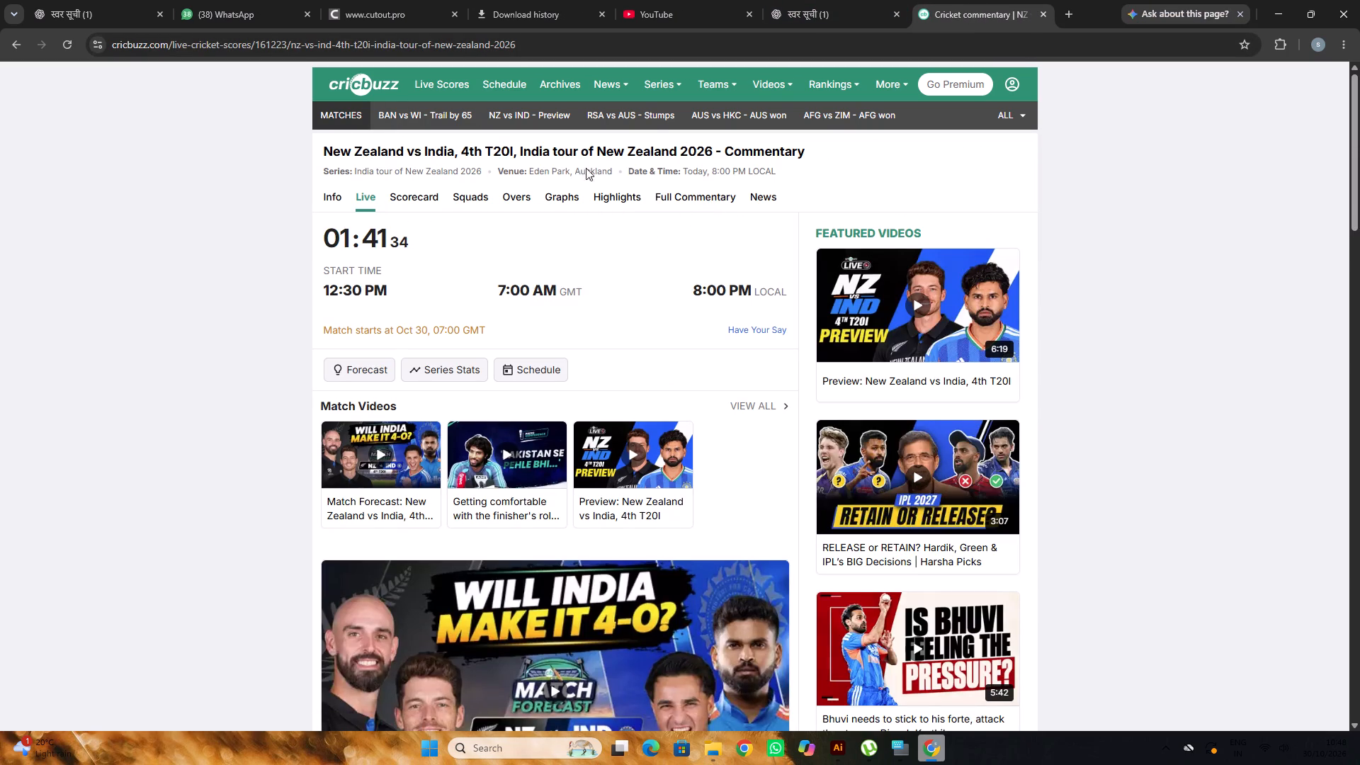
Open YouTube in a new tab and close the Cricbuzz match tab.
click(1055, 16)
click(1065, 9)
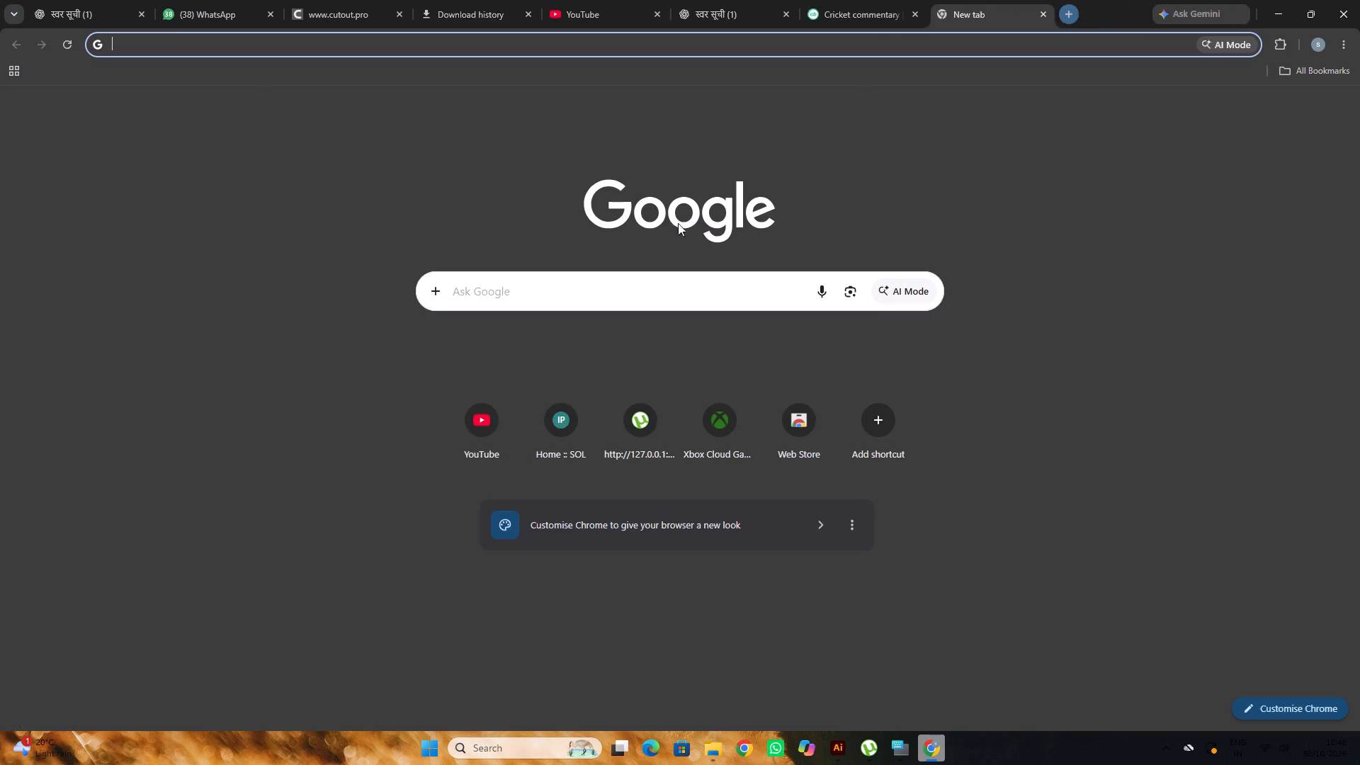
click(476, 421)
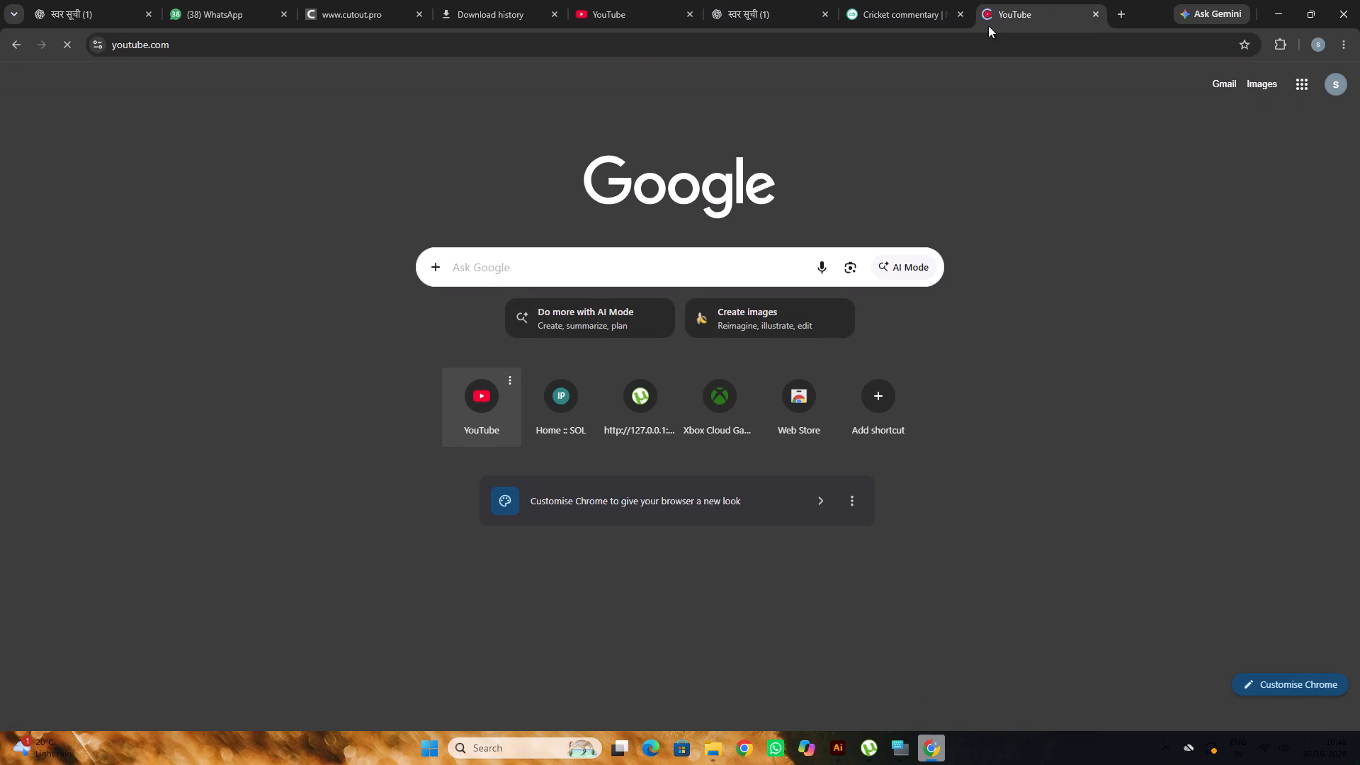
click(961, 13)
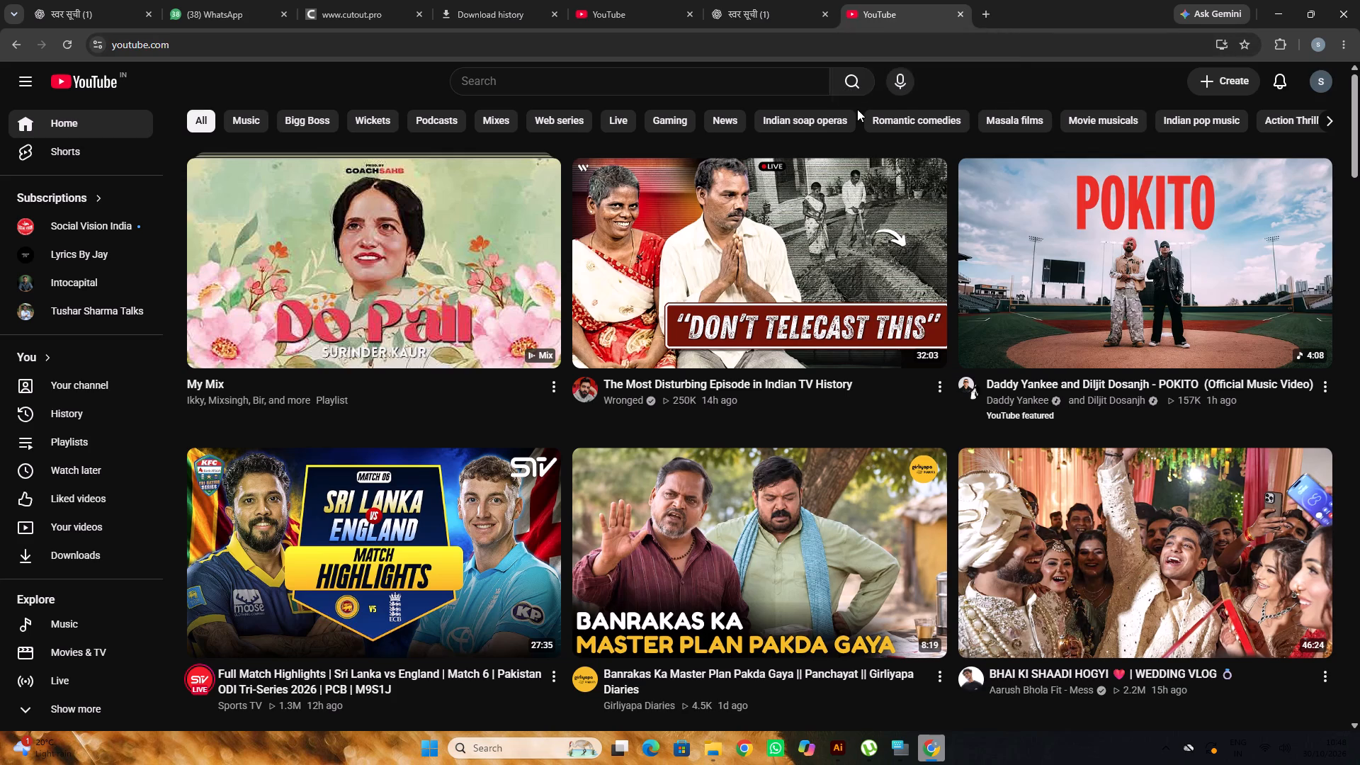
Search YouTube for "confirm fantasy" and open MATCHMETER's India vs New Zealand 4th T20 Dream11 prediction video.
scroll(857, 109, down, 9)
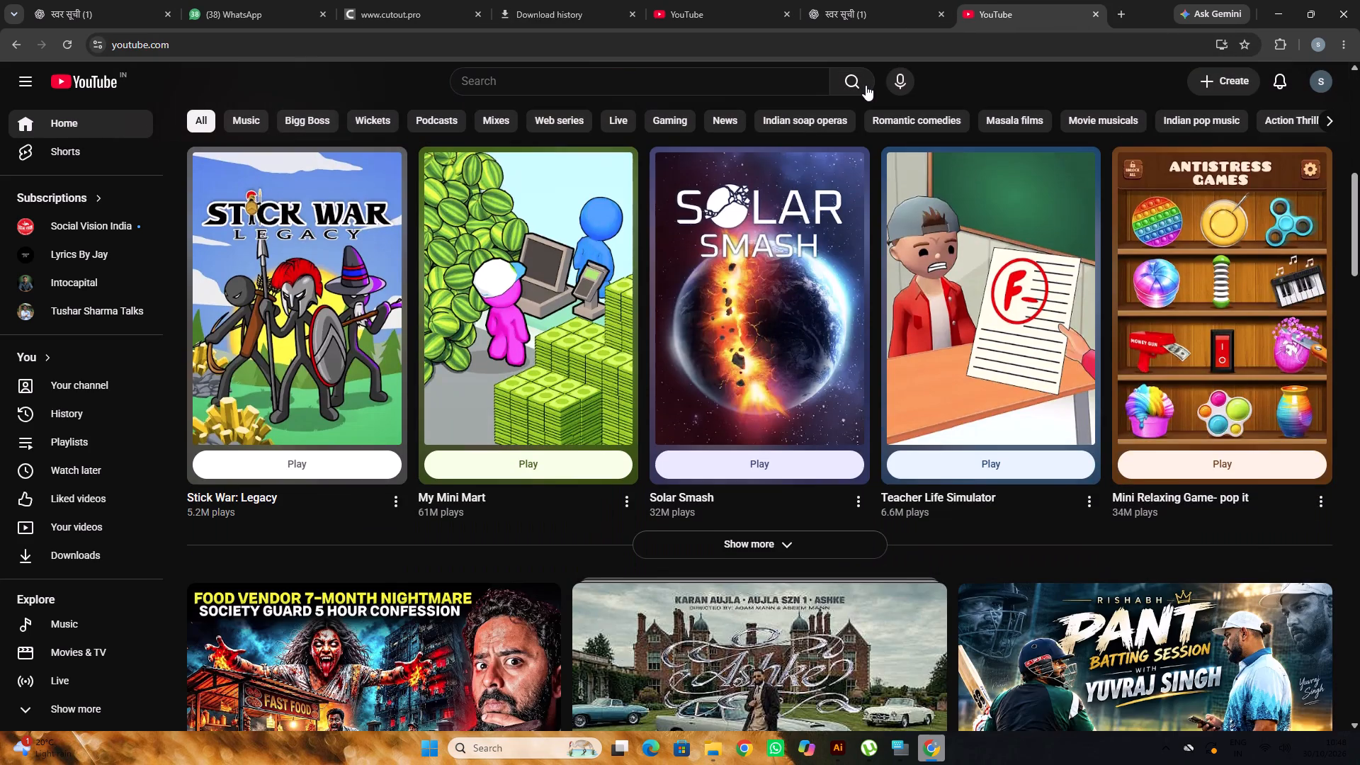
scroll(866, 84, down, 4)
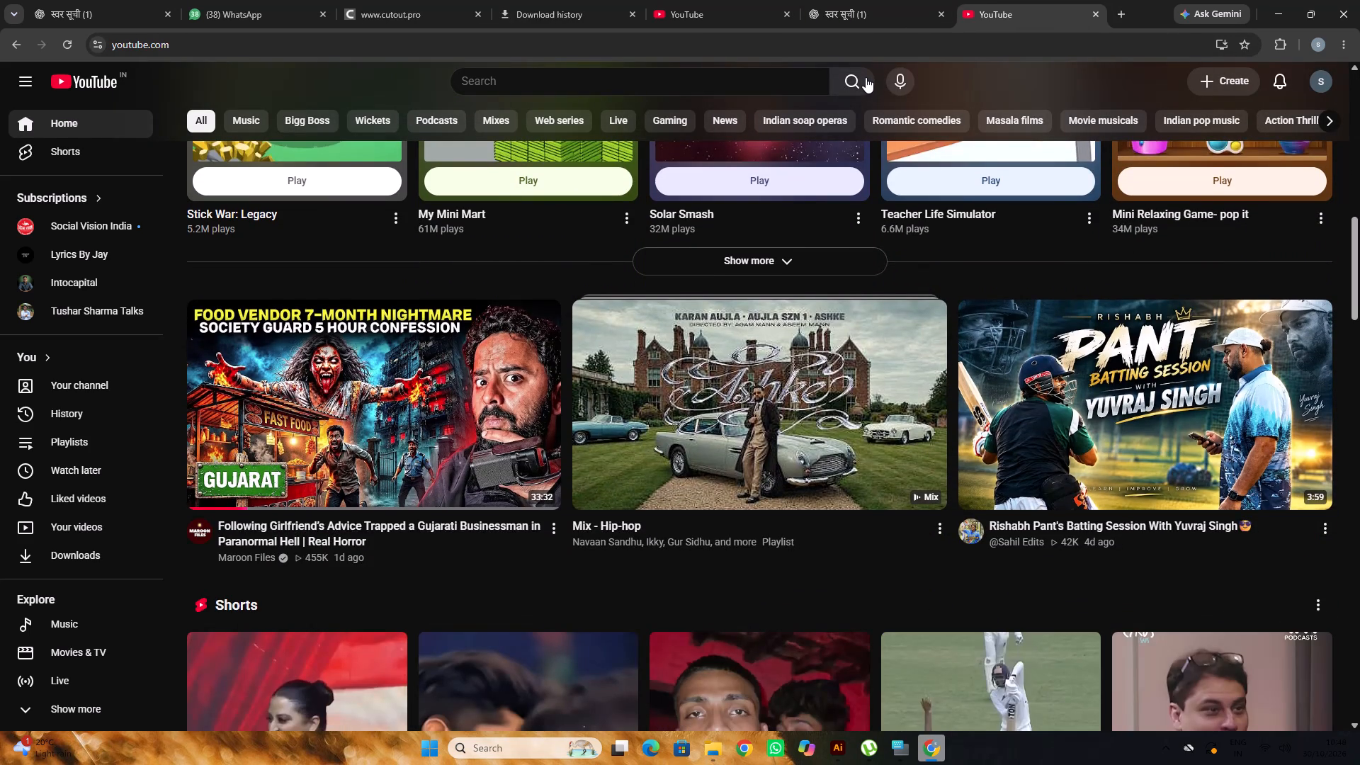
click(653, 81)
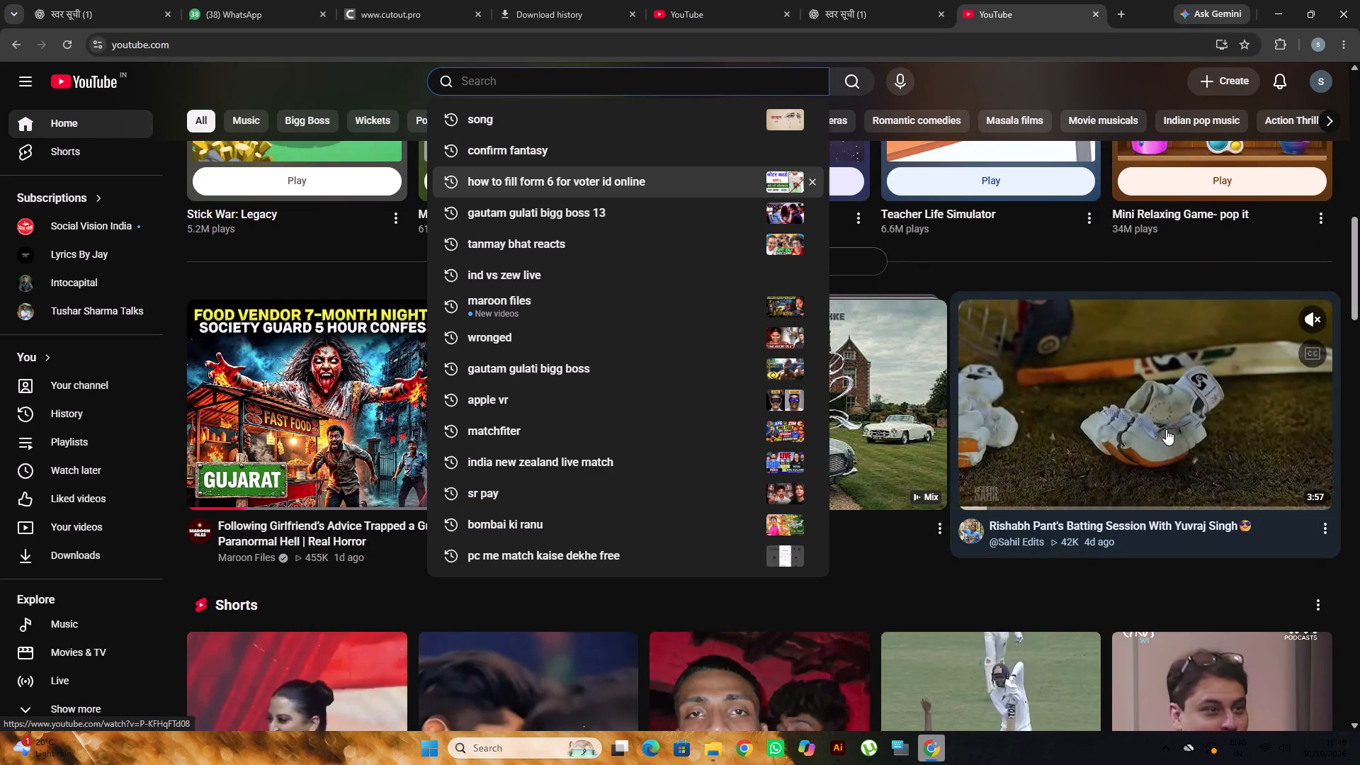
click(537, 148)
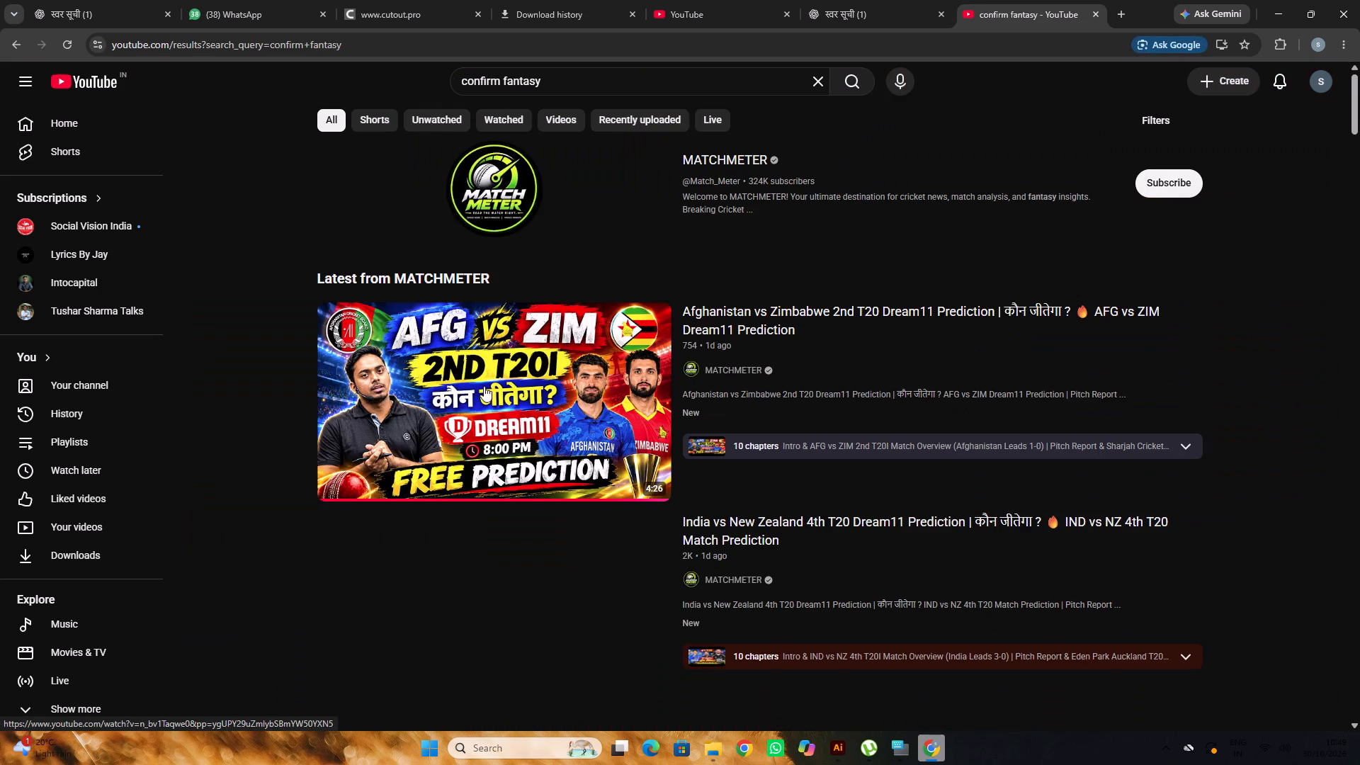
scroll(301, 334, down, 4)
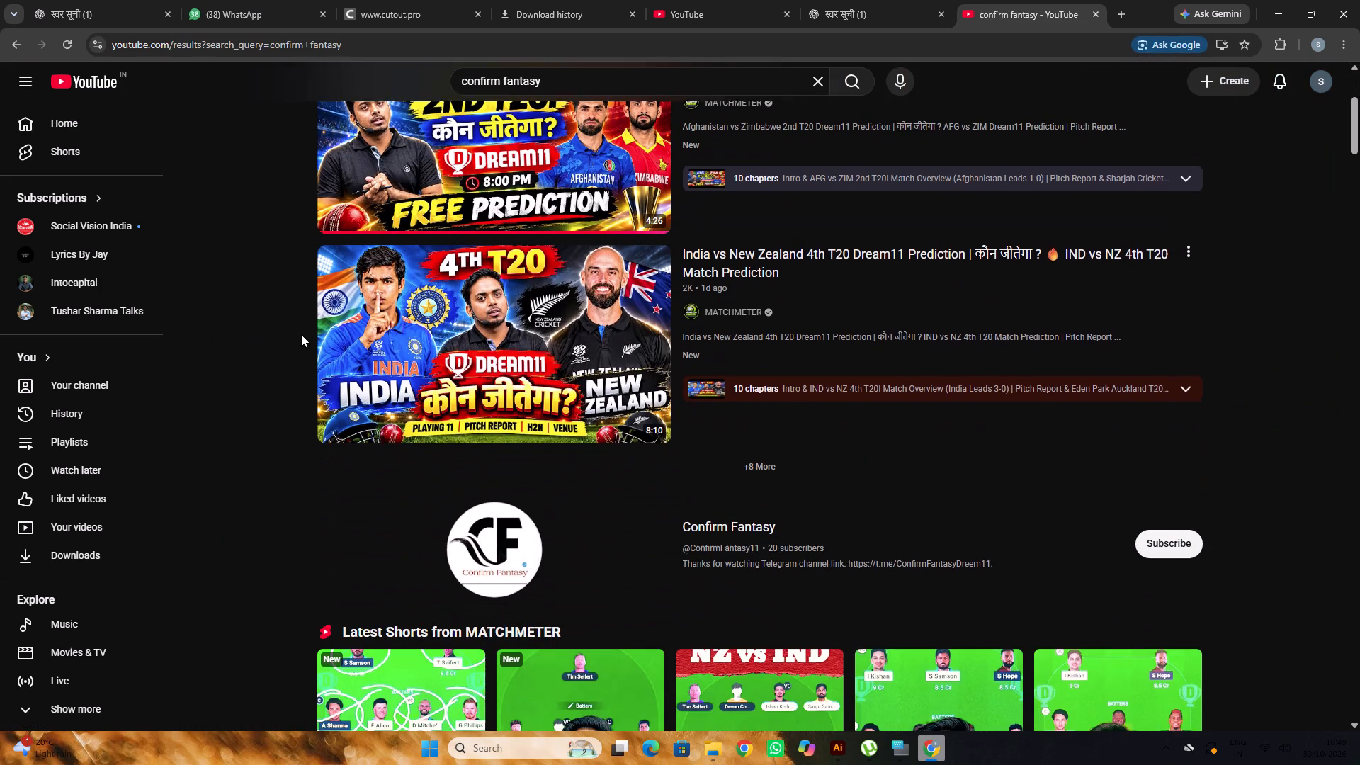
click(567, 307)
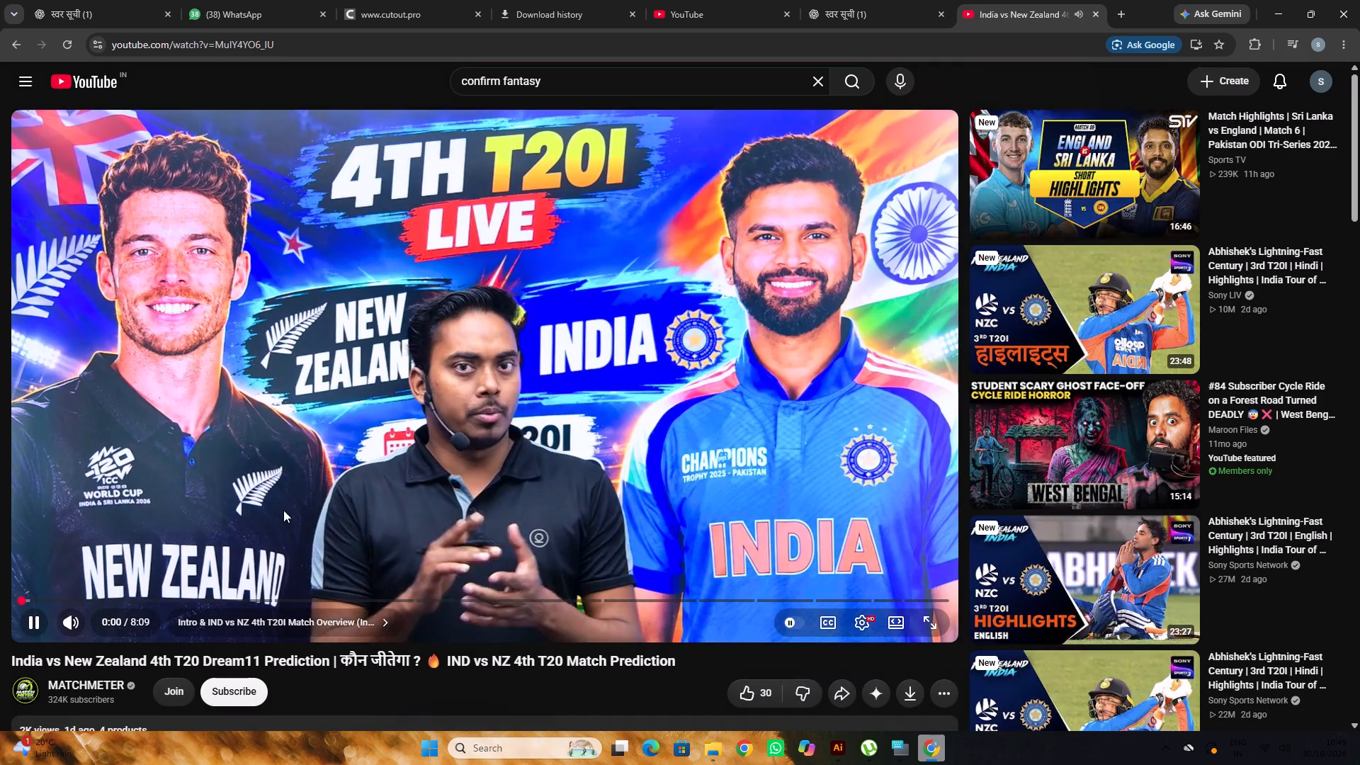
Skim the prediction video's match overview, venue stats, recent matches at the venue and both teams' player line-ups.
click(124, 596)
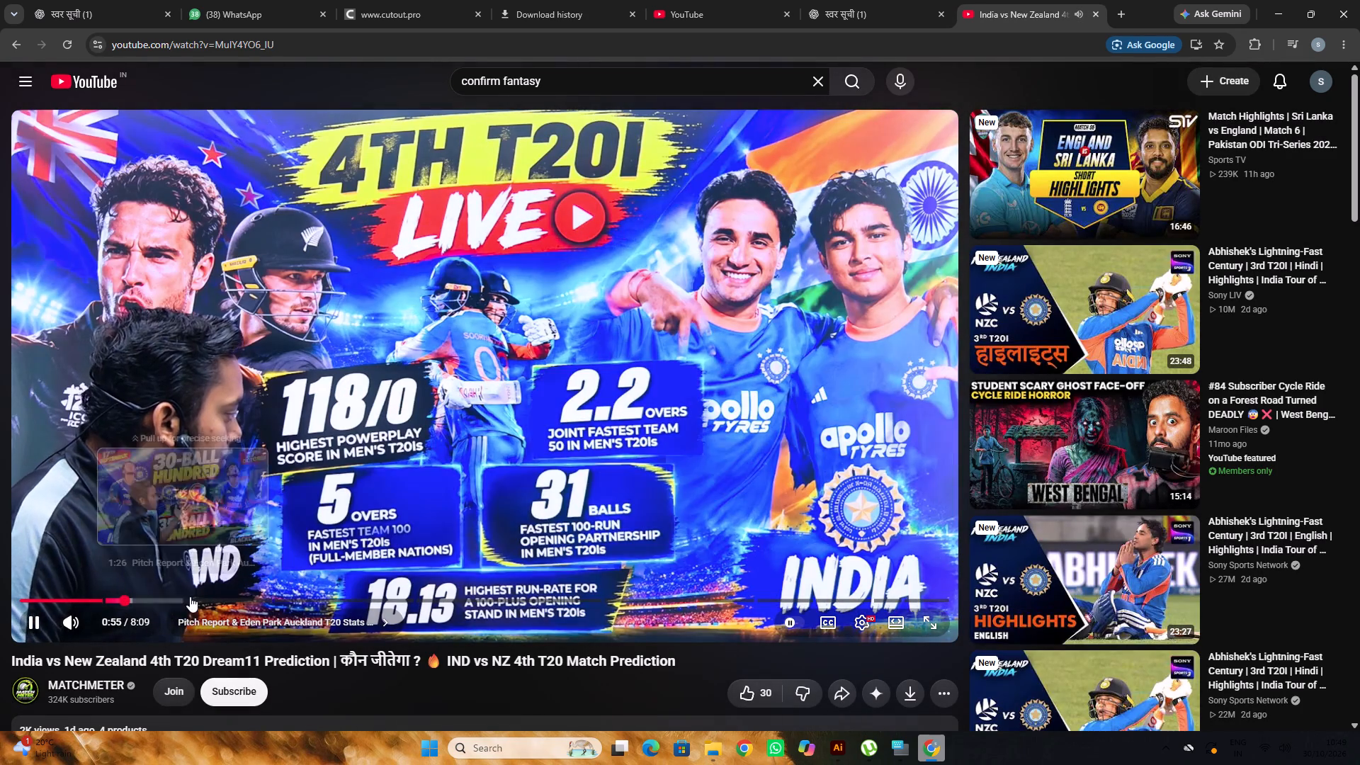
click(190, 596)
click(237, 594)
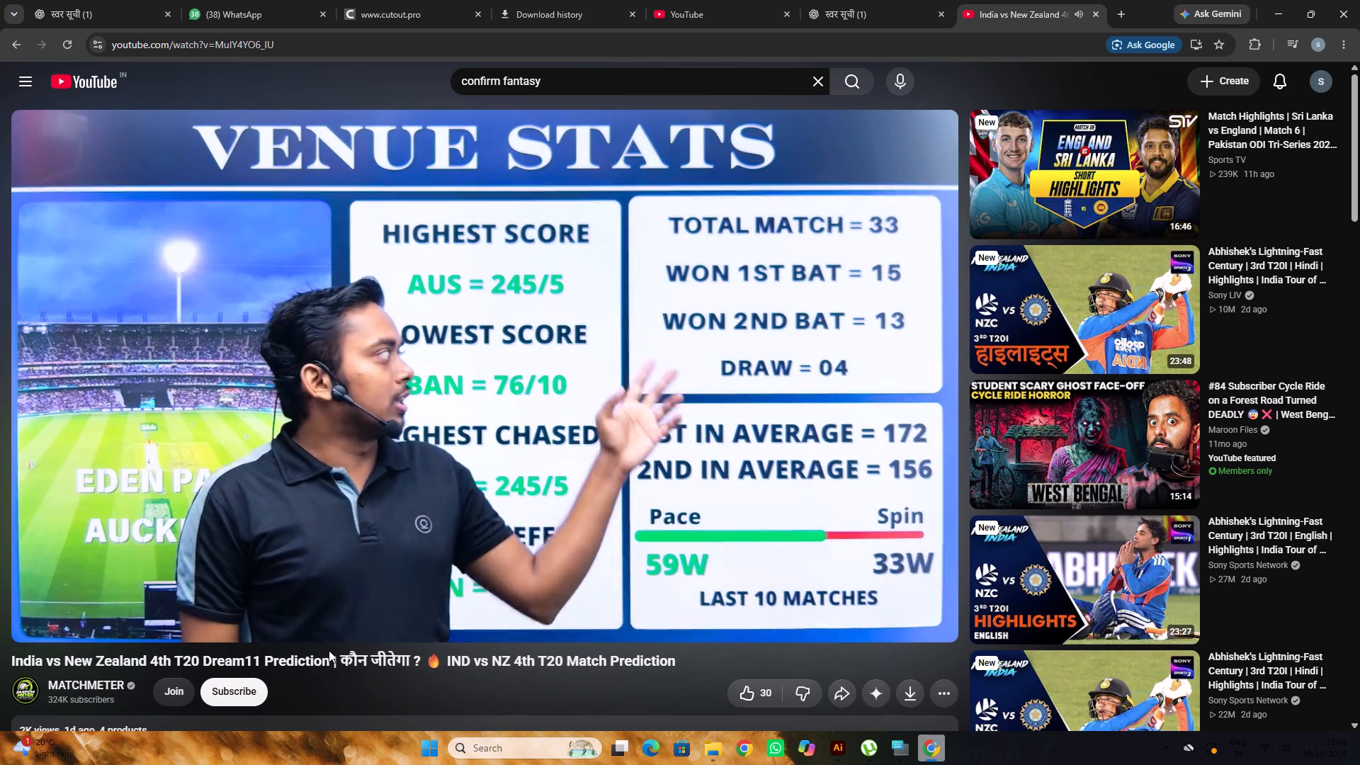
click(296, 600)
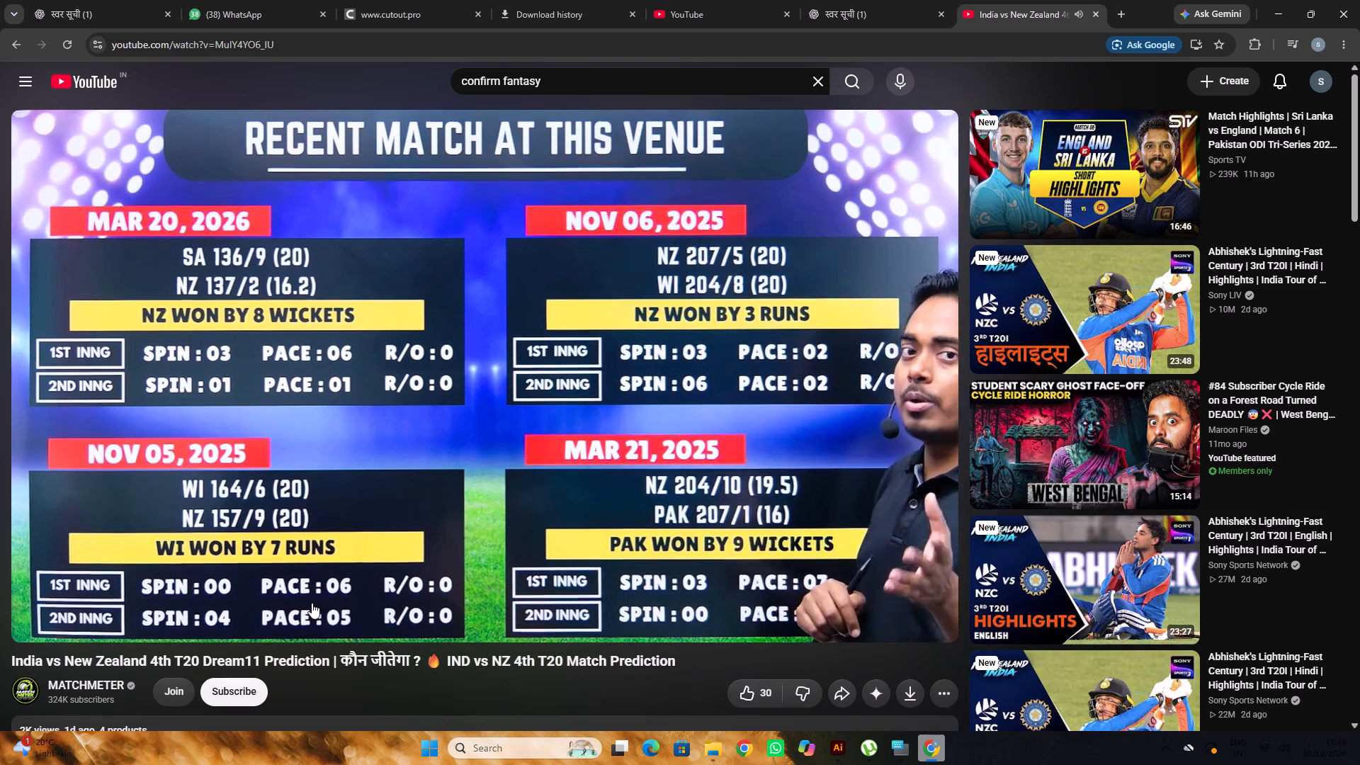
click(366, 596)
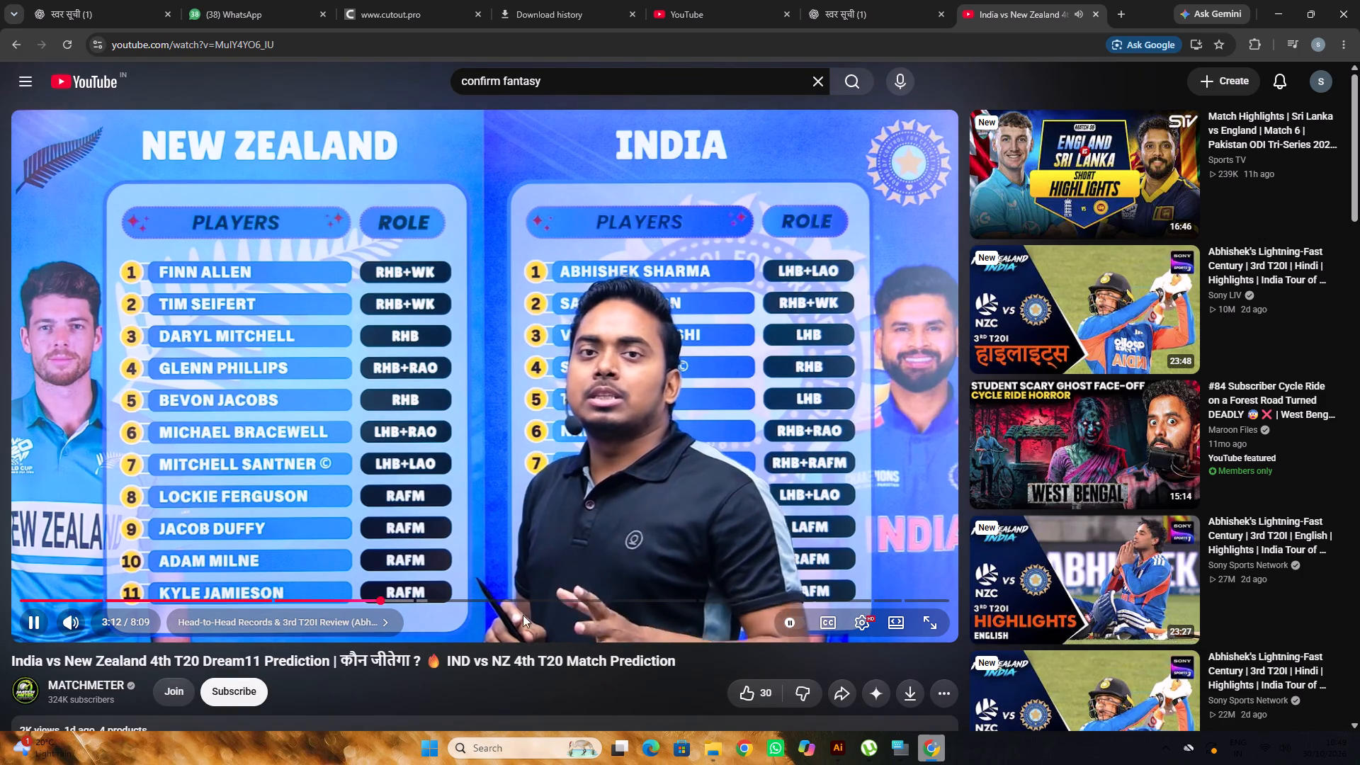
click(459, 598)
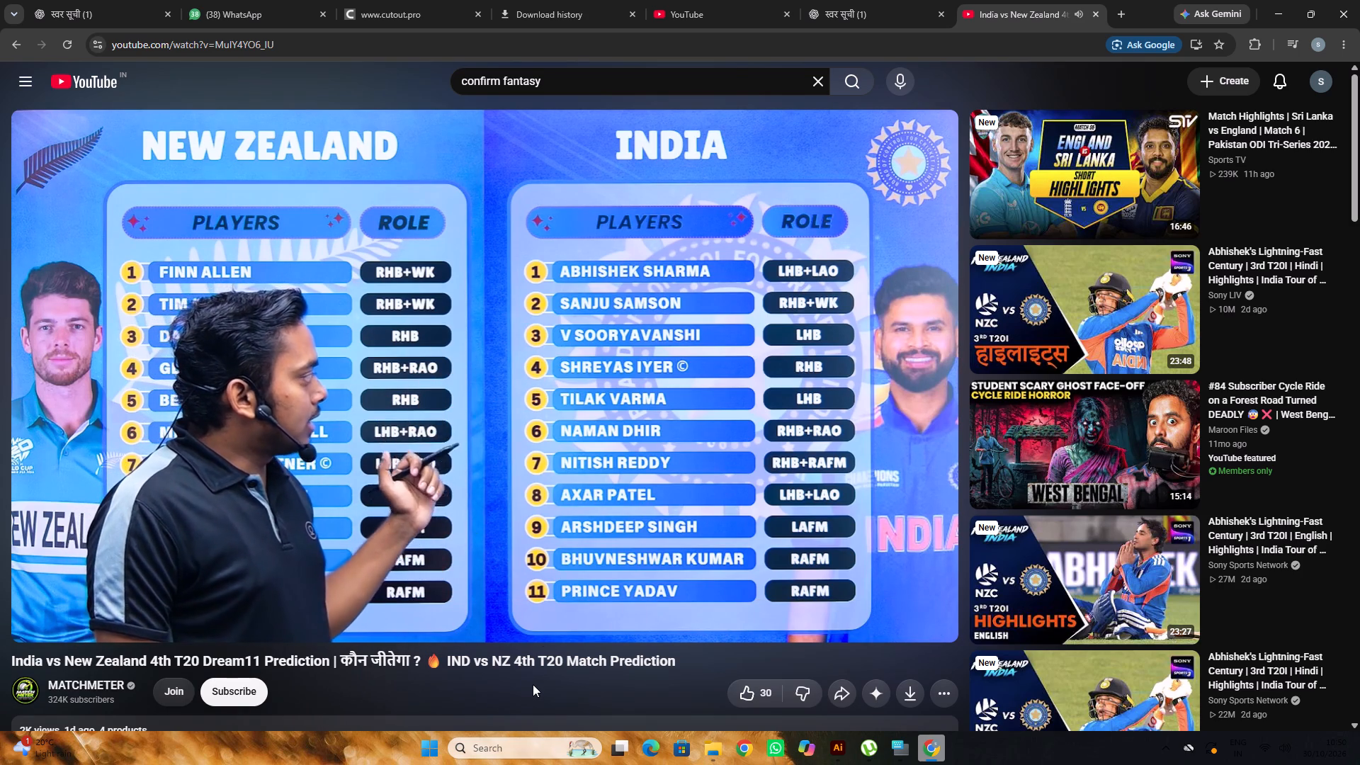
Skip ahead in the video to review the New Zealand and India player stats and India's last-match bowling figures.
click(513, 597)
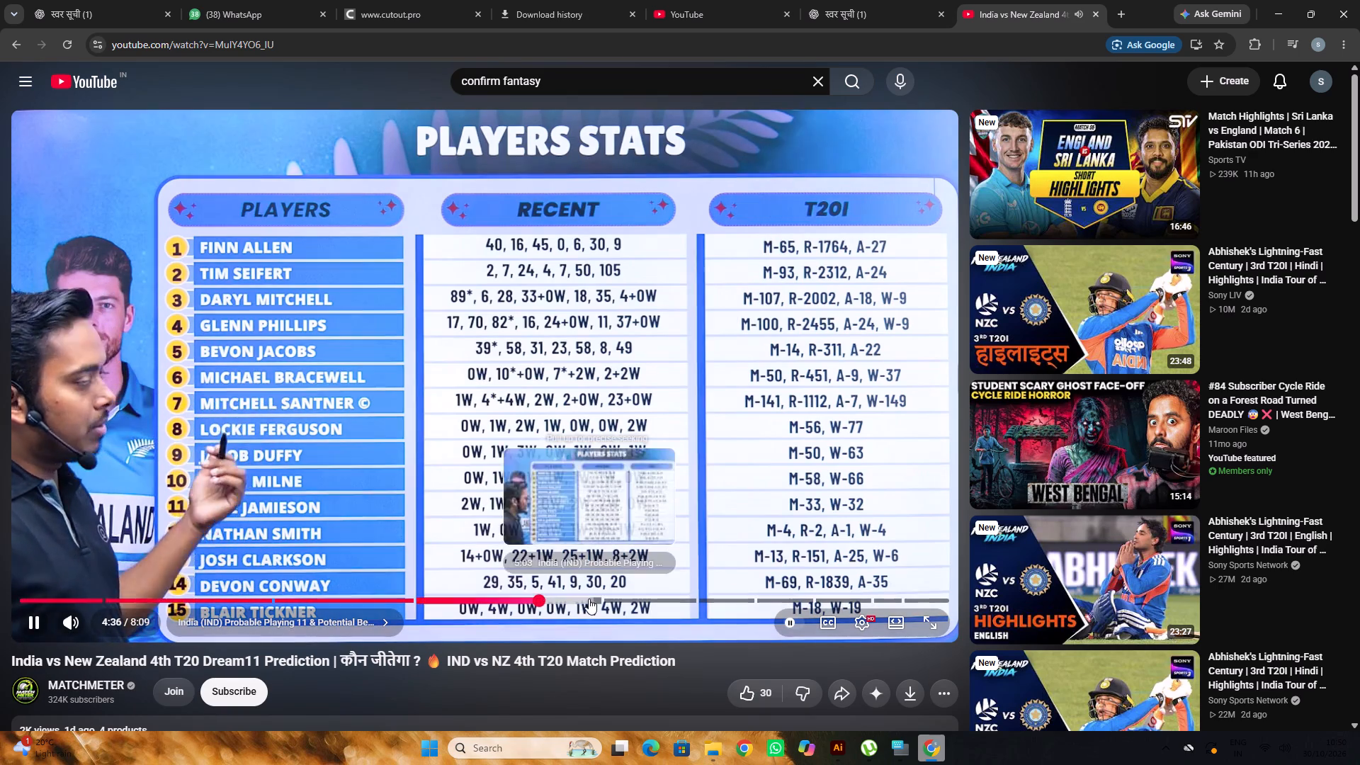
click(578, 594)
click(596, 596)
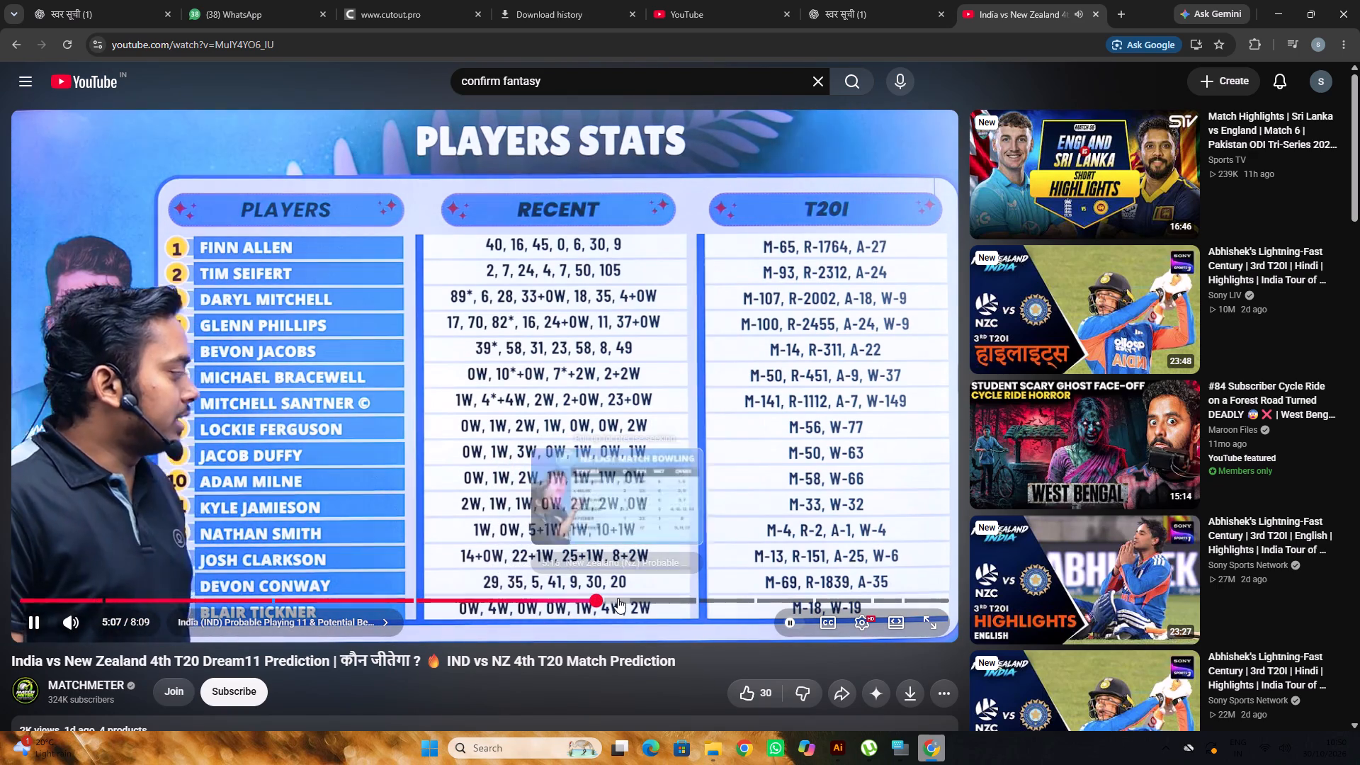
click(618, 598)
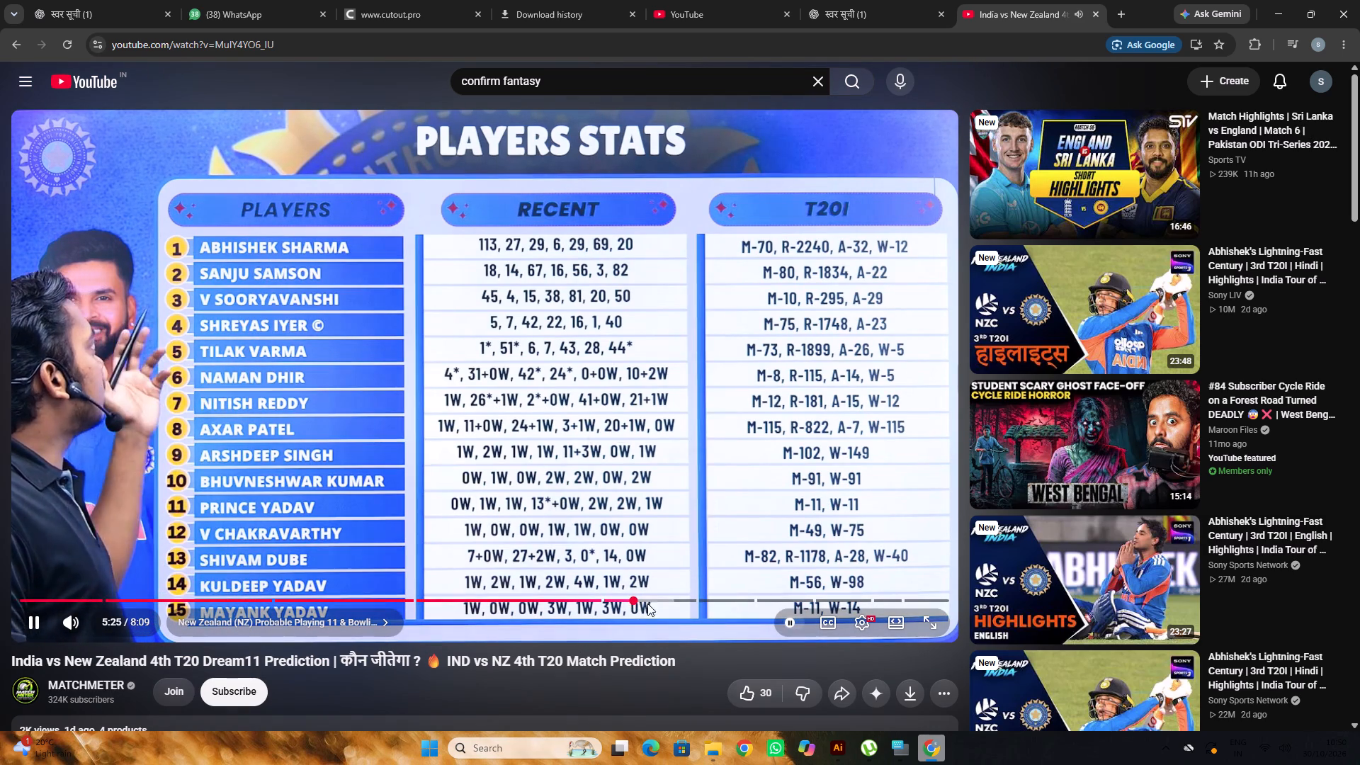
click(661, 595)
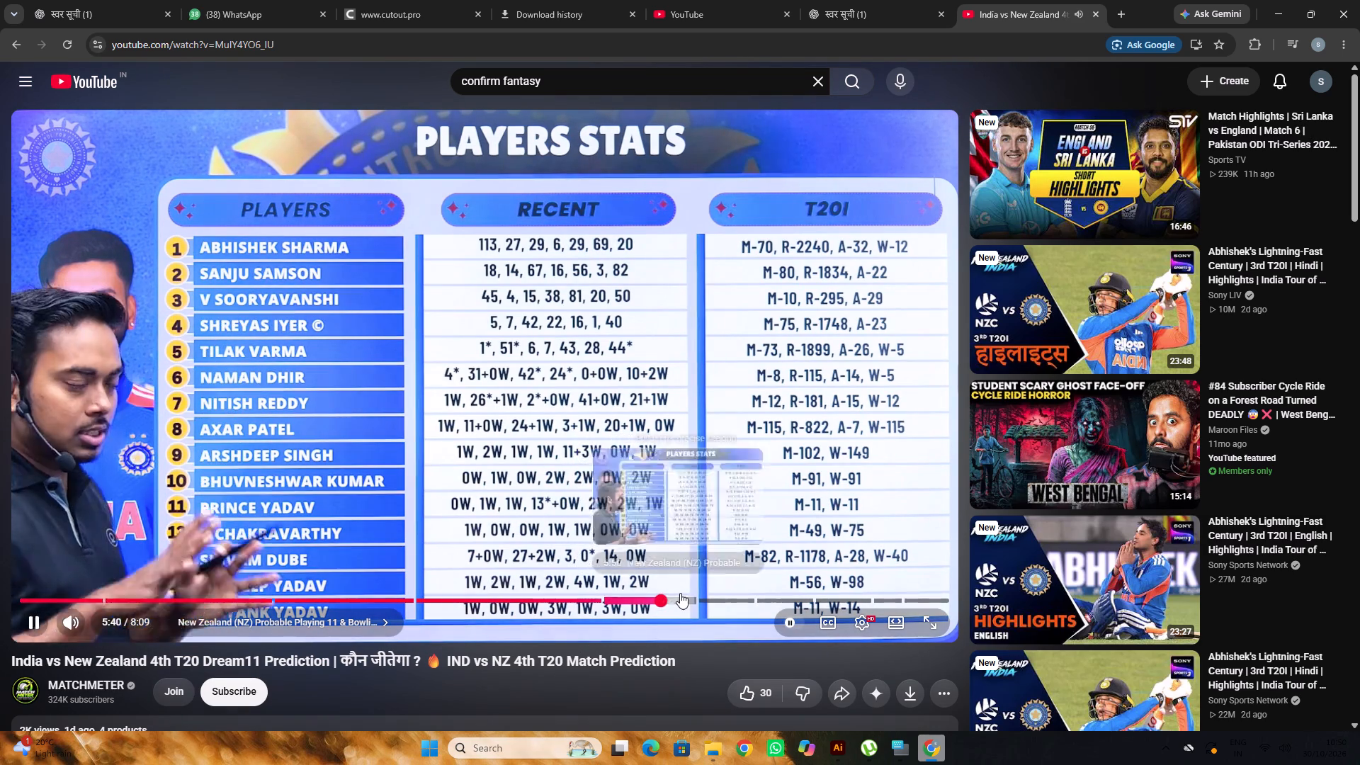
click(680, 593)
click(710, 595)
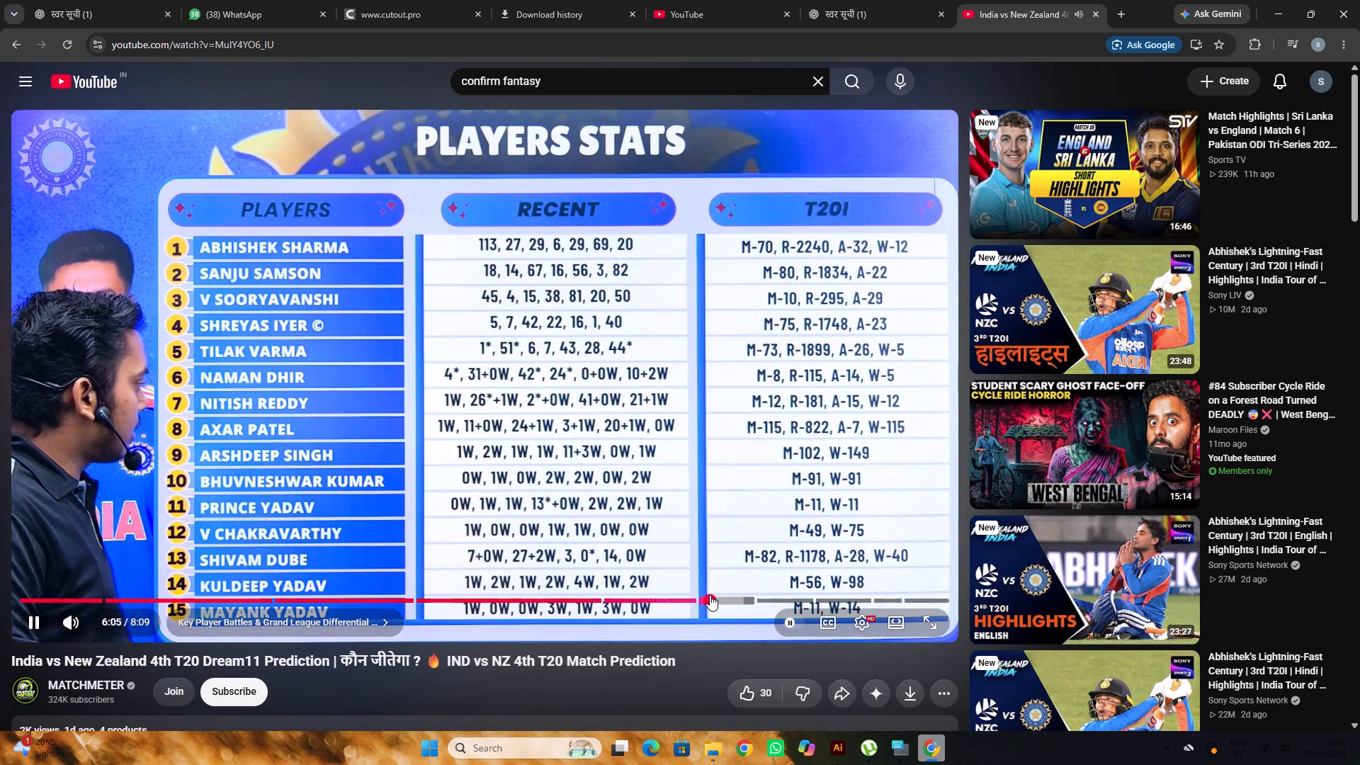
click(739, 597)
click(773, 596)
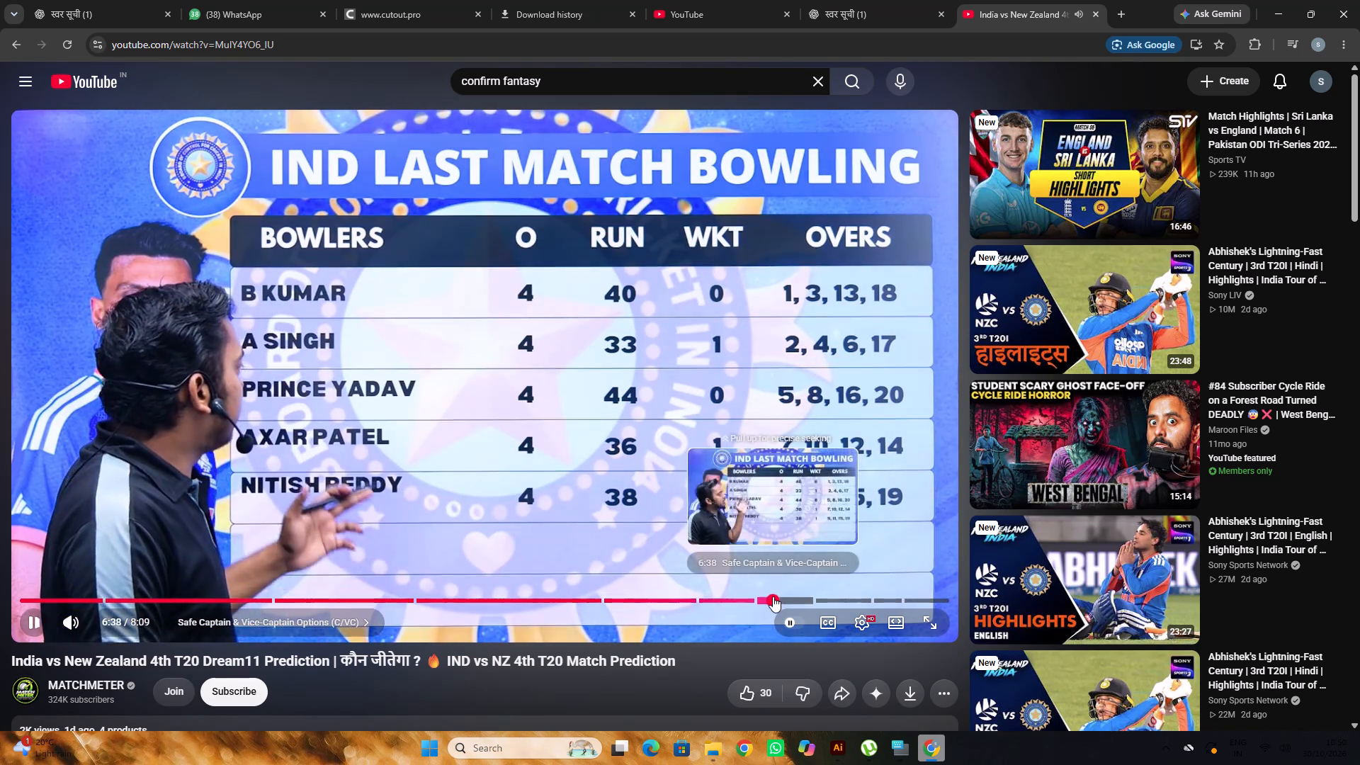
Examine the Dream11 fantasy team section near the end of the prediction video and stop watching.
click(801, 594)
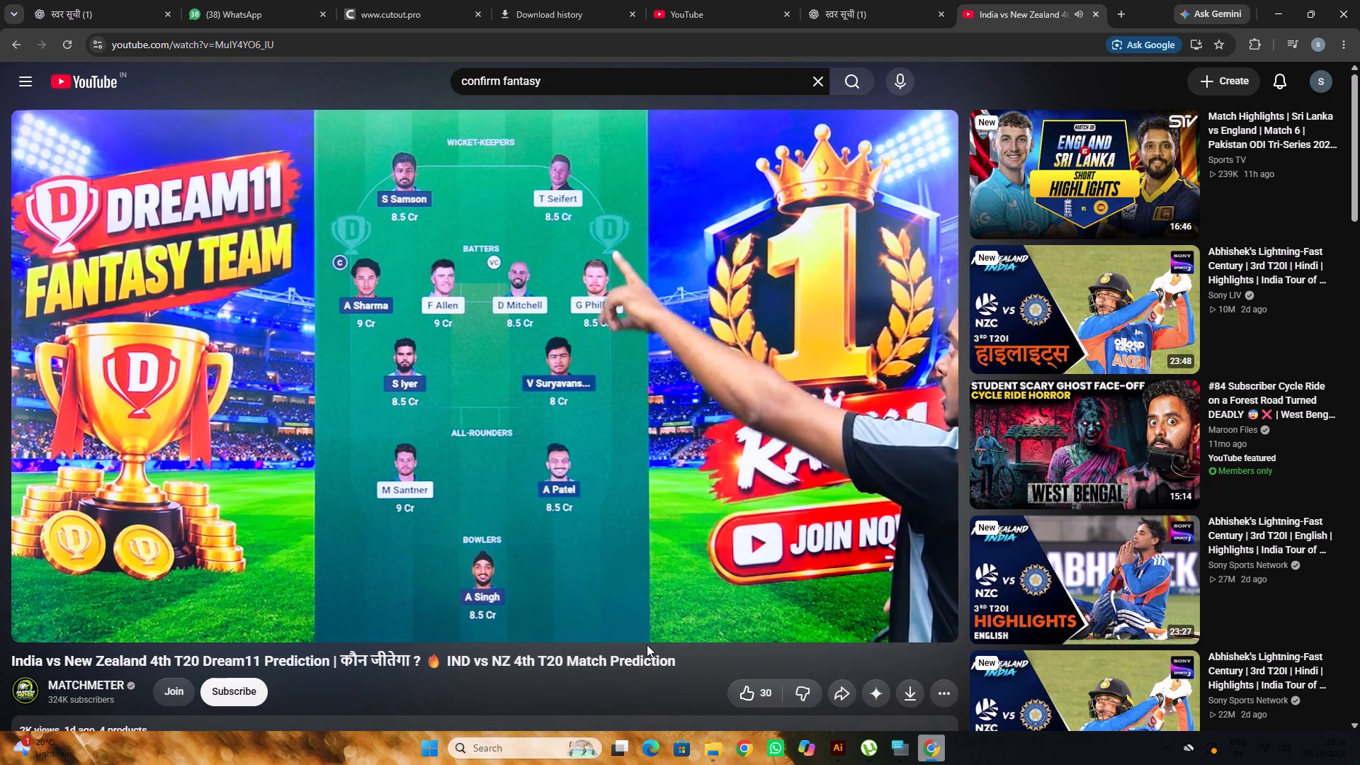
scroll(659, 596, down, 1)
scroll(659, 596, up, 2)
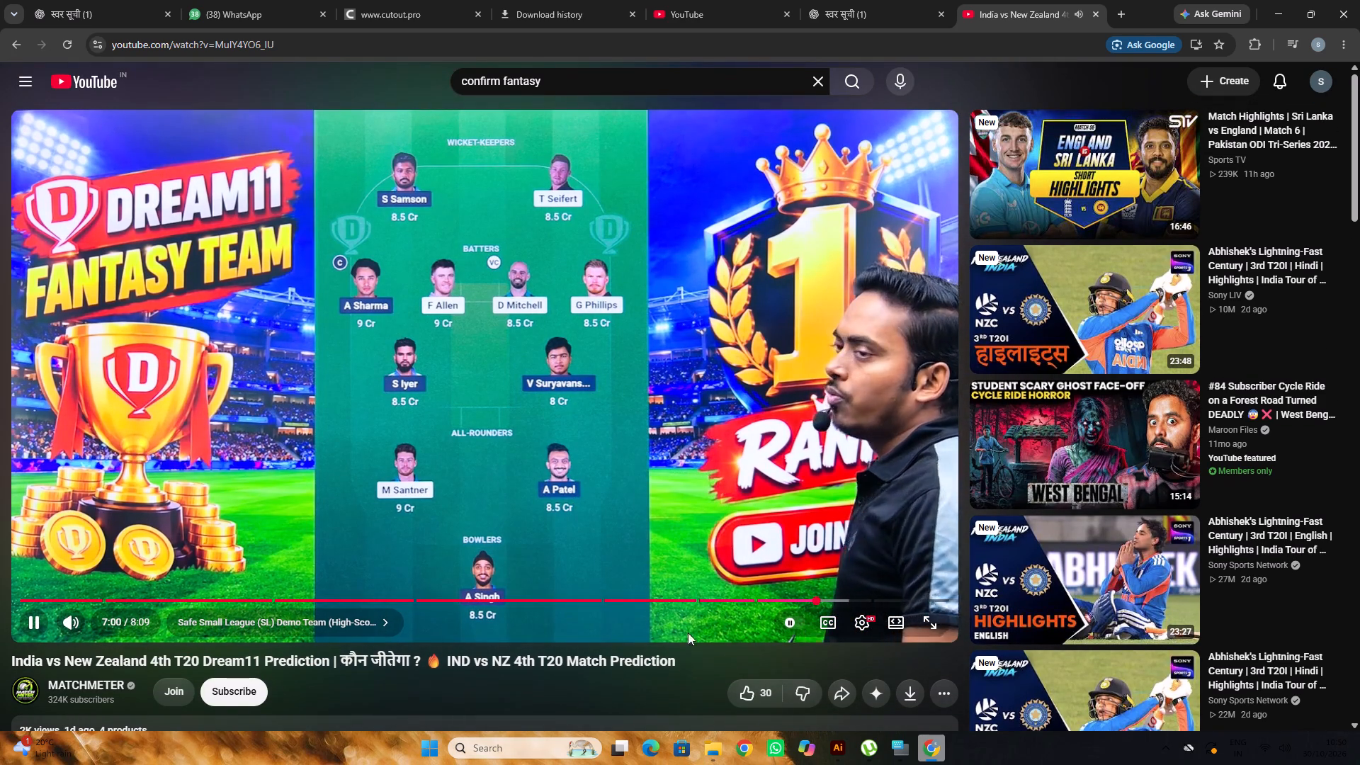
click(839, 596)
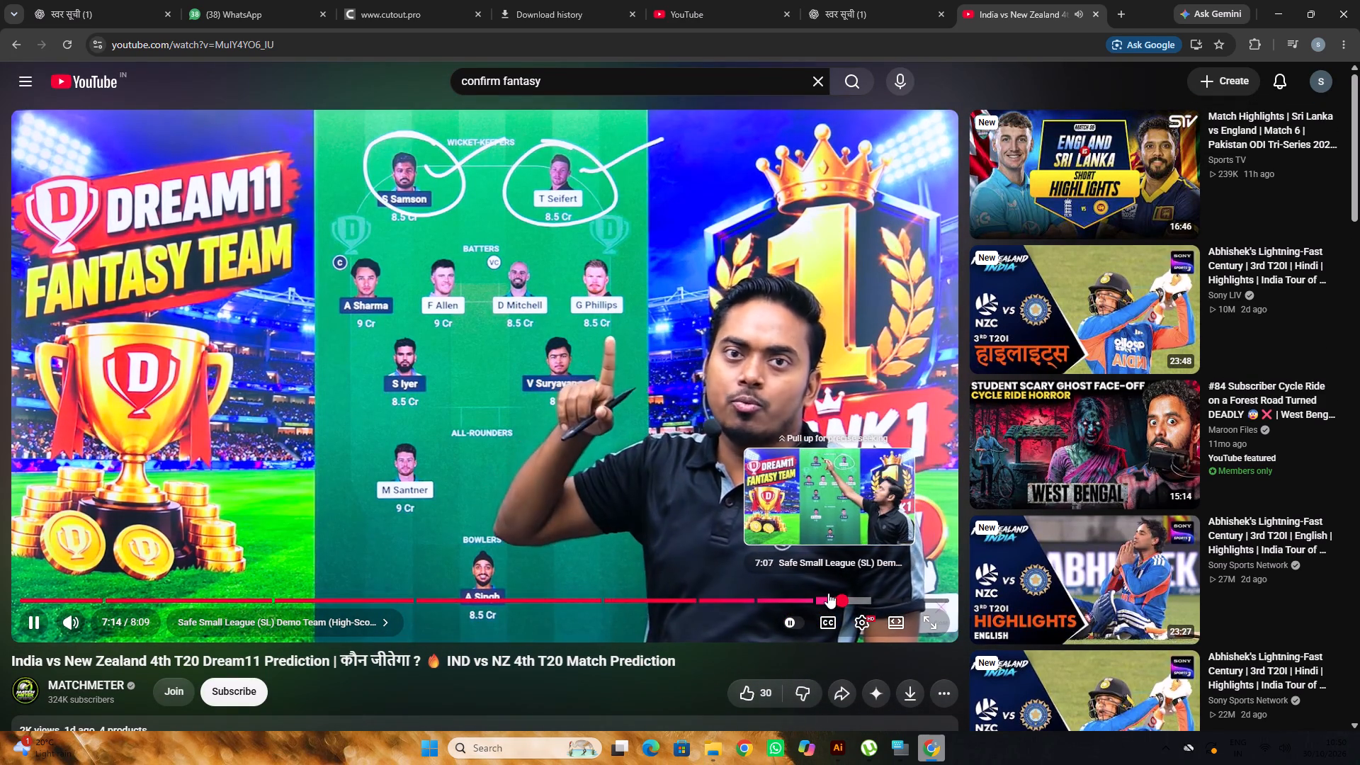
scroll(751, 499, down, 2)
scroll(751, 499, up, 2)
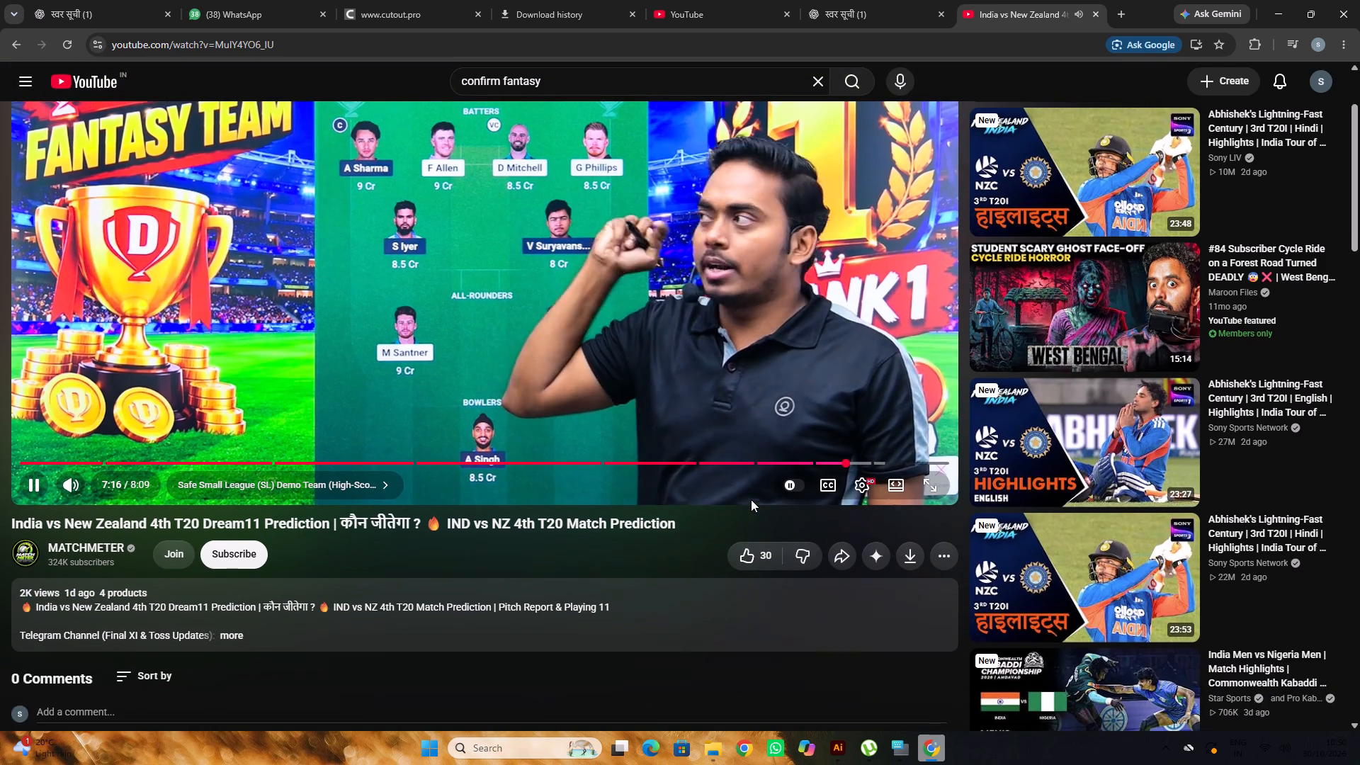
scroll(751, 499, up, 1)
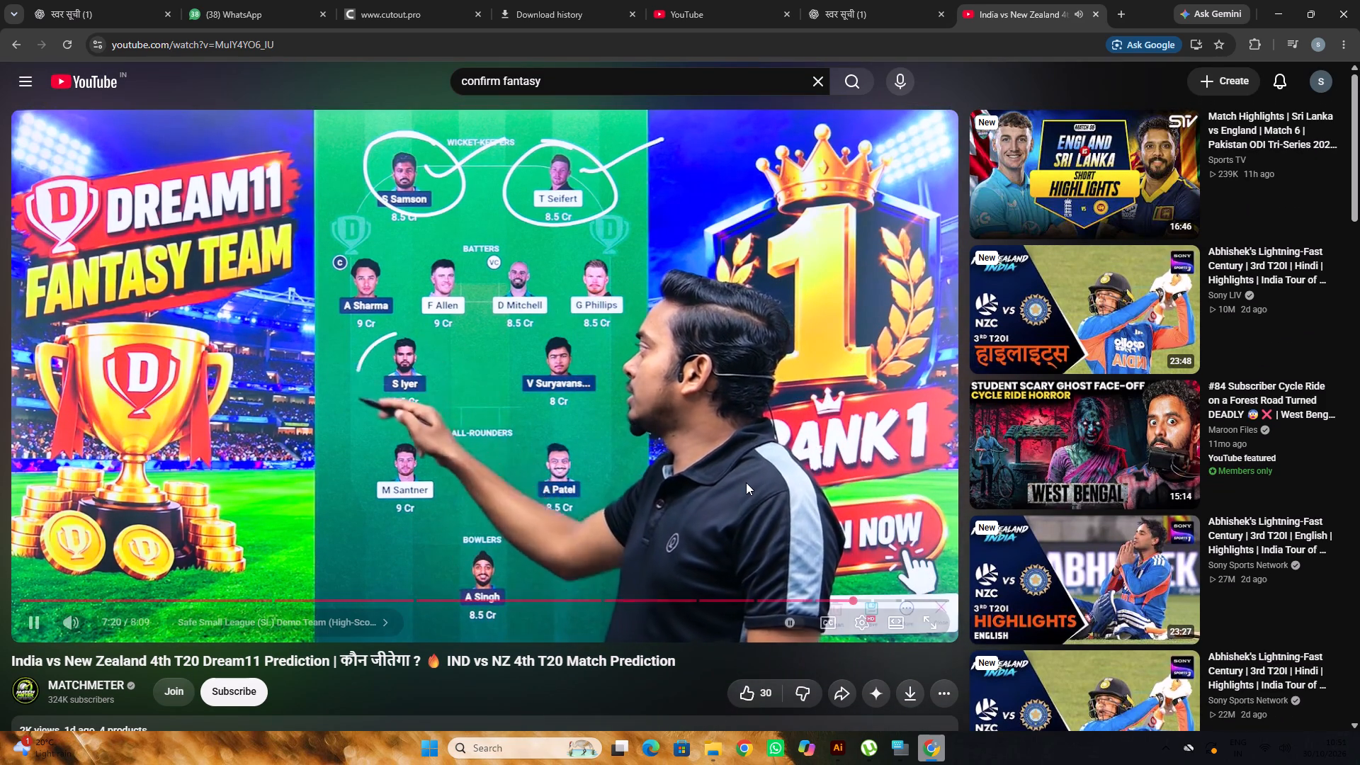
click(871, 593)
click(840, 526)
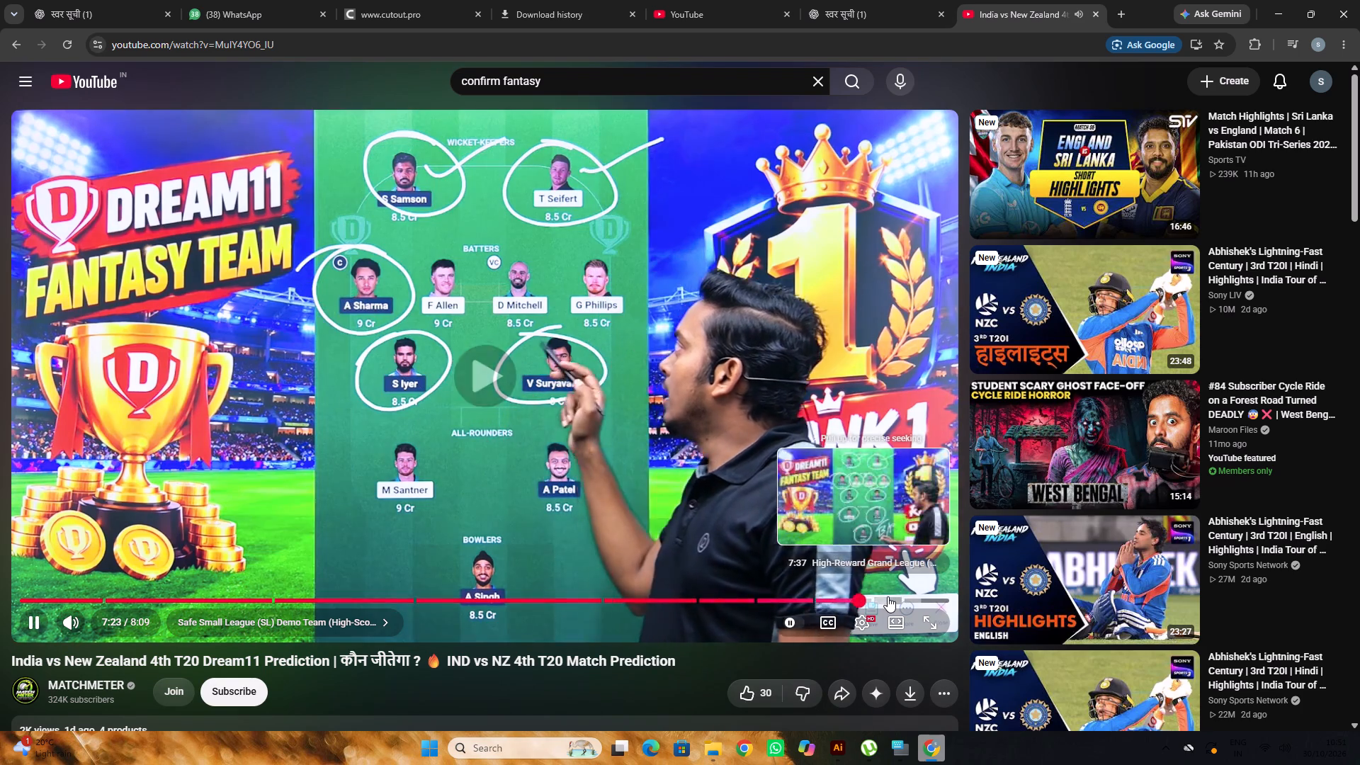
click(888, 596)
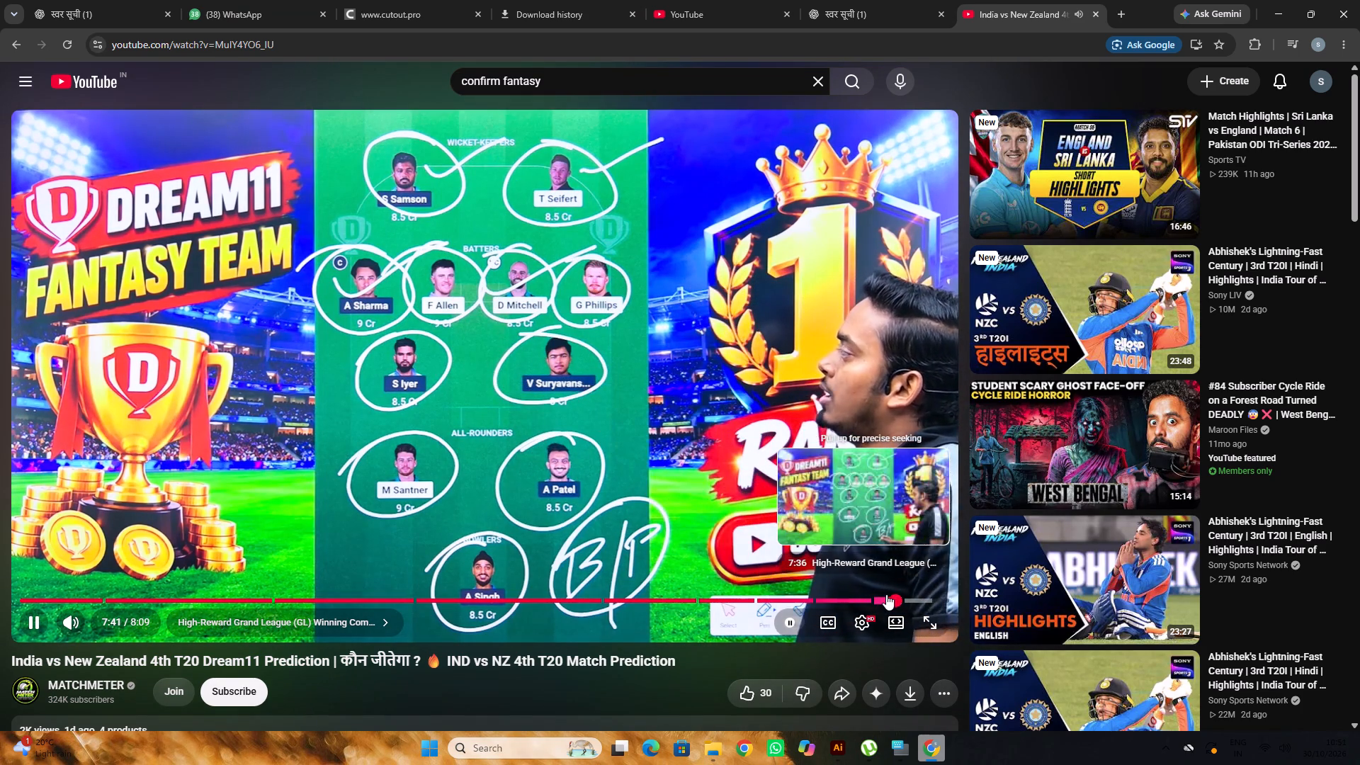
click(679, 336)
Close the YouTube video tab and switch back to Capsule 9 in Illustrator.
click(1090, 17)
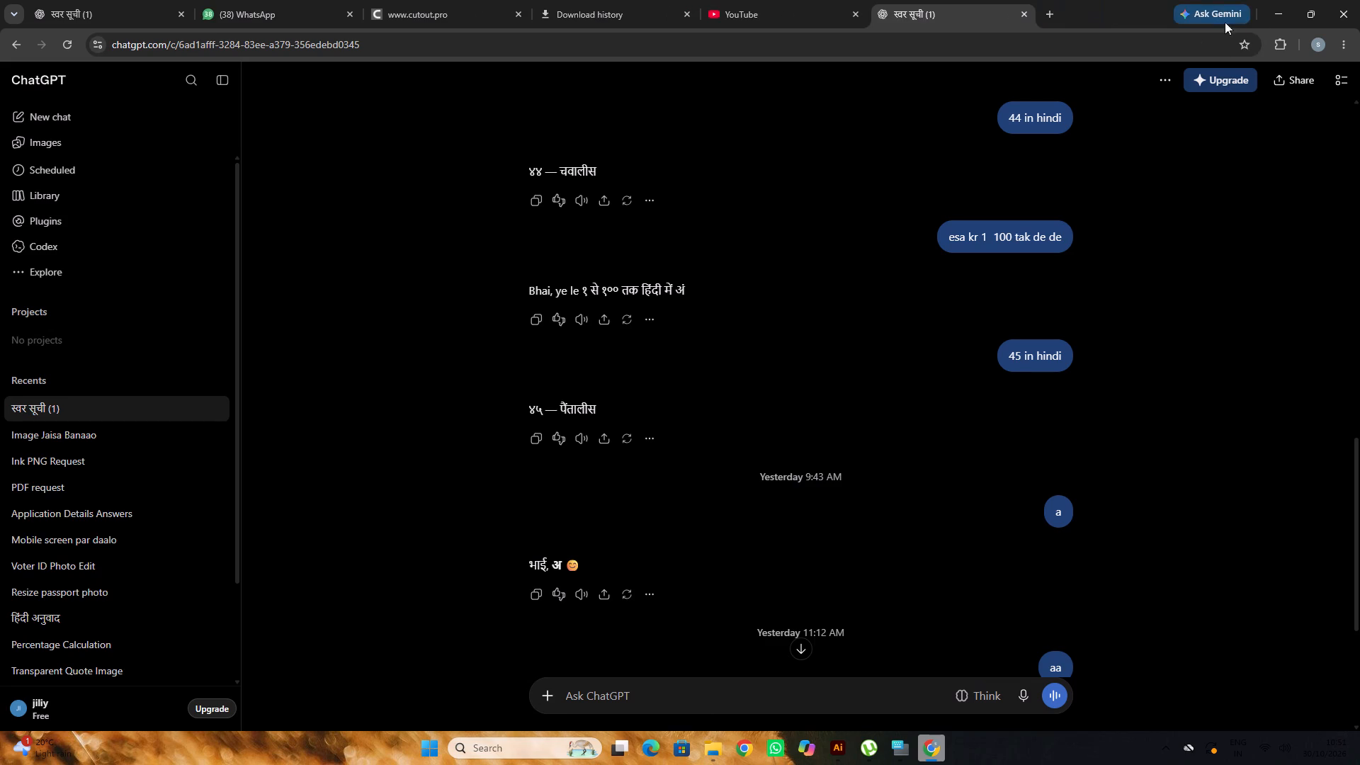
click(1271, 7)
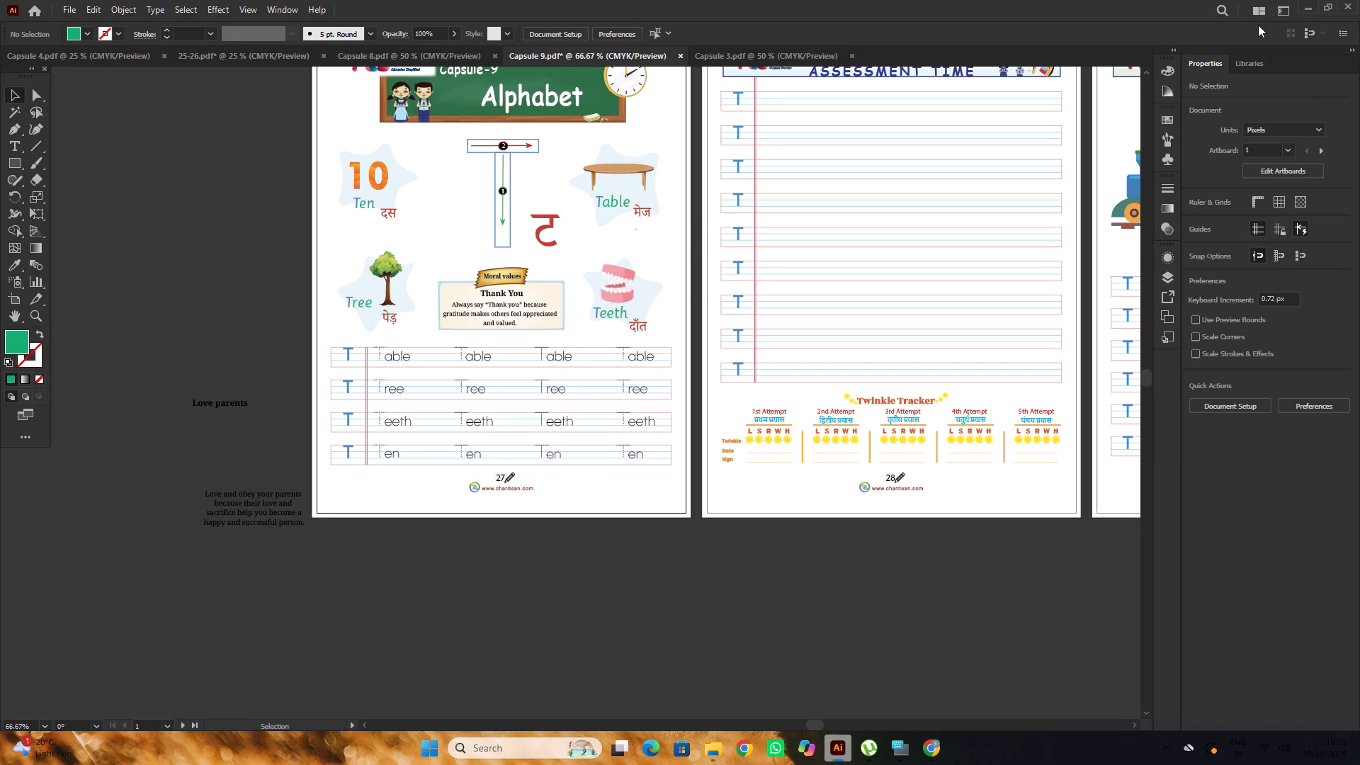